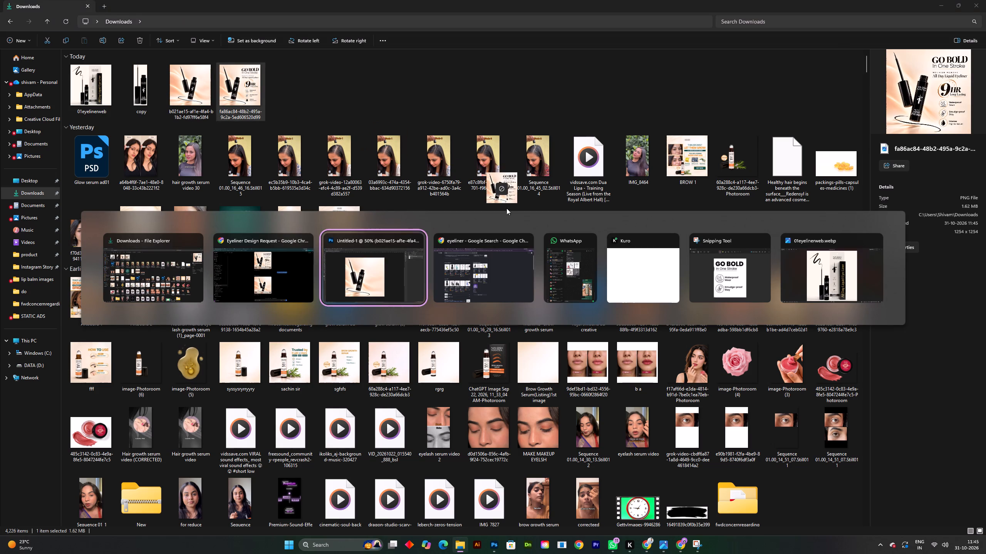
pyautogui.moveTo(506, 208); pyautogui.dragTo(557, 252)
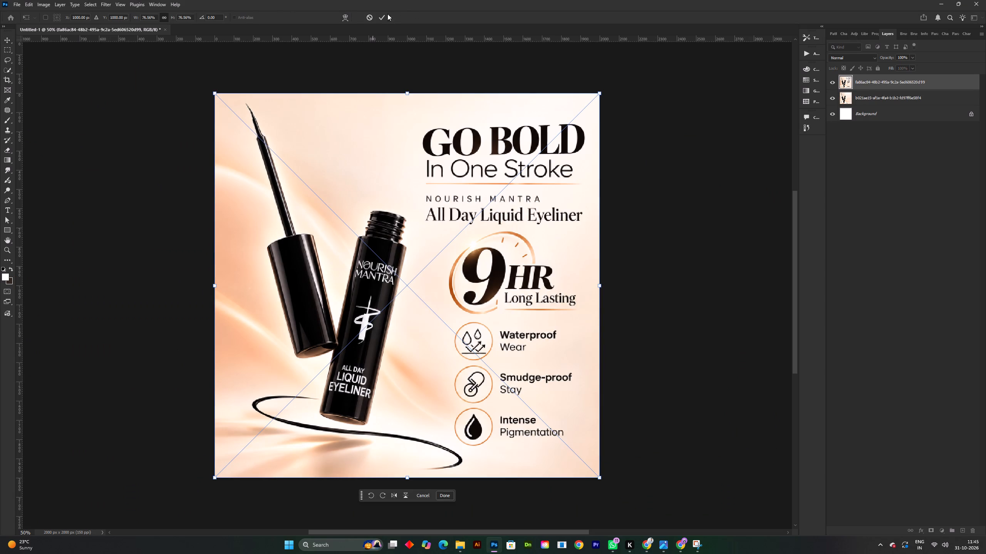
pyautogui.click(384, 22)
# Toggle the poster layer's visibility to compare its product and background with the text-free image beneath.
pyautogui.click(828, 85)
pyautogui.click(828, 85)
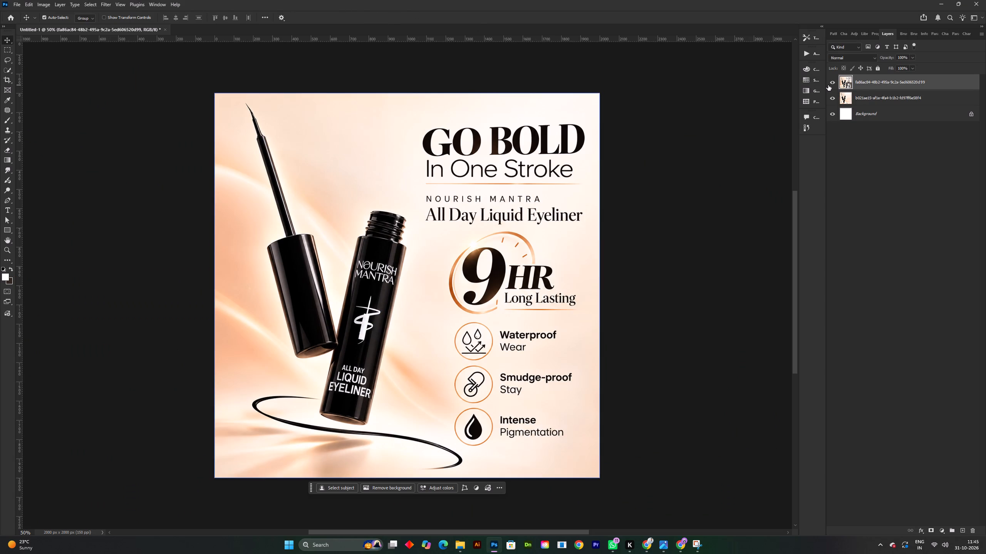
pyautogui.click(828, 85)
pyautogui.click(828, 85)
pyautogui.click(828, 85)
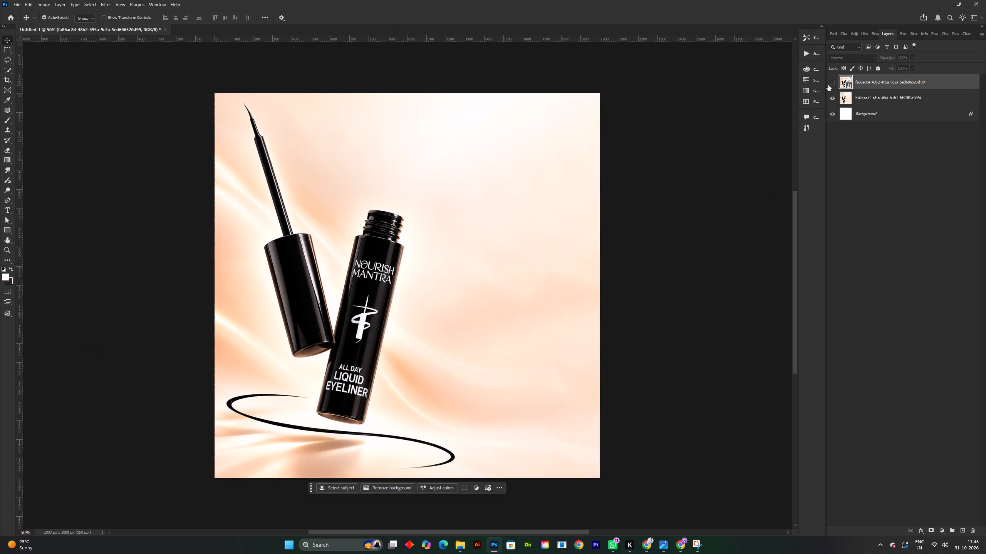
pyautogui.click(828, 85)
# Rasterize the poster layer for erasing and set the Eraser to the Hard Round brush.
pyautogui.press('e')
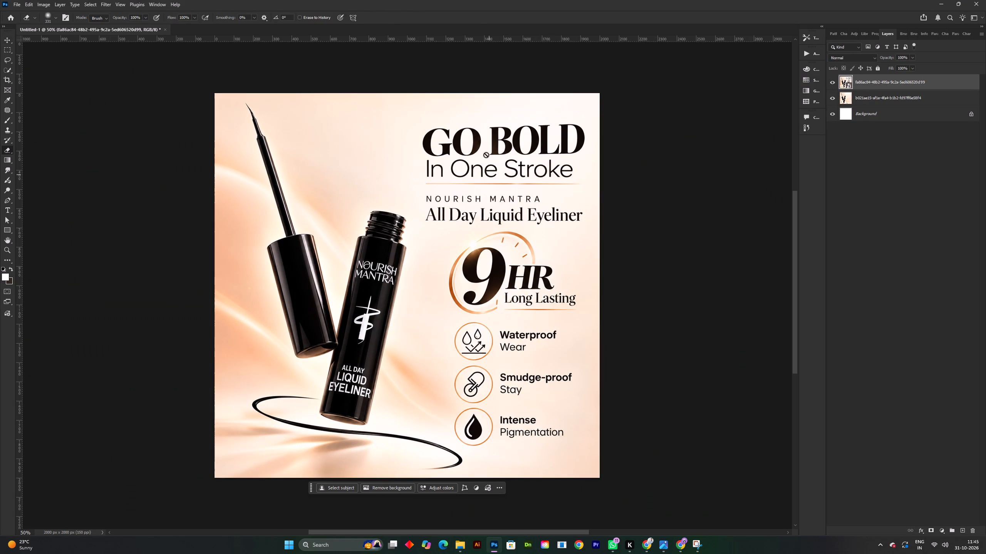
pyautogui.click(486, 155)
pyautogui.click(464, 199)
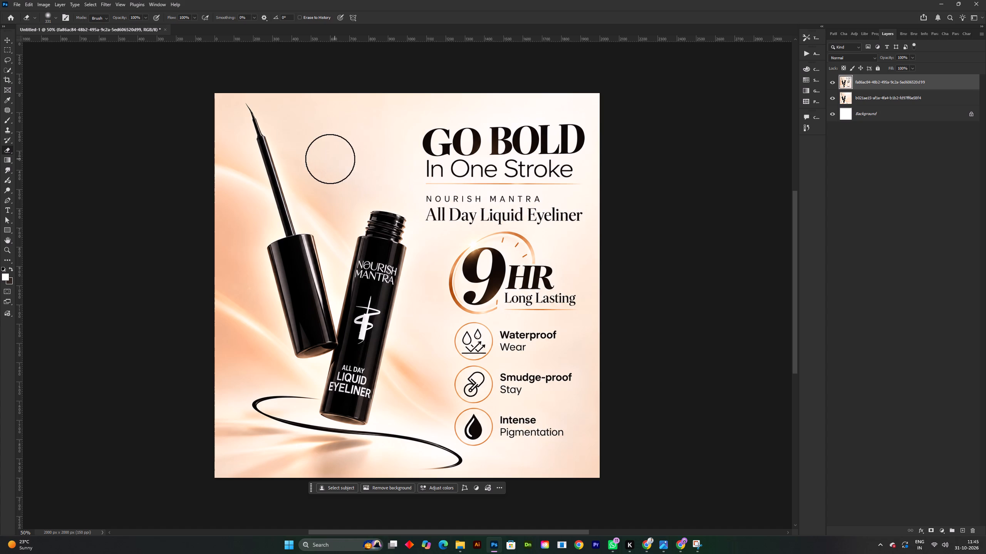
pyautogui.rightClick(353, 154)
pyautogui.click(392, 267)
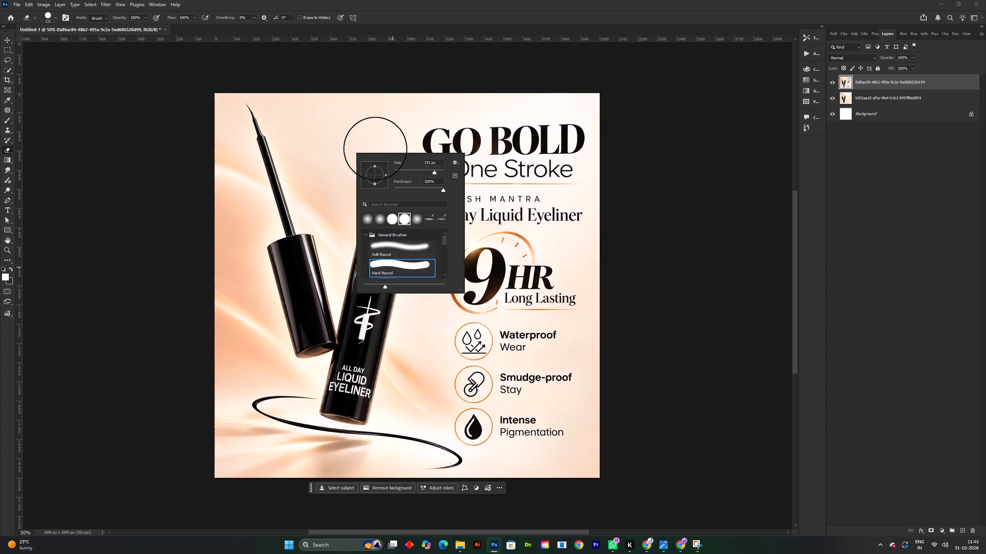
pyautogui.click(116, 103)
# Reselect only the poster layer and toggle its visibility to check it against the layer beneath.
pyautogui.keyDown('shift'); pyautogui.click(874, 112); pyautogui.keyUp('shift')
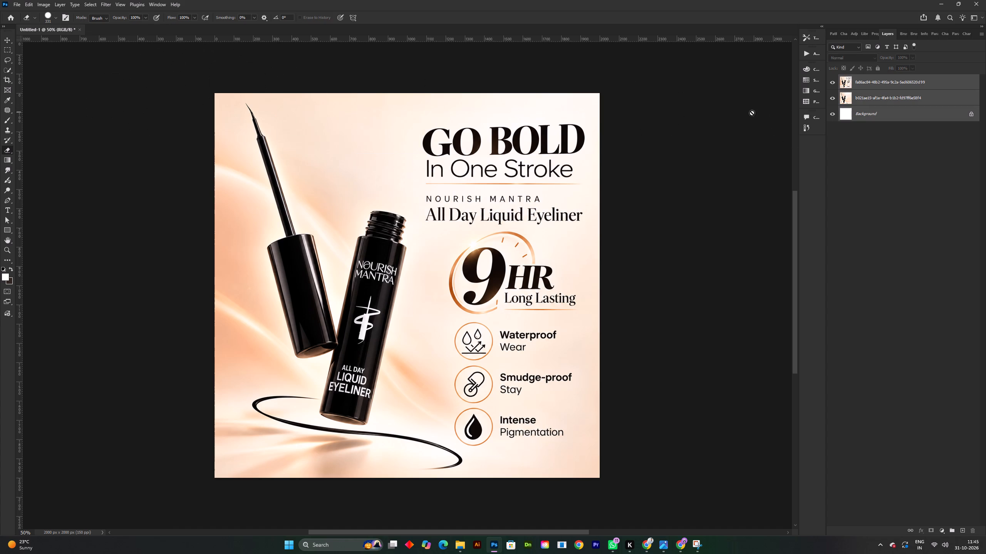
pyautogui.click(885, 97)
pyautogui.click(888, 81)
pyautogui.click(833, 86)
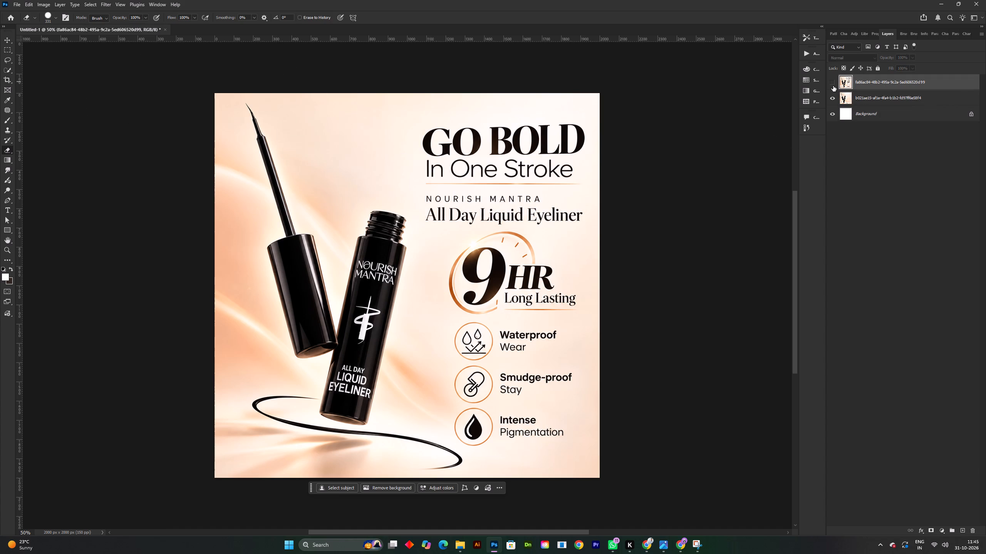
pyautogui.click(833, 86)
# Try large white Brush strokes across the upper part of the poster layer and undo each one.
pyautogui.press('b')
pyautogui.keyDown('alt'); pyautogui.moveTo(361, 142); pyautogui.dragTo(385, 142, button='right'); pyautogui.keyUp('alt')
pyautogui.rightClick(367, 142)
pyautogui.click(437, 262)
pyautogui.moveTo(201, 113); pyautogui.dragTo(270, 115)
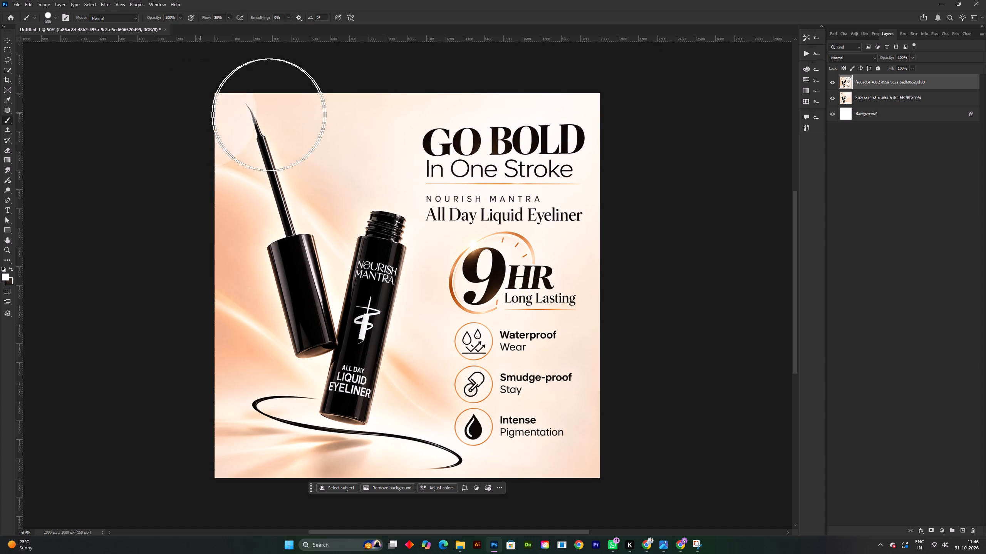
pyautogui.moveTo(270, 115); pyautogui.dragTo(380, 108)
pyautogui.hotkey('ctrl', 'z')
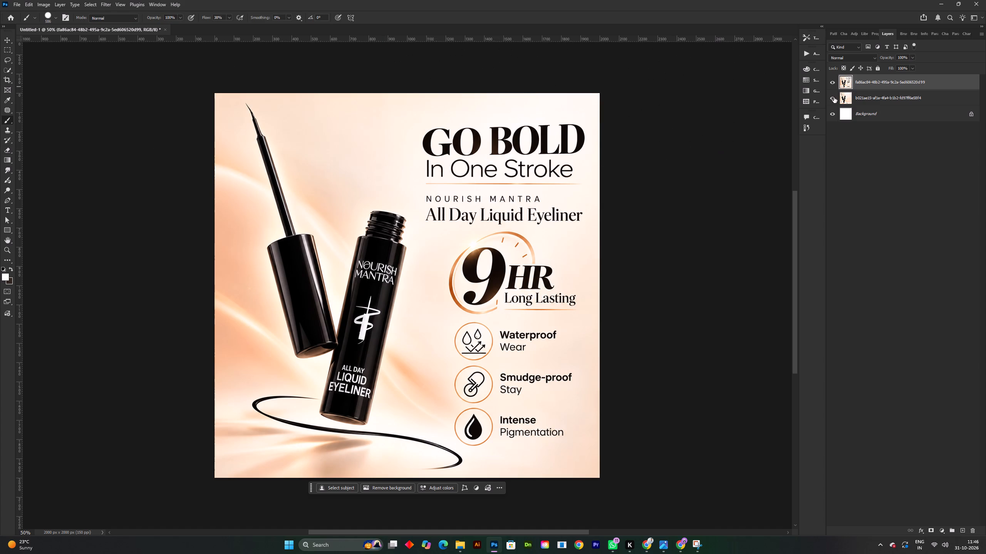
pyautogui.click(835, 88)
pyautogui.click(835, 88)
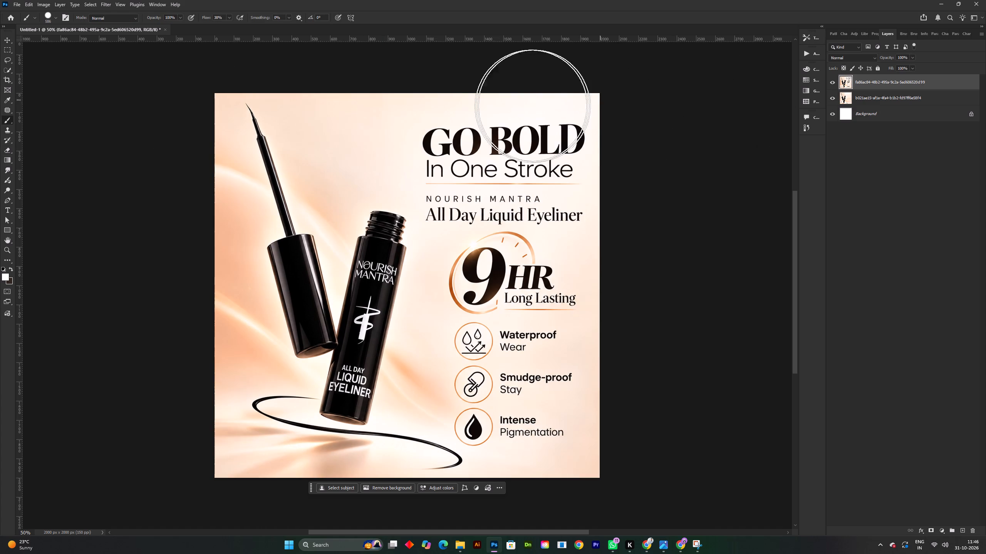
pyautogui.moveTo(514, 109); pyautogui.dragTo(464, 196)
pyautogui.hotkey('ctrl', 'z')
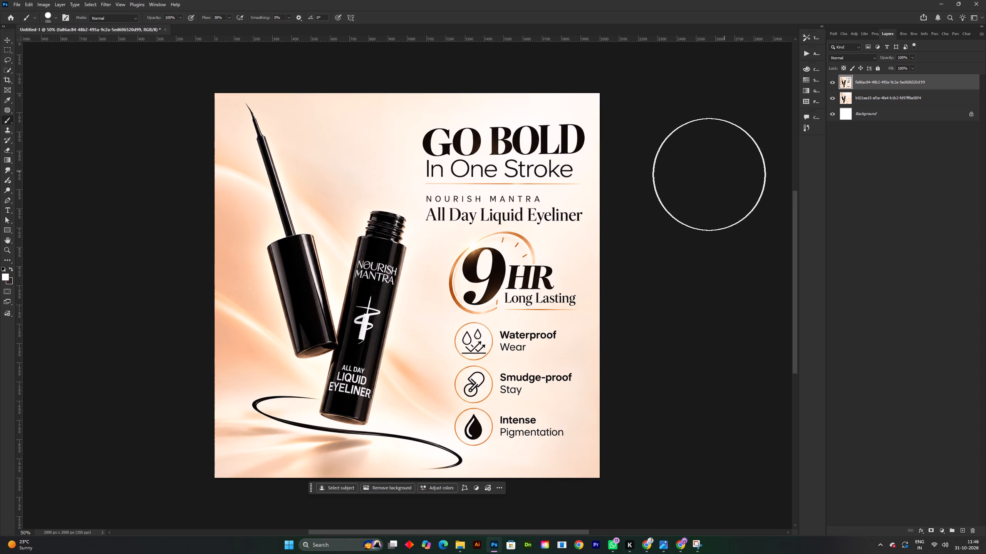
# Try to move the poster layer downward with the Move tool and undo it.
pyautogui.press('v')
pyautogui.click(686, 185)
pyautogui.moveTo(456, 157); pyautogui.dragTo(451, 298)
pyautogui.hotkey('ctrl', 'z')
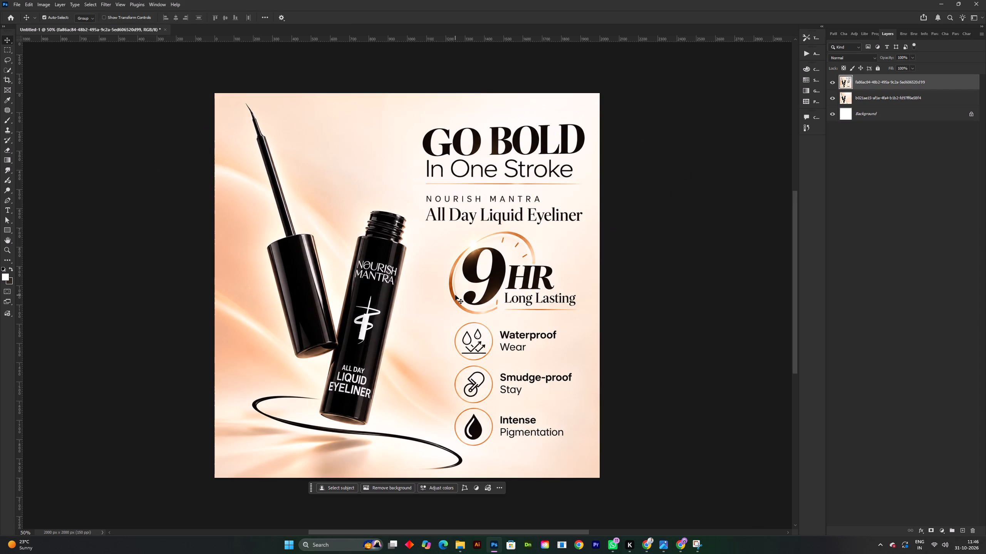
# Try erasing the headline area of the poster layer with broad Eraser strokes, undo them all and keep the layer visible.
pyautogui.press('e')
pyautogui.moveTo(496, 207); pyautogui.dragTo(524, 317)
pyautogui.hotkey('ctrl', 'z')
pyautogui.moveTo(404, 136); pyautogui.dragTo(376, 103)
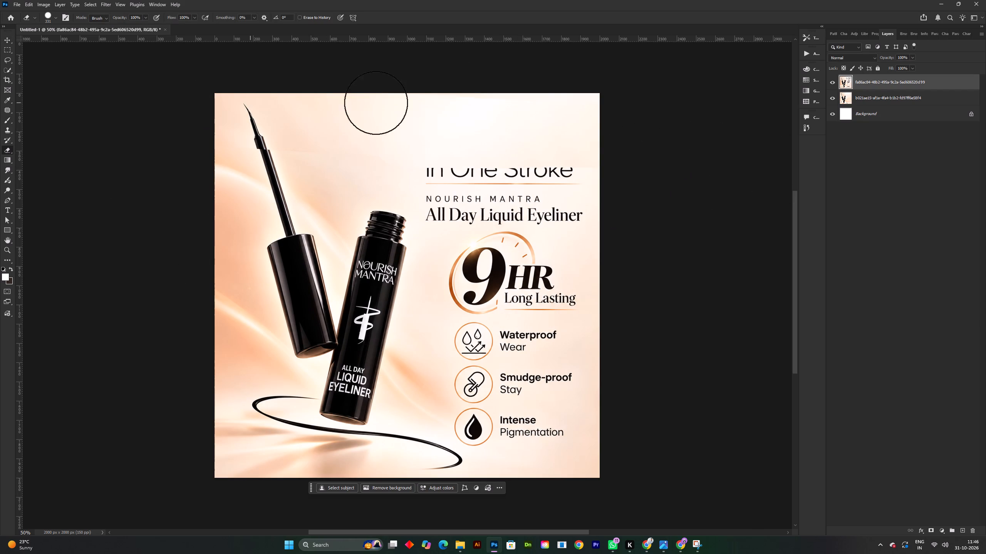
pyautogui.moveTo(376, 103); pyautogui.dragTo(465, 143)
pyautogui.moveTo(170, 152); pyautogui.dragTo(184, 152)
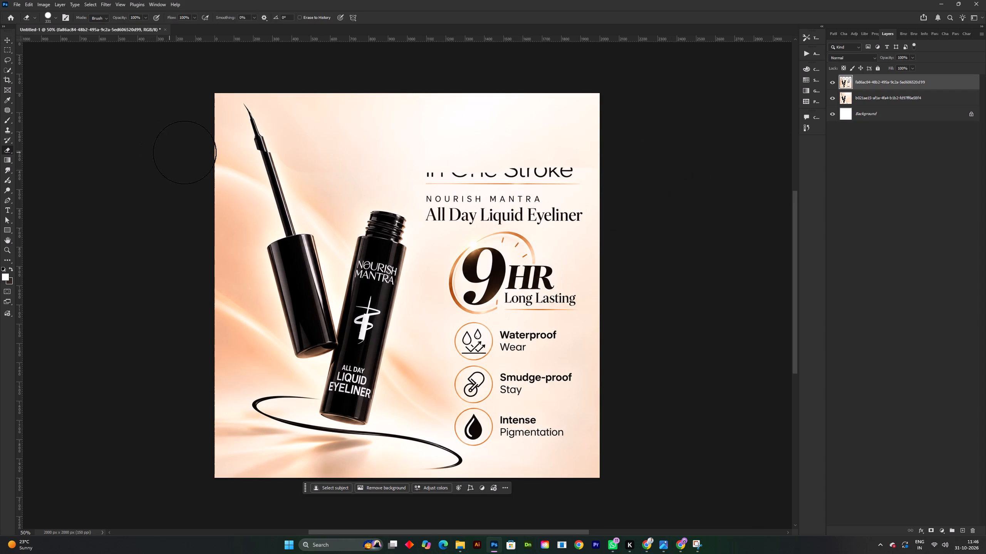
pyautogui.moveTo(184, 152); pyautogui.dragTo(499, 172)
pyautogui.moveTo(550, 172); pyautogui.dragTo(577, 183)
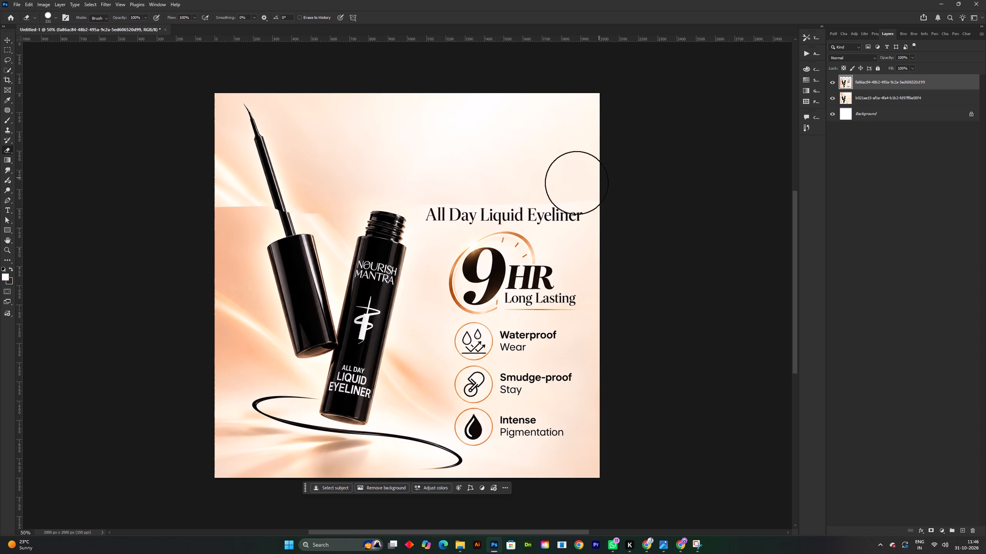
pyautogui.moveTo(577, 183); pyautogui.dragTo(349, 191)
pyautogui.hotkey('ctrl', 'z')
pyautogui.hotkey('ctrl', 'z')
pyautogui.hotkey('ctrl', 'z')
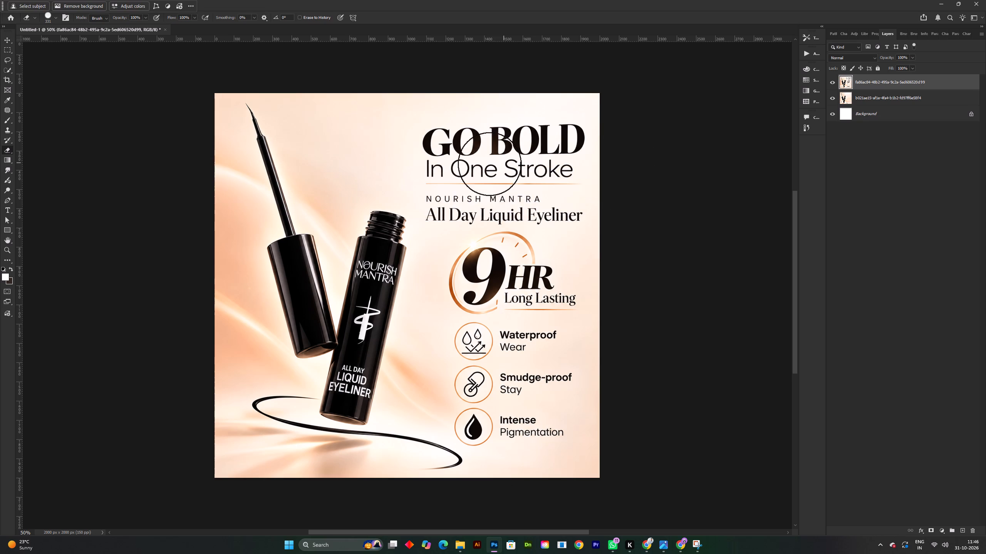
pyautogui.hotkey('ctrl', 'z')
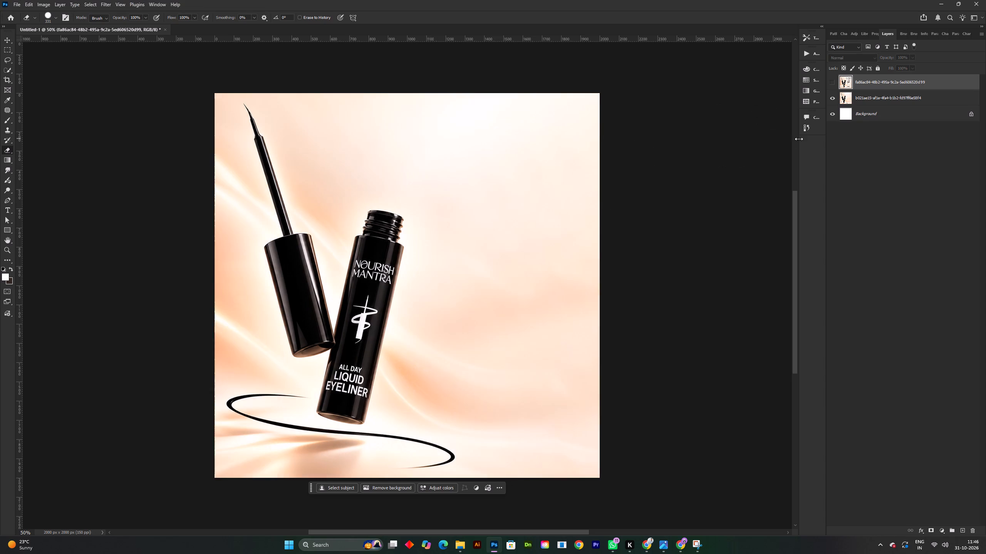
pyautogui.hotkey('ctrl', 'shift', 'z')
# Duplicate the poster layer, then hide and lock the original beneath the copy.
pyautogui.hotkey('ctrl', 'j')
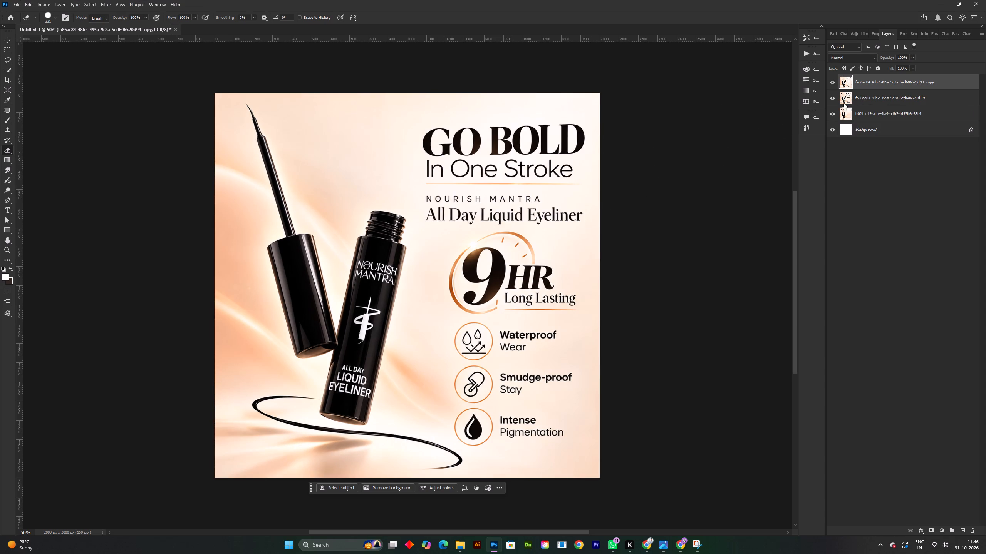
pyautogui.click(828, 98)
pyautogui.moveTo(870, 99); pyautogui.dragTo(876, 105)
pyautogui.click(875, 70)
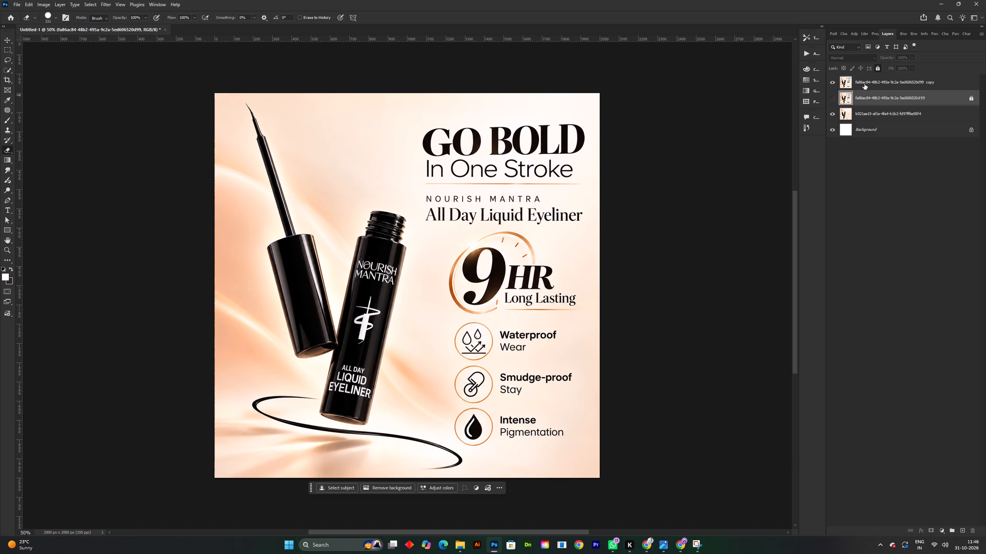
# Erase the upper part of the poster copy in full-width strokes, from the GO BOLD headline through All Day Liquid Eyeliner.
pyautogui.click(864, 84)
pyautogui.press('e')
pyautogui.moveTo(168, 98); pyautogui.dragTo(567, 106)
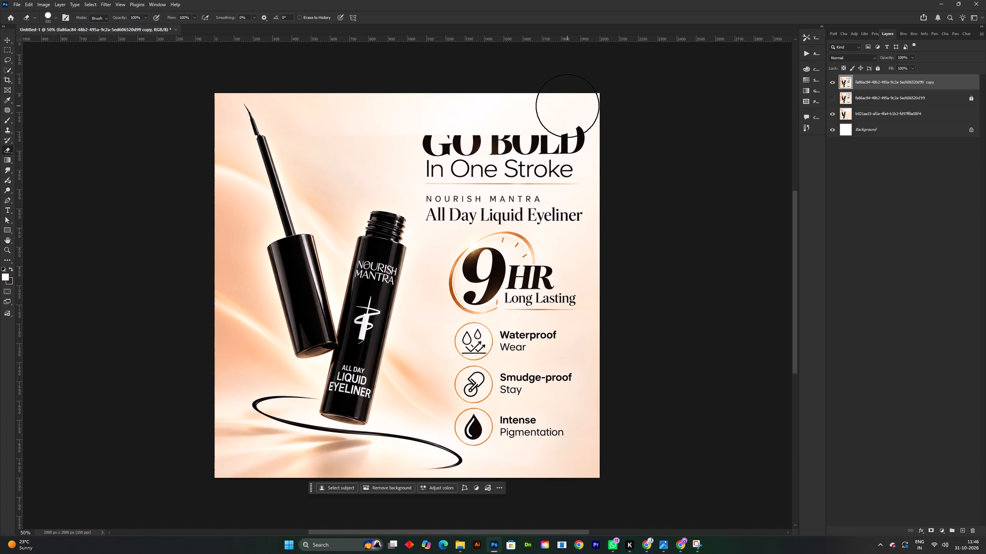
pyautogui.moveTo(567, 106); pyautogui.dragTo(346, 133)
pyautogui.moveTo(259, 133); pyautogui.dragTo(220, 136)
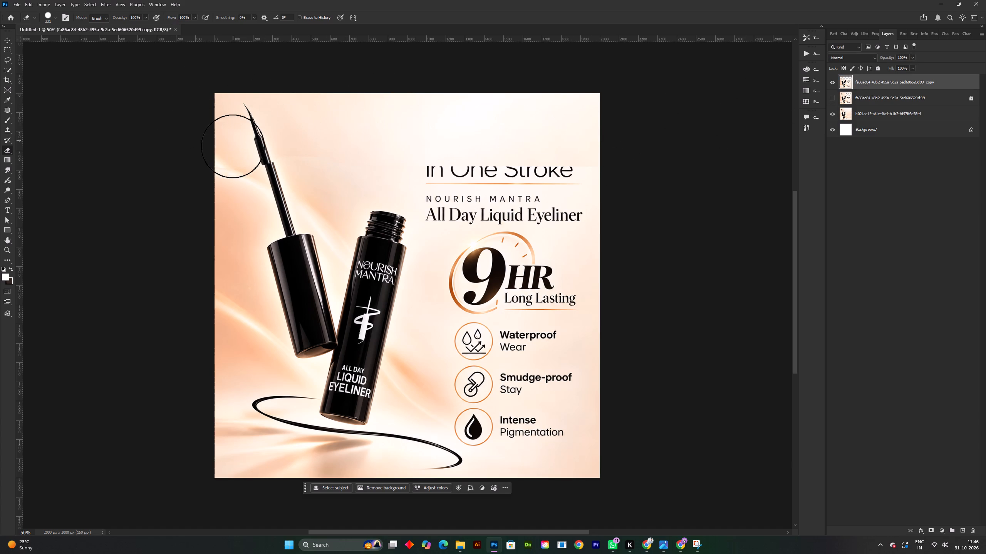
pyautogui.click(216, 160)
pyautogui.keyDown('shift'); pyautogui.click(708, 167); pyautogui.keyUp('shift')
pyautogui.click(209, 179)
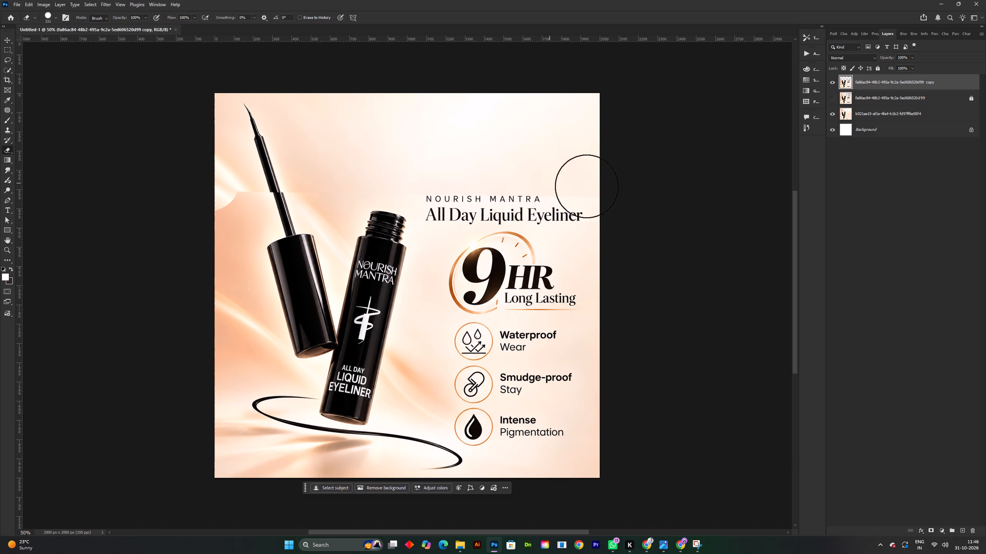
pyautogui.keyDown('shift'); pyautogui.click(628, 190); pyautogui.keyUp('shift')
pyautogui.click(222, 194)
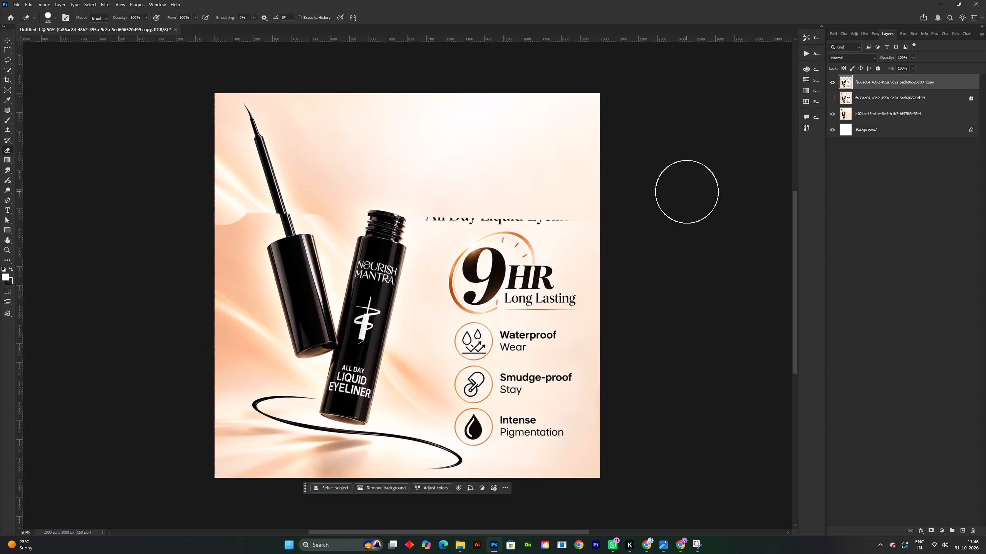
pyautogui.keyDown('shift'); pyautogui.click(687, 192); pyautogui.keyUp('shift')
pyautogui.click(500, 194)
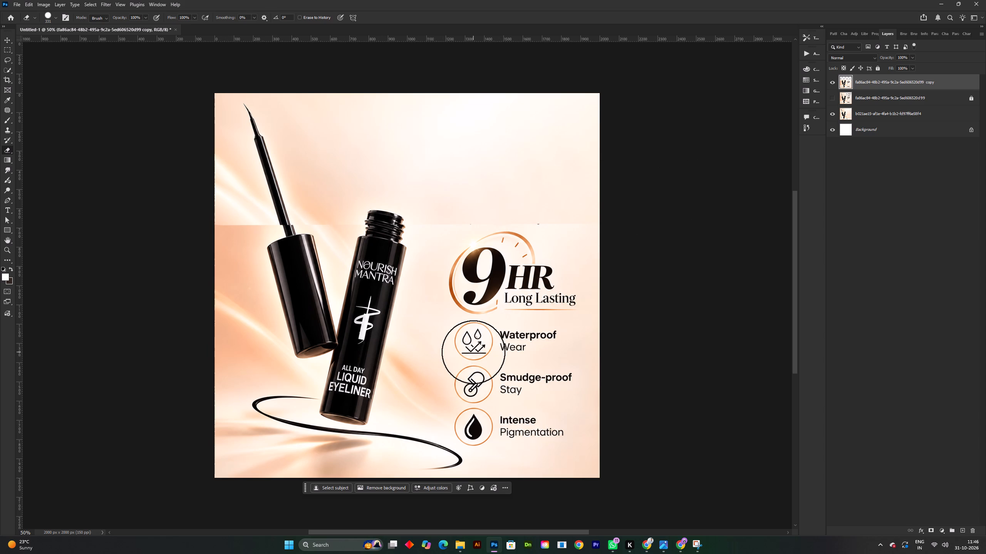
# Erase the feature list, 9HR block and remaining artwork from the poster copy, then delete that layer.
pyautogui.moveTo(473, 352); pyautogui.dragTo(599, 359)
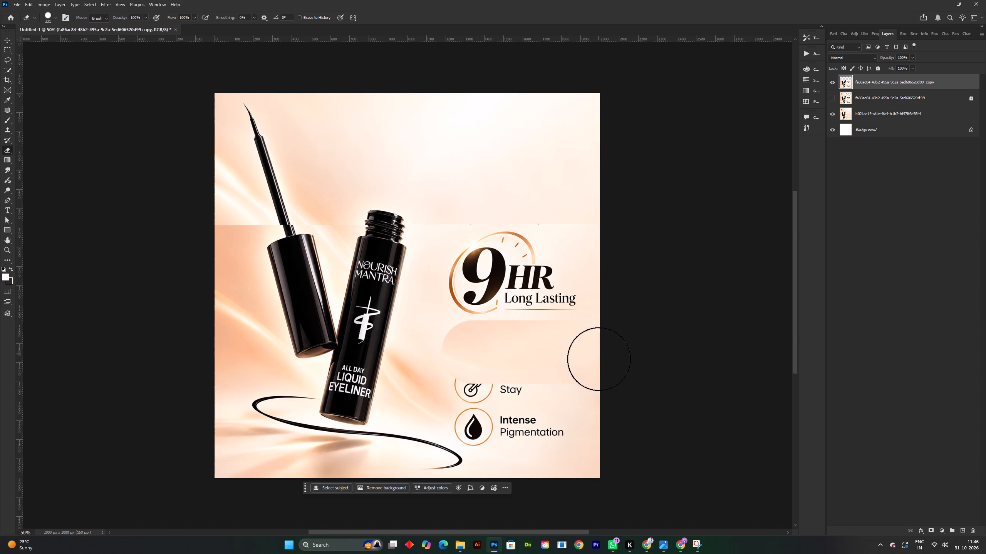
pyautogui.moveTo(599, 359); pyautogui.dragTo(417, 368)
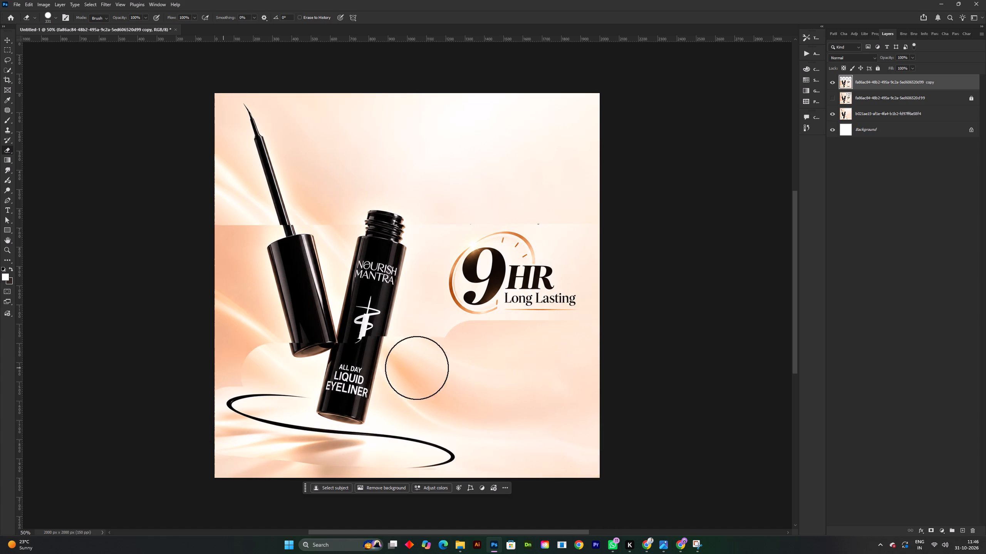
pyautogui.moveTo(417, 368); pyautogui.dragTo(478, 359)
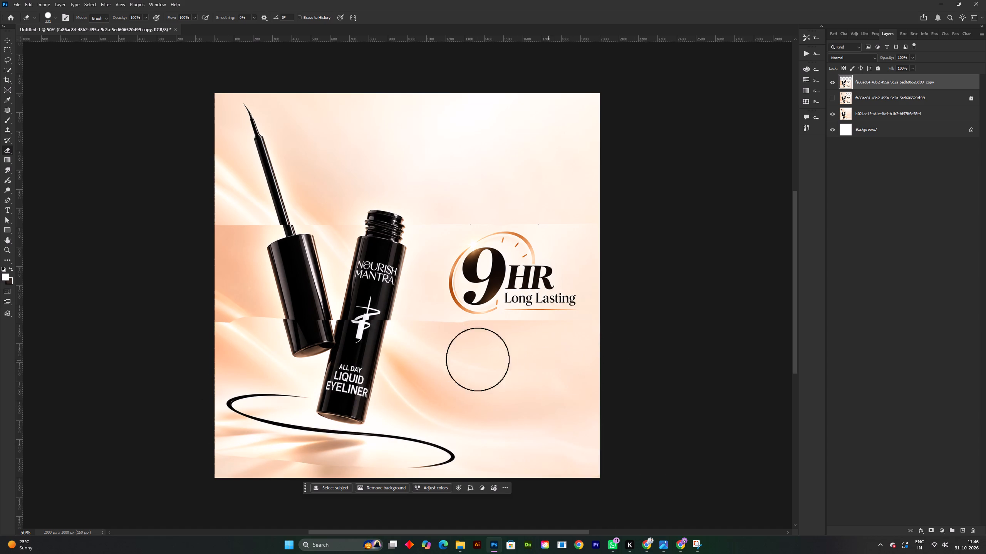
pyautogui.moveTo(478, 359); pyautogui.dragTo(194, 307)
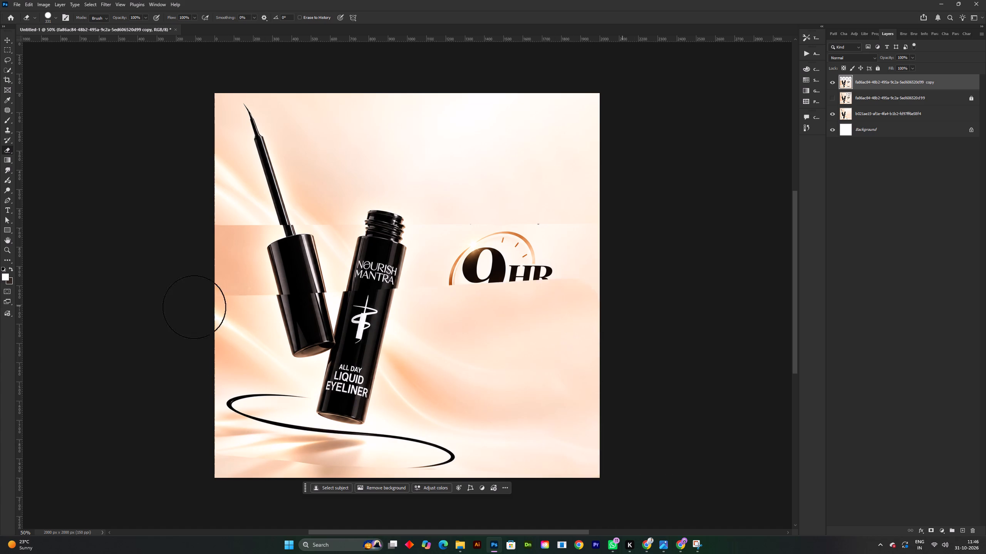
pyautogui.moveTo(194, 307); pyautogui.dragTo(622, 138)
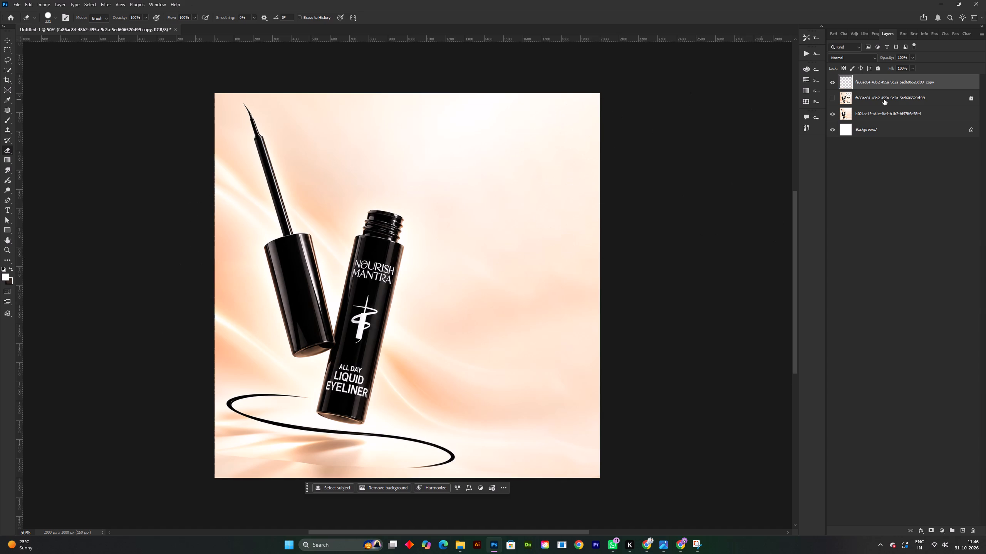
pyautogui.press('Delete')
# Stop erasing, dismiss the open dialog and switch to the Move tool.
pyautogui.click(643, 205)
pyautogui.hotkey('ctrl', 's')
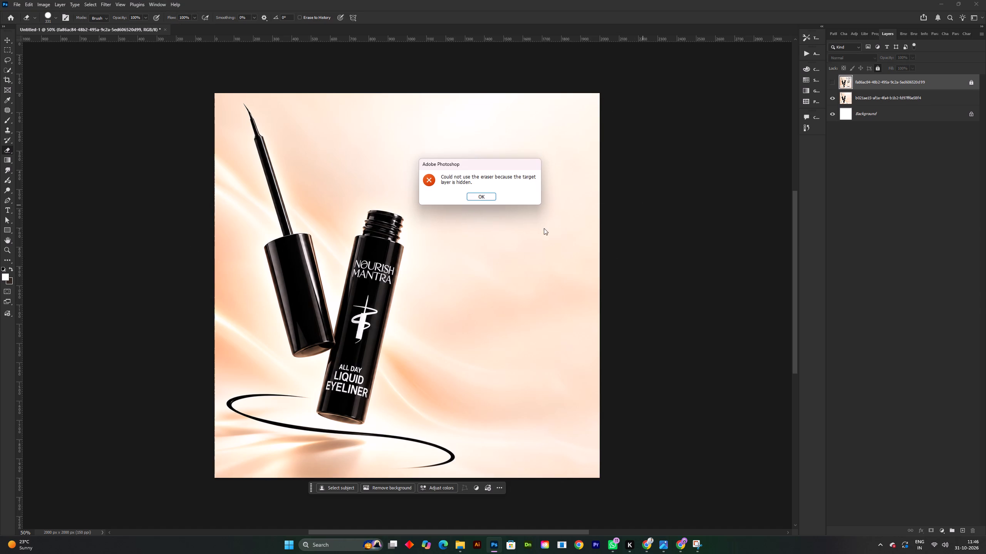
pyautogui.press('v')
pyautogui.click(491, 199)
pyautogui.press('v')
pyautogui.press('v')
pyautogui.press('v')
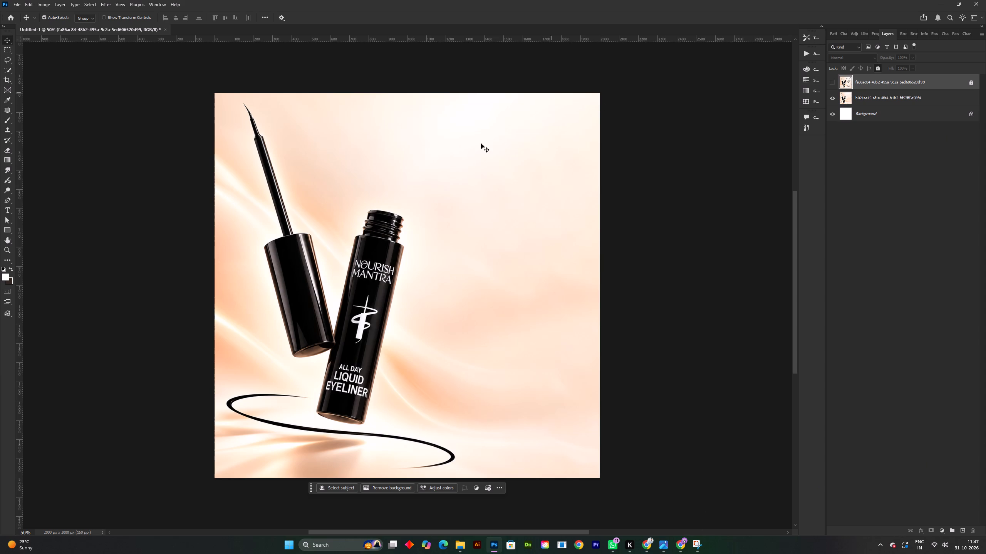
# Switch to ChatGPT in Chrome and save the product-free background image from the Background Request chat to Downloads as a PNG.
pyautogui.click(684, 543)
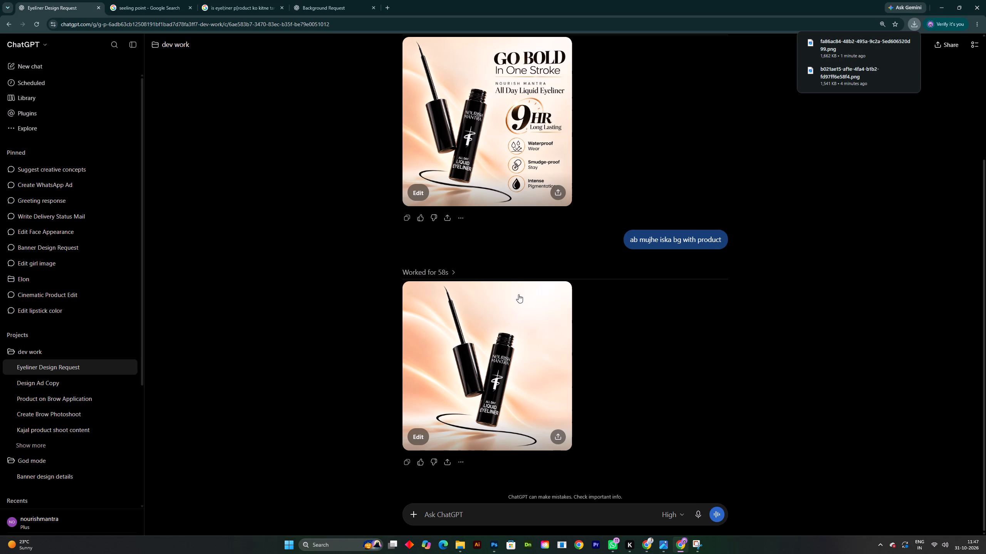
pyautogui.scroll(-8, 519, 297)
pyautogui.click(323, 0)
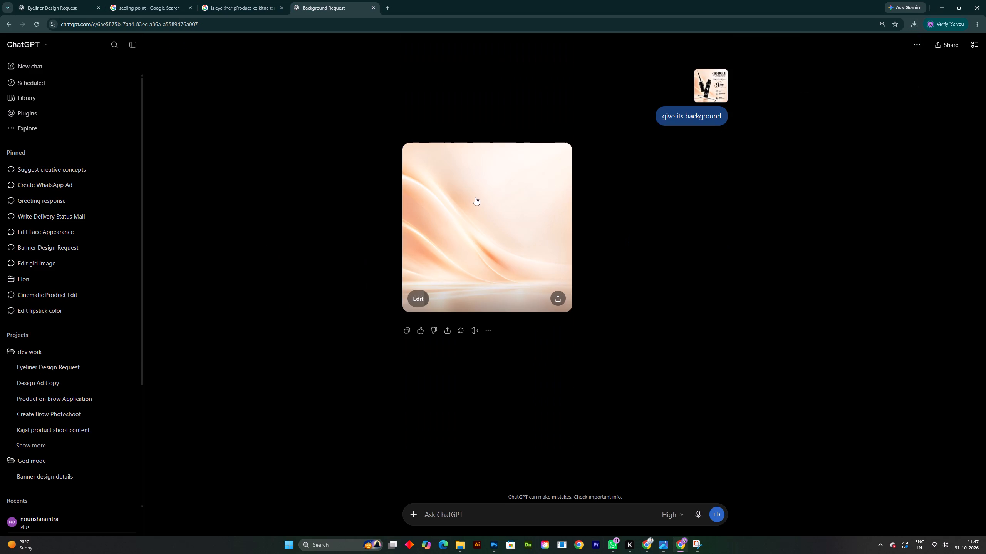
pyautogui.rightClick(475, 197)
pyautogui.click(507, 216)
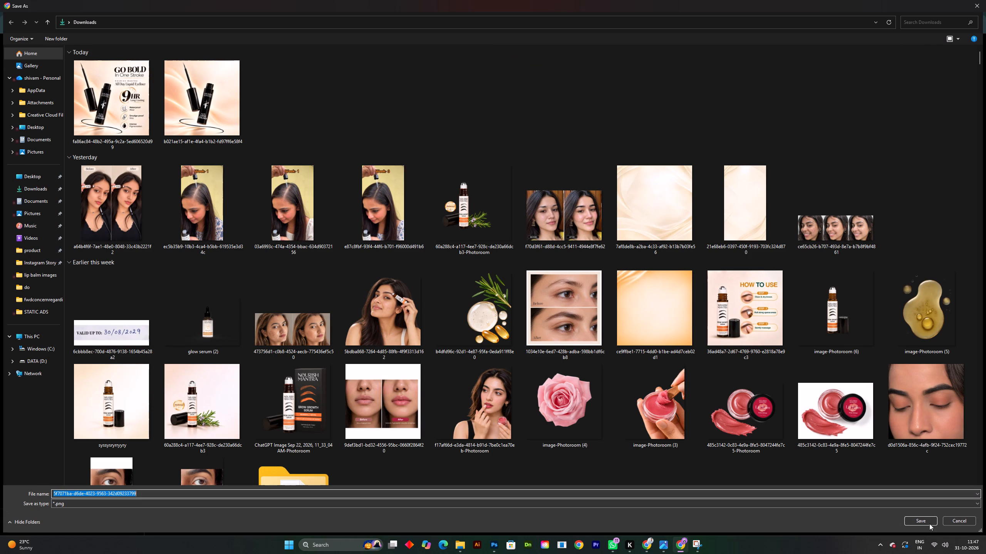
pyautogui.click(929, 519)
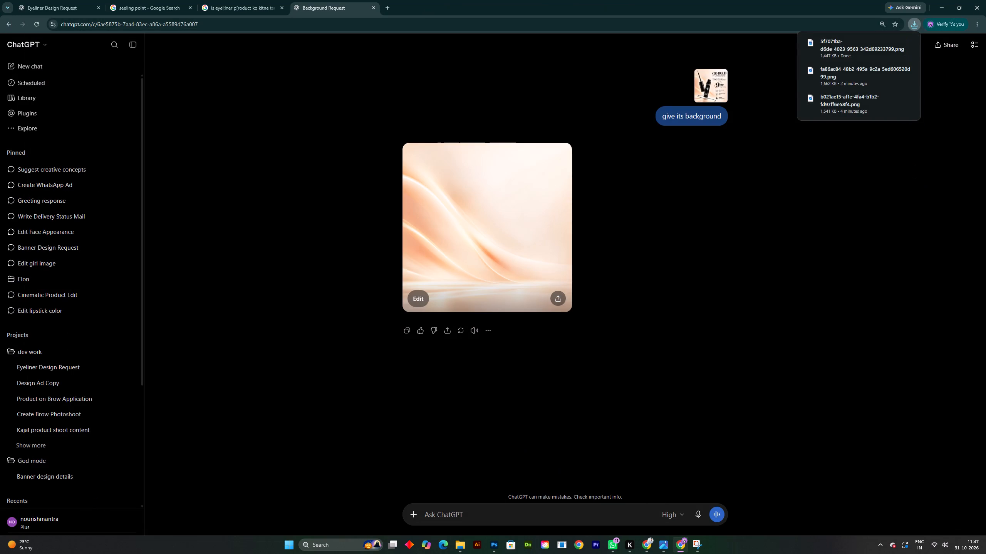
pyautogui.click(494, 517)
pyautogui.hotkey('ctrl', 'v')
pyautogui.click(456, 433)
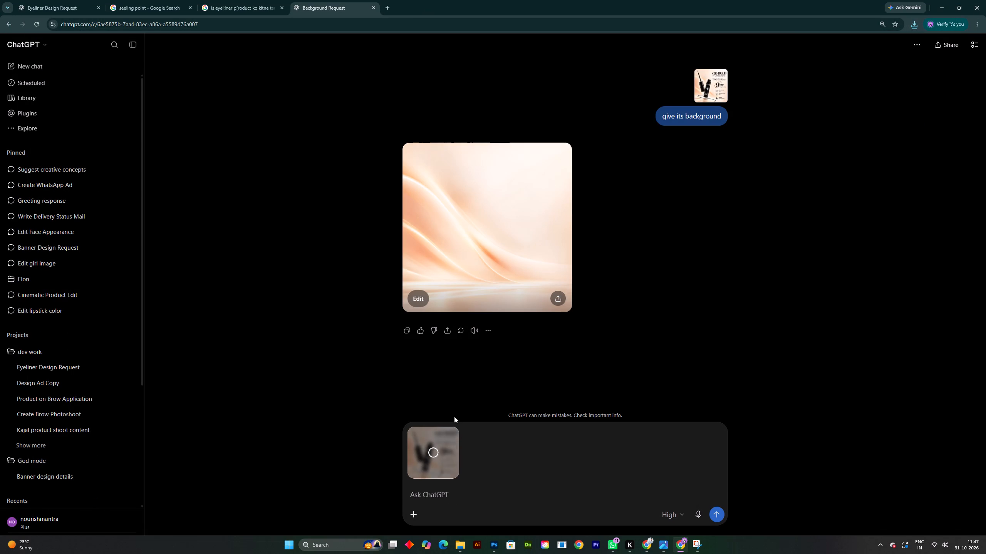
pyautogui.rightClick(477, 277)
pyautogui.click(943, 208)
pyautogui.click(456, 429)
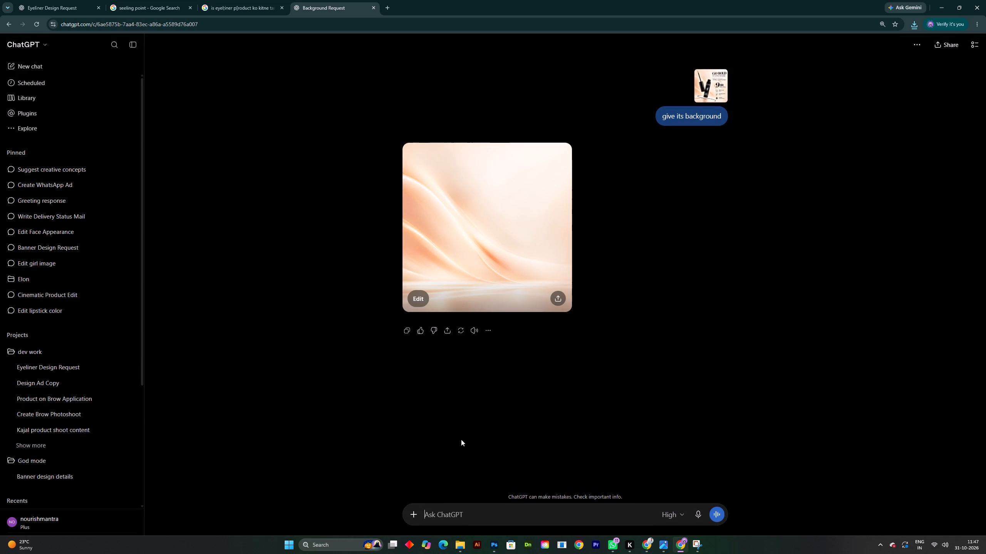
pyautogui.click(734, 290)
# Copy the GO BOLD poster image in the Eyeliner Design Request chat and attach it to a new message there.
pyautogui.click(216, 0)
pyautogui.click(183, 0)
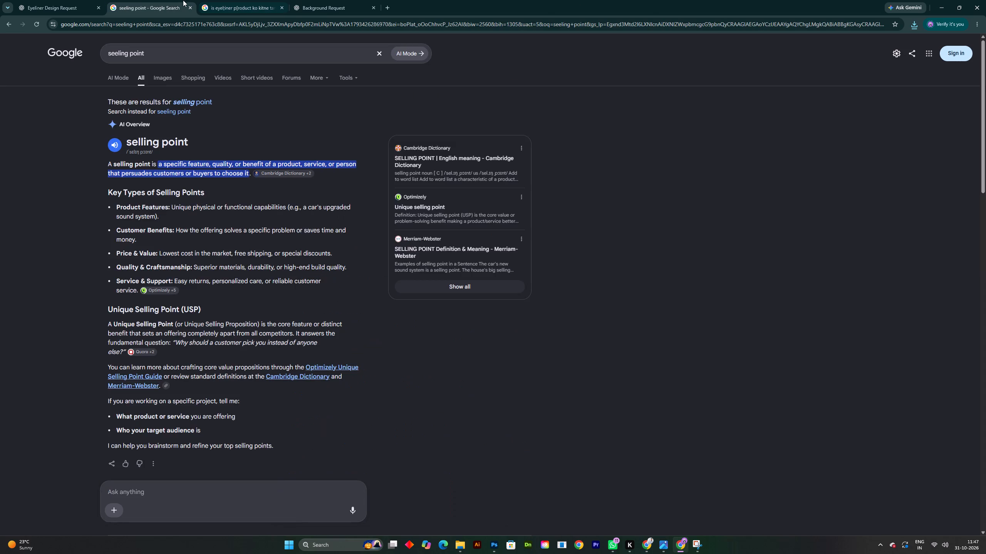
pyautogui.click(51, 0)
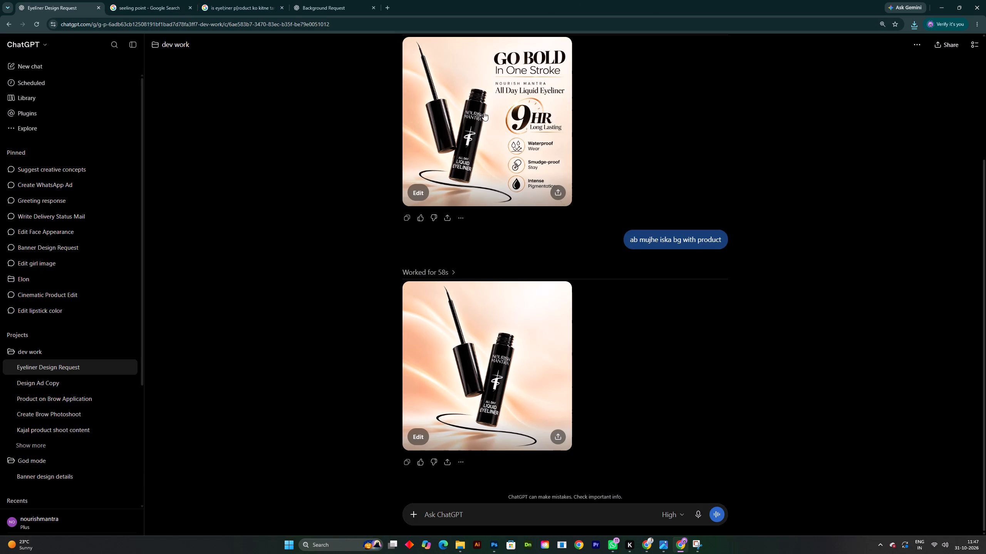
pyautogui.rightClick(484, 112)
pyautogui.click(525, 148)
pyautogui.click(482, 515)
pyautogui.hotkey('ctrl', 'v')
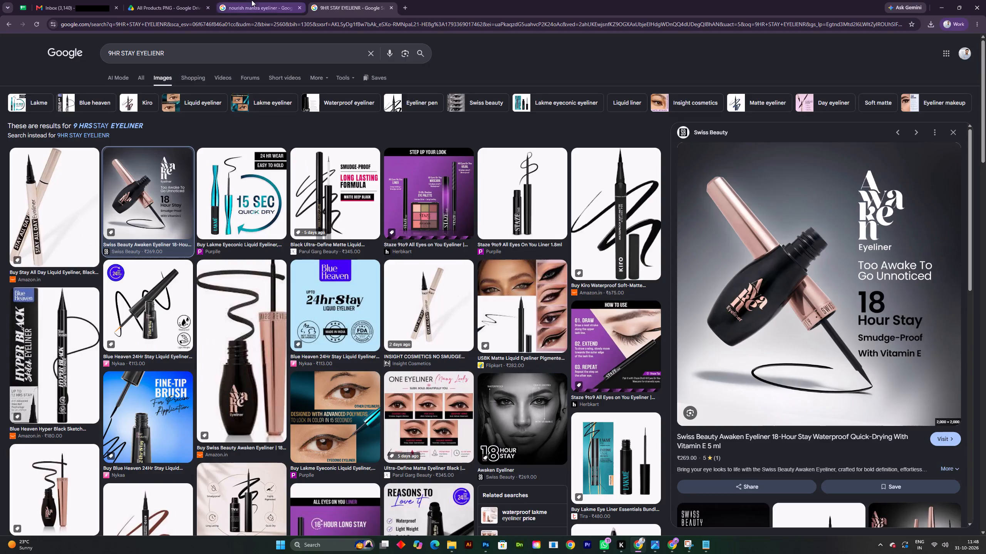
pyautogui.click(252, 0)
pyautogui.click(298, 7)
pyautogui.click(185, 0)
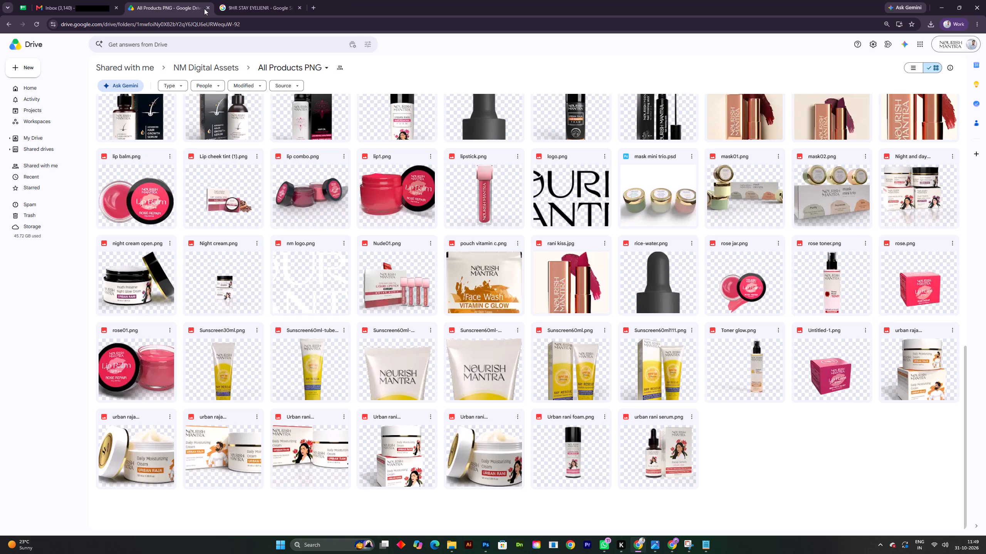
pyautogui.click(207, 8)
# Open YouTube in a new tab and watch the Obsession video preview with sound.
pyautogui.click(216, 2)
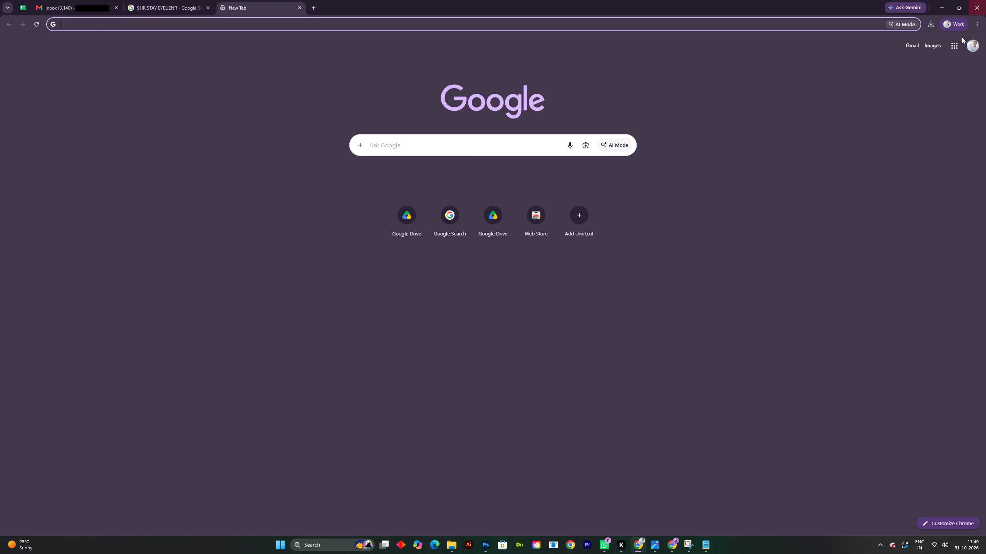
pyautogui.click(949, 49)
pyautogui.scroll(-3, 878, 209)
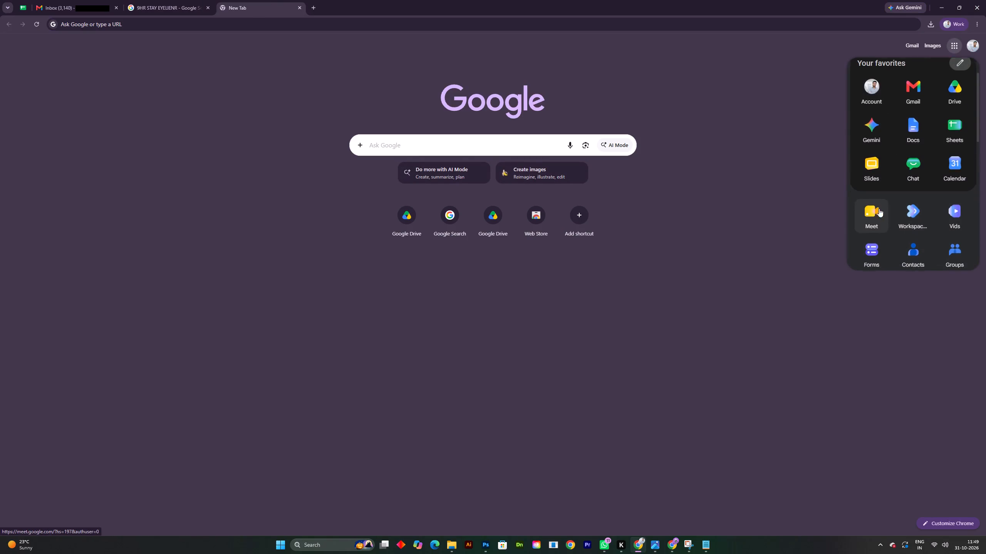
pyautogui.click(880, 183)
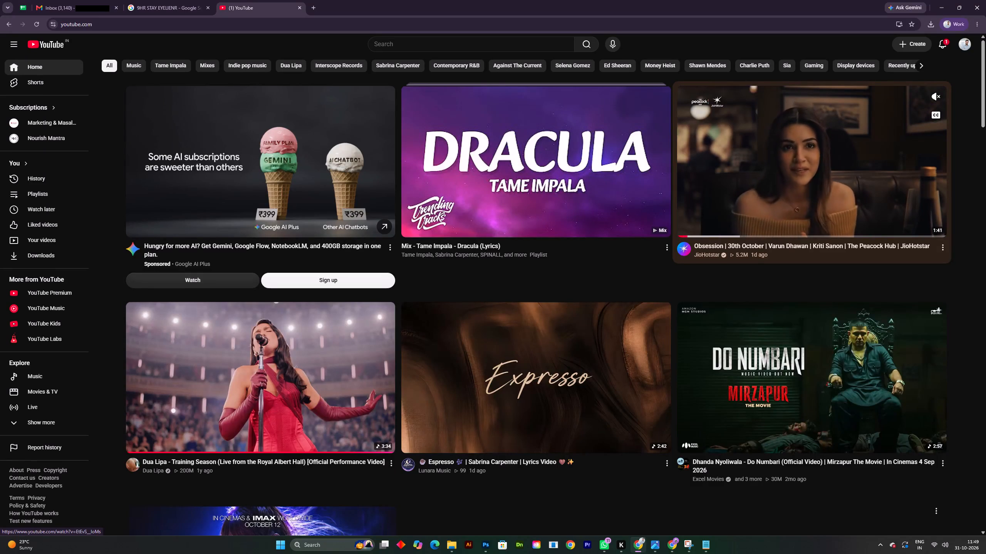
pyautogui.click(939, 96)
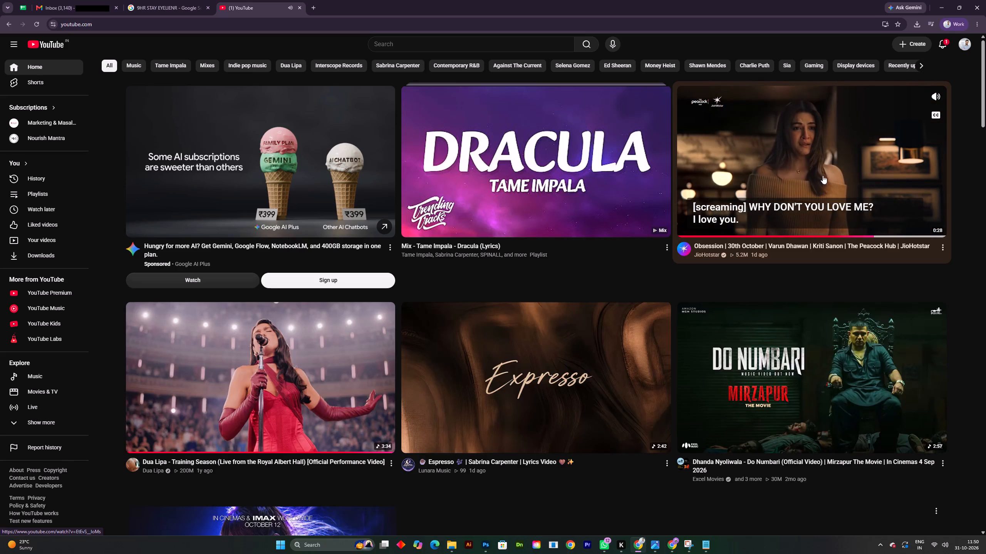
pyautogui.click(899, 230)
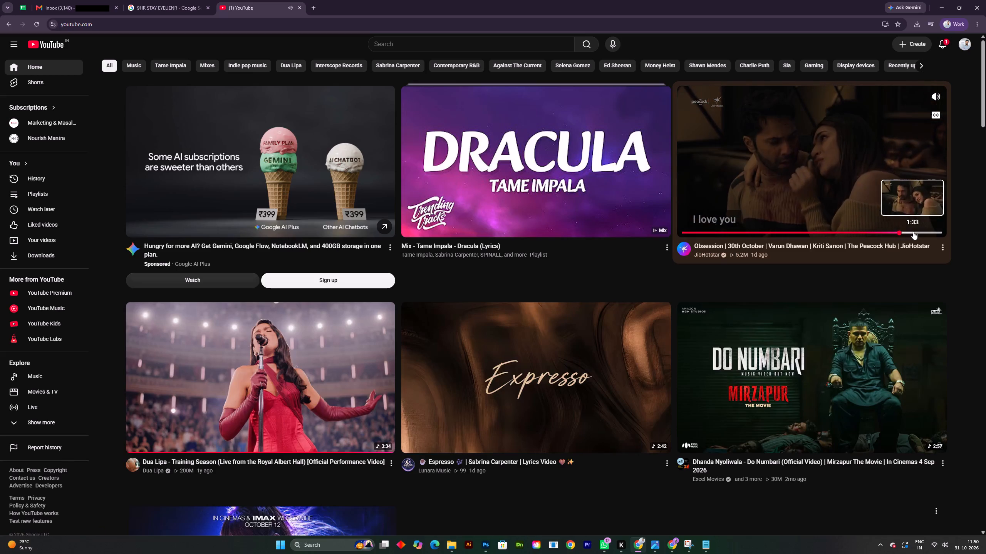
# Skip through the Obsession video preview around the 1:33 mark.
pyautogui.click(913, 231)
pyautogui.click(897, 229)
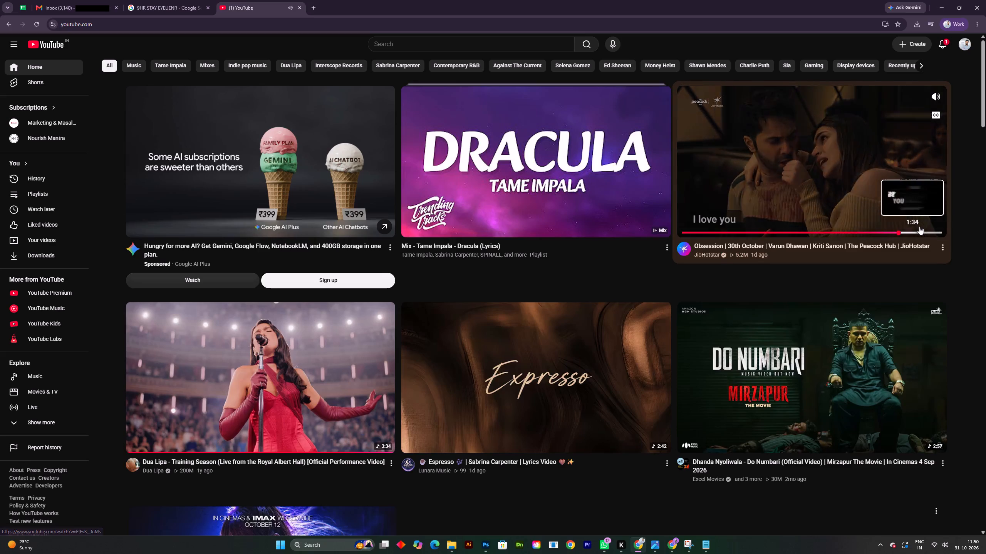
pyautogui.click(919, 226)
# Play the Mix - Tame Impala - Dracula (Lyrics) playlist from the YouTube home page.
pyautogui.click(636, 174)
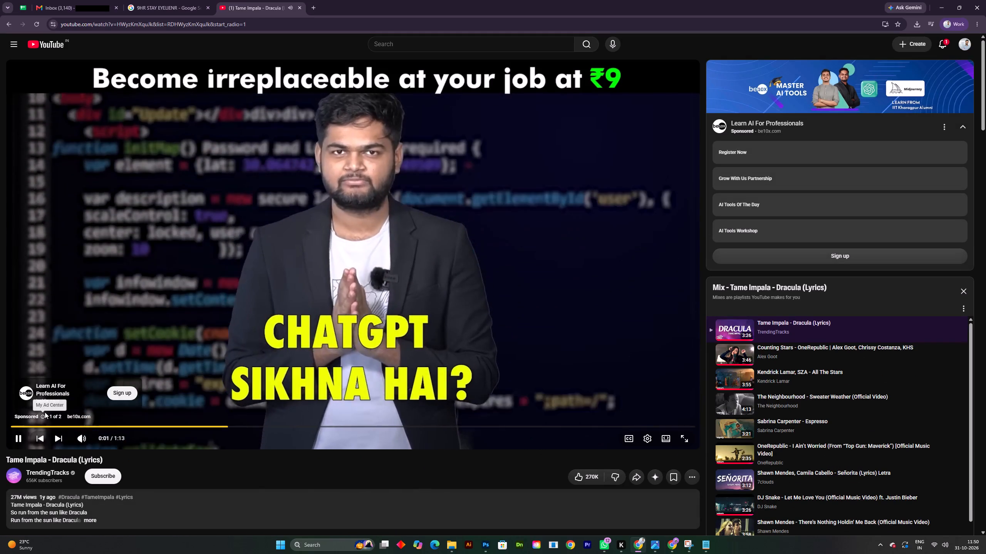
# Block the Learn AI For Professionals ad in My Ad Center and close the ad settings.
pyautogui.click(44, 415)
pyautogui.click(393, 115)
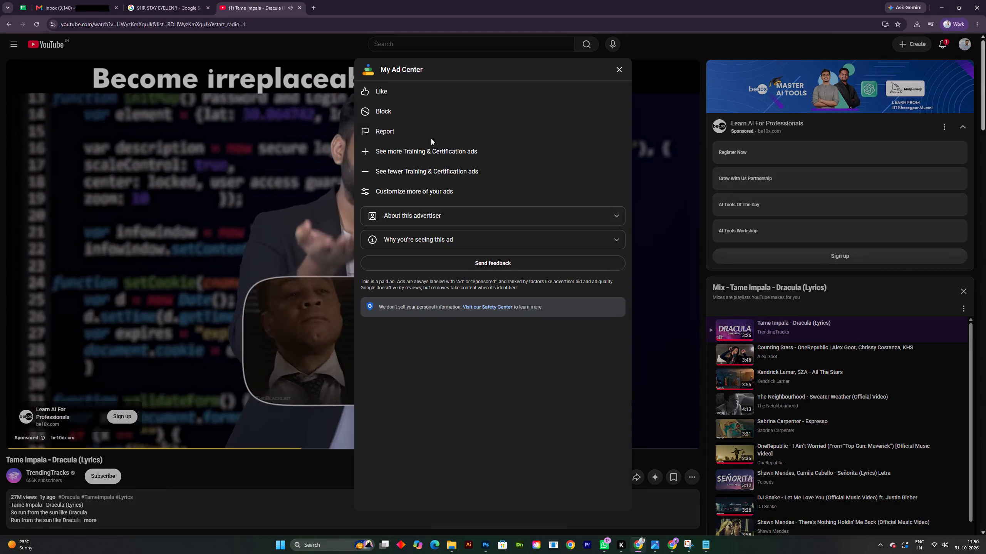
pyautogui.click(537, 301)
pyautogui.click(613, 67)
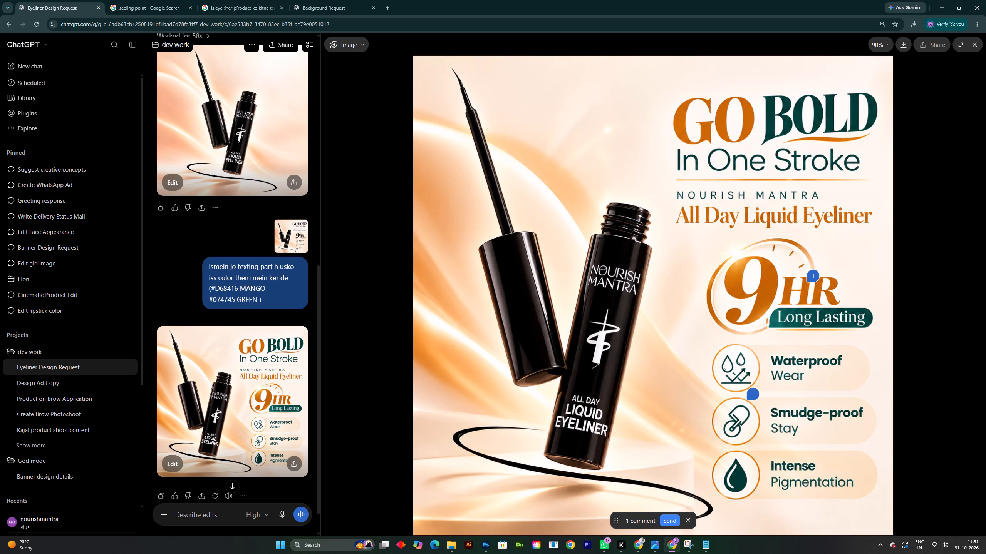
pyautogui.click(673, 516)
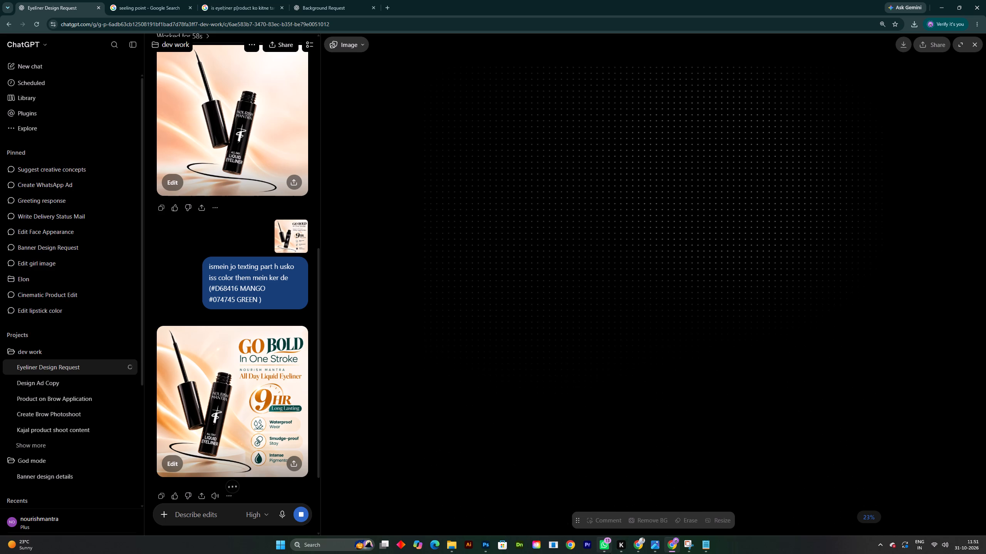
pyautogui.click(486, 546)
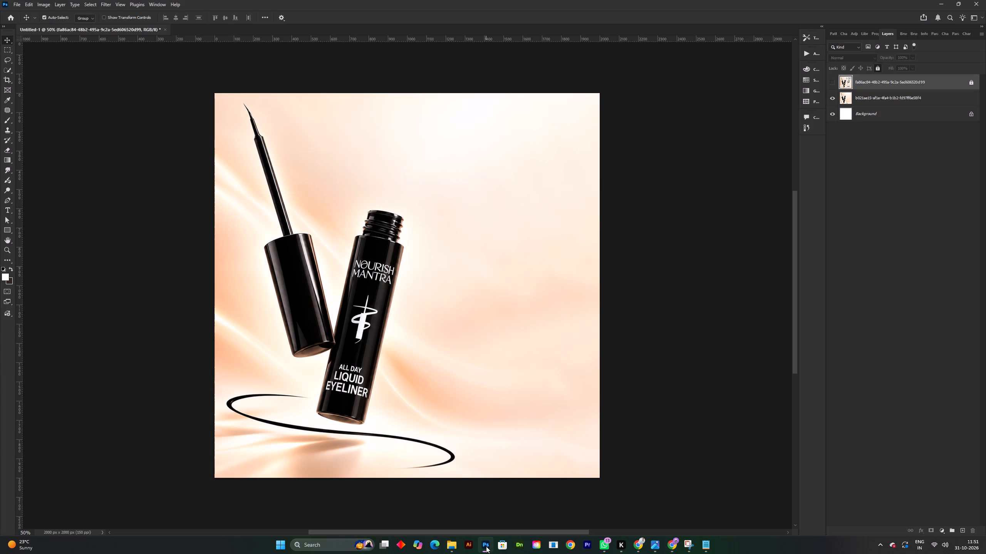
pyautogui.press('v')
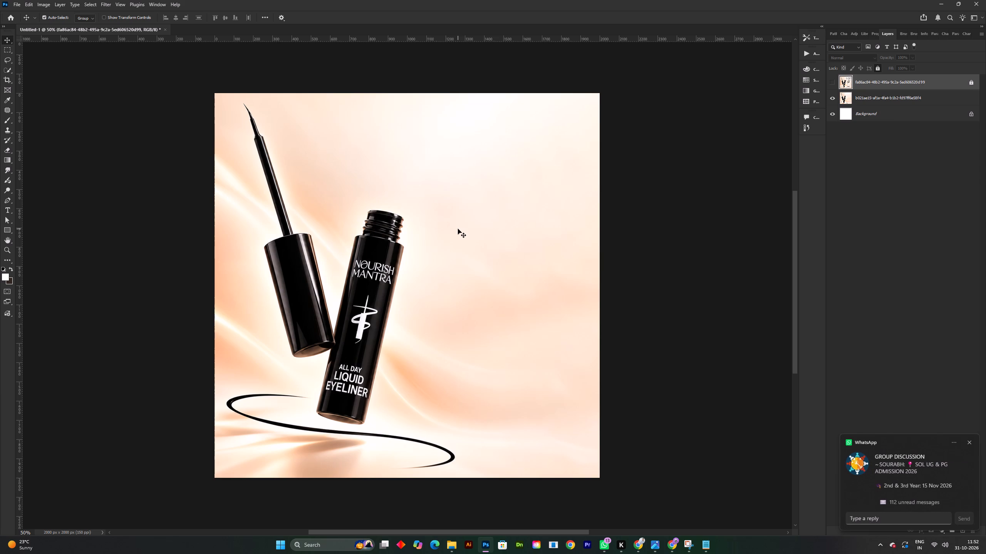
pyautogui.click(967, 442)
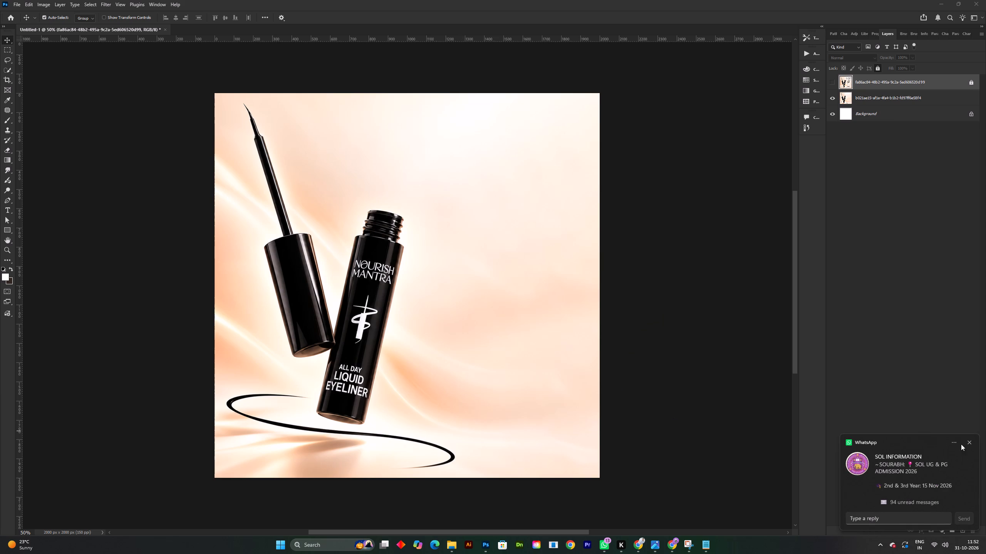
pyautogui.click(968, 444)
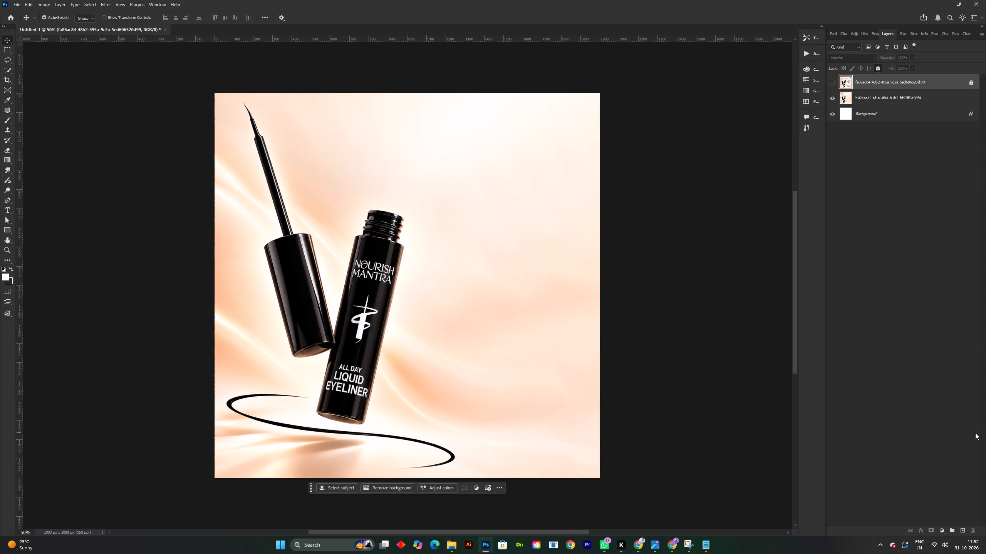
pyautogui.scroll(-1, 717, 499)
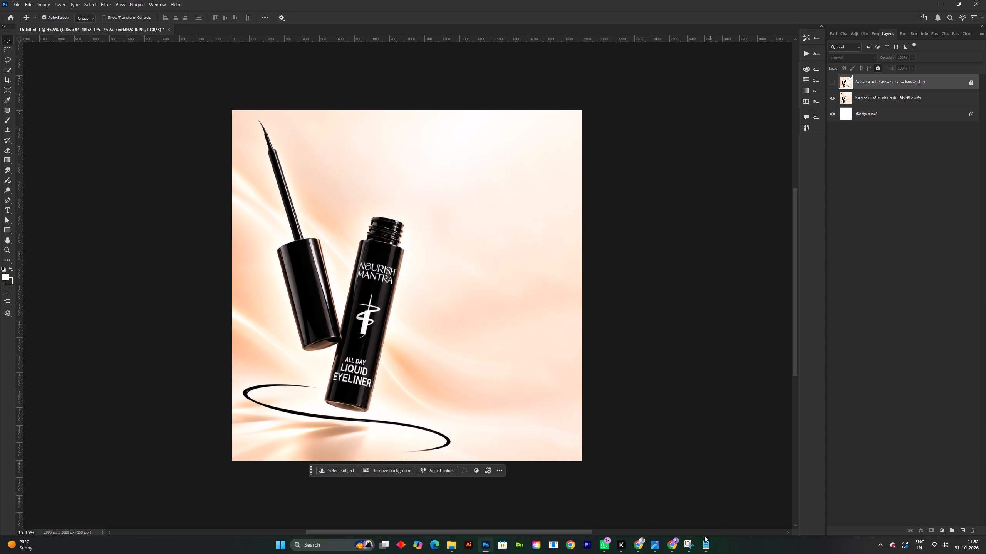
# Switch to ChatGPT, close the opened "Upto 9hr" poster and compare the poster versions generated in the conversation.
pyautogui.click(674, 548)
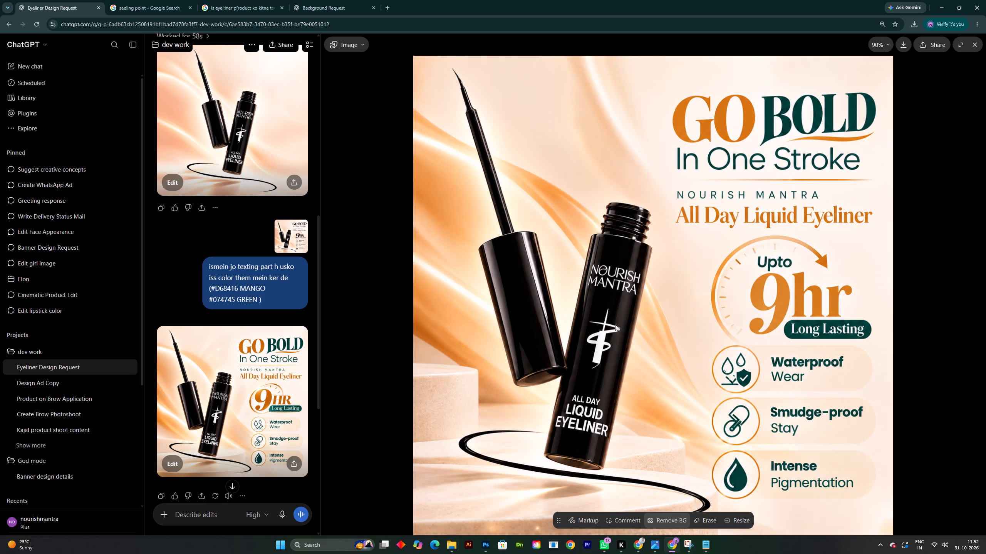
pyautogui.scroll(-2, 674, 320)
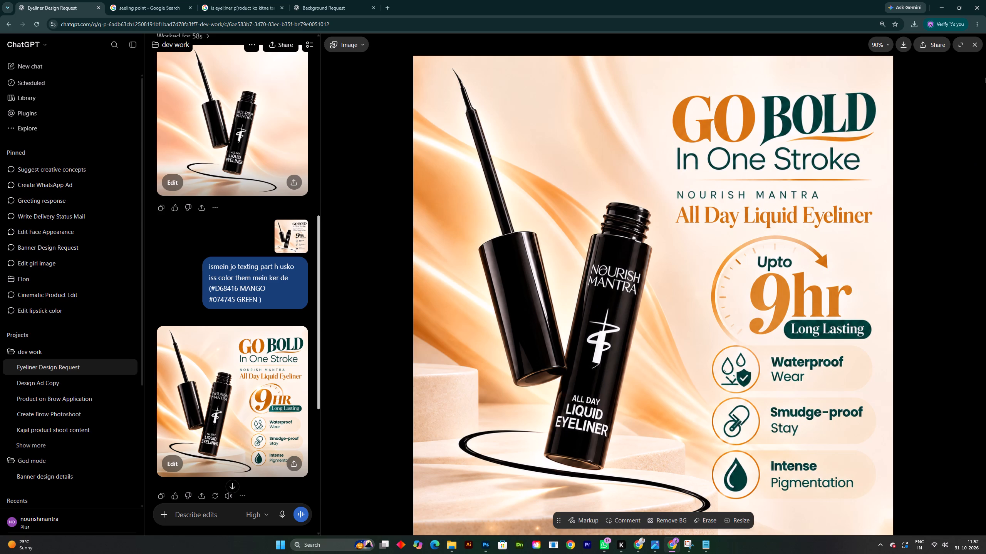
pyautogui.click(978, 48)
pyautogui.scroll(2, 574, 335)
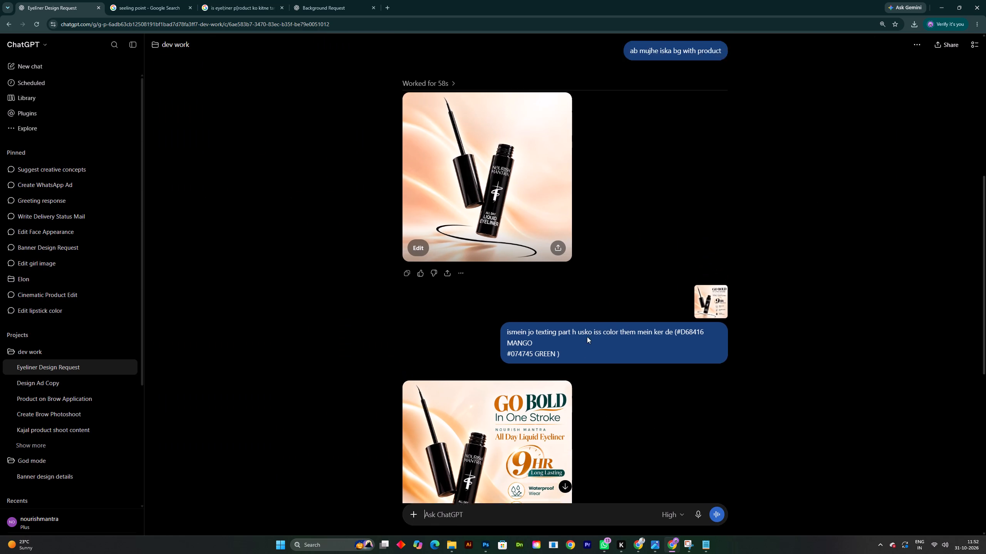
pyautogui.scroll(-9, 587, 337)
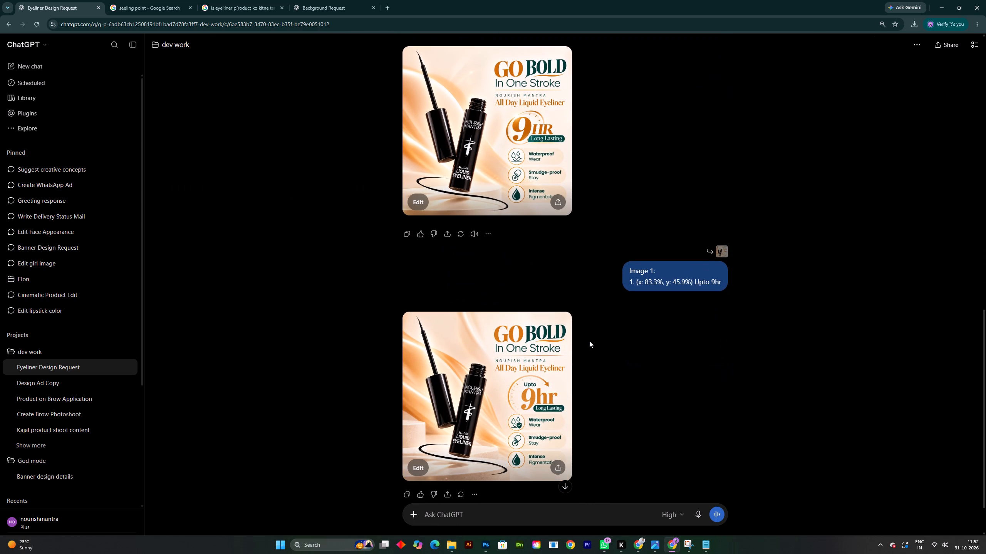
pyautogui.scroll(15, 589, 341)
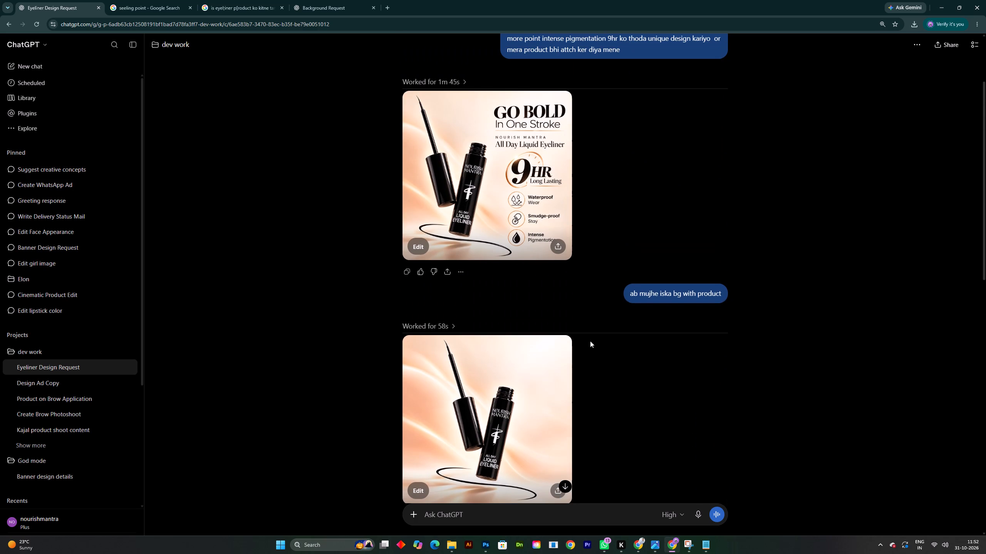
pyautogui.scroll(-2, 590, 341)
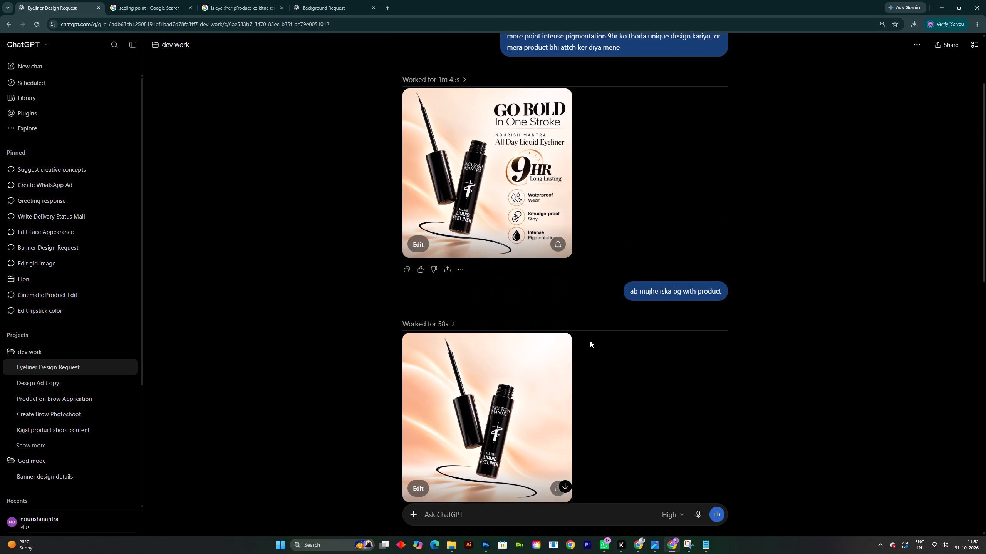
pyautogui.scroll(-8, 590, 341)
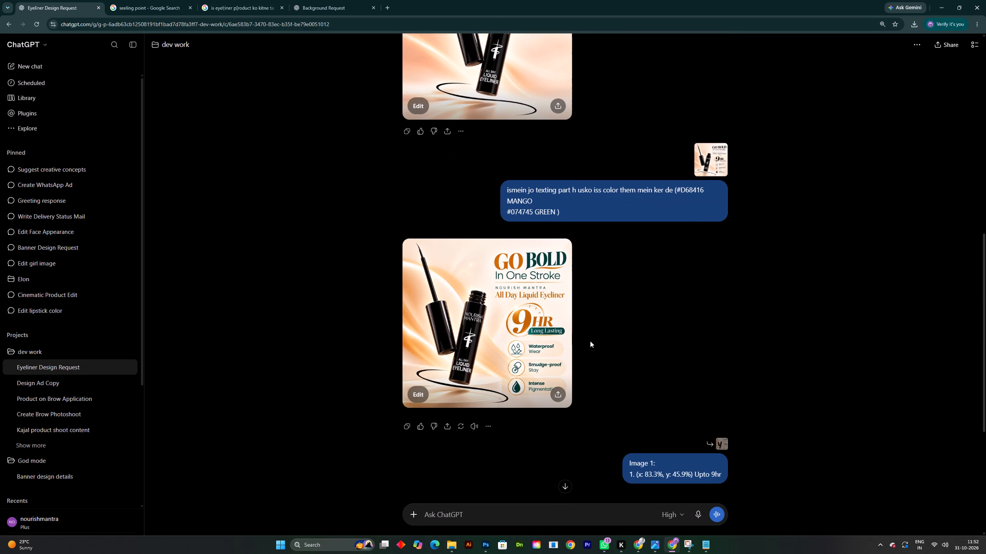
# Open the recoloured poster with the 9HR block and begin a comment above its clock ring reading "iss clock wale part ko".
pyautogui.click(554, 316)
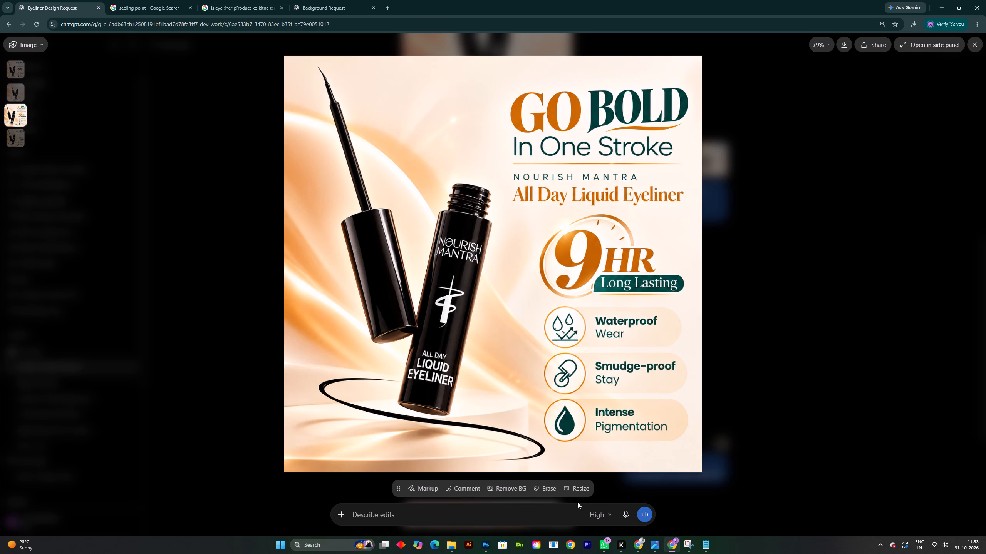
pyautogui.click(469, 492)
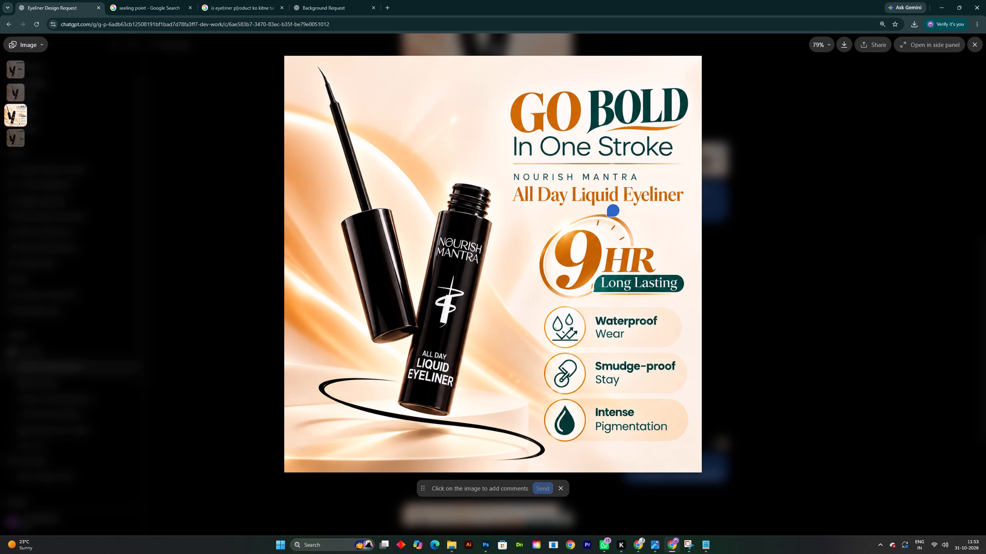
pyautogui.click(613, 209)
pyautogui.write('iss clock wale part')
pyautogui.press('space')
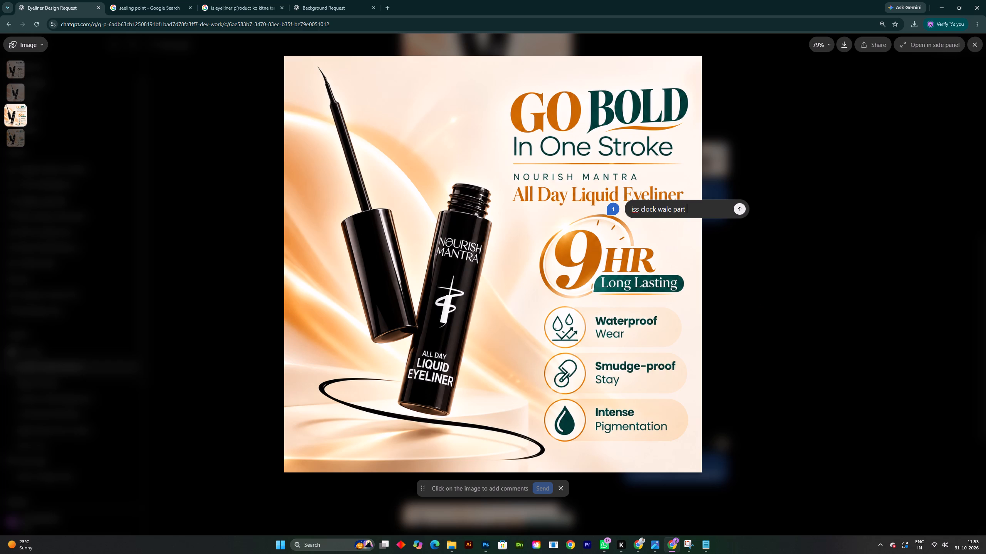
pyautogui.write('ko')
pyautogui.press('space')
pyautogui.click(703, 541)
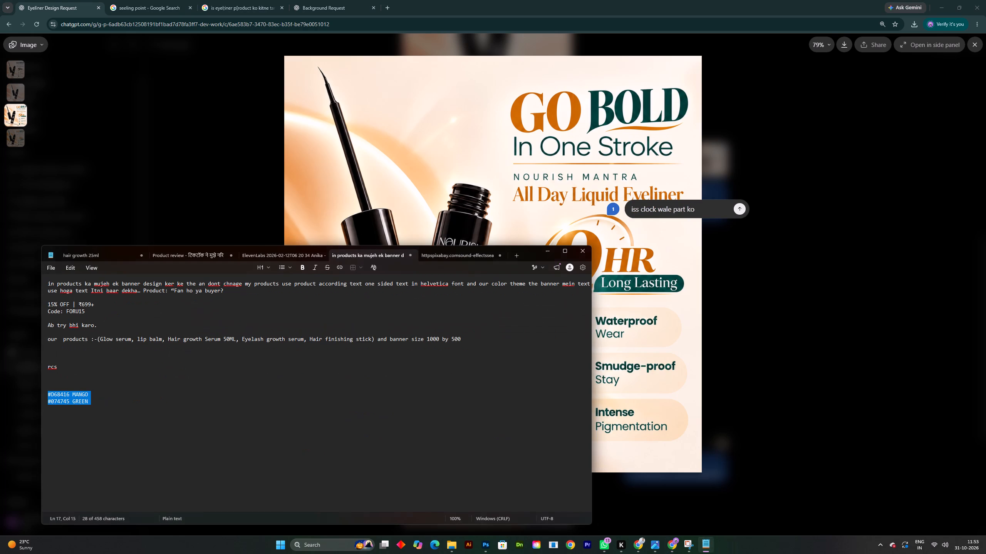
pyautogui.doubleClick(56, 406)
pyautogui.hotkey('ctrl', 'c')
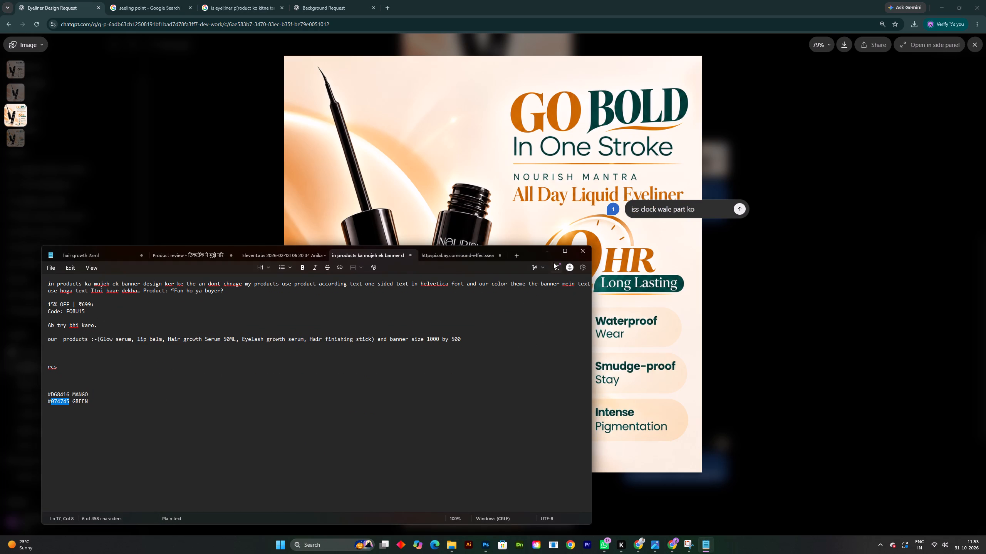
pyautogui.click(548, 252)
pyautogui.hotkey('ctrl', 'v')
pyautogui.press('space')
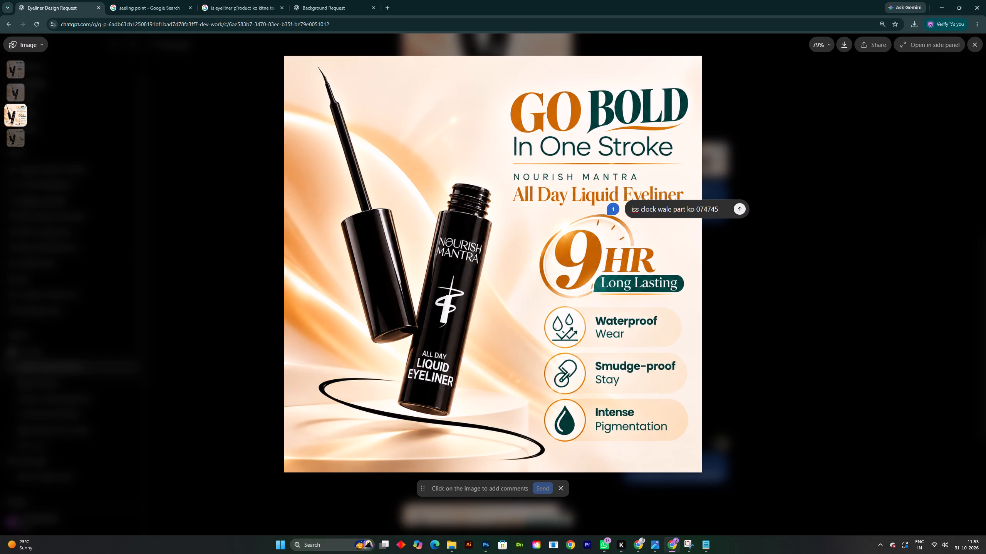
pyautogui.write('ker')
pyautogui.press('Return')
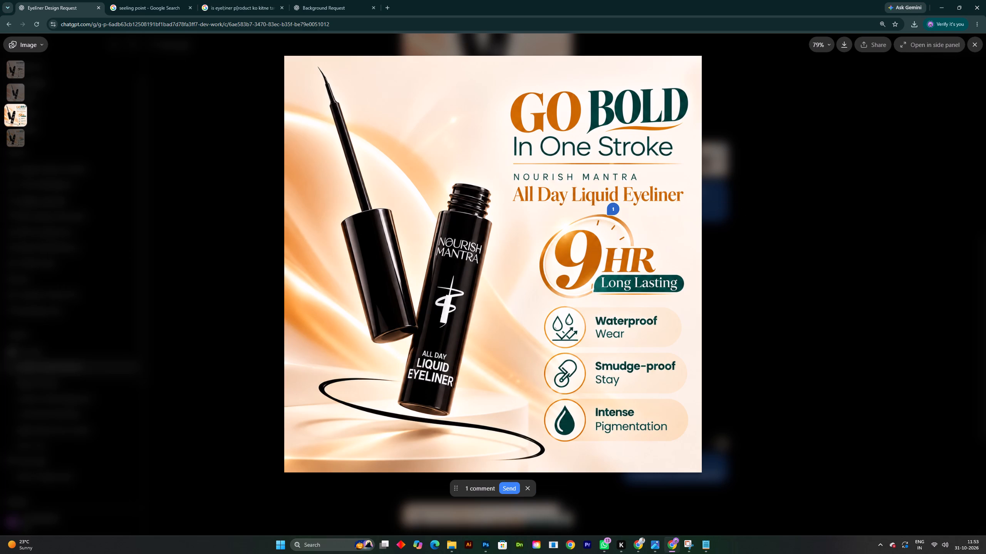
pyautogui.press('Return')
pyautogui.click(507, 492)
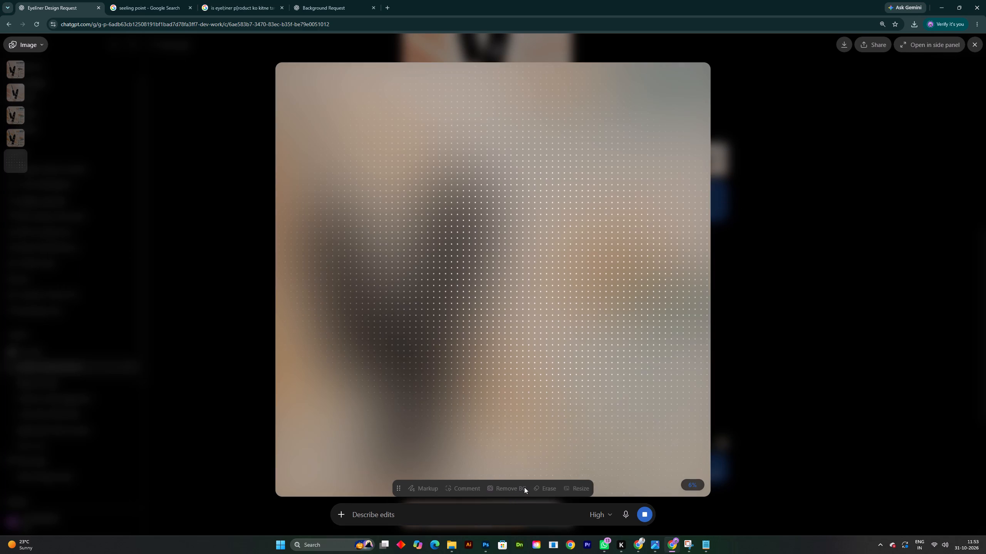
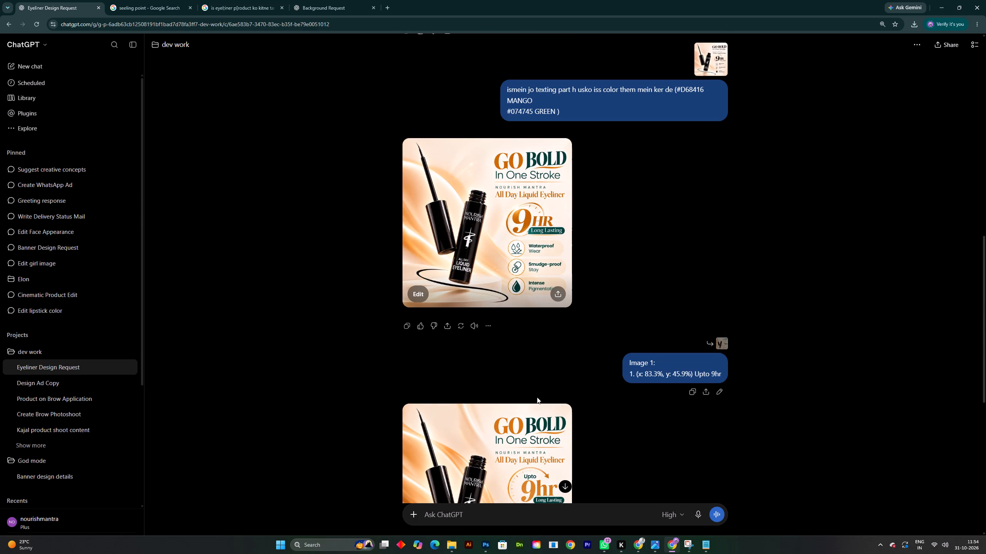
# Search Google for "pinterest" in a new tab and open the Pinterest home page.
pyautogui.click(377, 0)
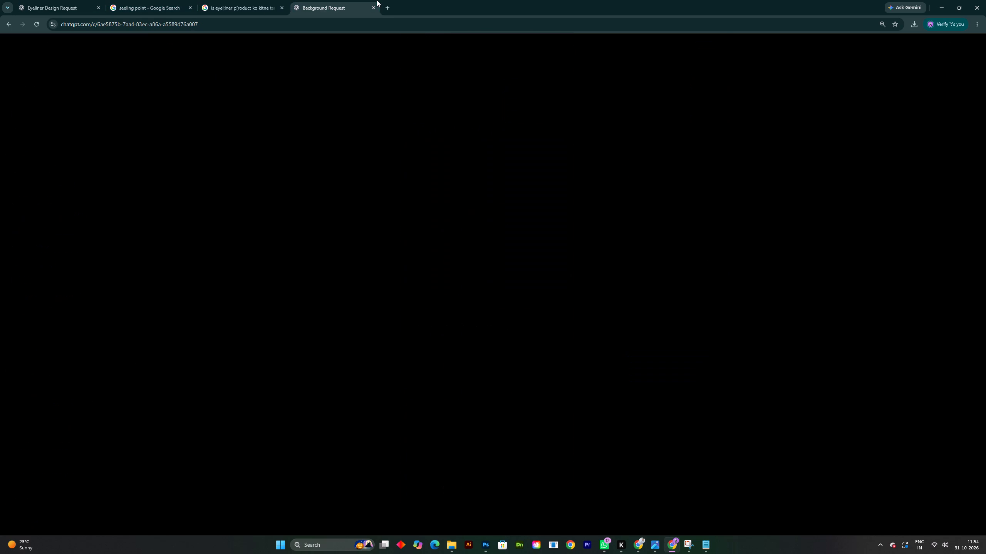
pyautogui.click(385, 10)
pyautogui.click(465, 161)
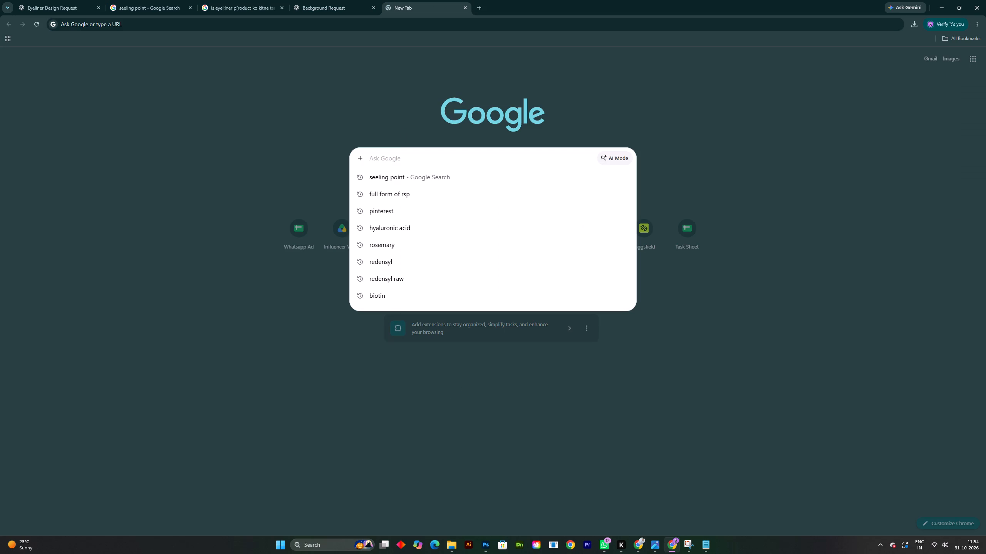
pyautogui.write('pinterest')
pyautogui.press('Return')
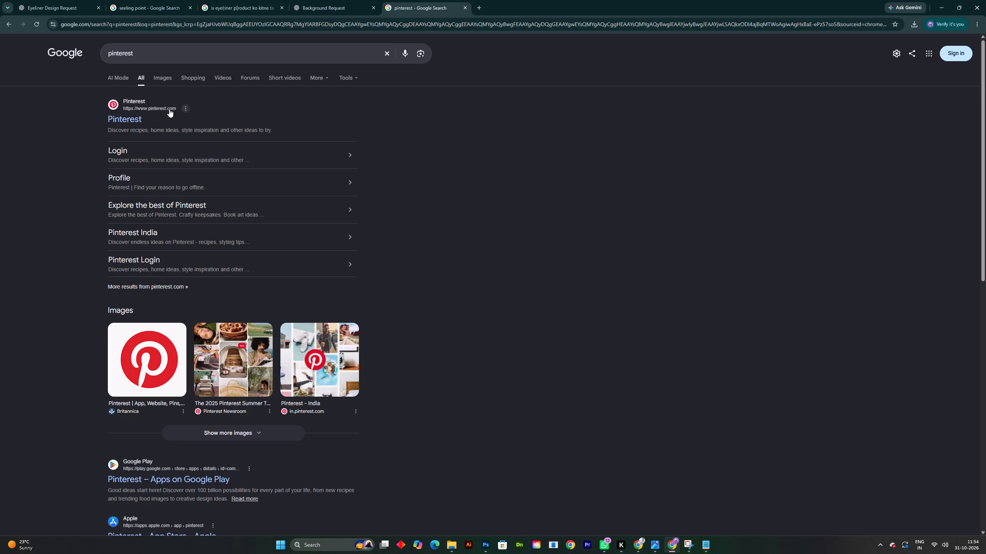
pyautogui.click(119, 117)
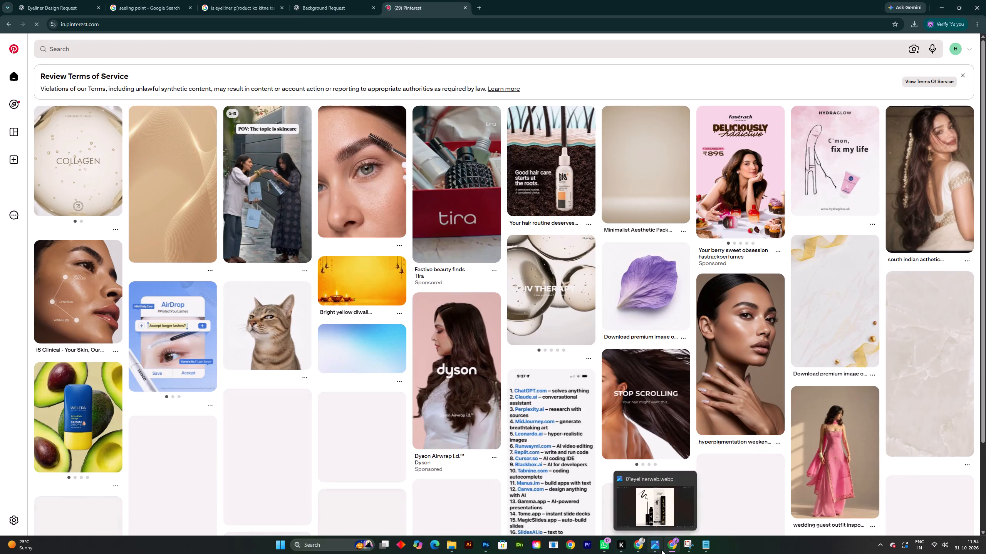
# Switch to the YouTube window, turn on captions for the Counting Stars cover, and restart the video from the beginning.
pyautogui.click(635, 550)
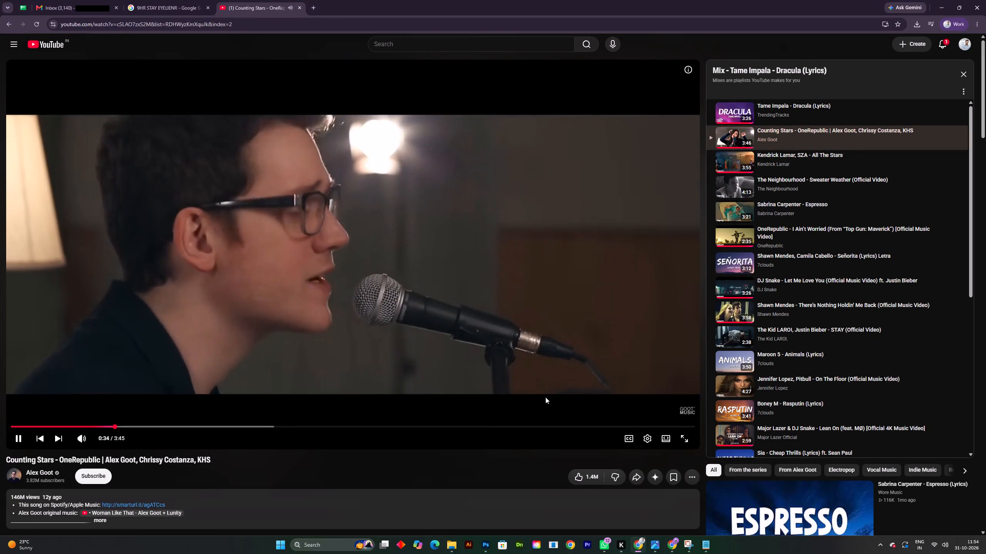
pyautogui.click(628, 444)
pyautogui.scroll(-3, 622, 439)
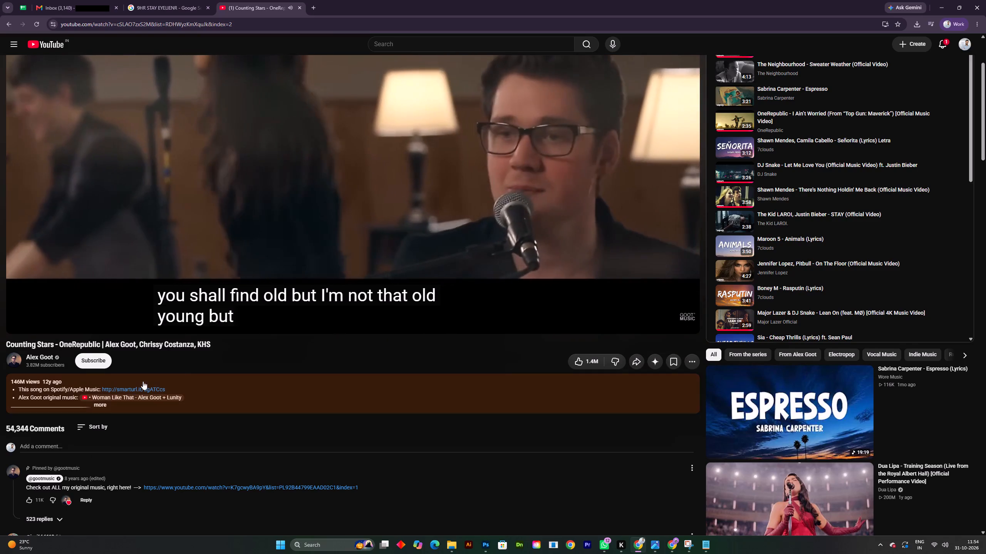
pyautogui.scroll(2, 272, 342)
pyautogui.scroll(2, 340, 309)
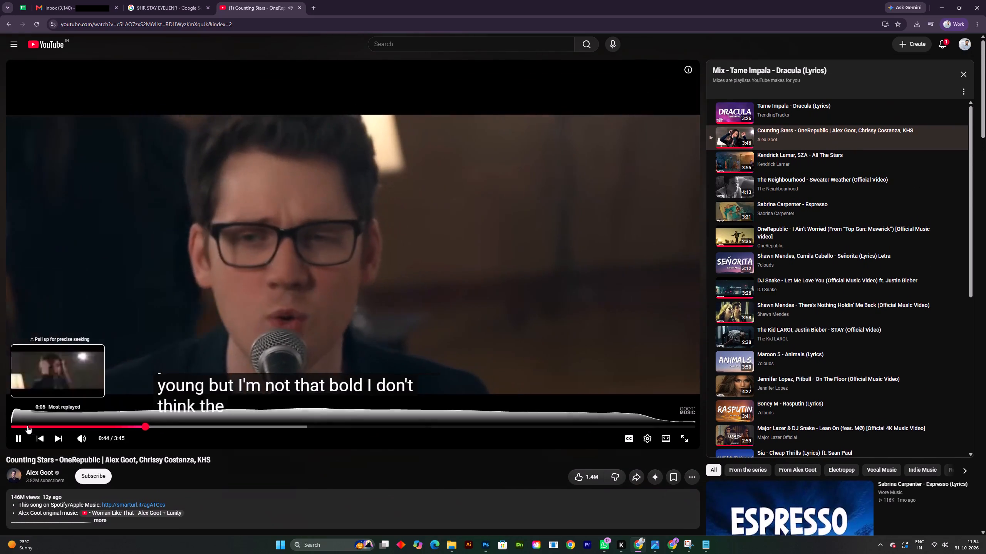
pyautogui.moveTo(27, 426); pyautogui.dragTo(0, 426)
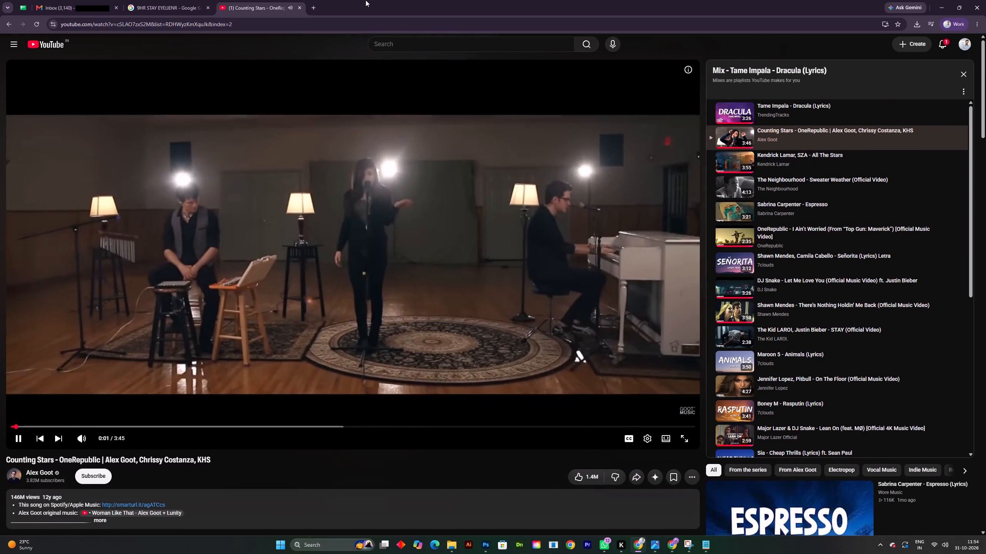
# Search Google for "counting stars chords" in a new tab, view the GuitarTuna chords page, and return to the results.
pyautogui.click(312, 0)
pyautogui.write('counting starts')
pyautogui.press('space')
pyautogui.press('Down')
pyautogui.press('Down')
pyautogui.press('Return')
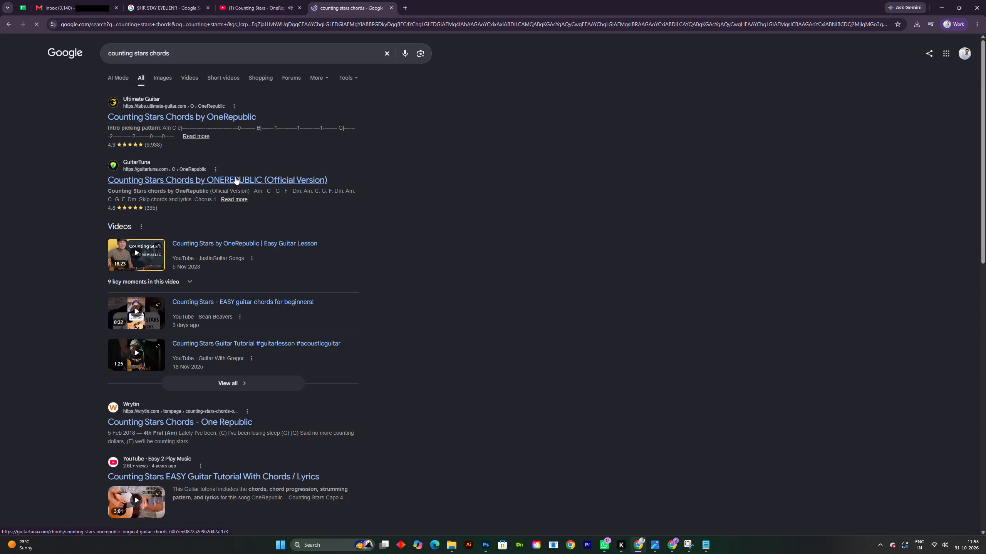
pyautogui.click(235, 176)
pyautogui.moveTo(84, 90); pyautogui.dragTo(98, 98)
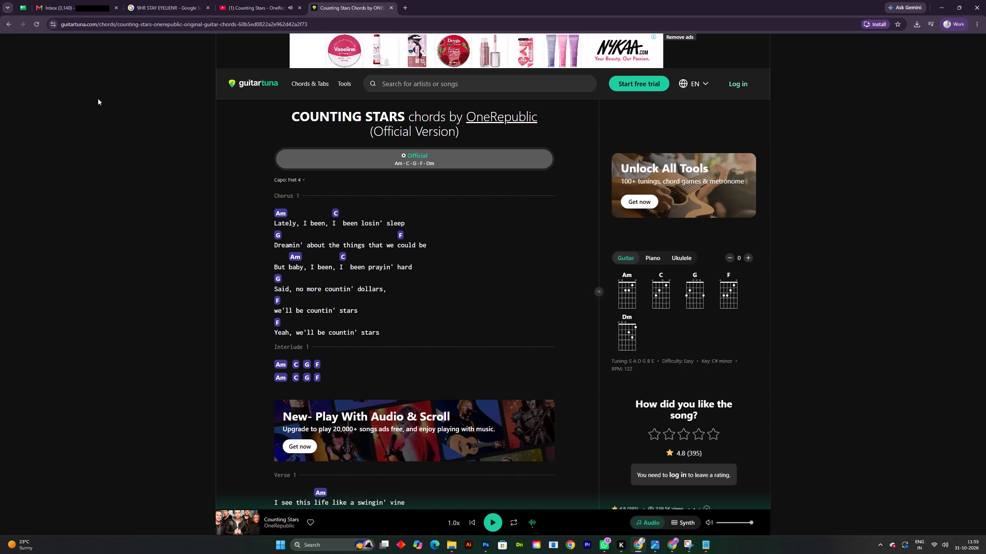
pyautogui.click(158, 127)
pyautogui.click(158, 115)
pyautogui.click(273, 104)
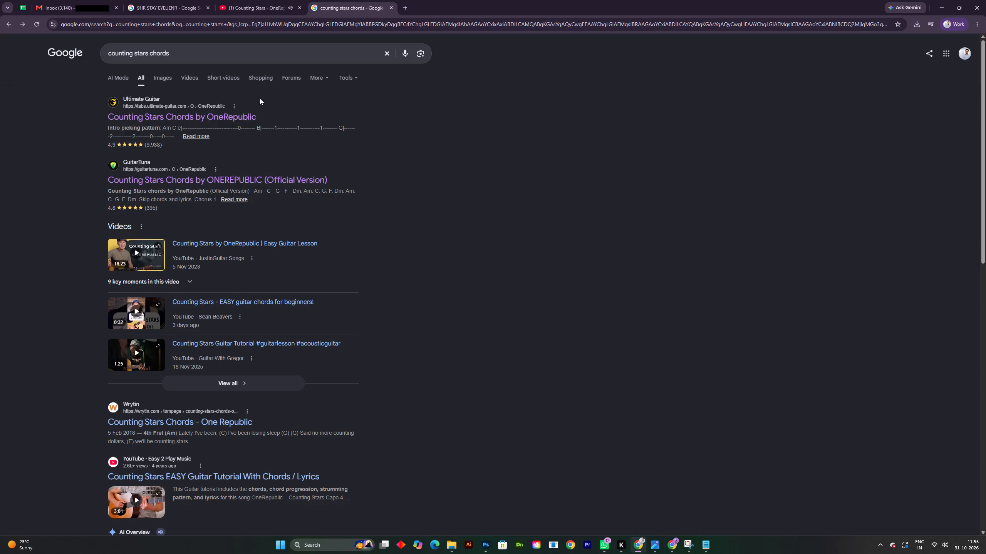
# Return to the Counting Stars video on YouTube and pause it.
pyautogui.click(290, 0)
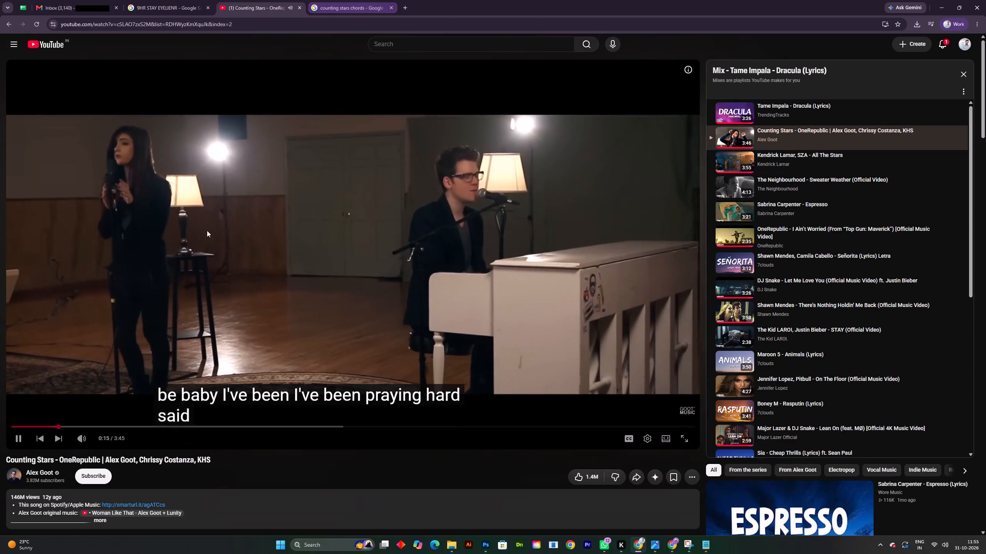
pyautogui.click(207, 230)
# Change the Google chords query to "counting stars one republ;ic lyricks", copy that text, and close the search tab.
pyautogui.click(334, 0)
pyautogui.click(240, 59)
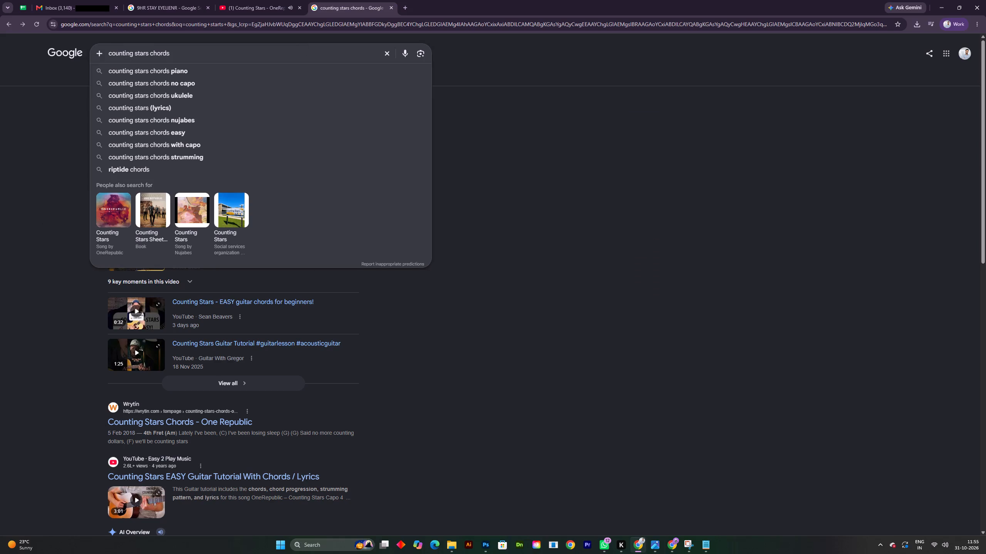
pyautogui.press('BackSpace')
pyautogui.press('BackSpace')
pyautogui.press('BackSpace')
pyautogui.press('BackSpace')
pyautogui.press('BackSpace')
pyautogui.press('BackSpace')
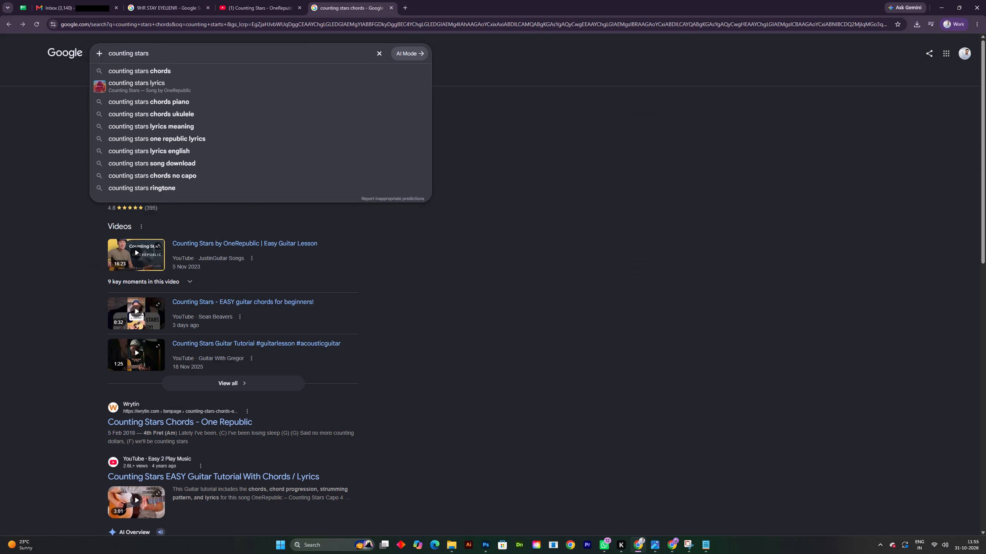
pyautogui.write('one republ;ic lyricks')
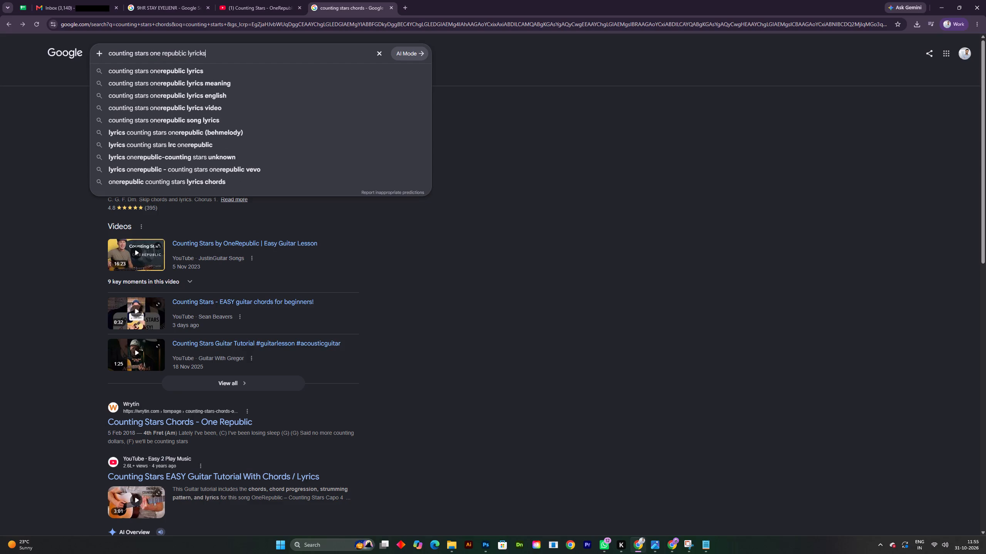
pyautogui.tripleClick(233, 58)
pyautogui.hotkey('ctrl', 'c')
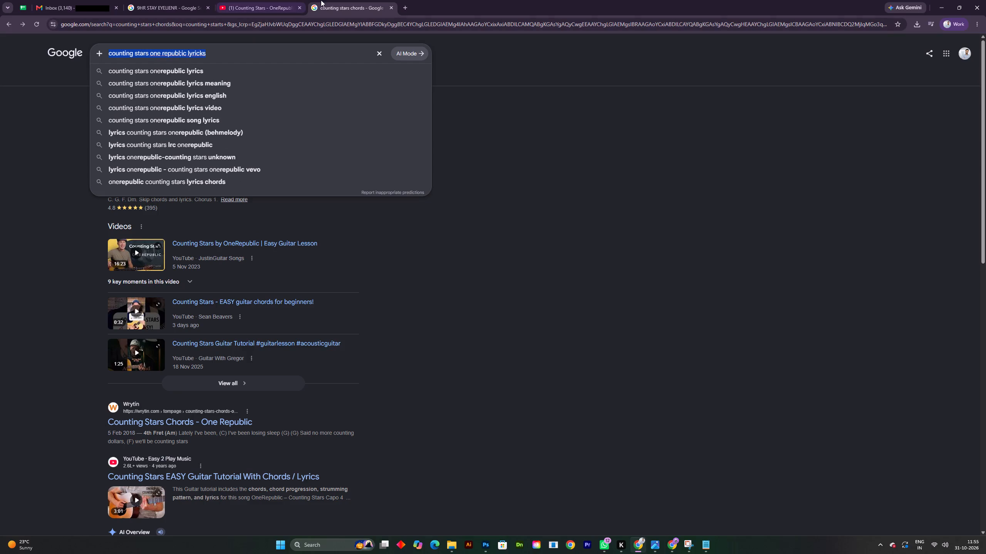
pyautogui.click(389, 5)
# Open the Hype browser profile and search for the copied Counting Stars lyrics query.
pyautogui.click(961, 22)
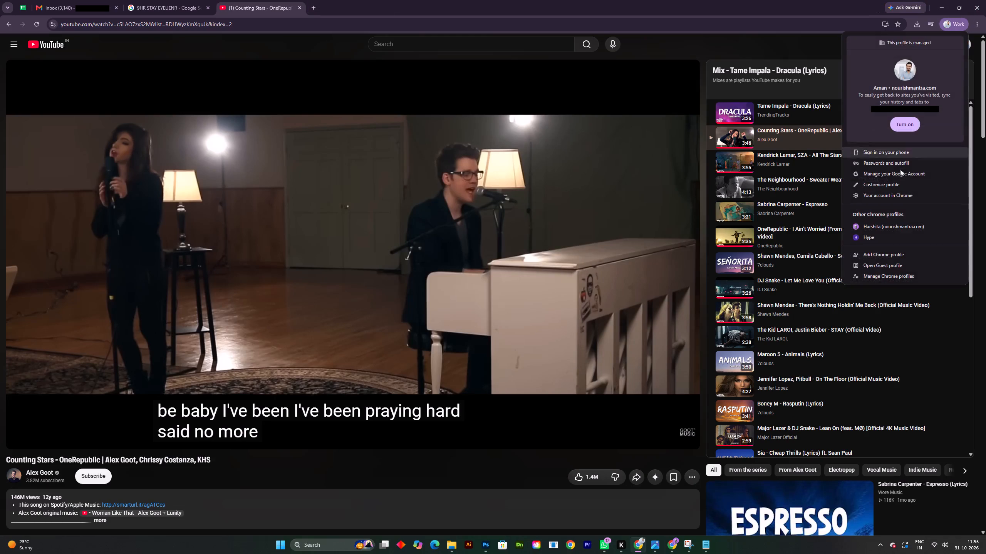
pyautogui.click(899, 234)
pyautogui.hotkey('ctrl', 'v')
pyautogui.press('Return')
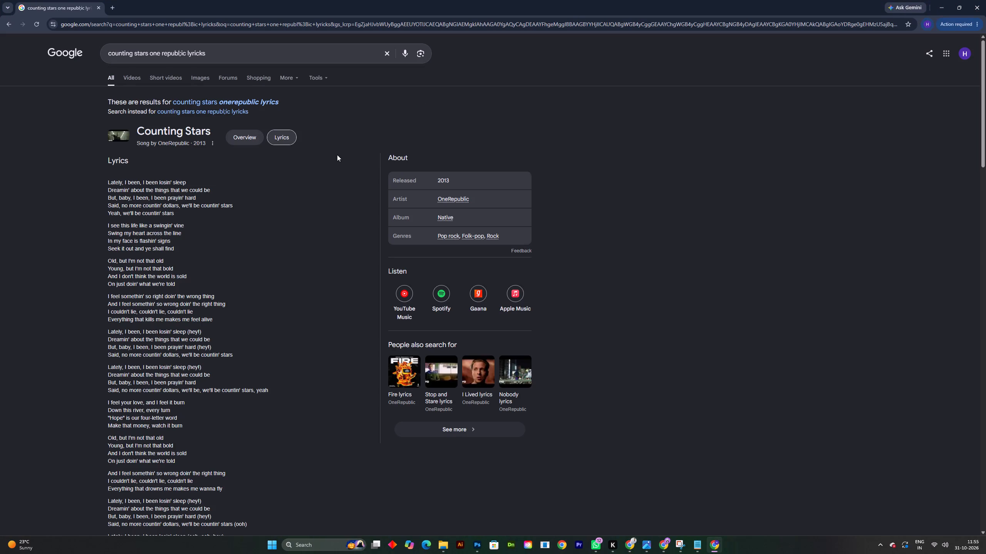
# Enlarge the lyrics results page to 150% and look over the opening verses.
pyautogui.hotkey('ctrl', '+')
pyautogui.hotkey('ctrl', '+')
pyautogui.hotkey('ctrl', '+')
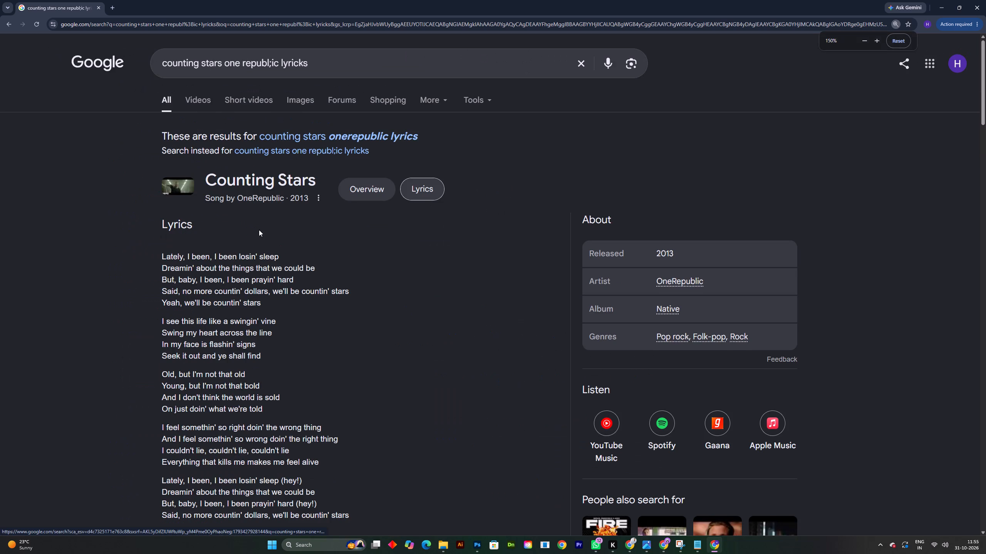
pyautogui.scroll(-5, 259, 230)
pyautogui.scroll(1, 570, 491)
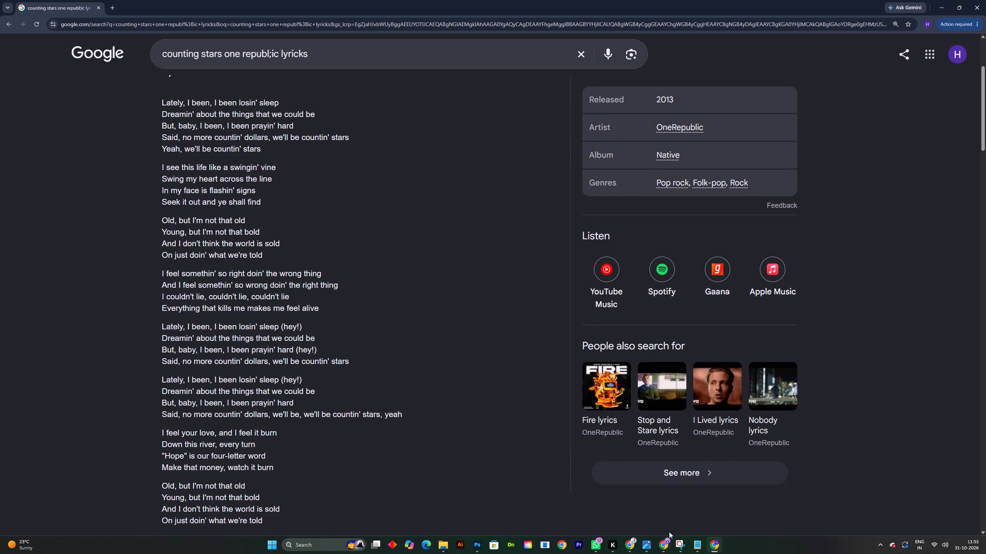
# Resume the Counting Stars video in the Work profile's window, follow along with the lyrics page, and close the lyrics window.
pyautogui.click(634, 543)
pyautogui.click(275, 217)
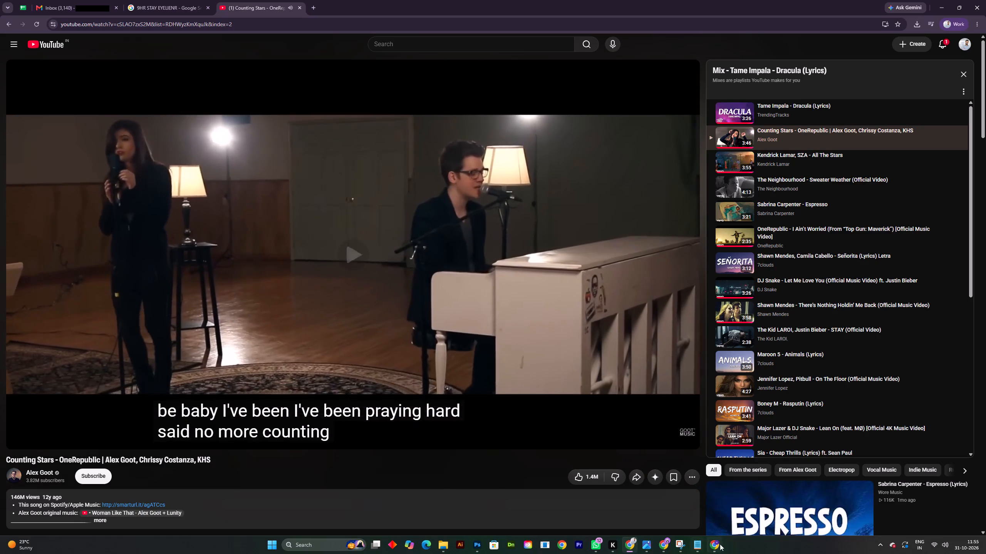
pyautogui.click(720, 545)
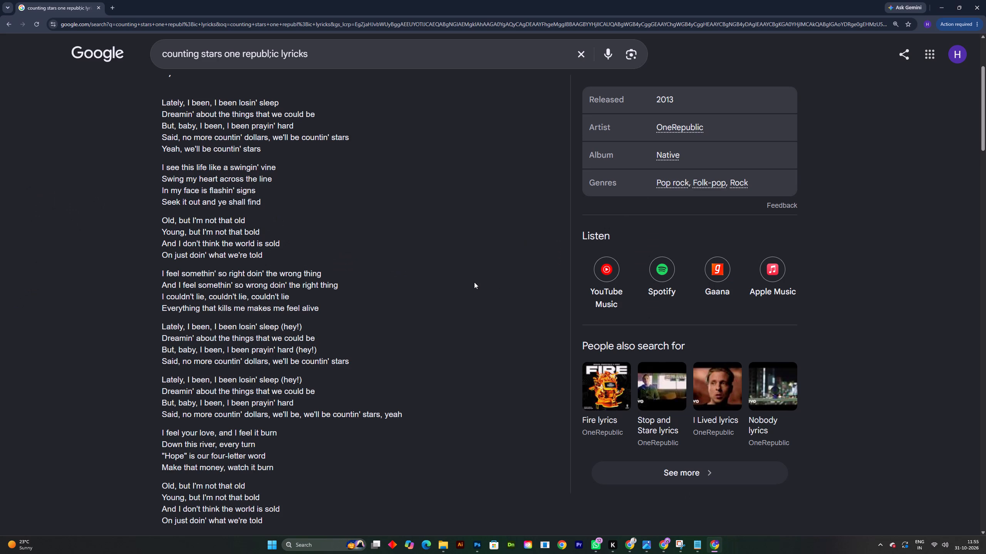
pyautogui.scroll(-1, 474, 282)
pyautogui.scroll(1, 474, 281)
pyautogui.scroll(-1, 807, 114)
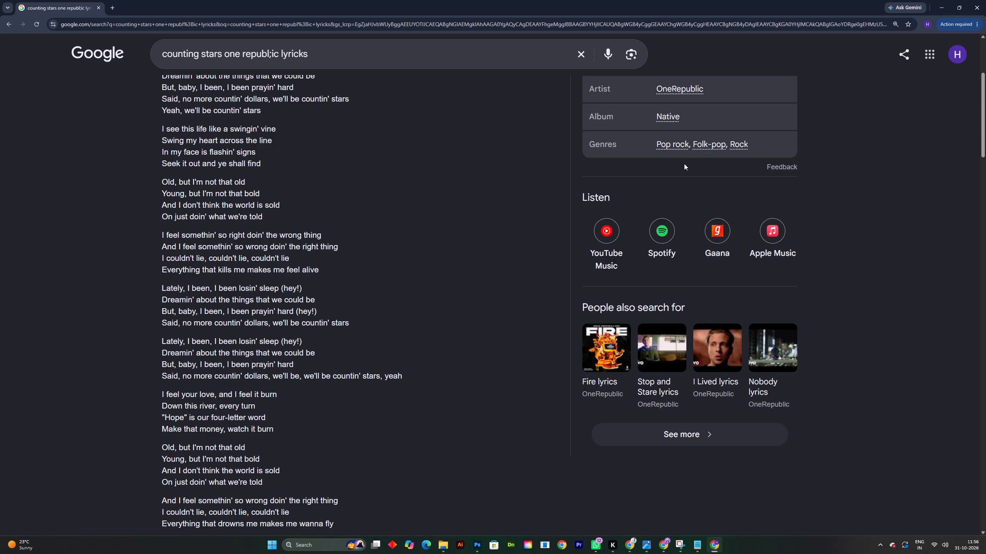
pyautogui.scroll(-2, 679, 172)
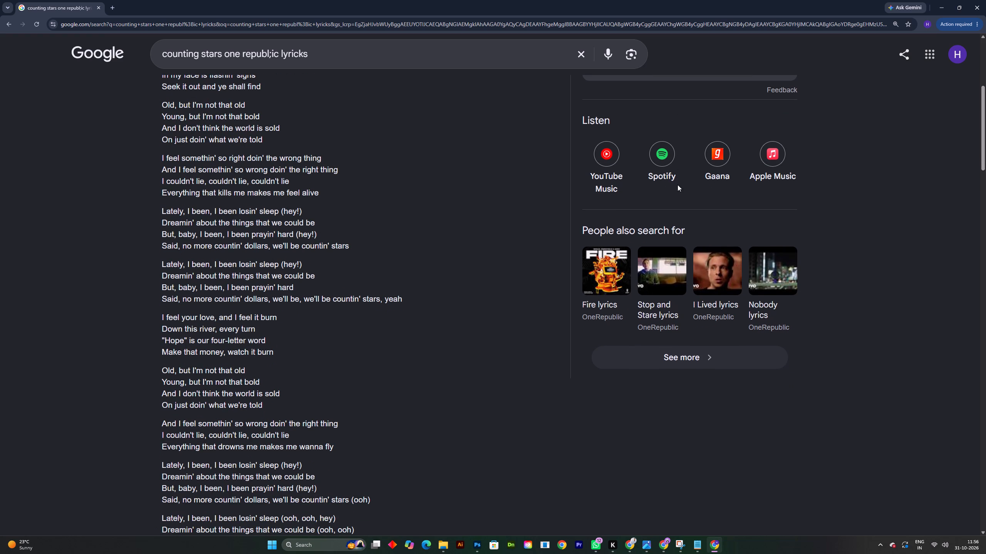
pyautogui.click(985, 0)
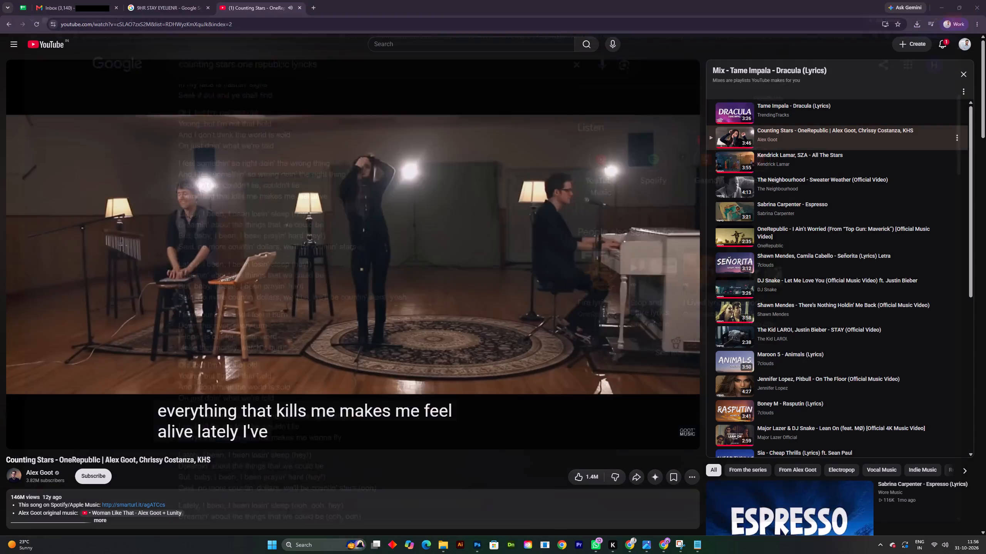
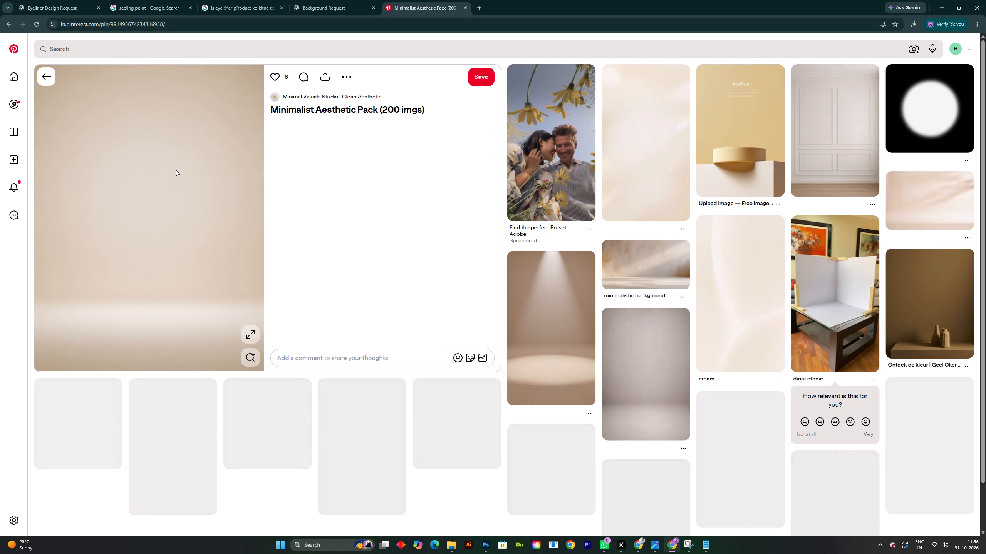
# Save the beige studio backdrop image from the Minimalist Aesthetic Pack pin to Downloads as a JPG.
pyautogui.rightClick(176, 170)
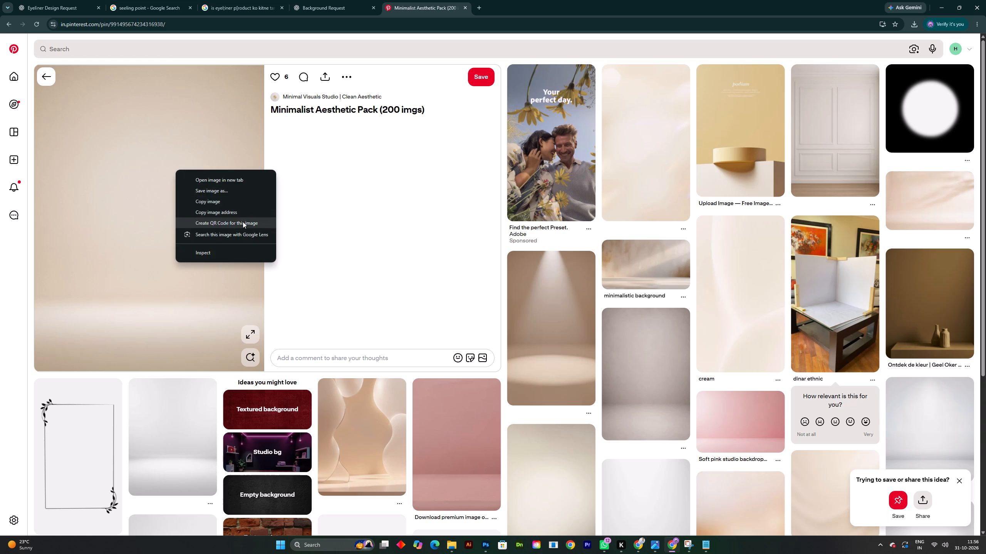
pyautogui.click(231, 190)
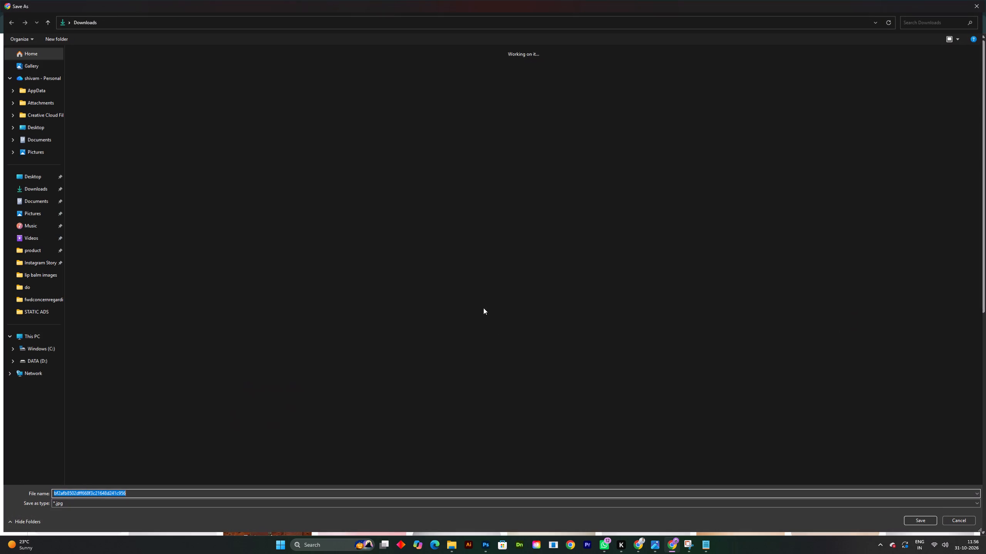
pyautogui.click(924, 522)
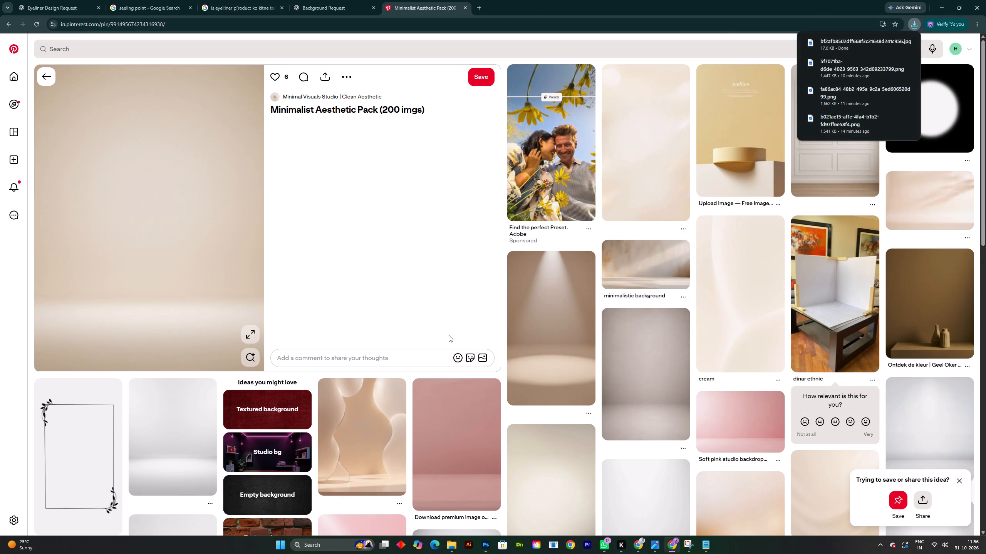
# Open the related light grey studio backdrop pin and save its image to Downloads as a JPG.
pyautogui.click(196, 447)
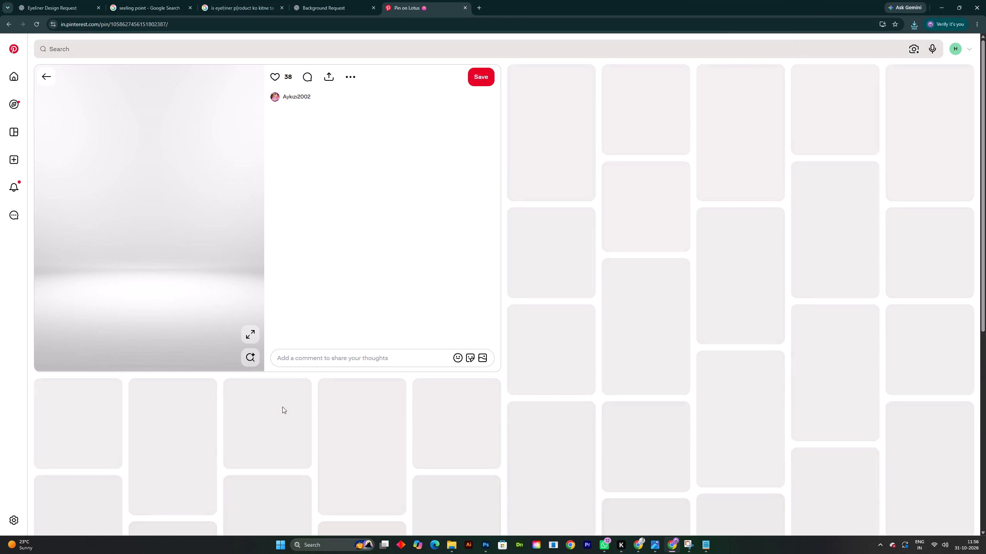
pyautogui.rightClick(176, 153)
pyautogui.click(238, 175)
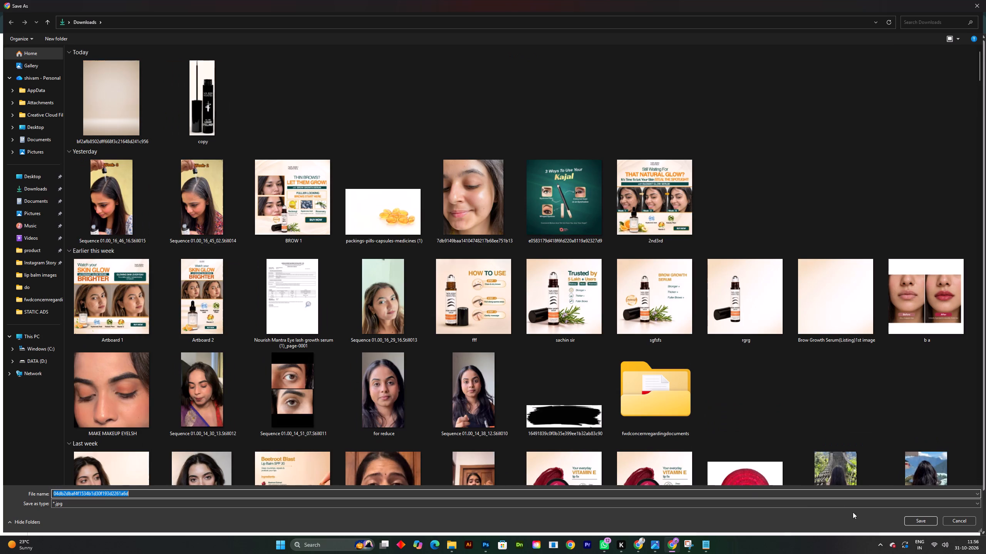
pyautogui.click(935, 517)
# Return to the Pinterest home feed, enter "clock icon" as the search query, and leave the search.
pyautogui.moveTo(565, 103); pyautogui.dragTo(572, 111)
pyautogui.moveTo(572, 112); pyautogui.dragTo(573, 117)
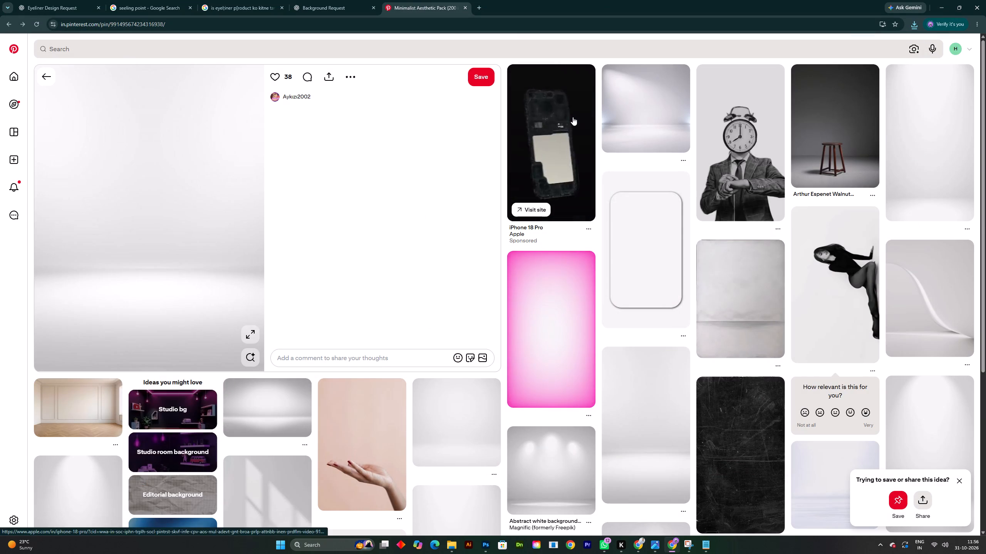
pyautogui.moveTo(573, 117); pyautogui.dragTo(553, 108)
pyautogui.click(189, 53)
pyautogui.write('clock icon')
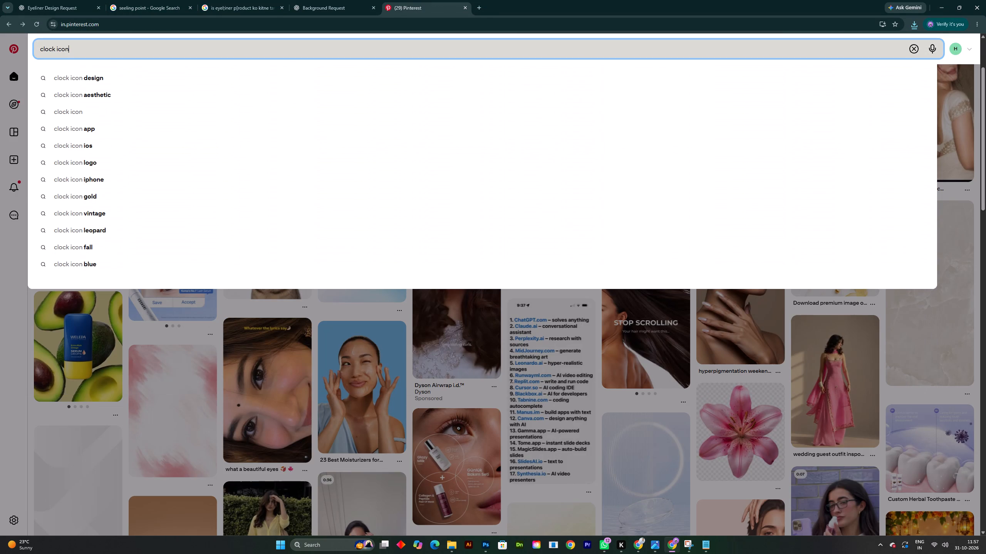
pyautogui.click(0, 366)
# Open the Collagen pin at the start of the Pinterest home feed.
pyautogui.scroll(3, 71, 244)
pyautogui.click(107, 182)
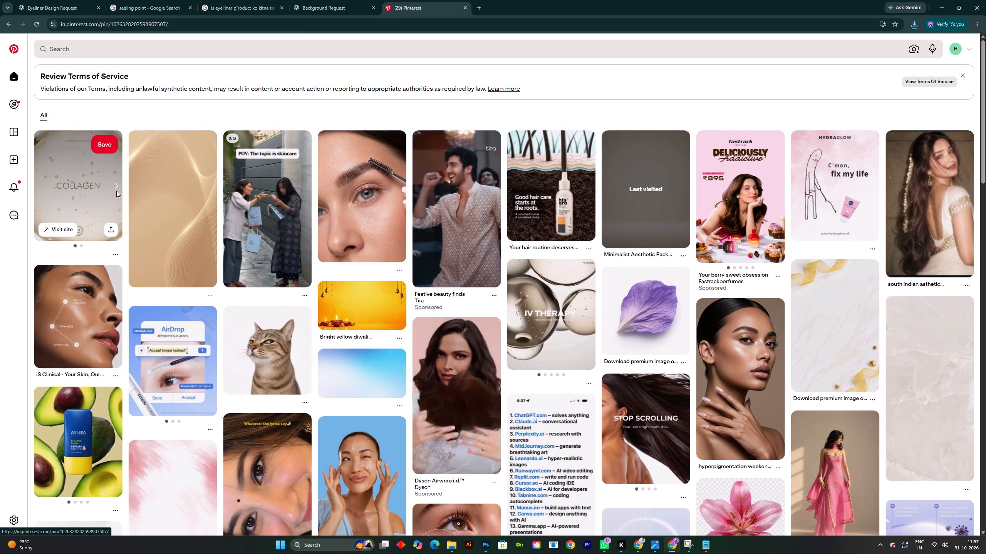
# Advance the Collagen pin's carousel to its second image, the ingredients series card.
pyautogui.click(257, 220)
pyautogui.click(257, 220)
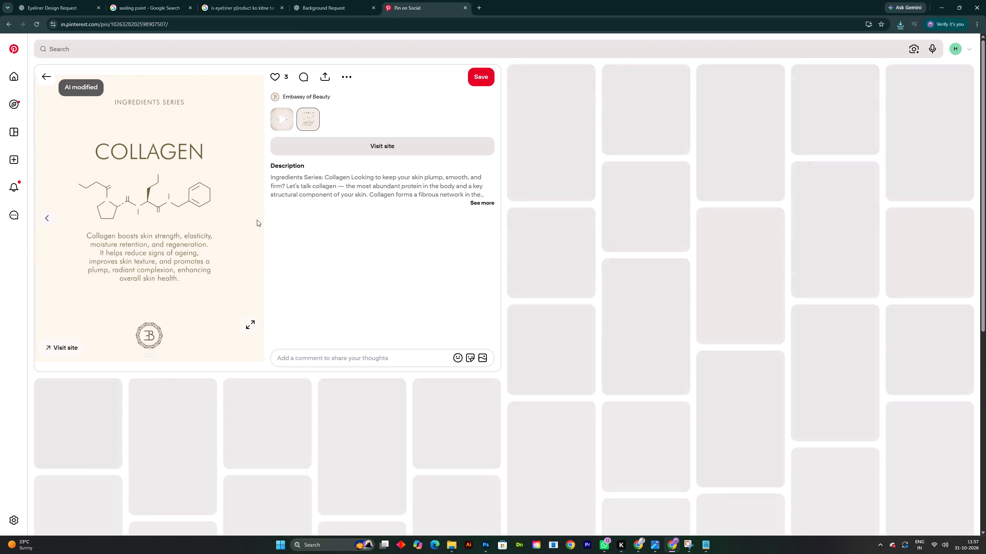
# Search Pinterest for "clcok icon".
pyautogui.click(96, 52)
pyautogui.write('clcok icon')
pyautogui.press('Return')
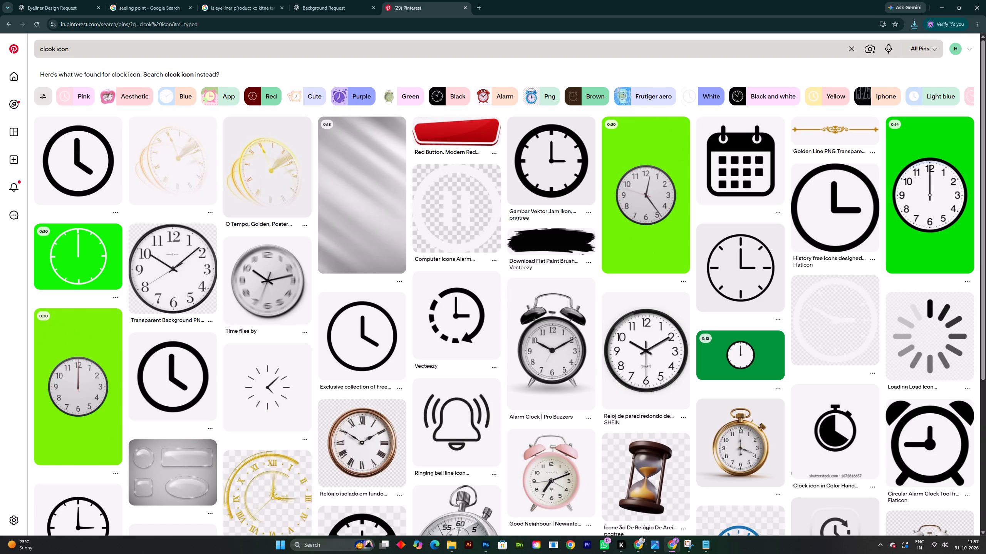
# Refine the Pinterest search to "clcok icon tilted" and look through the results for a suitable clock image.
pyautogui.click(200, 53)
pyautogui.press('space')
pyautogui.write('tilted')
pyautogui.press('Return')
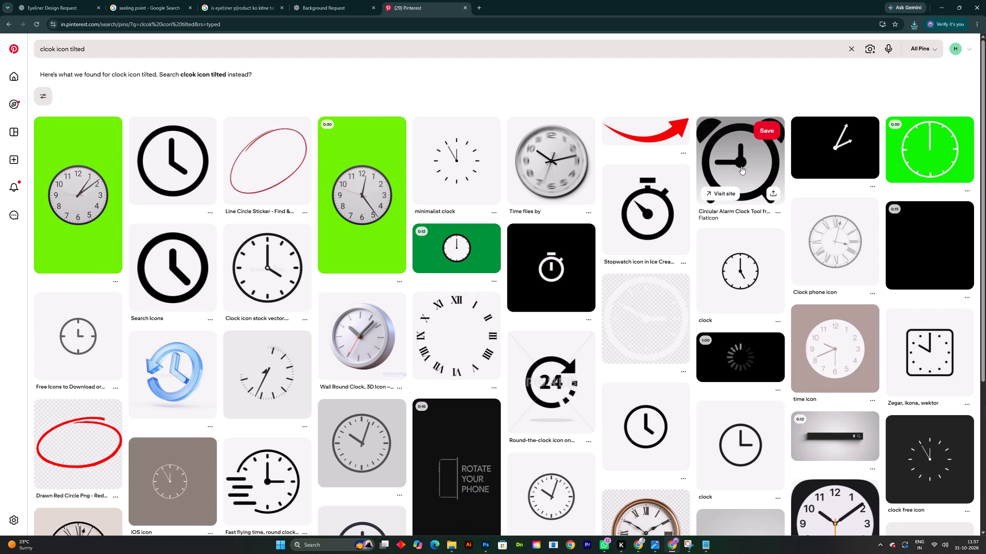
pyautogui.scroll(-3, 718, 206)
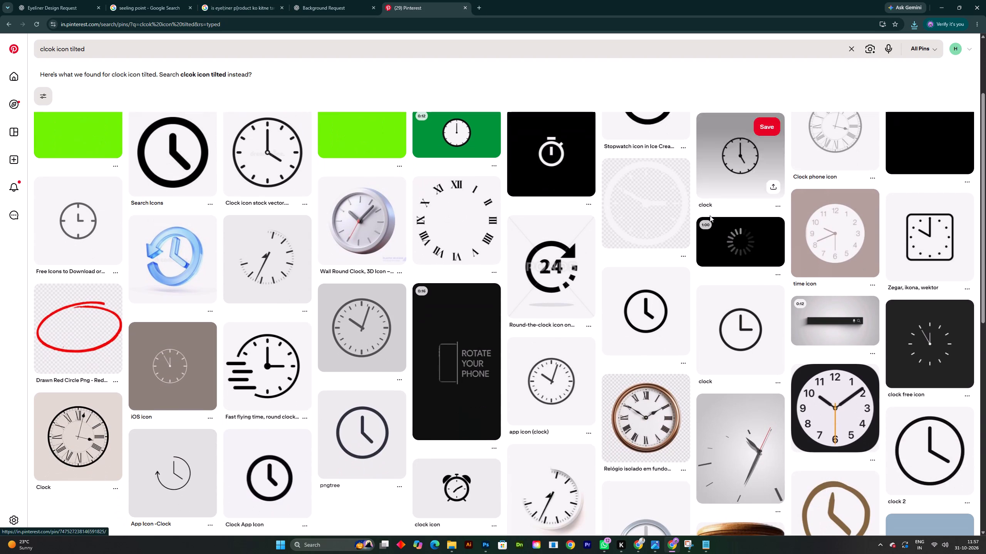
pyautogui.scroll(-5, 710, 215)
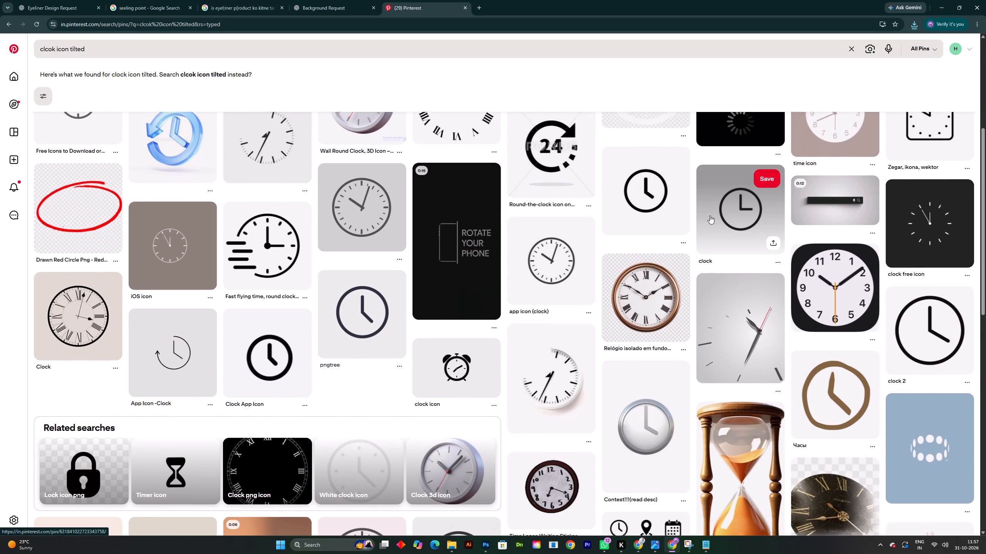
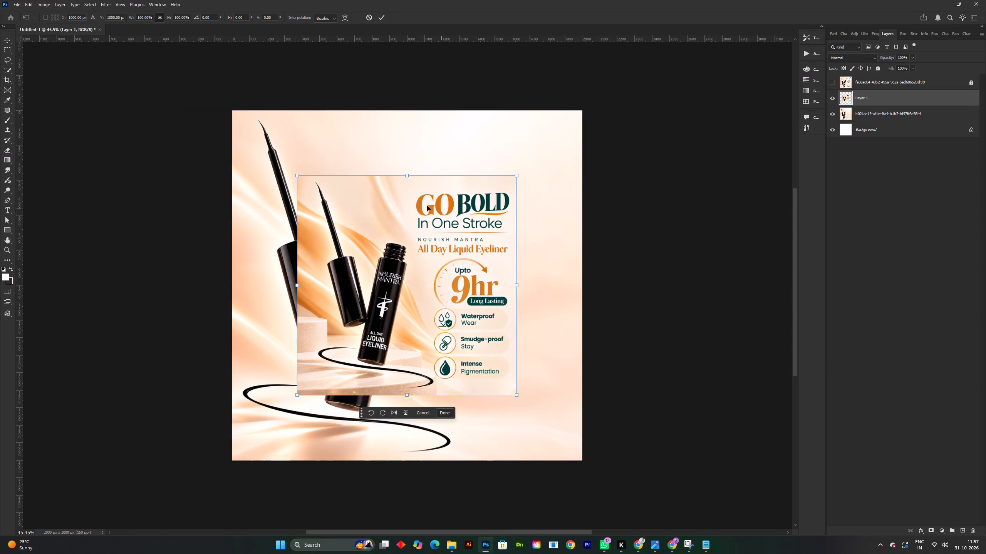
pyautogui.rightClick(911, 92)
pyautogui.rightClick(914, 100)
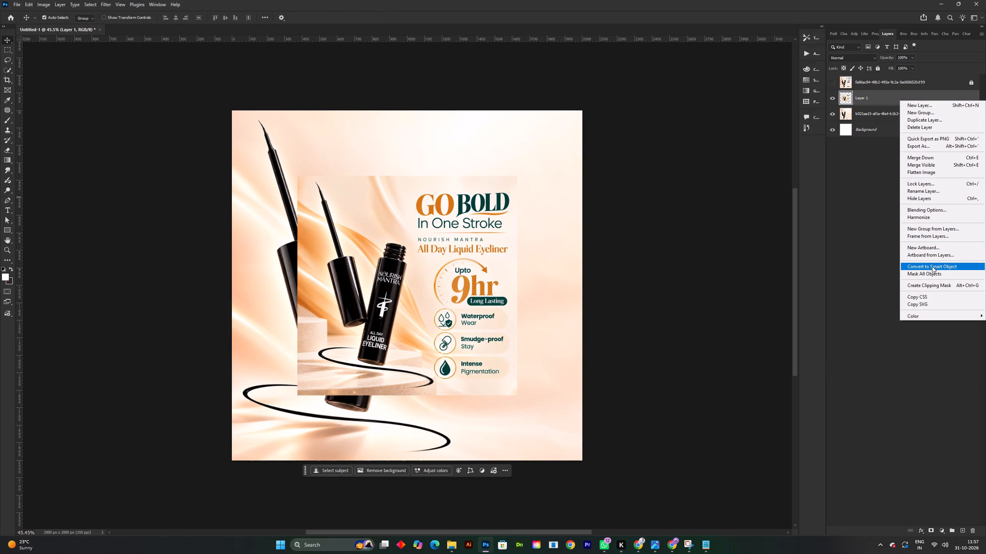
pyautogui.click(932, 266)
# Scale the pasted poster proportionally to fill the whole 2000 x 2000 px canvas.
pyautogui.hotkey('ctrl', 't')
pyautogui.moveTo(415, 171); pyautogui.dragTo(414, 109)
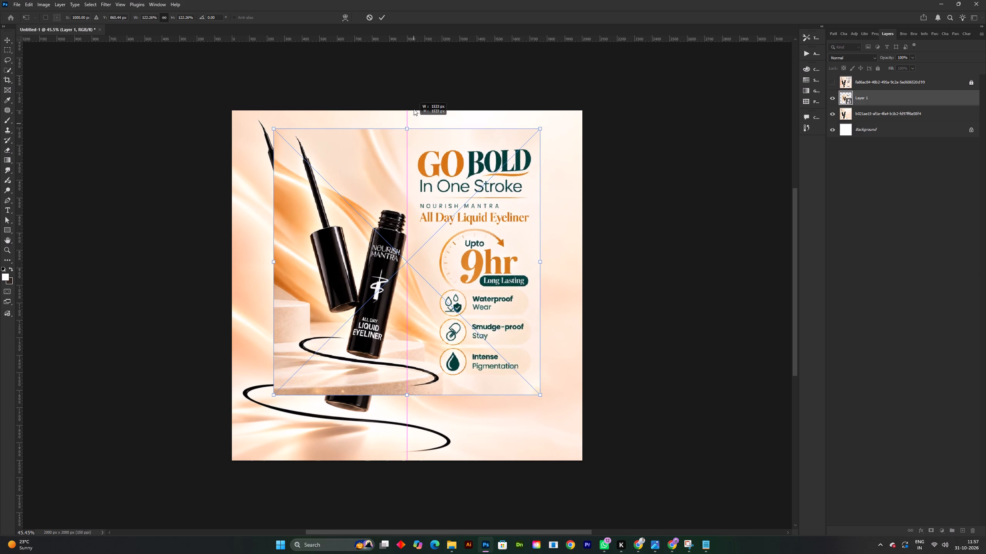
pyautogui.moveTo(414, 109); pyautogui.dragTo(414, 102)
pyautogui.moveTo(428, 157); pyautogui.dragTo(428, 160)
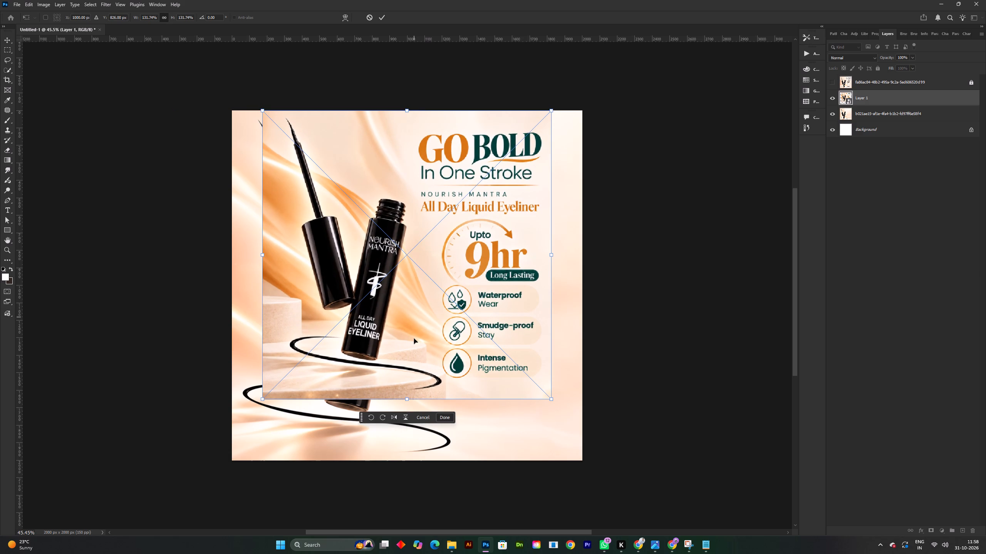
pyautogui.moveTo(411, 403); pyautogui.dragTo(407, 461)
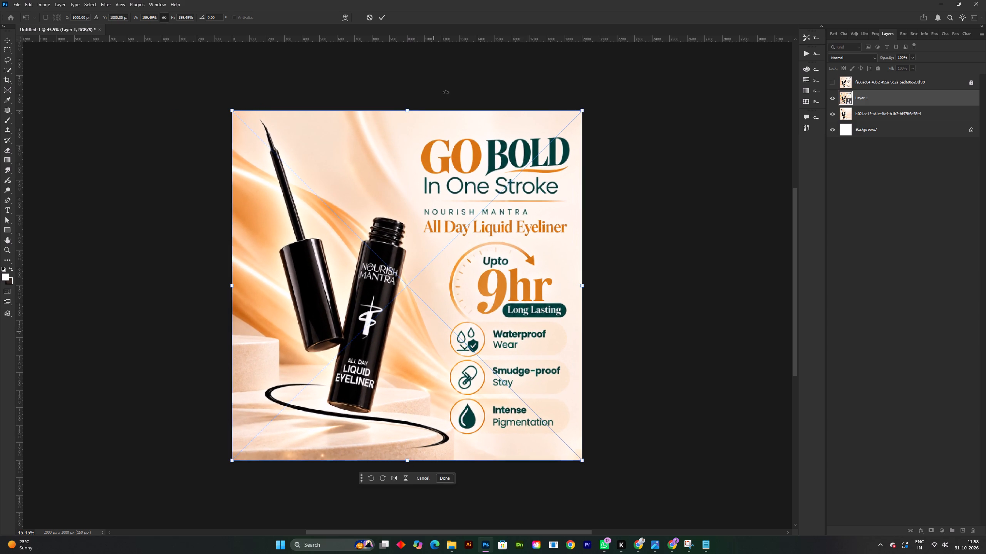
pyautogui.click(384, 15)
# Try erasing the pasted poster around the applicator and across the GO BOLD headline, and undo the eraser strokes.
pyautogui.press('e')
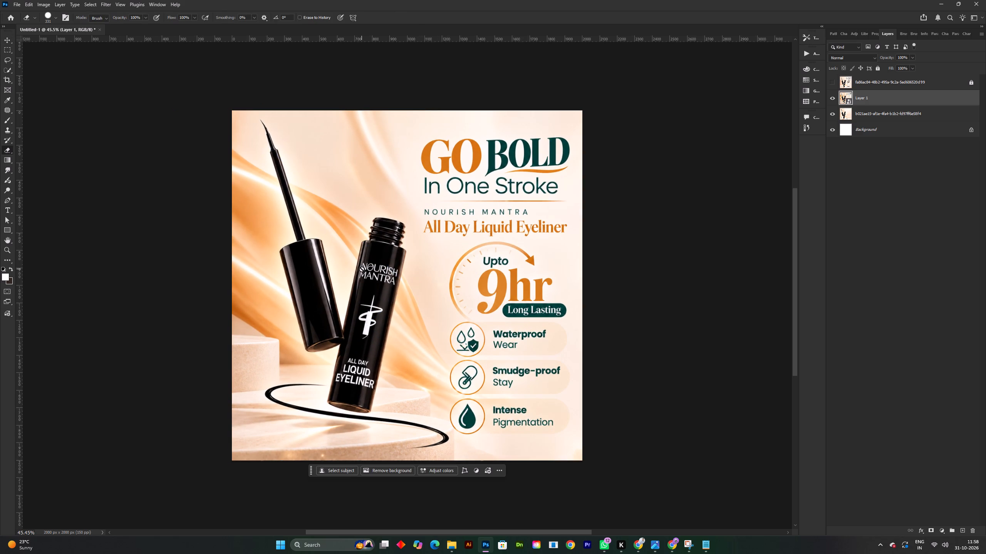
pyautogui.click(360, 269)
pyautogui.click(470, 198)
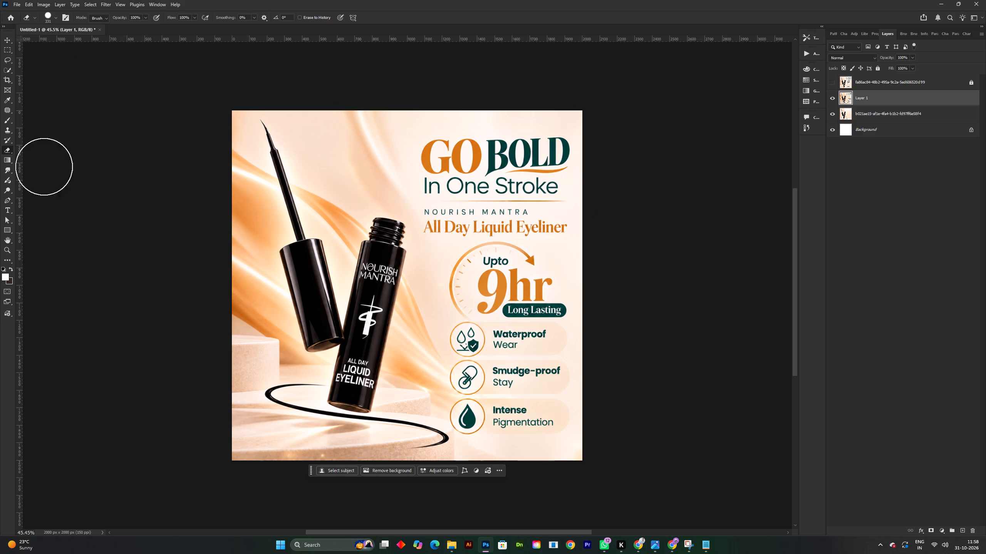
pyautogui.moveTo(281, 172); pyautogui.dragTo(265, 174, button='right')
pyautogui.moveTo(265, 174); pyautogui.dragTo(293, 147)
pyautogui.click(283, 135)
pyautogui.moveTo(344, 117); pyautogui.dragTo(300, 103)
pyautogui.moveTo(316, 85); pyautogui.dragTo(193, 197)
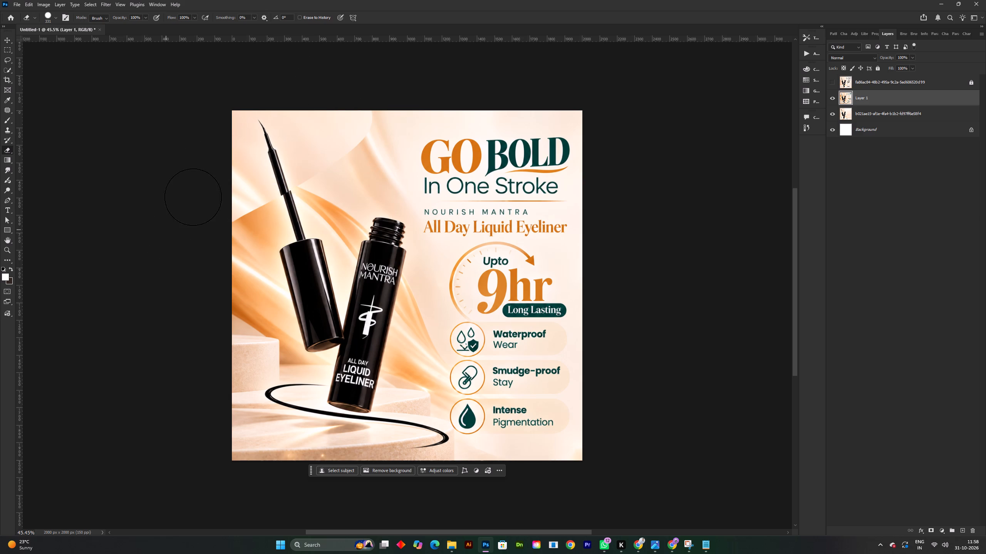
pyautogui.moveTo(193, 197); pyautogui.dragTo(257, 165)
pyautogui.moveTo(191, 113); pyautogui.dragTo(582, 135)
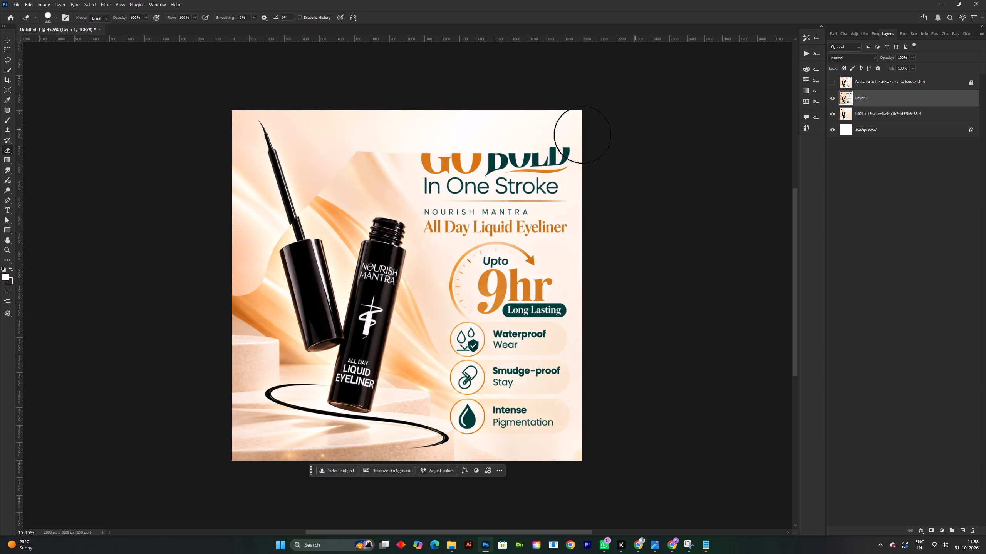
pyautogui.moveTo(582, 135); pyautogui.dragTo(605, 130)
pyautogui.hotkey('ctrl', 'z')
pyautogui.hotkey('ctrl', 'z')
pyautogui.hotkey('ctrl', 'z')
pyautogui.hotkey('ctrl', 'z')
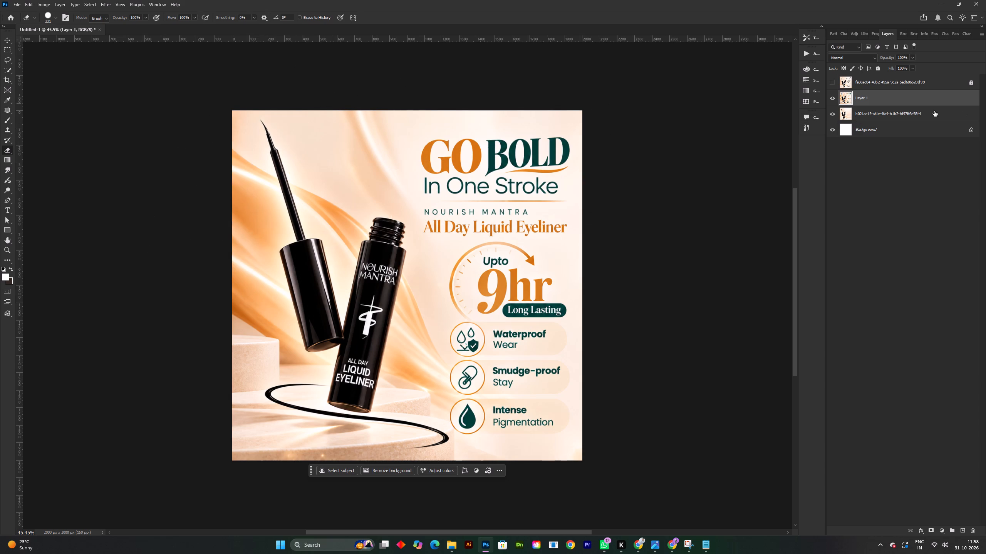
# Duplicate the pasted poster layer, and hide and lock the original Layer 1.
pyautogui.hotkey('ctrl', 'j')
pyautogui.click(836, 111)
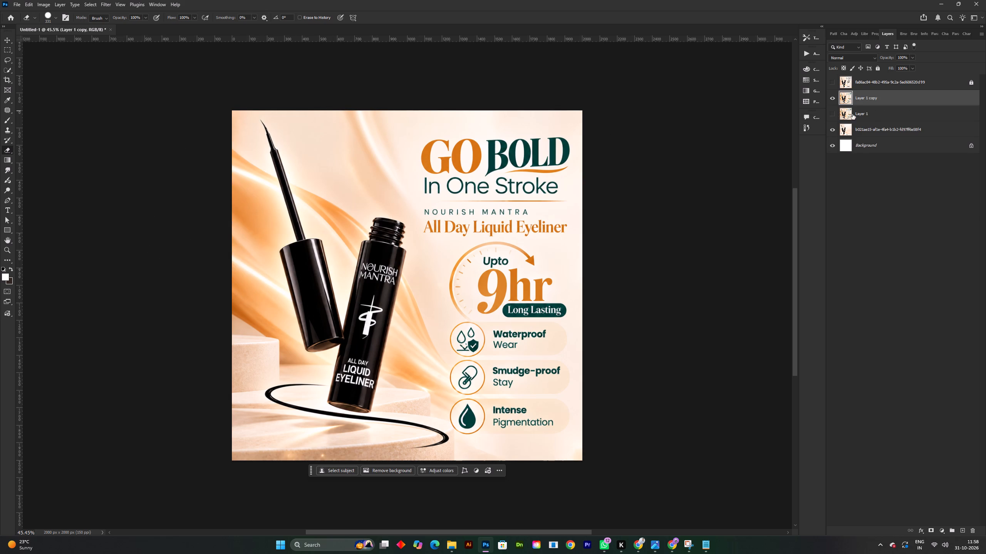
pyautogui.click(869, 114)
pyautogui.click(877, 65)
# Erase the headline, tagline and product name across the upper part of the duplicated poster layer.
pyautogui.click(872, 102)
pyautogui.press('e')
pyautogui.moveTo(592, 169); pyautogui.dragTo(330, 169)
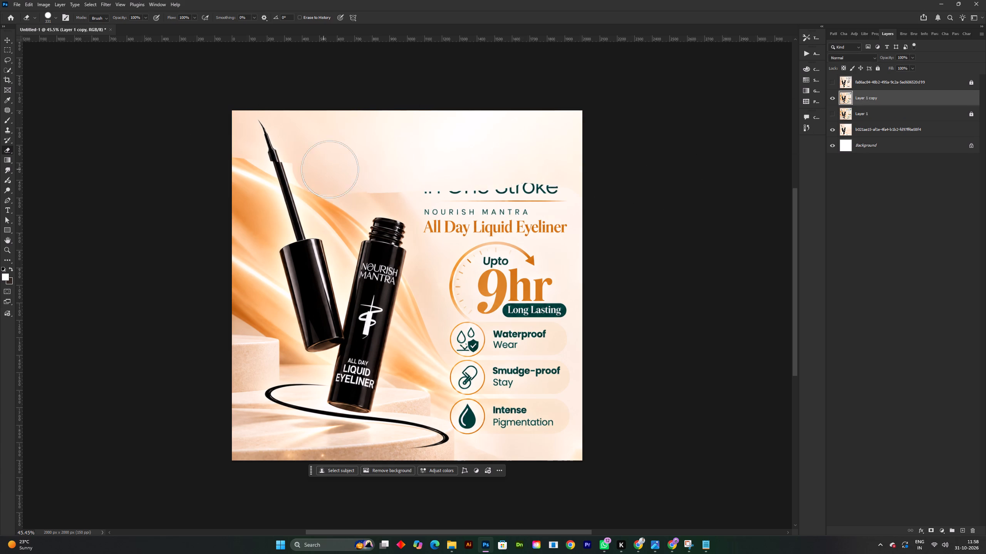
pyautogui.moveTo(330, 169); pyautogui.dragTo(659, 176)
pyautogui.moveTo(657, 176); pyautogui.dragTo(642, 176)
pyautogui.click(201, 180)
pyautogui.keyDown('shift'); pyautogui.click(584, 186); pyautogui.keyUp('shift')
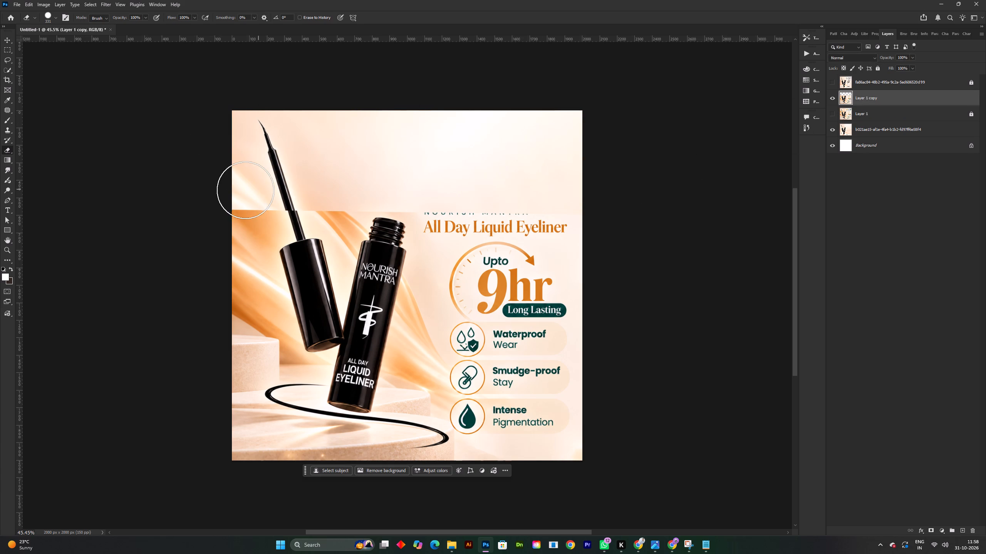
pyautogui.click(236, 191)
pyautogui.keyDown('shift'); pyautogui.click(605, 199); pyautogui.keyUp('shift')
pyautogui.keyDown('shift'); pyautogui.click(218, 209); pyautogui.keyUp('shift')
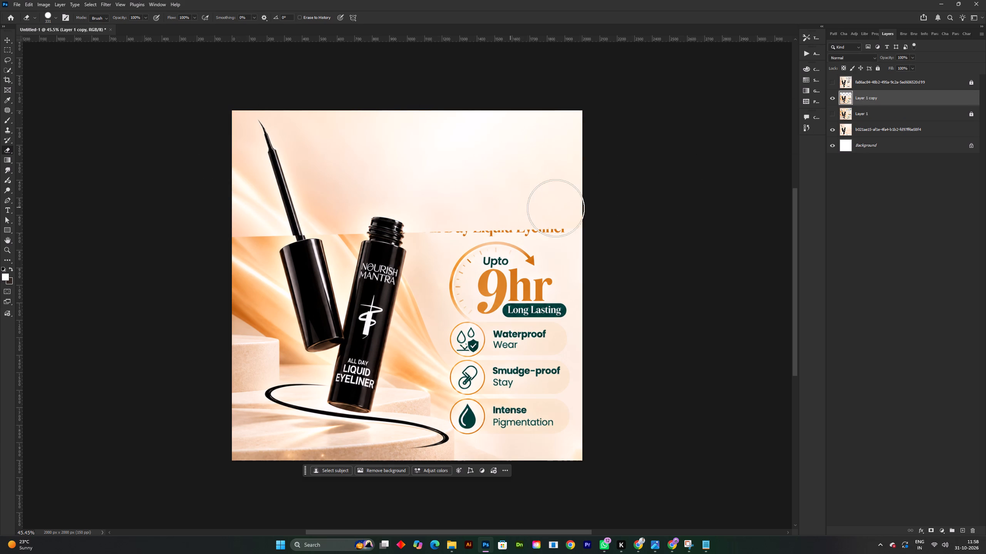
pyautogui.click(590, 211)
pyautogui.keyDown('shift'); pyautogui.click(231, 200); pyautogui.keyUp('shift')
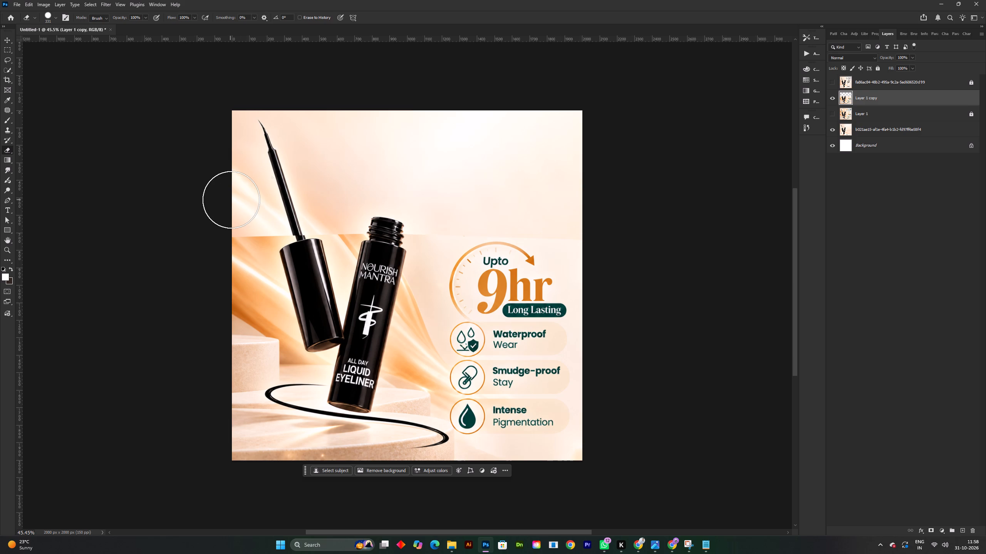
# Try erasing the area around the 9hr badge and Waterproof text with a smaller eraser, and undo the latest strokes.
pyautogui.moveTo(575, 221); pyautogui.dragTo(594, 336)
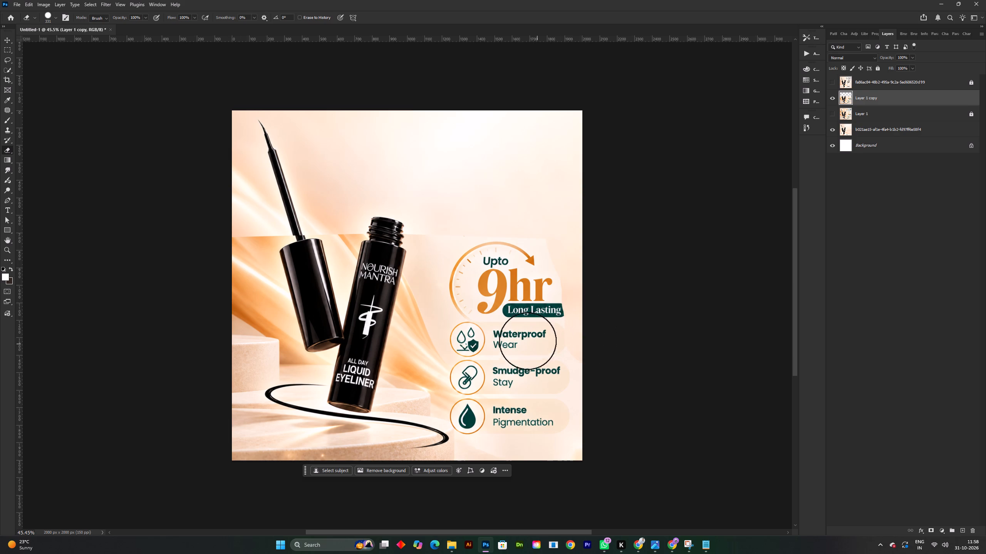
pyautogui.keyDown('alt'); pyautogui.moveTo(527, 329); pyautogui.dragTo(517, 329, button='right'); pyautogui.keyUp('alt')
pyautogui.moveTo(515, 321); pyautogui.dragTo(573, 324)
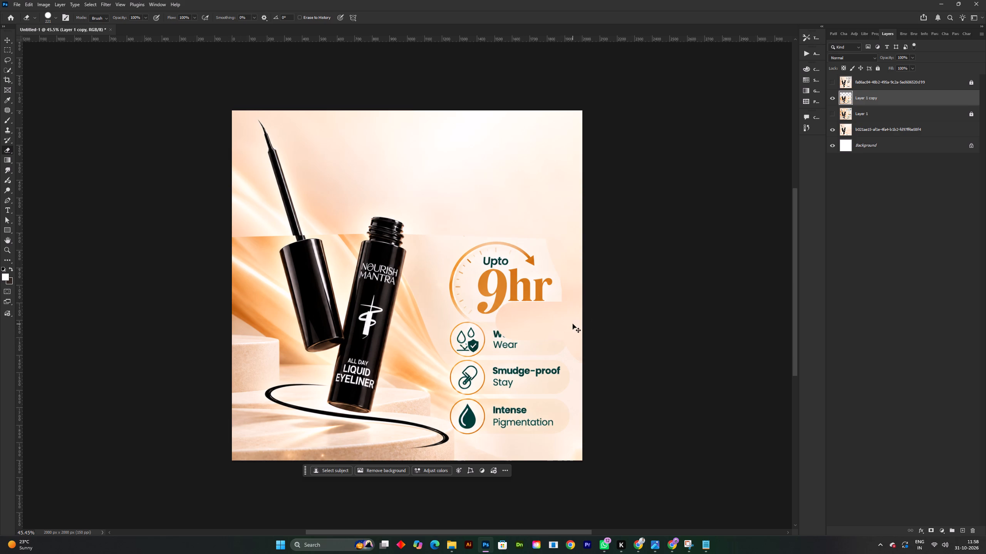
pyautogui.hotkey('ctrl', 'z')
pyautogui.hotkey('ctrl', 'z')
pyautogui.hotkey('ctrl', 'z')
# Delete the partly erased Layer 1 copy.
pyautogui.press('v')
pyautogui.click(483, 287)
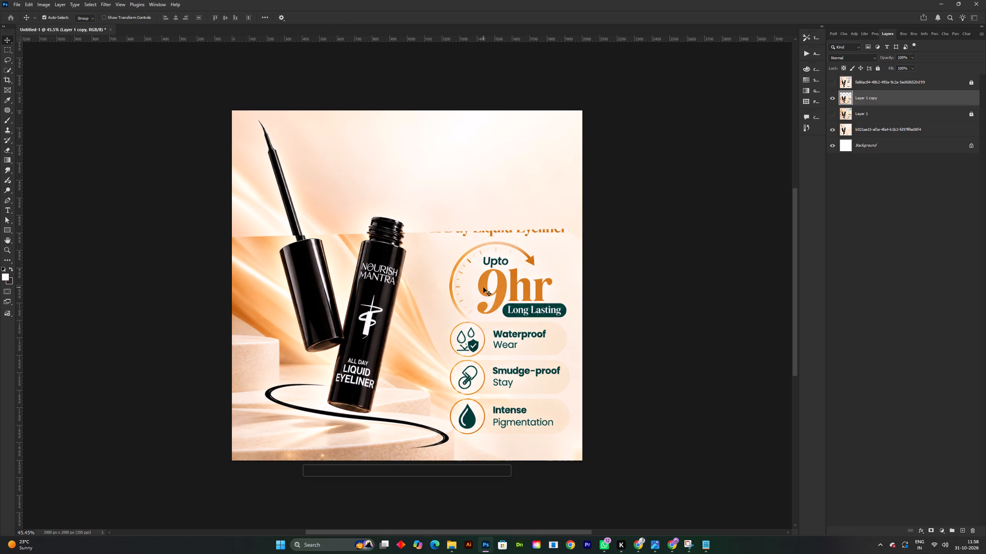
pyautogui.press('Delete')
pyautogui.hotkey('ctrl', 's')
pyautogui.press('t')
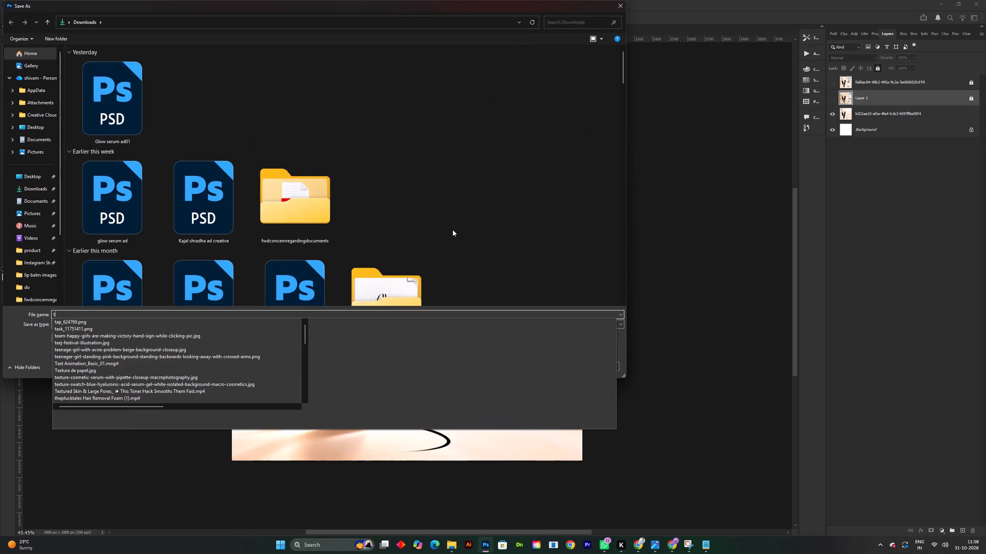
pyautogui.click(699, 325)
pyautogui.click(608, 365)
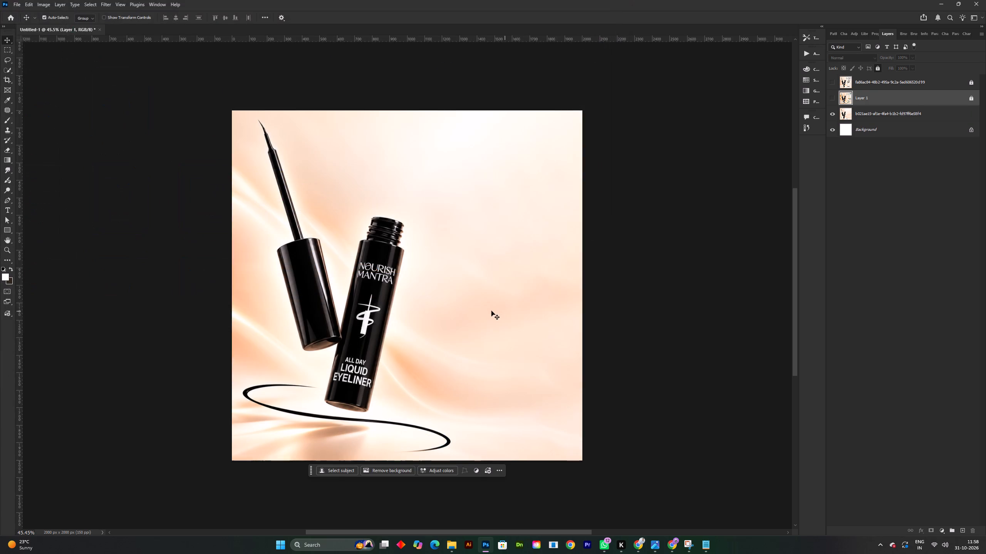
# Save the document as a PSD named "Eye Liner listing 2000x2000" in the Desktop's lip balm images folder.
pyautogui.hotkey('ctrl', 's')
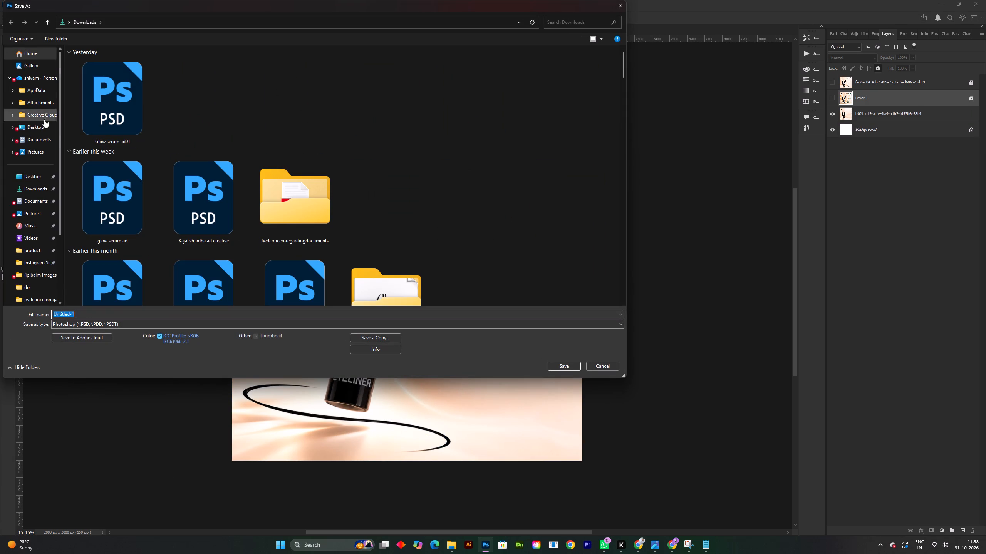
pyautogui.click(44, 177)
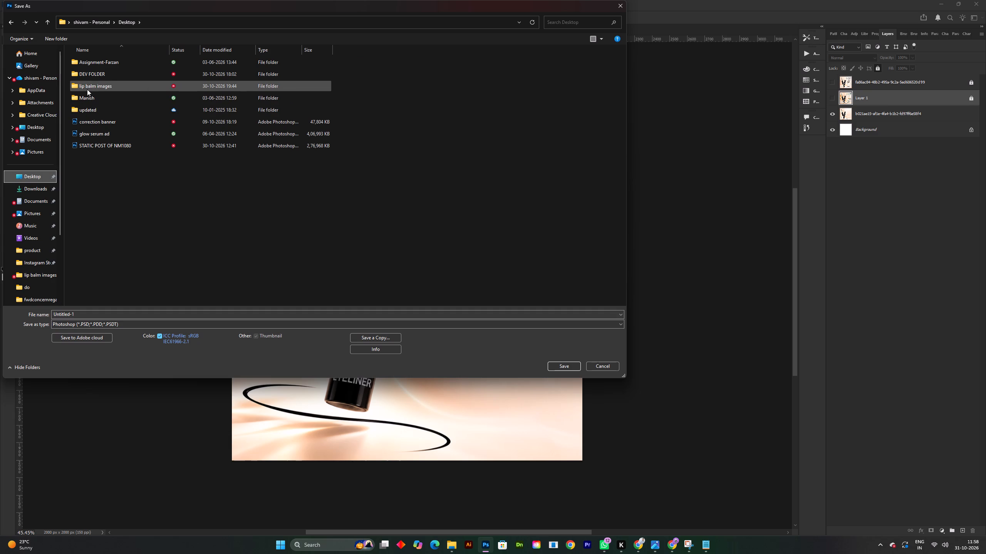
pyautogui.doubleClick(96, 82)
pyautogui.click(165, 314)
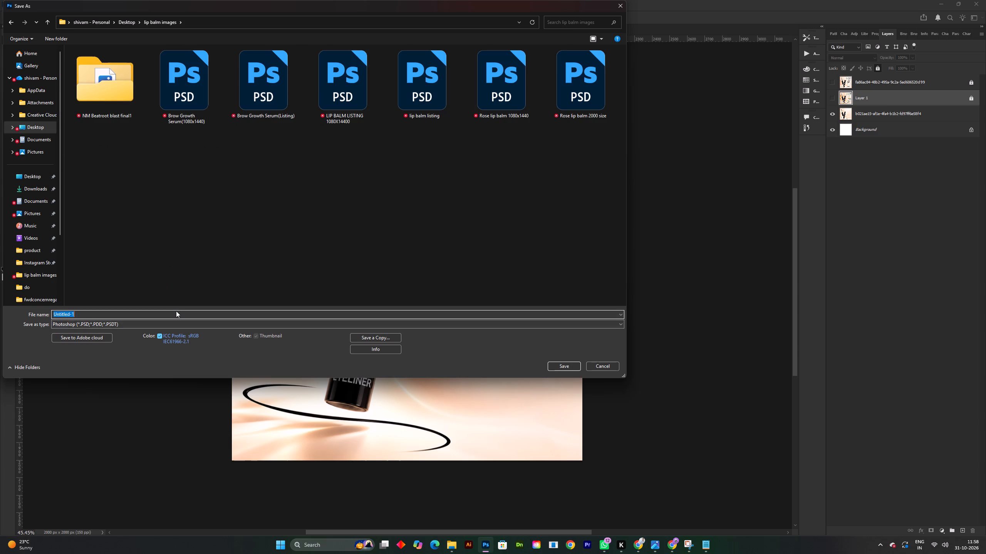
pyautogui.press('BackSpace')
pyautogui.press('BackSpace')
pyautogui.press('BackSpace')
pyautogui.press('BackSpace')
pyautogui.press('BackSpace')
pyautogui.press('BackSpace')
pyautogui.press('BackSpace')
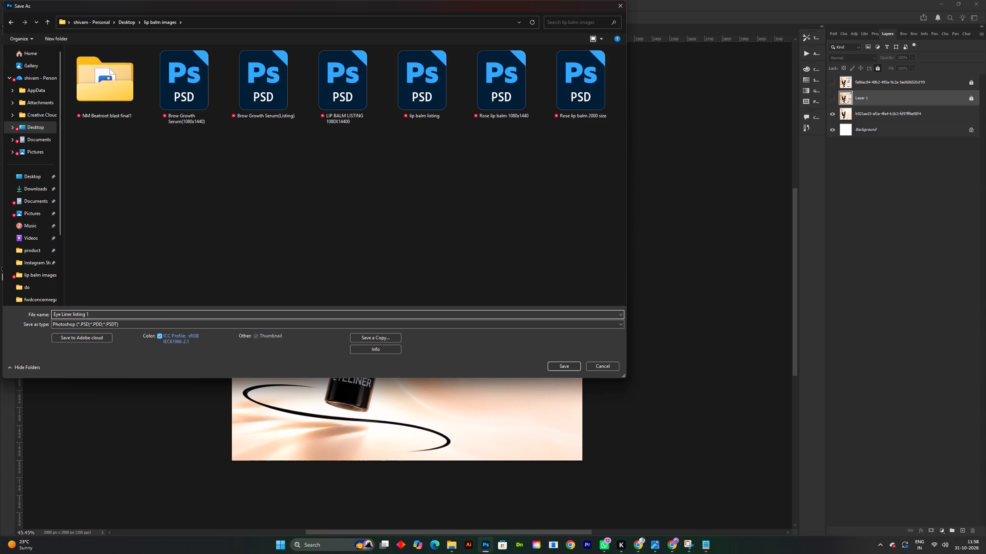
pyautogui.write('2000')
pyautogui.write('x2000')
pyautogui.press('Return')
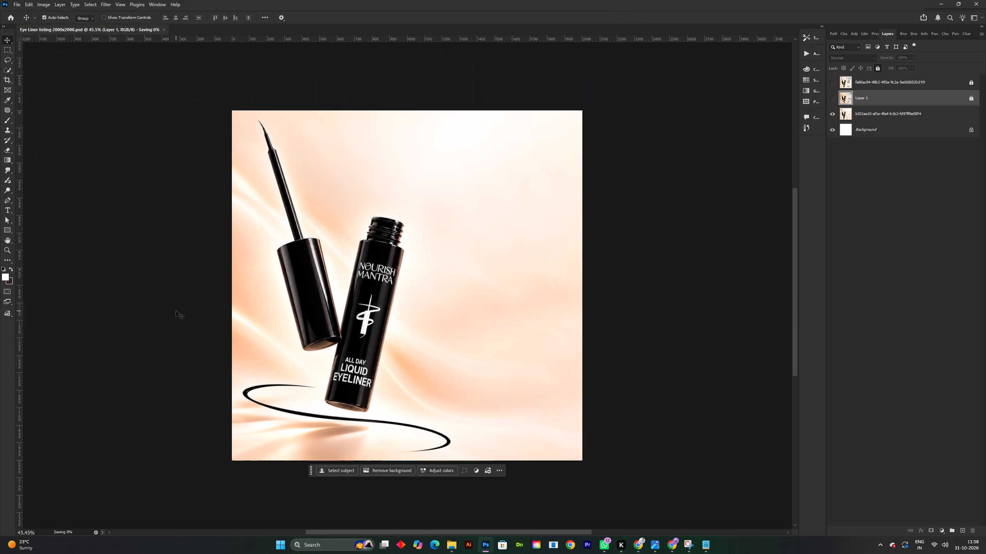
# Add the text "9 hr" in white Helvetica Bold on the empty backdrop beside the eyeliner bottle.
pyautogui.click(487, 259)
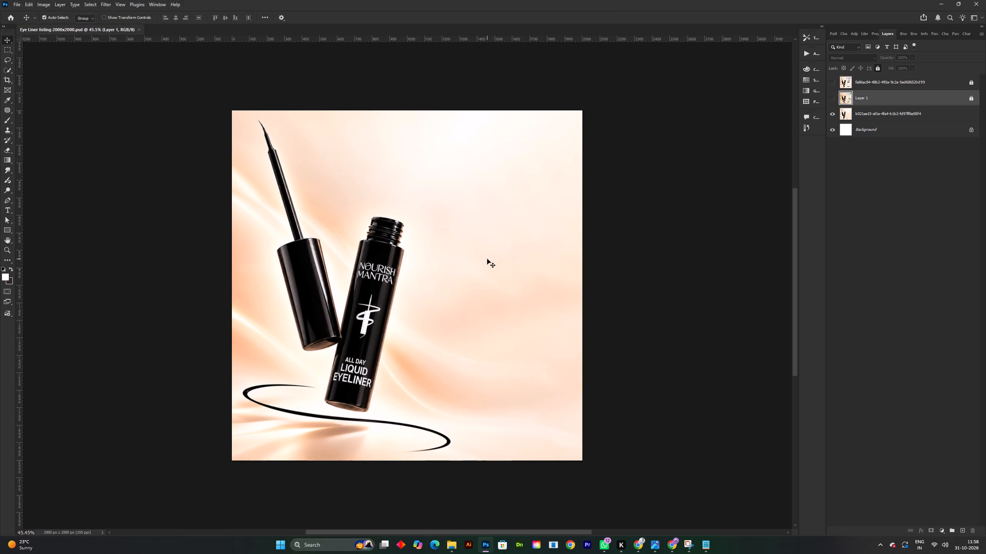
pyautogui.press('t')
pyautogui.click(480, 254)
pyautogui.press('BackSpace')
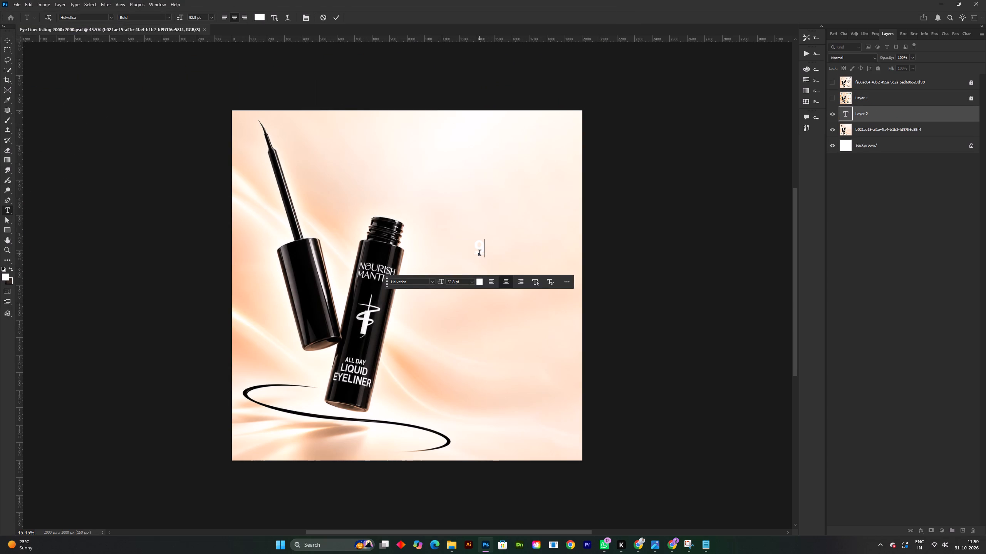
pyautogui.press('h')
pyautogui.press('BackSpace')
pyautogui.press('h')
pyautogui.press('BackSpace')
pyautogui.press('space')
pyautogui.write('hr')
pyautogui.press('BackSpace')
pyautogui.press('r')
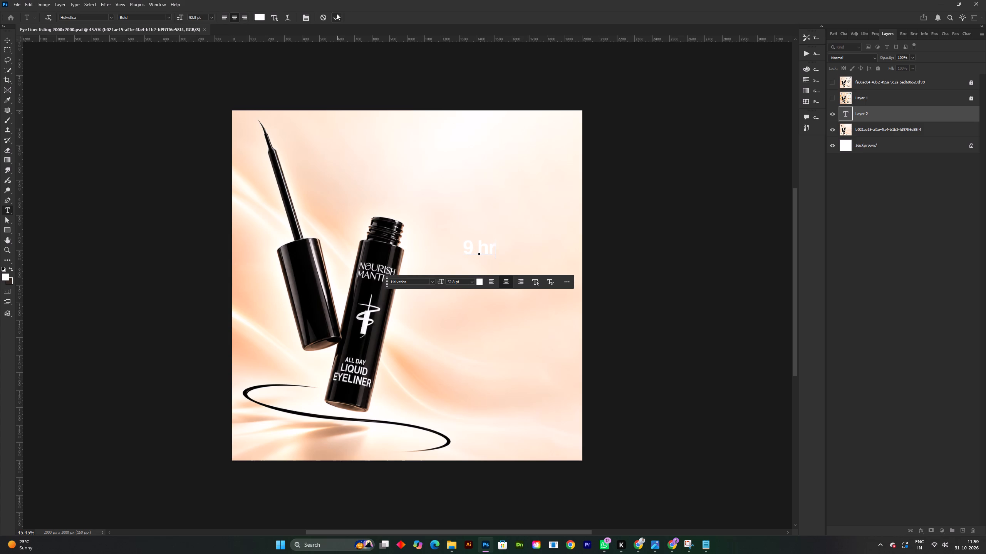
pyautogui.click(337, 13)
pyautogui.click(9, 43)
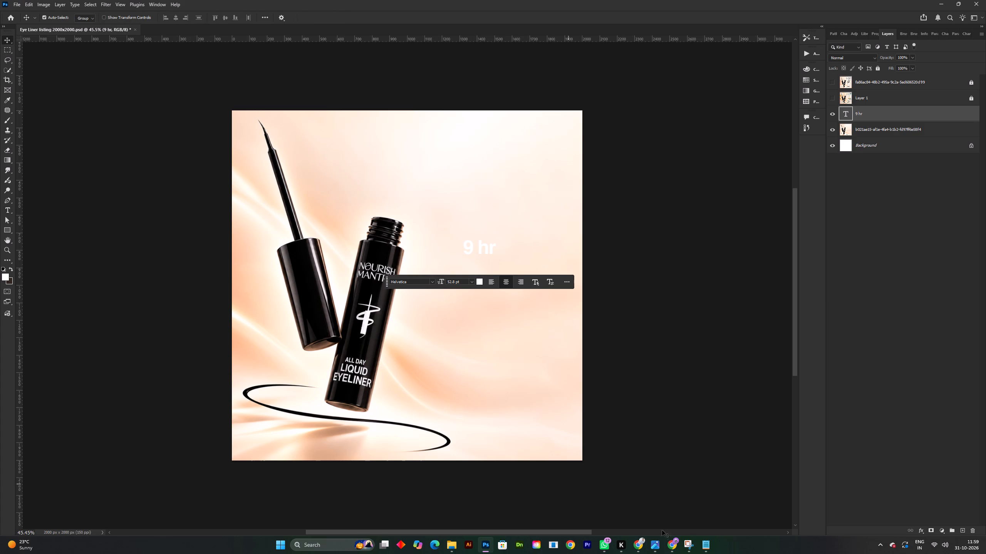
# Copy the mango hex code D68416 from the Notepad notes and apply it as the colour of the "9 hr" text.
pyautogui.click(706, 551)
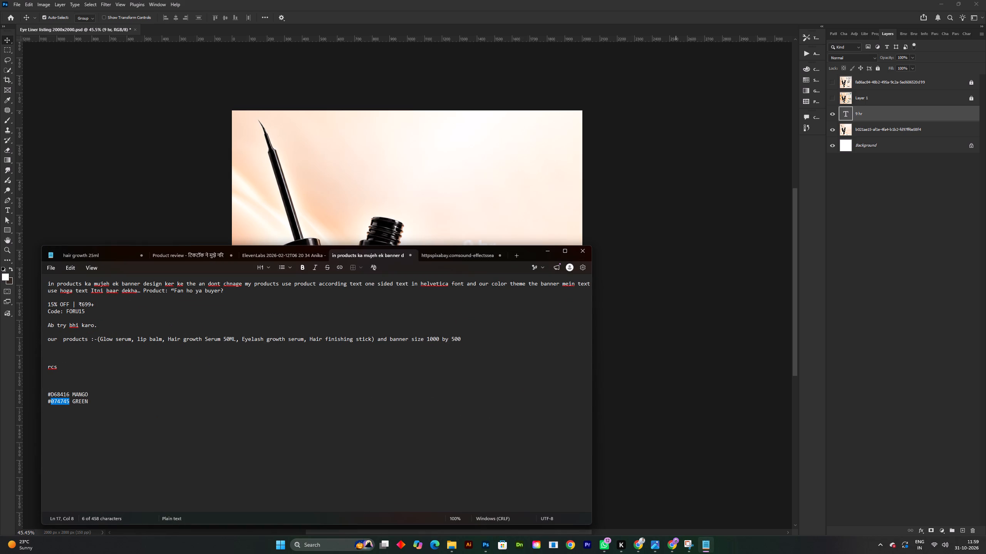
pyautogui.doubleClick(63, 394)
pyautogui.hotkey('ctrl', 'c')
pyautogui.click(550, 252)
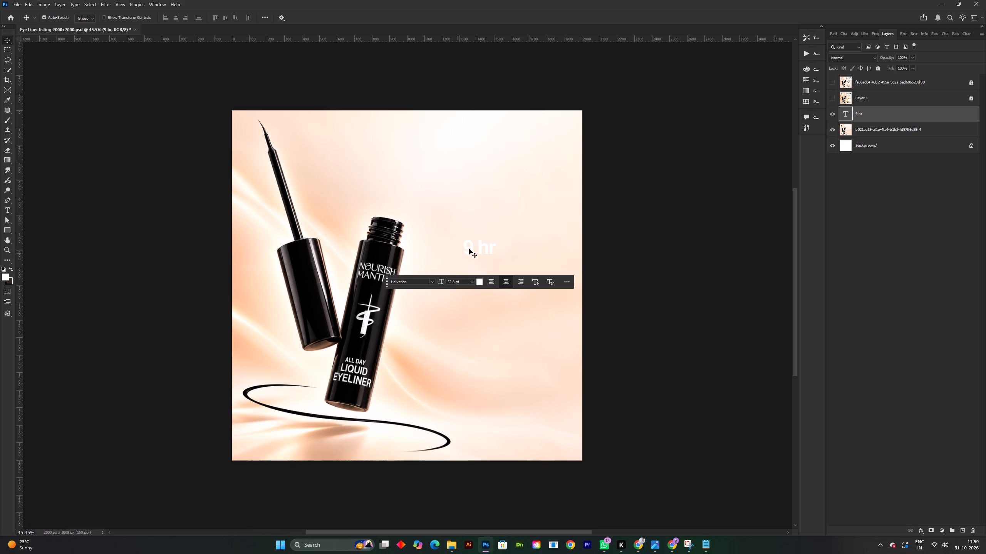
pyautogui.click(469, 249)
pyautogui.doubleClick(480, 282)
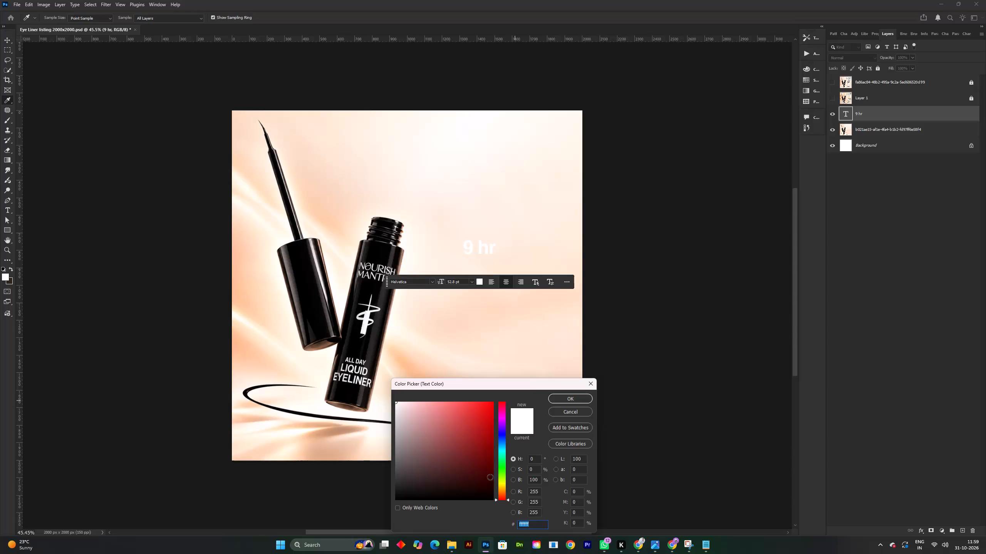
pyautogui.hotkey('ctrl', 'v')
pyautogui.click(580, 394)
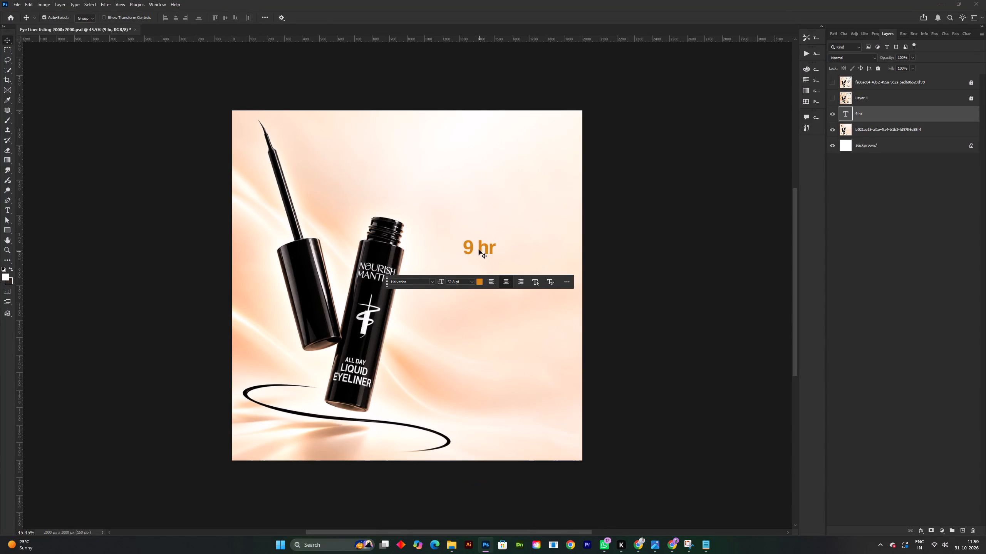
# Remove the space in the "9 hr" text so it reads "9hr".
pyautogui.doubleClick(477, 249)
pyautogui.click(475, 247)
pyautogui.click(478, 247)
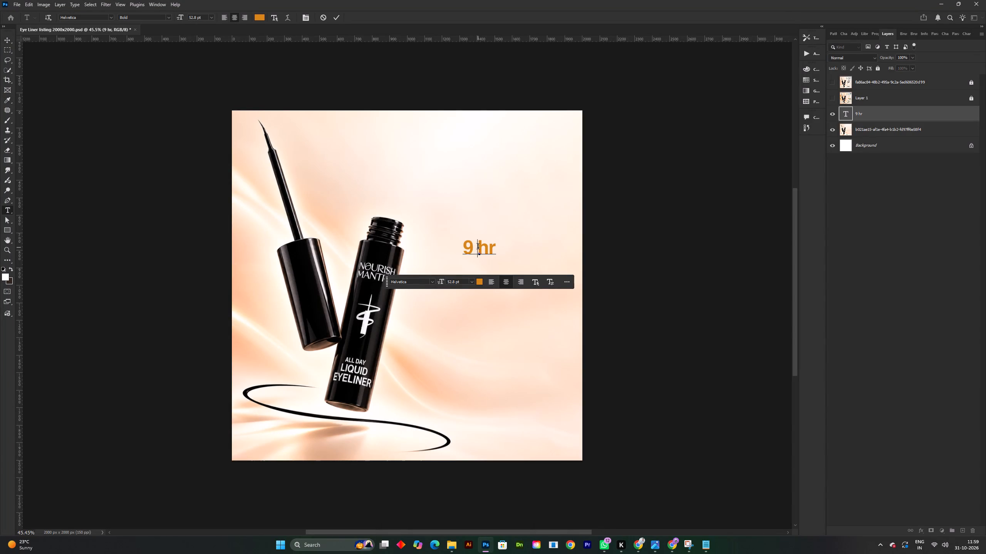
pyautogui.press('BackSpace')
# Enlarge only the digit "9" in the 9hr text to about 180 pt.
pyautogui.moveTo(474, 252); pyautogui.dragTo(468, 251)
pyautogui.keyDown('ctrl'); pyautogui.moveTo(437, 281); pyautogui.dragTo(441, 281); pyautogui.keyUp('ctrl')
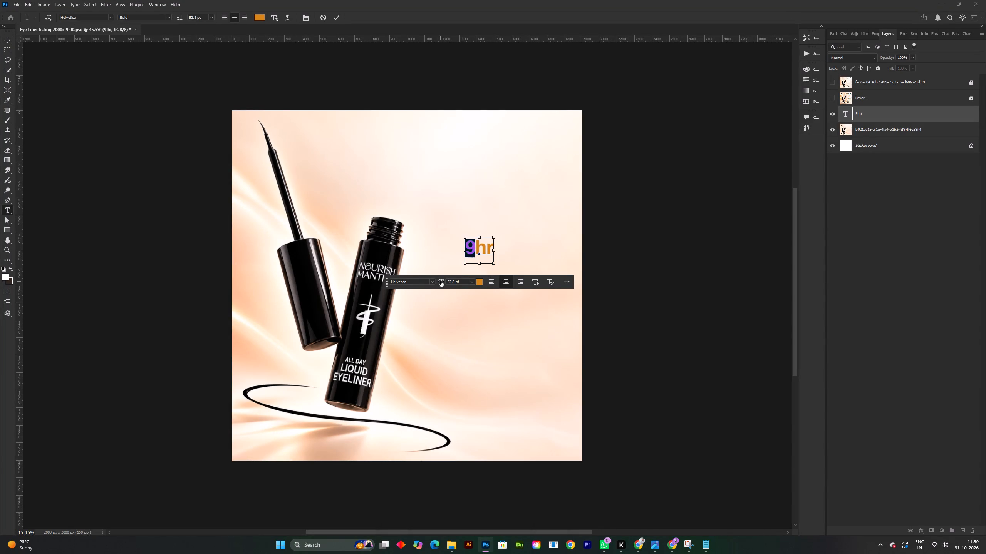
pyautogui.keyDown('ctrl'); pyautogui.moveTo(441, 281); pyautogui.dragTo(445, 281); pyautogui.keyUp('ctrl')
pyautogui.keyDown('ctrl'); pyautogui.moveTo(437, 281); pyautogui.dragTo(449, 281); pyautogui.keyUp('ctrl')
pyautogui.click(338, 18)
pyautogui.tripleClick(473, 245)
pyautogui.moveTo(465, 247); pyautogui.dragTo(471, 247)
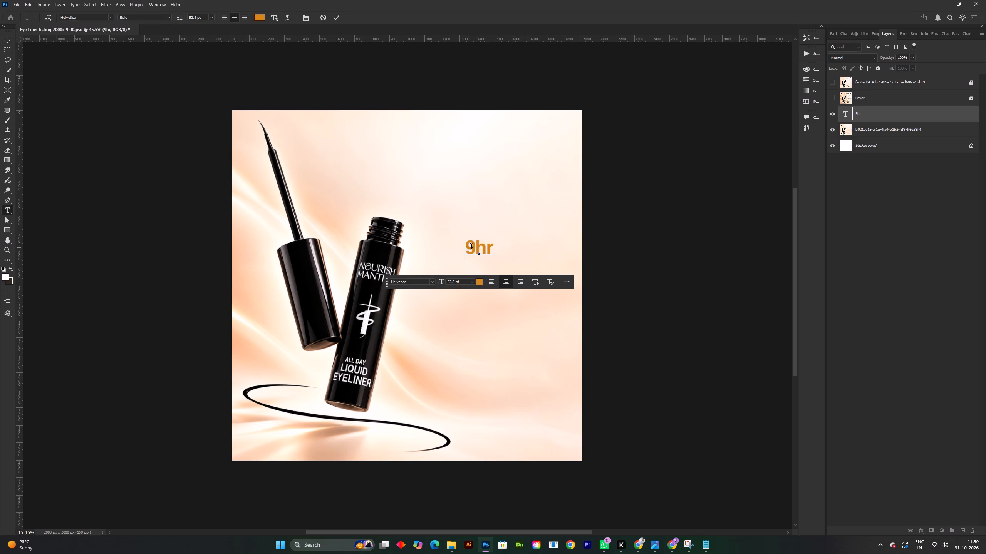
pyautogui.moveTo(471, 247); pyautogui.dragTo(472, 247)
pyautogui.click(472, 247)
pyautogui.keyDown('ctrl'); pyautogui.moveTo(440, 281); pyautogui.dragTo(444, 281); pyautogui.keyUp('ctrl')
pyautogui.moveTo(474, 244); pyautogui.dragTo(464, 244)
pyautogui.moveTo(442, 280); pyautogui.dragTo(454, 283)
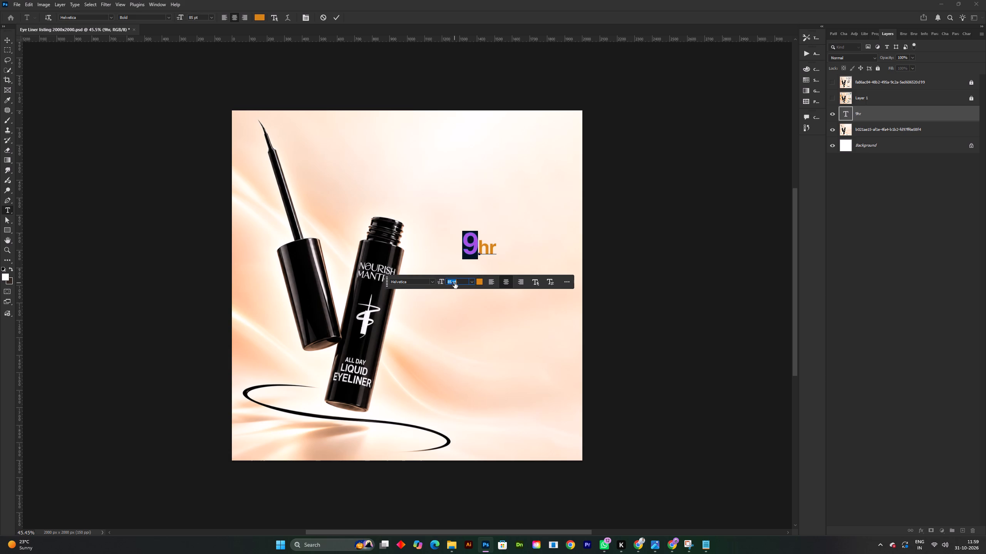
pyautogui.moveTo(454, 283); pyautogui.dragTo(492, 288)
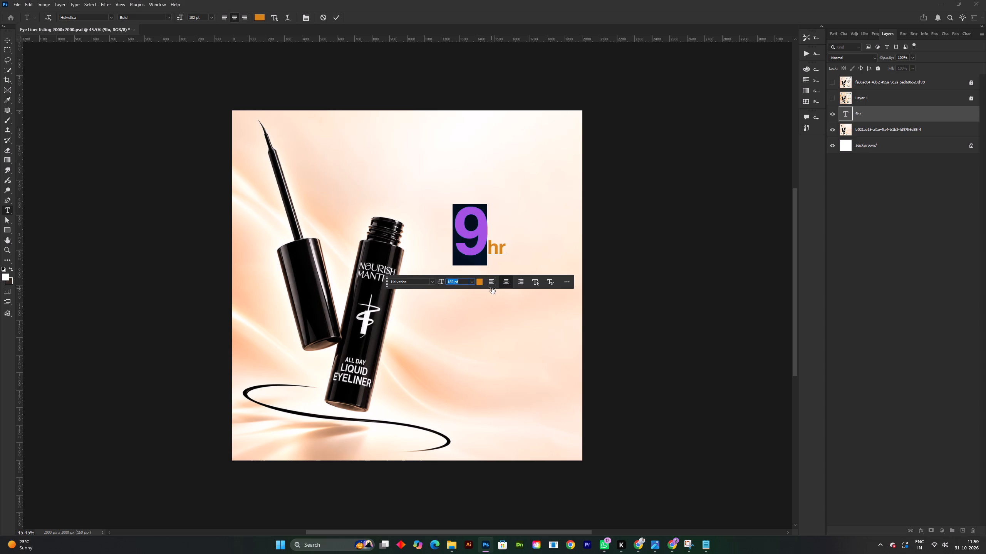
pyautogui.moveTo(492, 288); pyautogui.dragTo(490, 288)
pyautogui.click(340, 21)
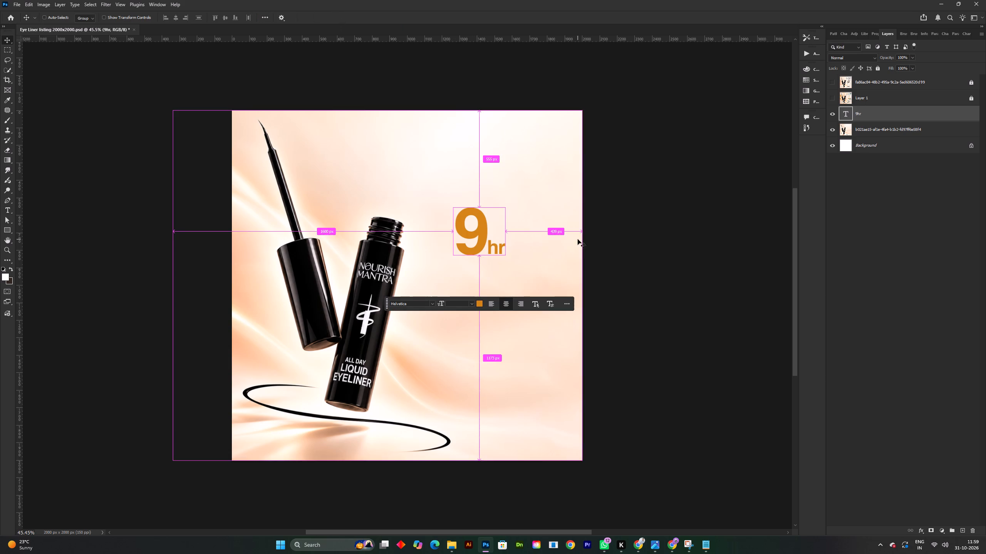
# Save the document.
pyautogui.hotkey('ctrl', 's')
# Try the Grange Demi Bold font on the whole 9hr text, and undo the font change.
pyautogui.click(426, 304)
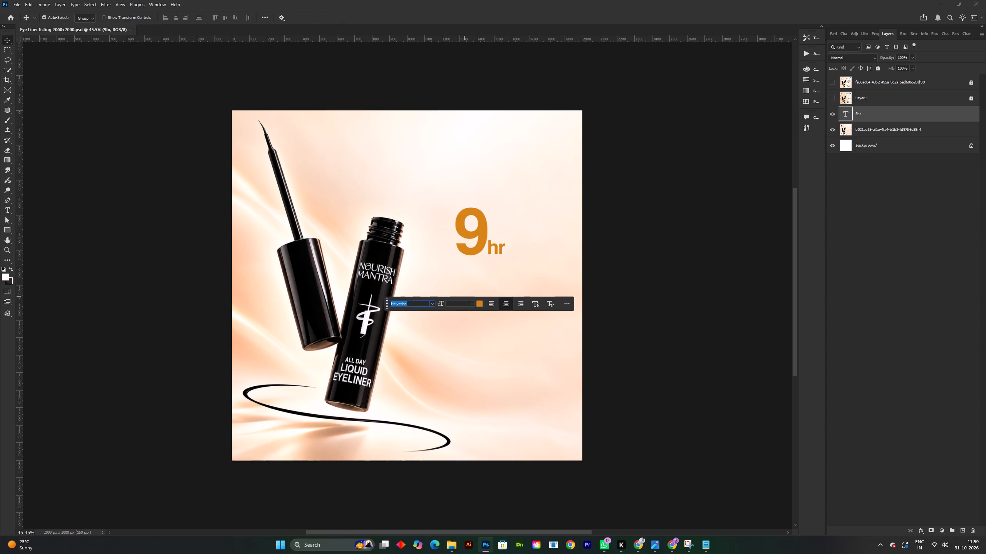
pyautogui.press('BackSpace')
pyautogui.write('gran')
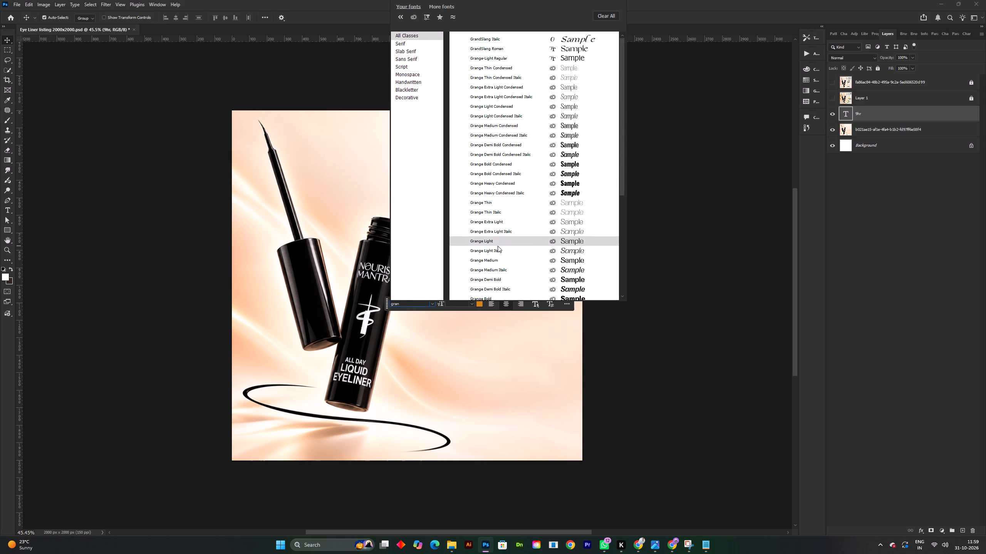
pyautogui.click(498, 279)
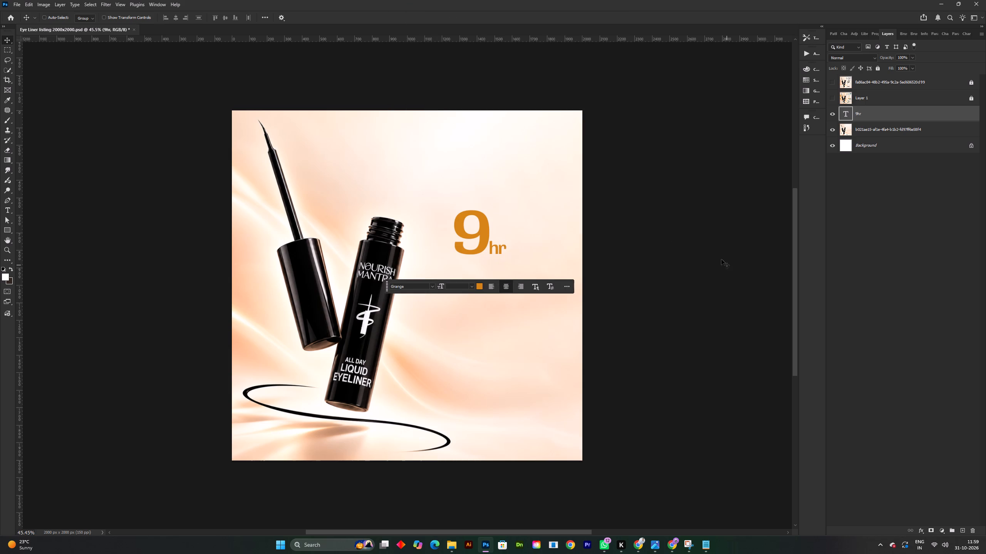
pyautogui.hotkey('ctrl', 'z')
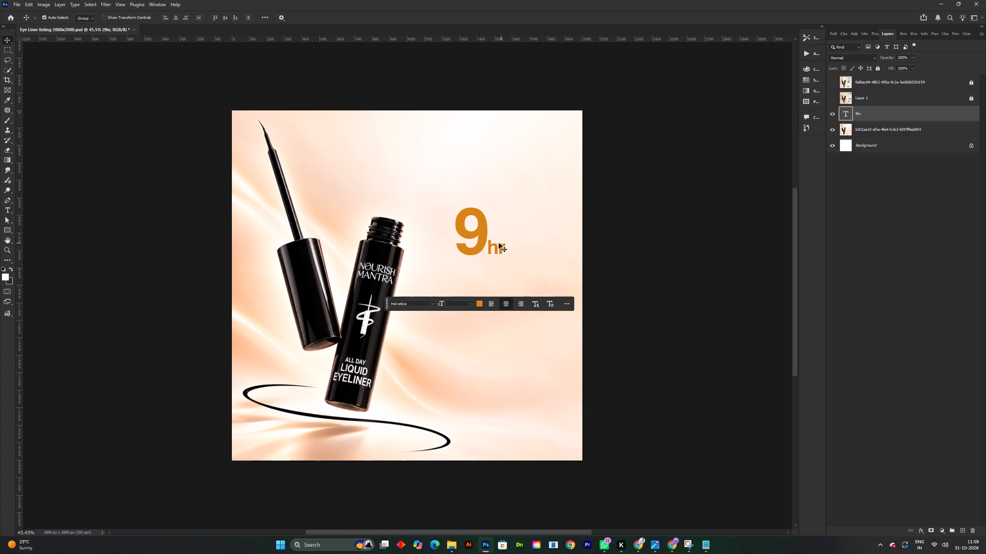
# Move the 9hr text slightly down and to the right on the backdrop.
pyautogui.moveTo(483, 241); pyautogui.dragTo(496, 257)
# Try Helvetica Now Text Extra Bold on only the letters "hr" in the 9hr text, and set them in Grange Bold instead.
pyautogui.doubleClick(509, 262)
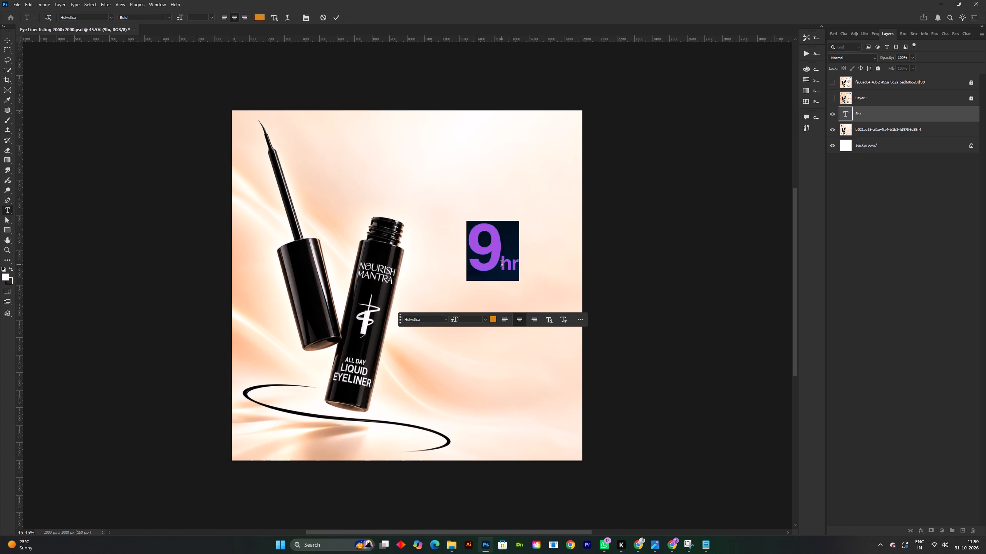
pyautogui.moveTo(502, 265); pyautogui.dragTo(525, 266)
pyautogui.click(446, 320)
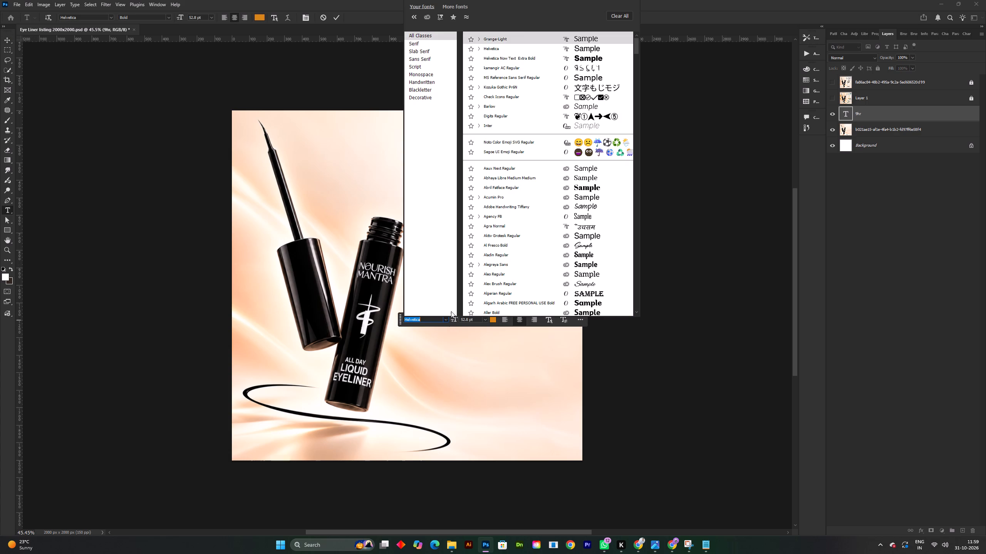
pyautogui.click(522, 58)
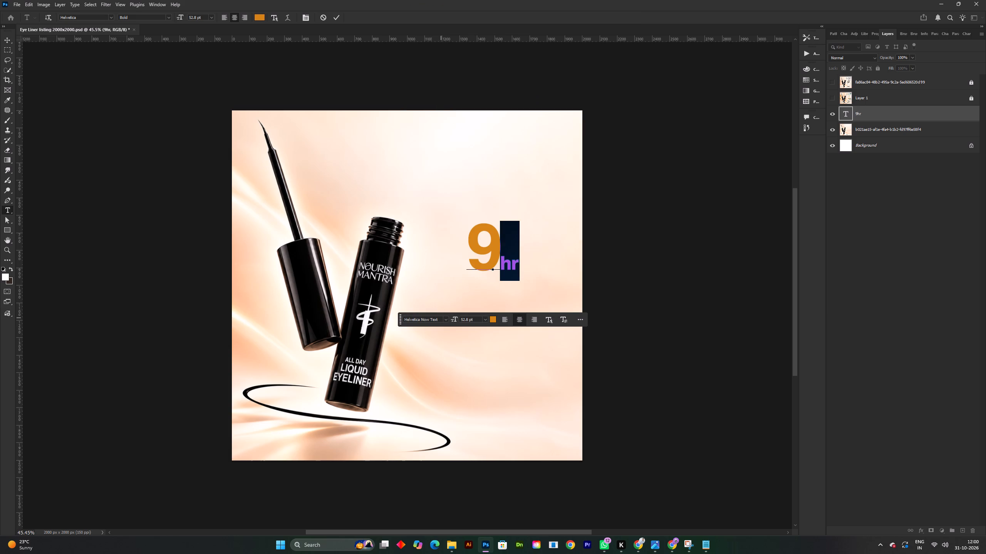
pyautogui.click(441, 318)
pyautogui.press('BackSpace')
pyautogui.write('gra')
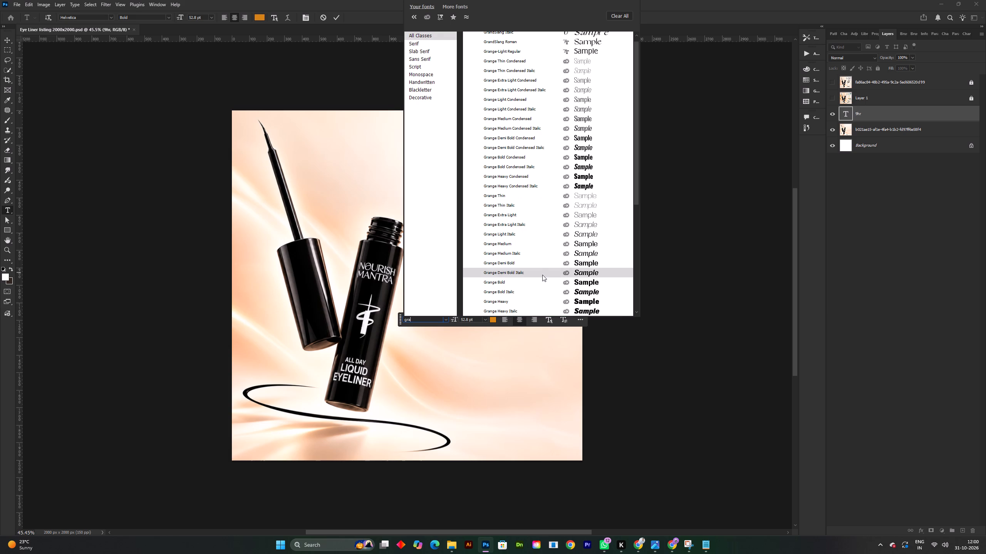
pyautogui.click(542, 281)
pyautogui.click(587, 245)
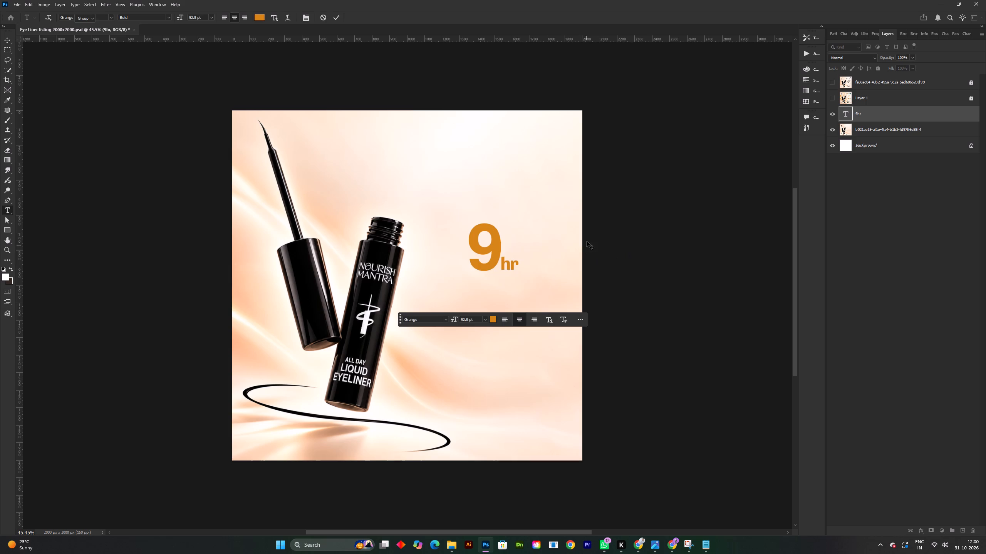
pyautogui.click(65, 135)
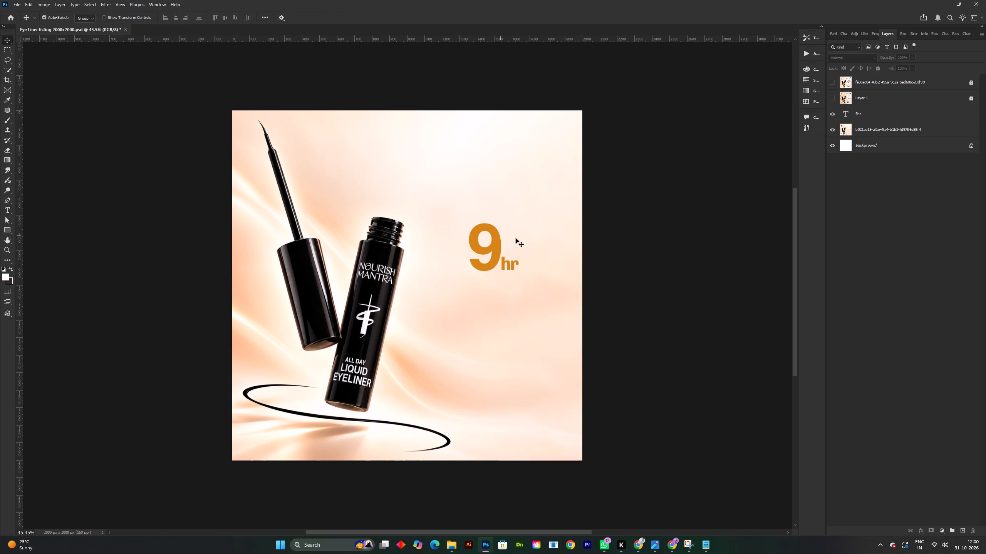
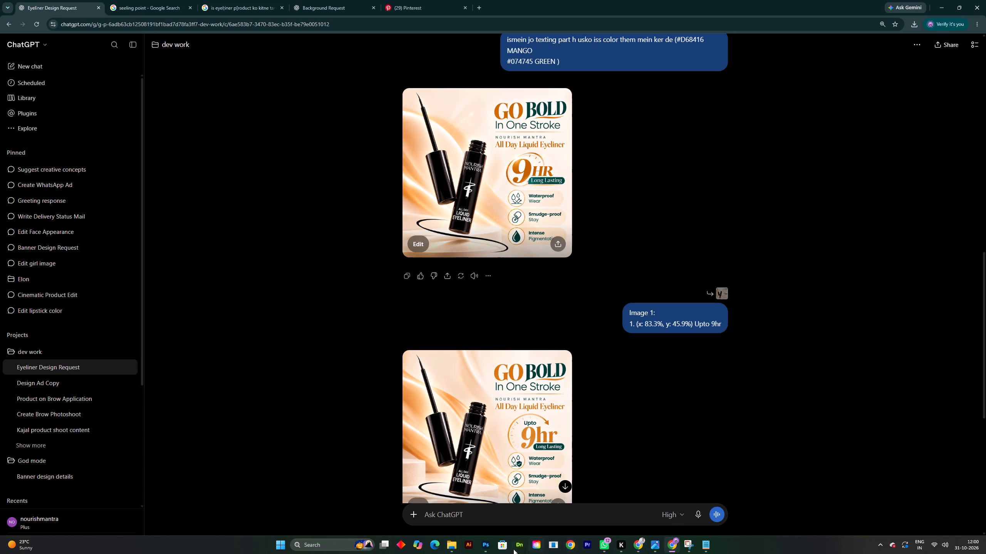
# Switch to Photoshop and enlarge the 9hr text proportionally about its centre.
pyautogui.click(493, 549)
pyautogui.click(490, 266)
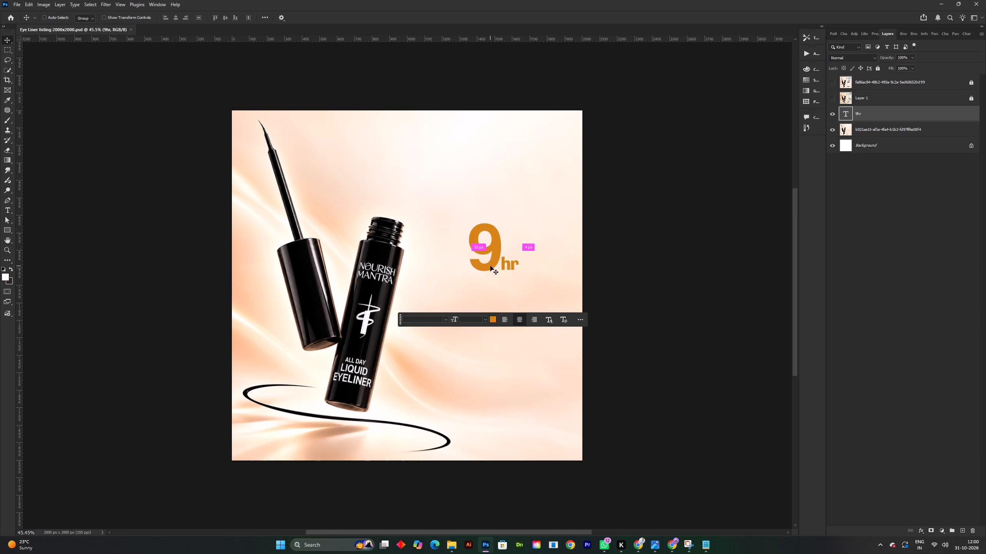
pyautogui.hotkey('ctrl', 't')
pyautogui.moveTo(523, 256); pyautogui.dragTo(543, 257)
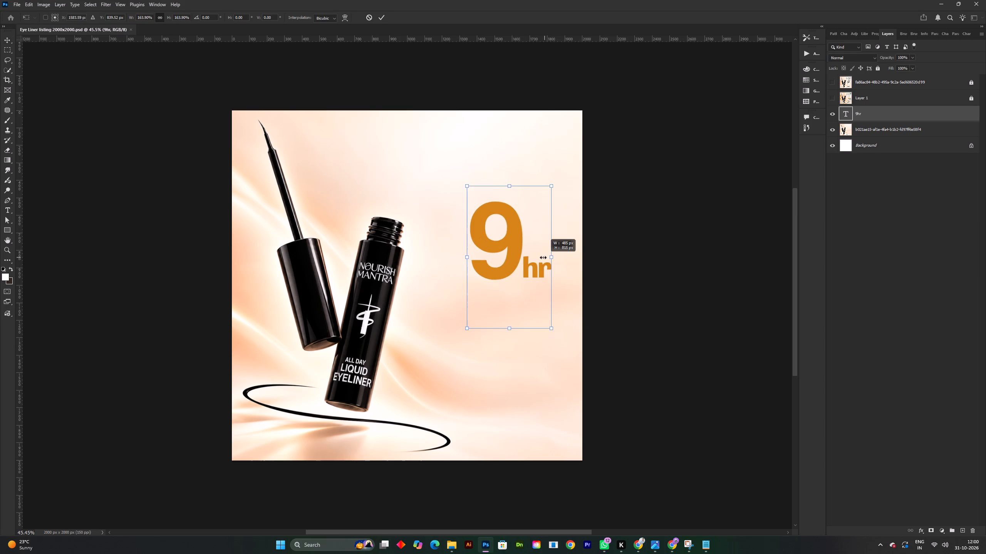
pyautogui.moveTo(543, 257); pyautogui.dragTo(540, 257)
pyautogui.click(386, 19)
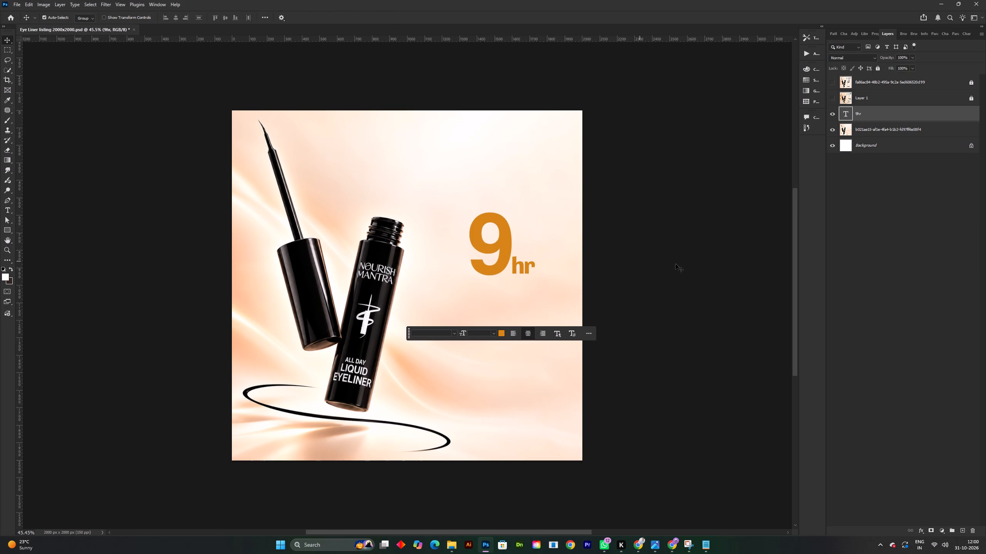
# Save the document.
pyautogui.hotkey('ctrl', 's')
# Show and unlock the Layer 1 reference, duplicate it, and hide and lock the original Layer 1 again.
pyautogui.click(833, 98)
pyautogui.click(976, 98)
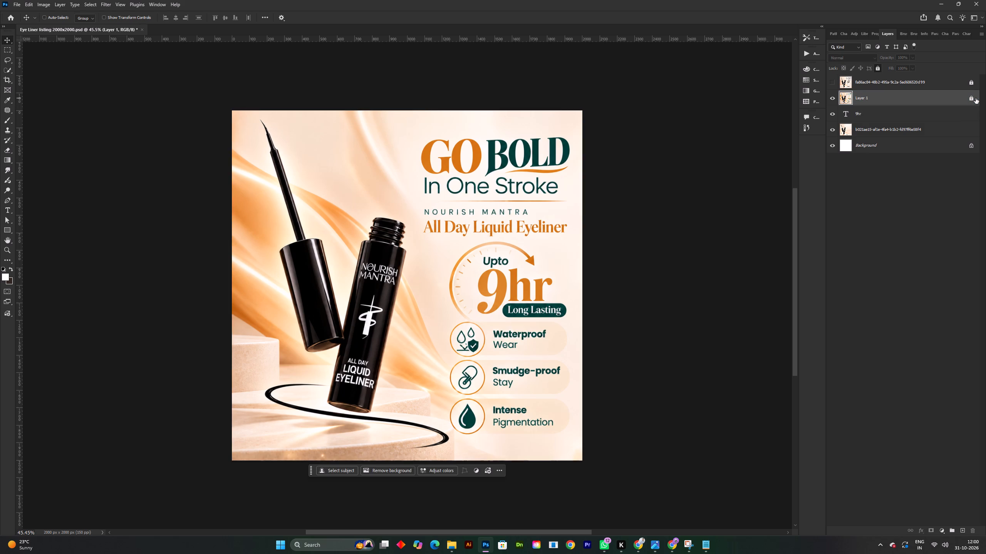
pyautogui.click(972, 99)
pyautogui.hotkey('ctrl', 'h')
pyautogui.click(965, 100)
pyautogui.hotkey('ctrl', 'j')
pyautogui.click(939, 118)
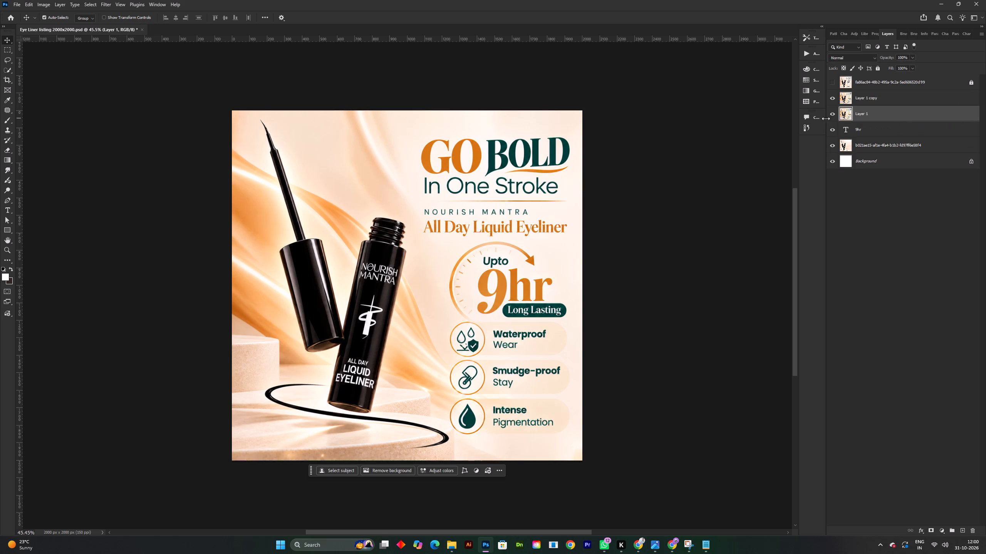
pyautogui.click(838, 114)
pyautogui.click(879, 65)
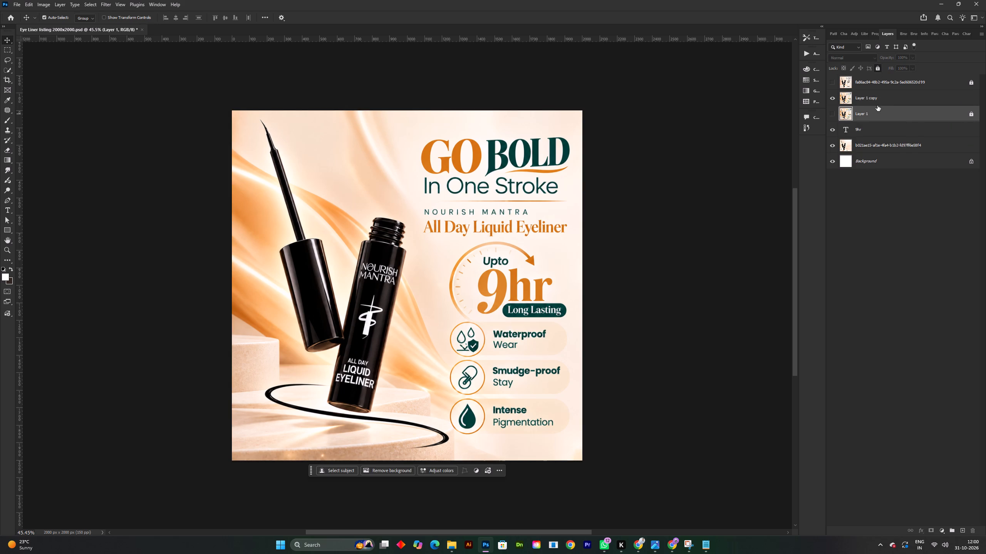
# Erase the backdrop, product, headings and feature rows from Layer 1 copy, leaving only the circular Upto 9hr badge.
pyautogui.click(879, 100)
pyautogui.press('e')
pyautogui.moveTo(469, 130); pyautogui.dragTo(603, 134)
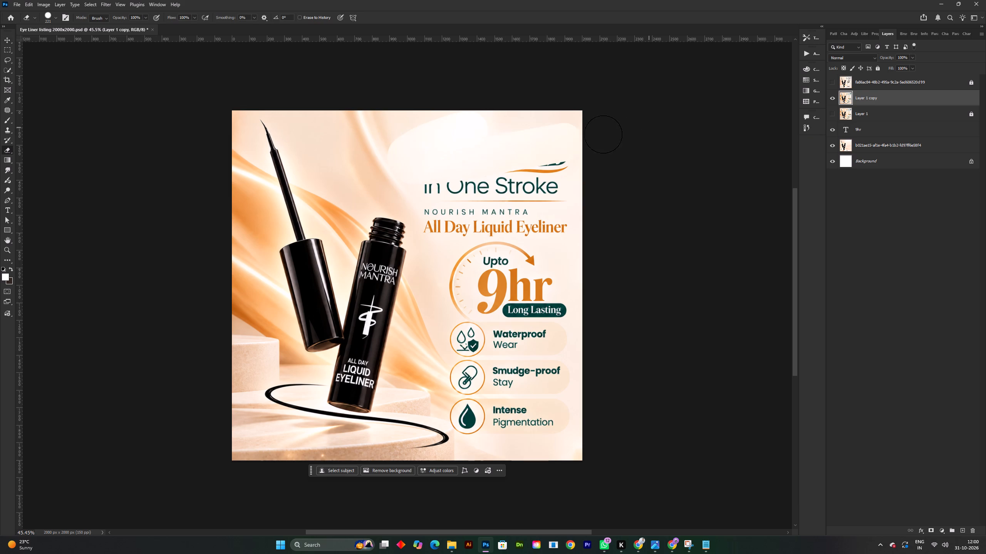
pyautogui.moveTo(603, 134); pyautogui.dragTo(318, 123)
pyautogui.keyDown('alt'); pyautogui.moveTo(270, 147); pyautogui.dragTo(297, 149, button='right'); pyautogui.keyUp('alt')
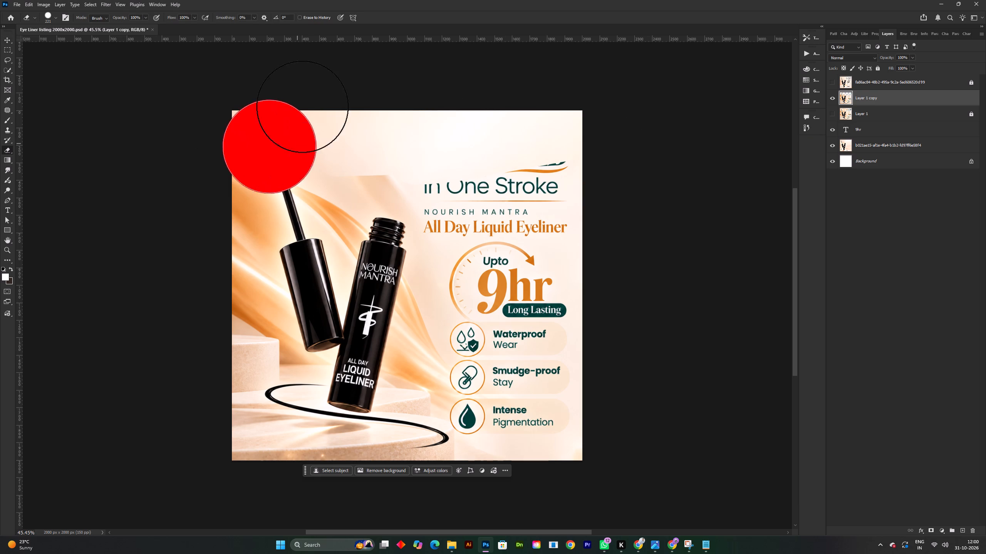
pyautogui.moveTo(300, 97); pyautogui.dragTo(412, 479)
pyautogui.moveTo(339, 443); pyautogui.dragTo(555, 400)
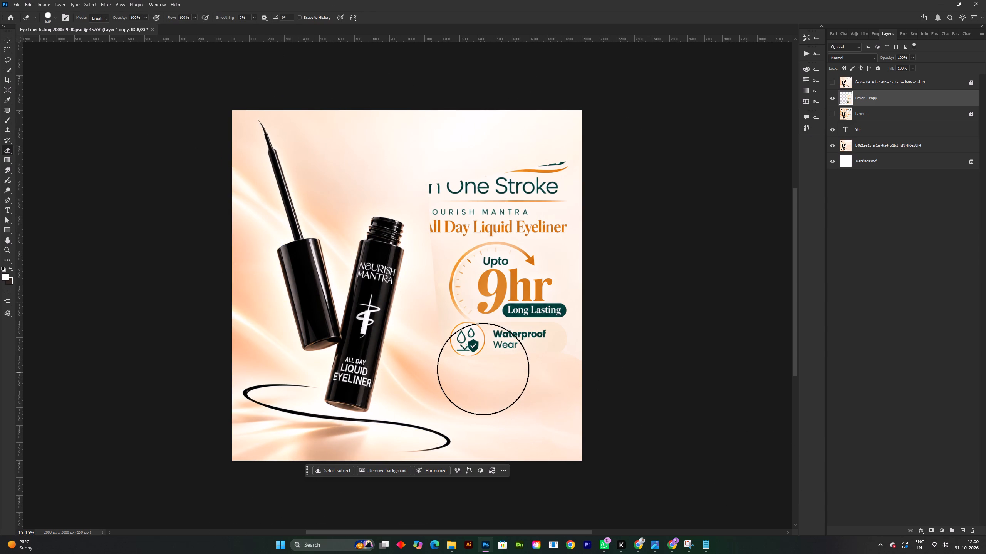
pyautogui.click(464, 368)
pyautogui.keyDown('shift'); pyautogui.click(615, 370); pyautogui.keyUp('shift')
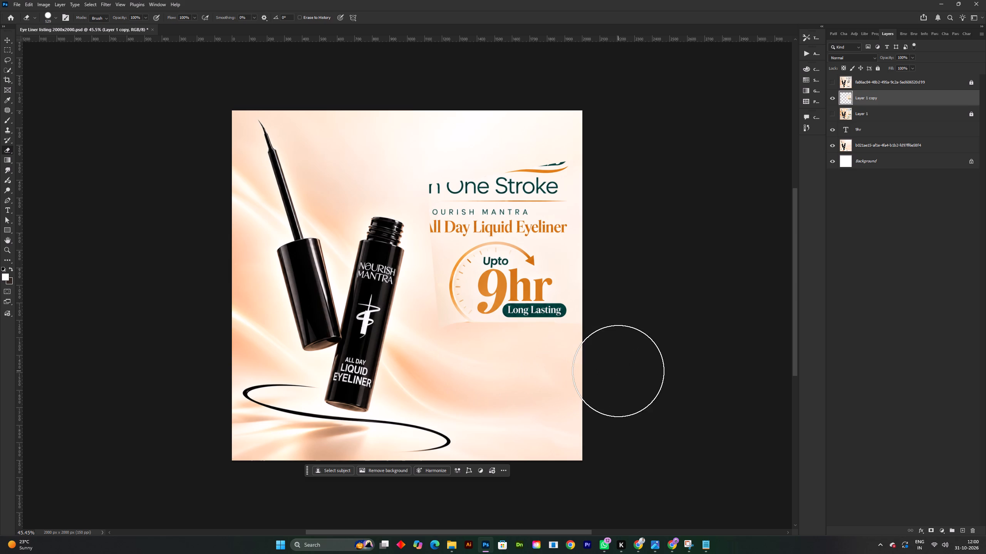
pyautogui.moveTo(438, 368); pyautogui.dragTo(623, 169)
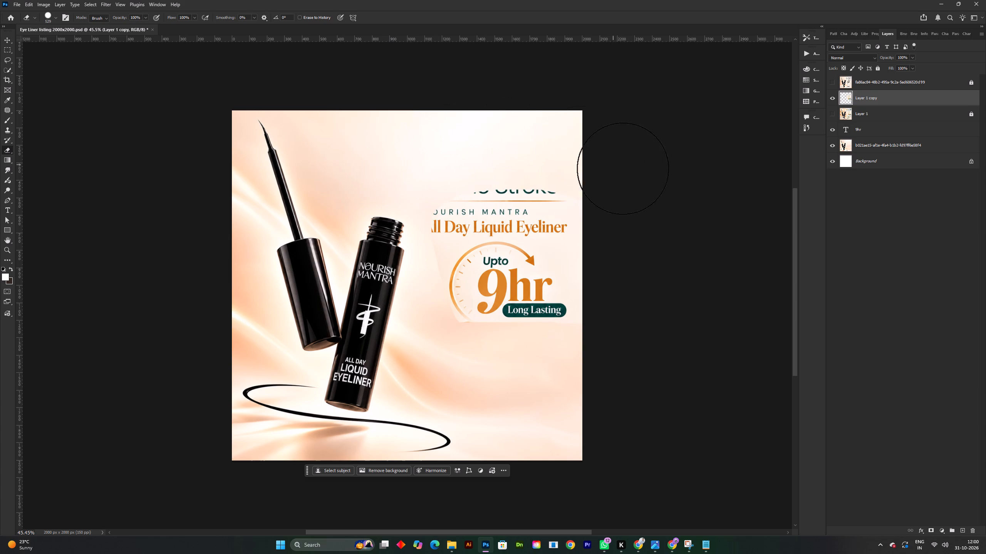
pyautogui.moveTo(623, 169); pyautogui.dragTo(457, 192)
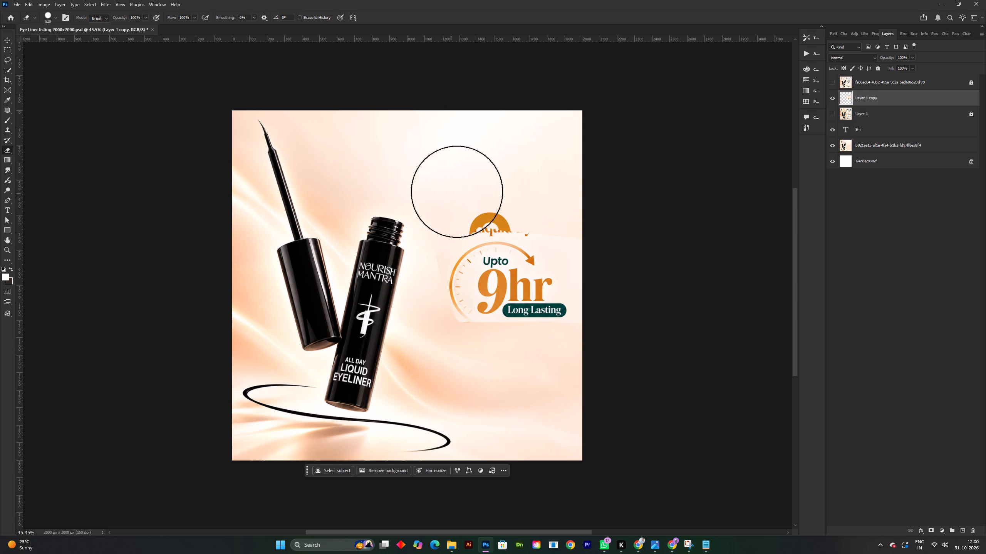
pyautogui.moveTo(457, 192); pyautogui.dragTo(495, 190)
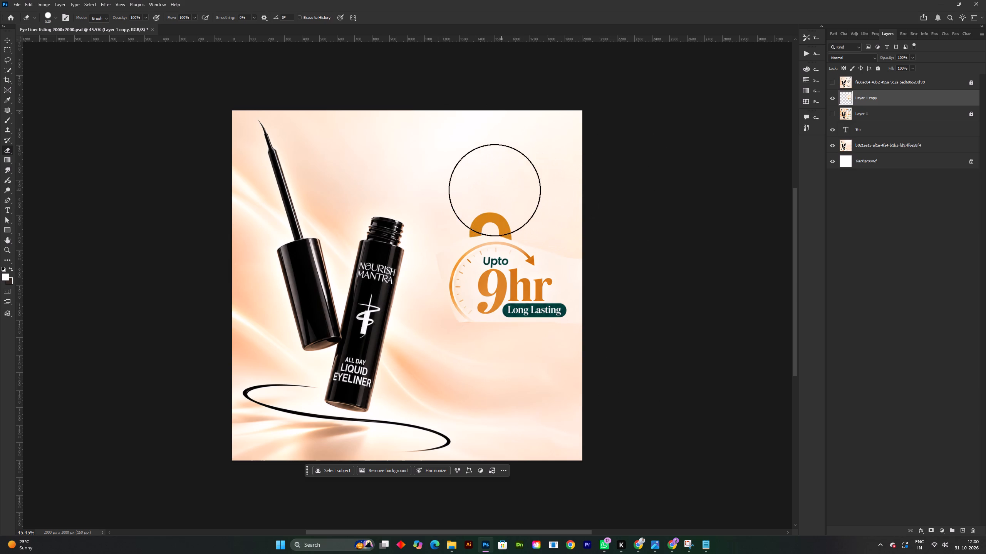
pyautogui.moveTo(495, 190); pyautogui.dragTo(427, 377)
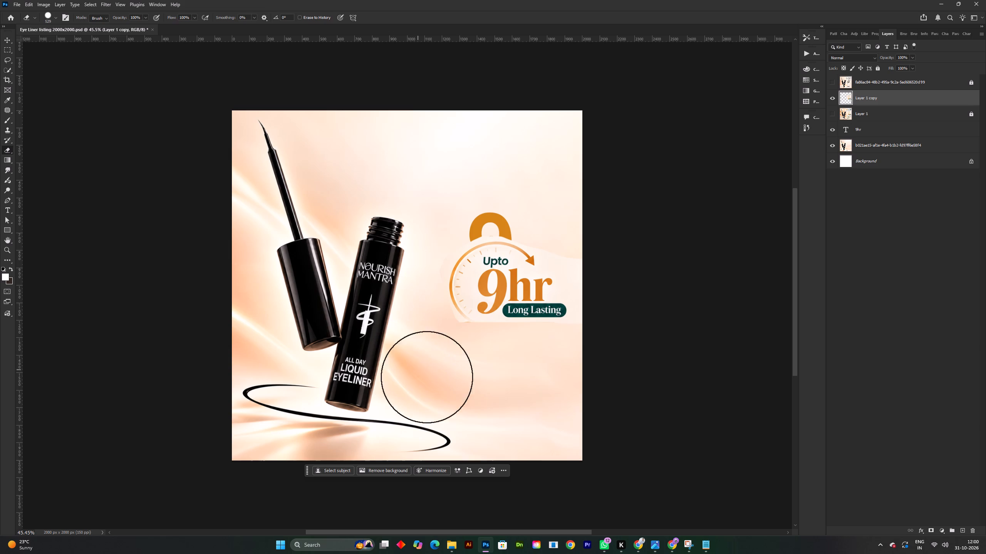
pyautogui.moveTo(427, 377); pyautogui.dragTo(461, 391)
# With a smaller eraser, remove the Upto, 9hr and Long Lasting text from the badge, keeping only the dial arc and arrow.
pyautogui.keyDown('alt'); pyautogui.moveTo(527, 343); pyautogui.dragTo(511, 343, button='right'); pyautogui.keyUp('alt')
pyautogui.keyDown('alt'); pyautogui.moveTo(500, 292); pyautogui.dragTo(496, 292, button='right'); pyautogui.keyUp('alt')
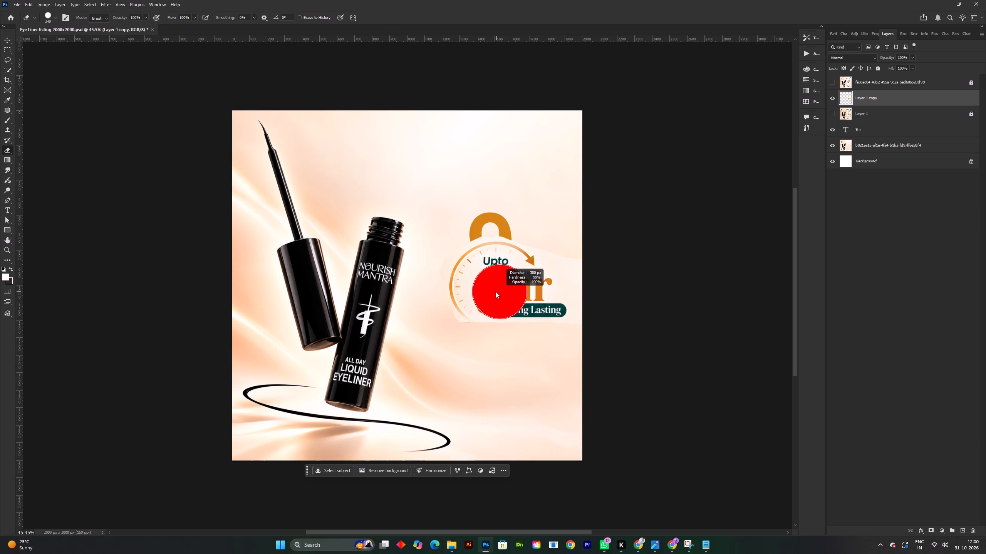
pyautogui.keyDown('alt'); pyautogui.moveTo(496, 292); pyautogui.dragTo(495, 292, button='right'); pyautogui.keyUp('alt')
pyautogui.keyDown('alt'); pyautogui.moveTo(491, 281); pyautogui.dragTo(485, 281, button='right'); pyautogui.keyUp('alt')
pyautogui.keyDown('alt'); pyautogui.rightClick(485, 276); pyautogui.keyUp('alt')
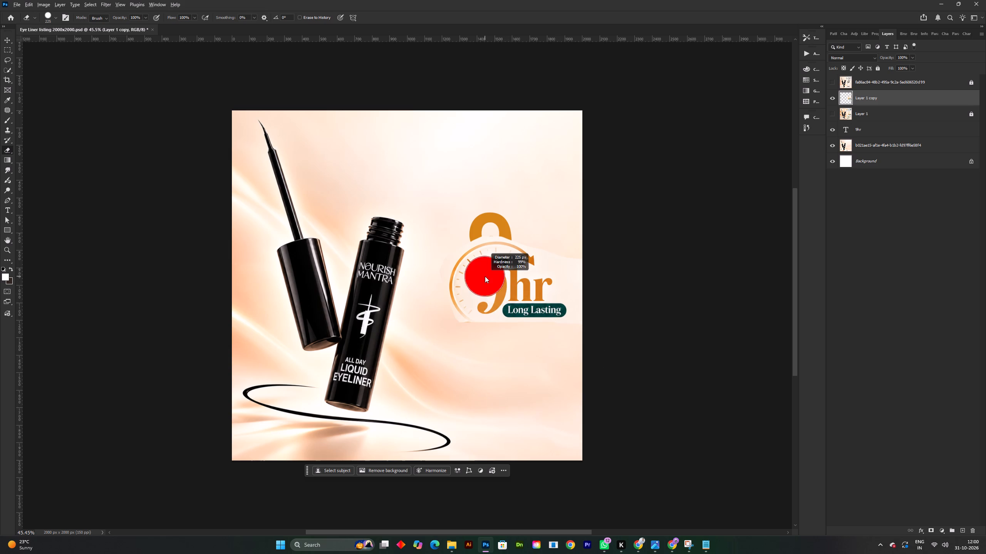
pyautogui.moveTo(489, 274); pyautogui.dragTo(504, 277)
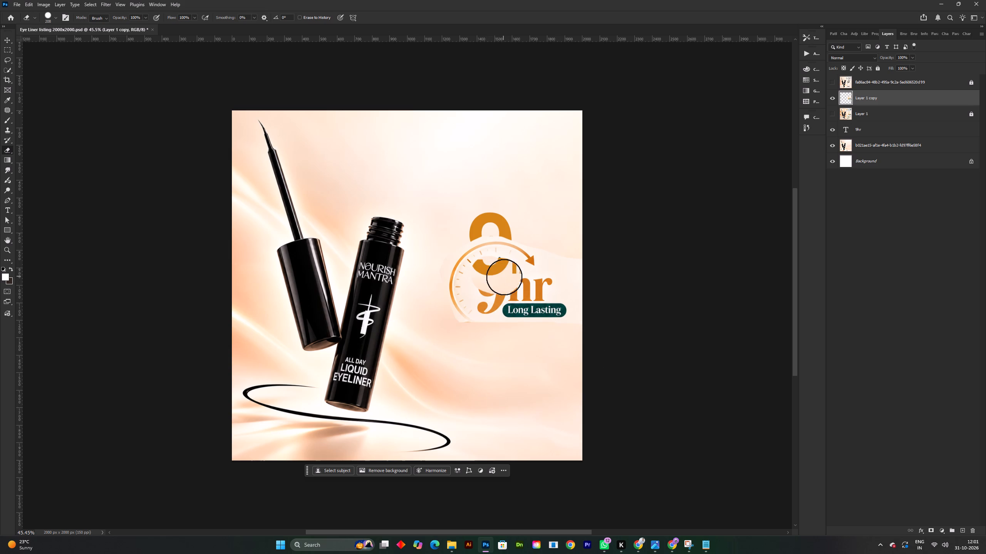
pyautogui.moveTo(504, 277); pyautogui.dragTo(492, 292)
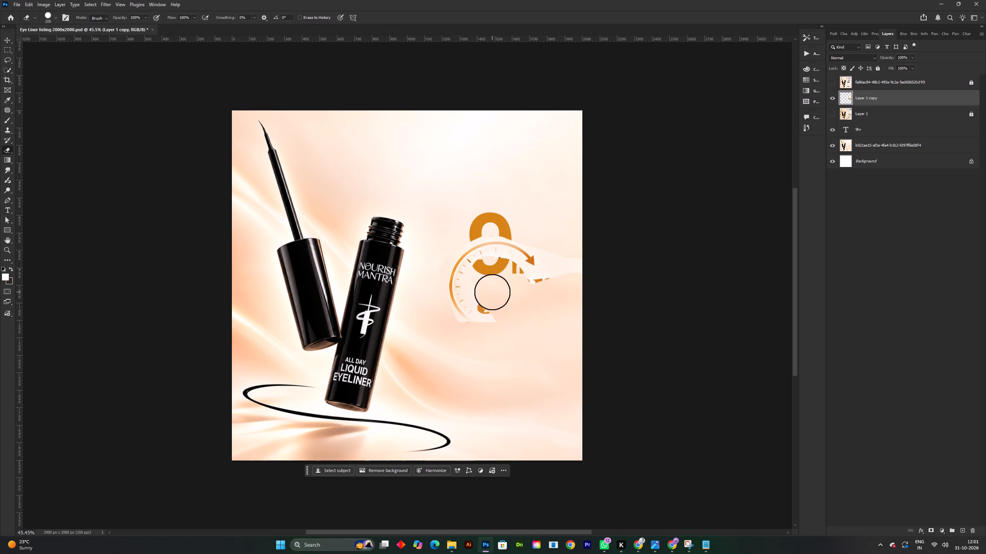
pyautogui.moveTo(492, 292); pyautogui.dragTo(530, 301)
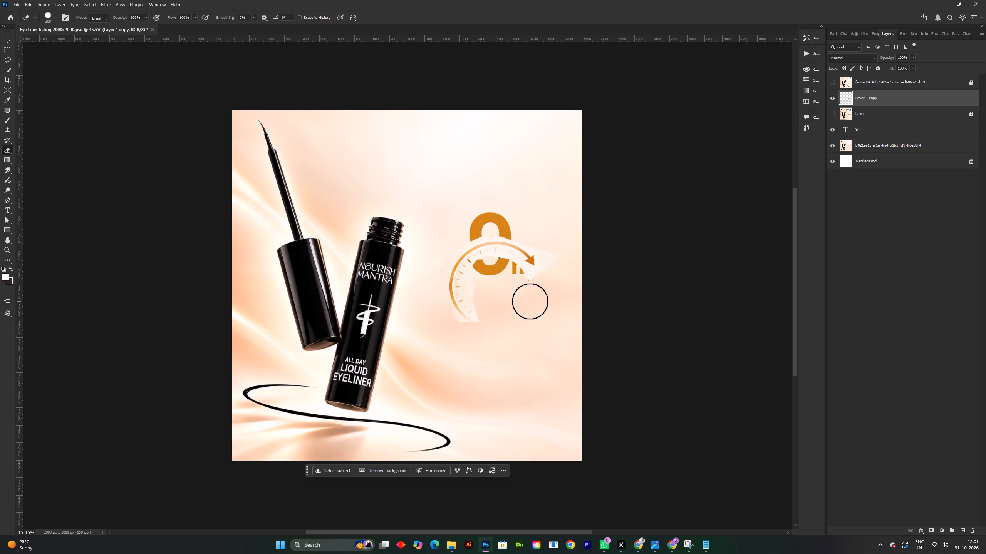
pyautogui.moveTo(530, 301); pyautogui.dragTo(519, 302)
# Remove the pale background fill around the dial arc and arrowhead with the Background Eraser Tool.
pyautogui.press('e')
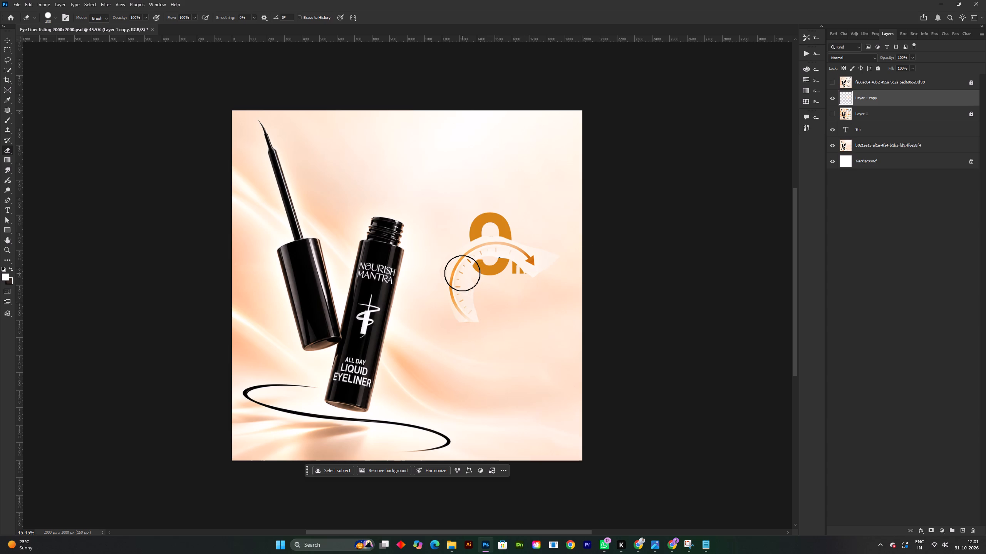
pyautogui.rightClick(5, 150)
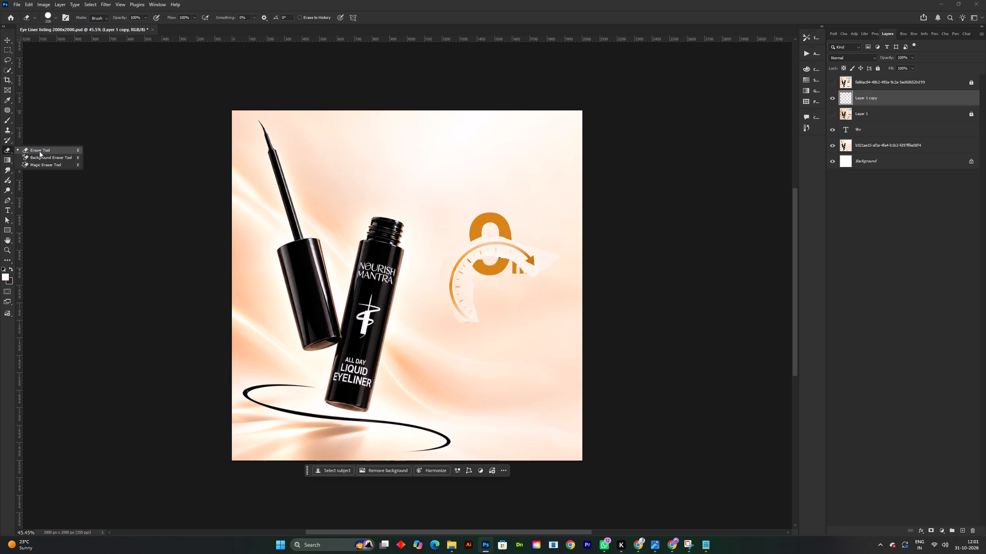
pyautogui.click(41, 155)
pyautogui.click(637, 543)
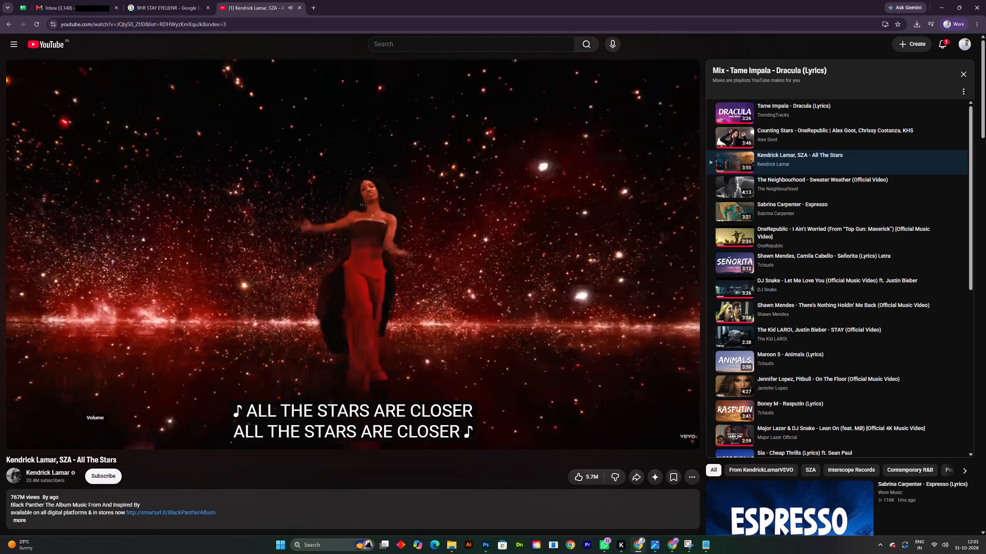
pyautogui.click(646, 553)
pyautogui.click(535, 271)
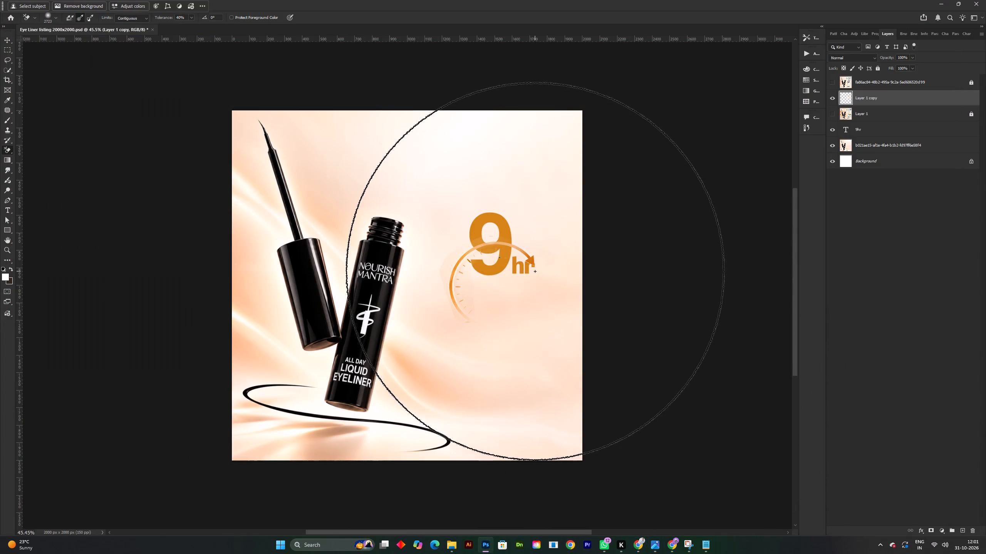
pyautogui.hotkey('ctrl', 'z')
pyautogui.click(545, 261)
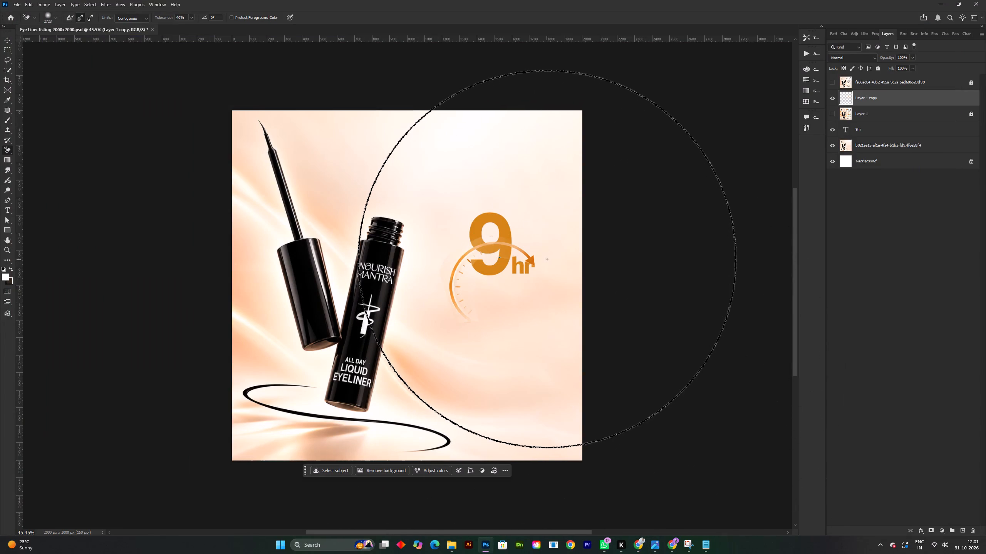
# Clean the remaining pale residue around the dial's outer edge and between its tick marks with the Background Eraser Tool.
pyautogui.click(443, 261)
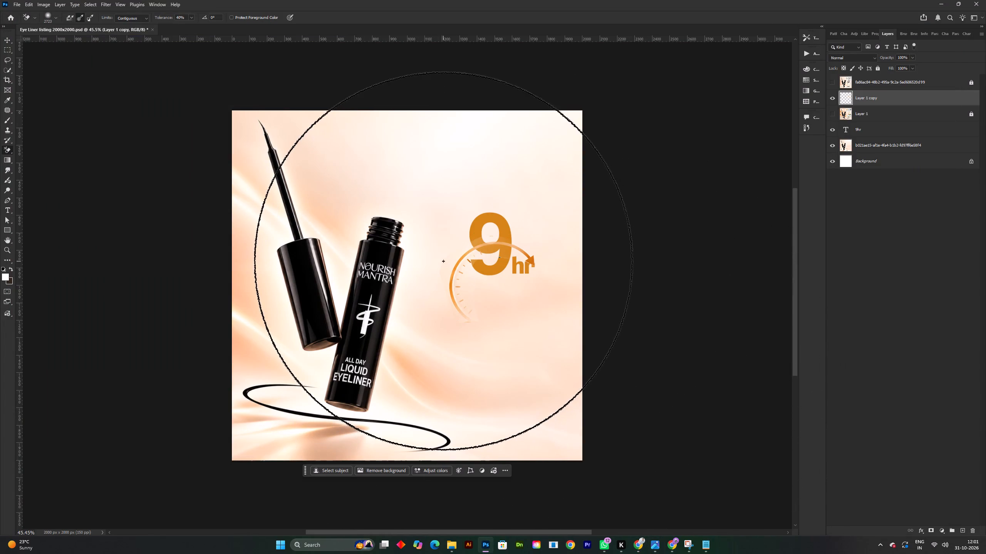
pyautogui.click(443, 266)
pyautogui.click(443, 270)
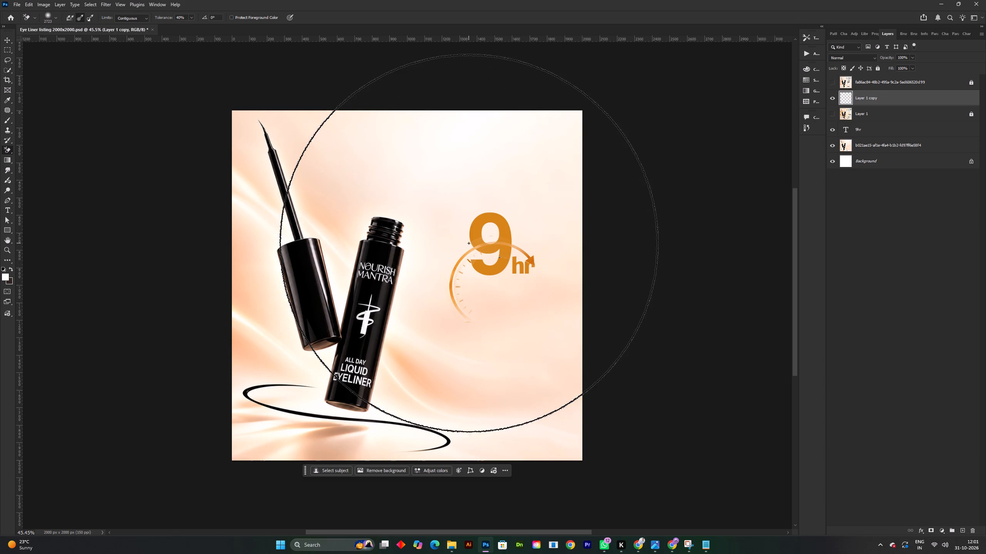
pyautogui.click(471, 244)
pyautogui.click(471, 244)
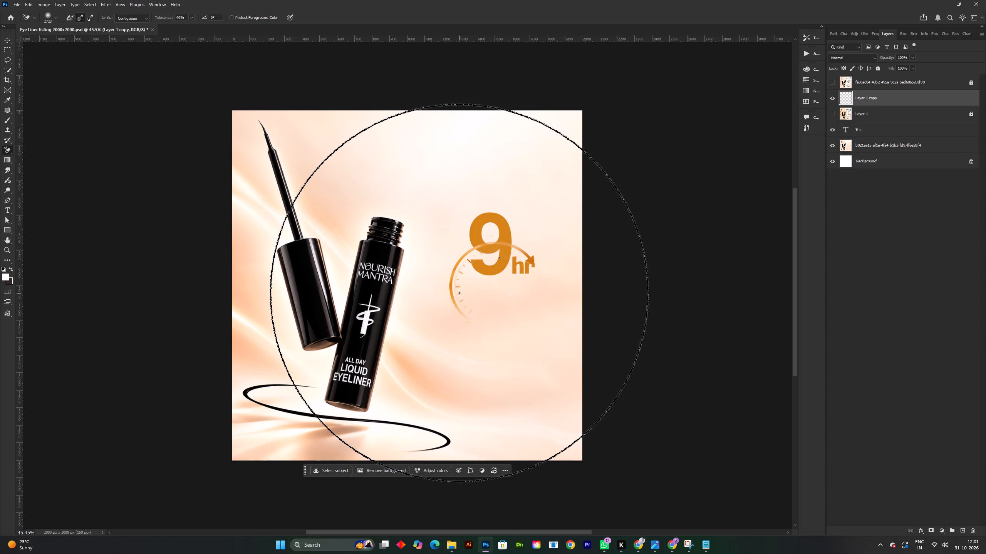
pyautogui.doubleClick(459, 293)
pyautogui.click(458, 291)
pyautogui.moveTo(458, 291); pyautogui.dragTo(452, 291)
pyautogui.click(452, 291)
pyautogui.hotkey('ctrl', 'z')
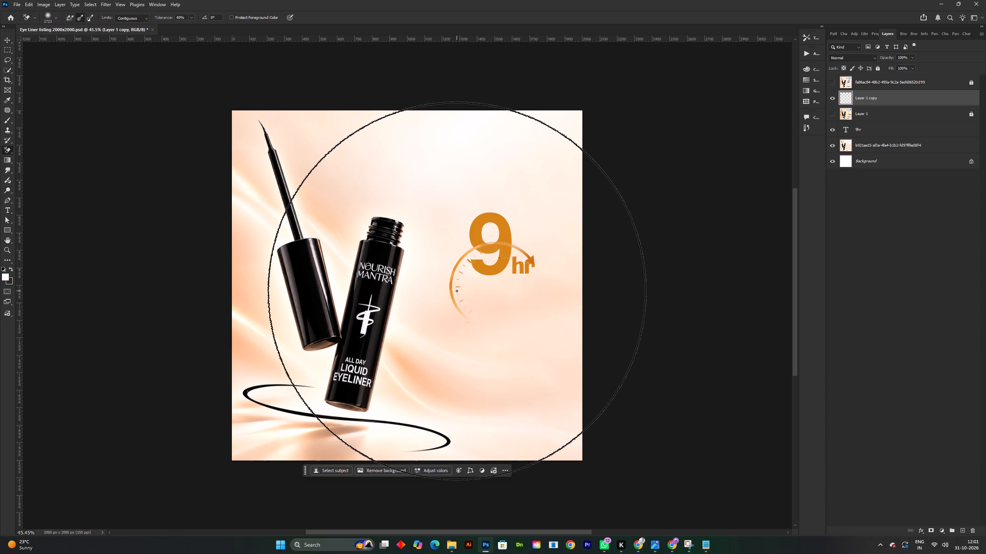
pyautogui.doubleClick(457, 289)
# Move the dial arc upward so that it curves around the 9 of the 9hr text.
pyautogui.press('v')
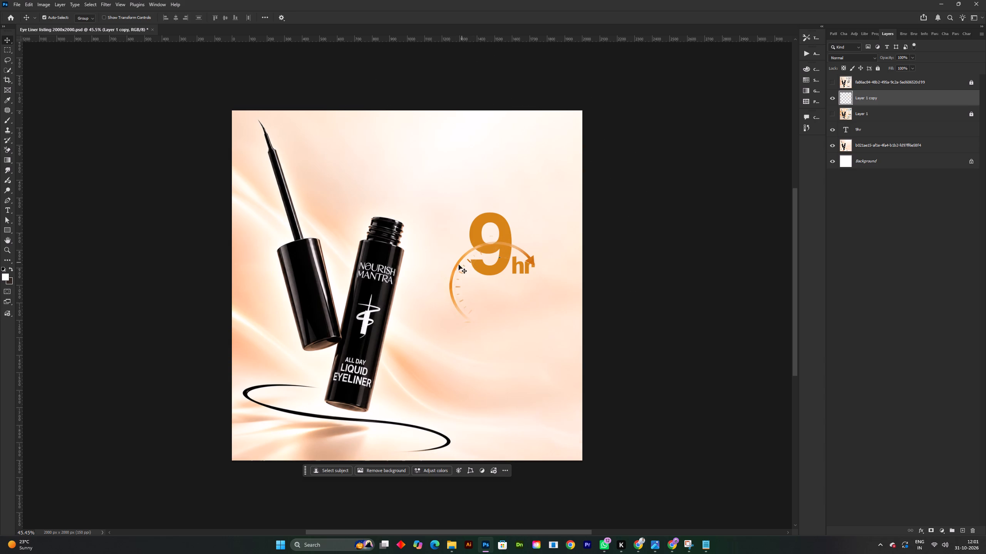
pyautogui.moveTo(457, 265); pyautogui.dragTo(453, 222)
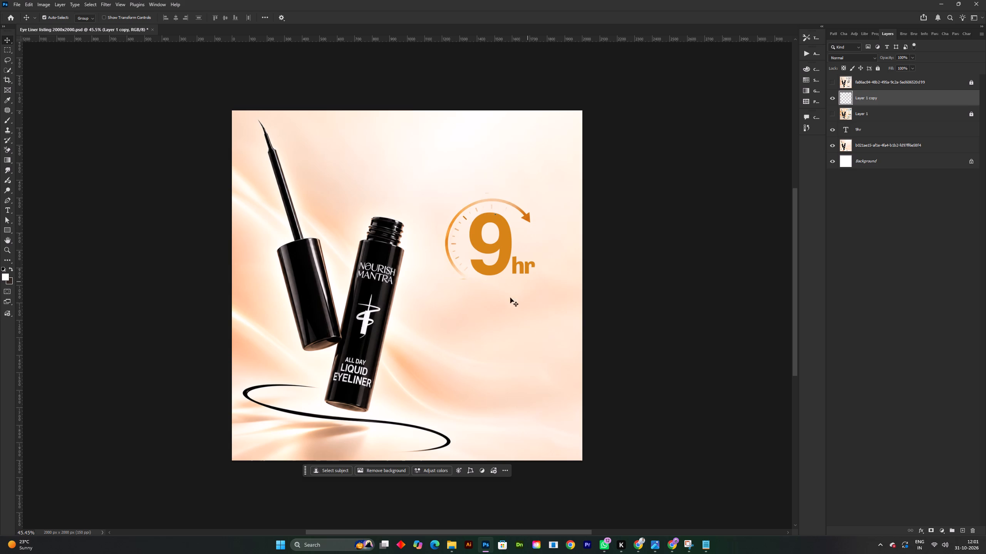
# Rotate the dial arc about 13° counter-clockwise around the 9, undoing the trial enlargement and shift before applying.
pyautogui.hotkey('ctrl', 't')
pyautogui.moveTo(570, 235); pyautogui.dragTo(570, 217)
pyautogui.moveTo(558, 227); pyautogui.dragTo(571, 227)
pyautogui.moveTo(519, 241); pyautogui.dragTo(513, 242)
pyautogui.hotkey('ctrl', 'z')
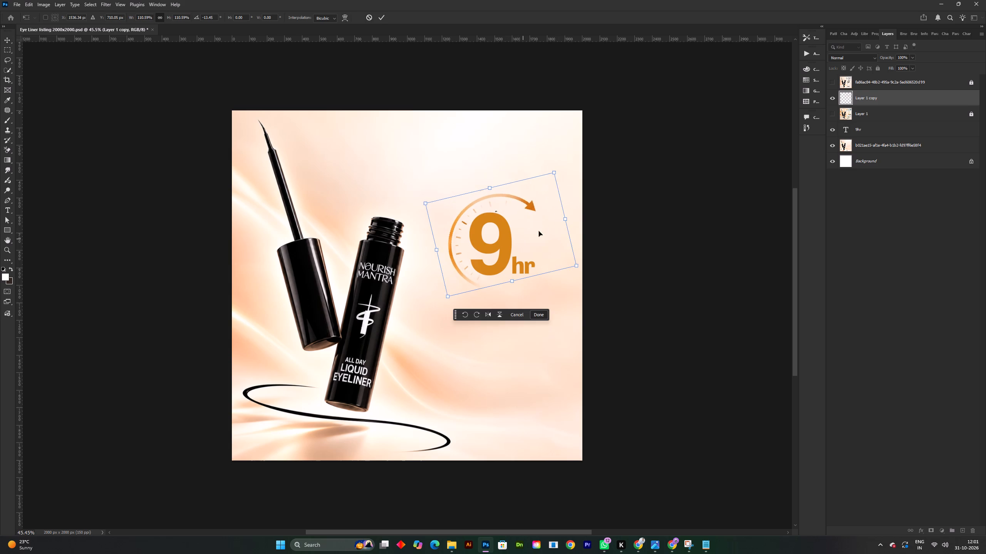
pyautogui.hotkey('ctrl', 'z')
pyautogui.click(383, 19)
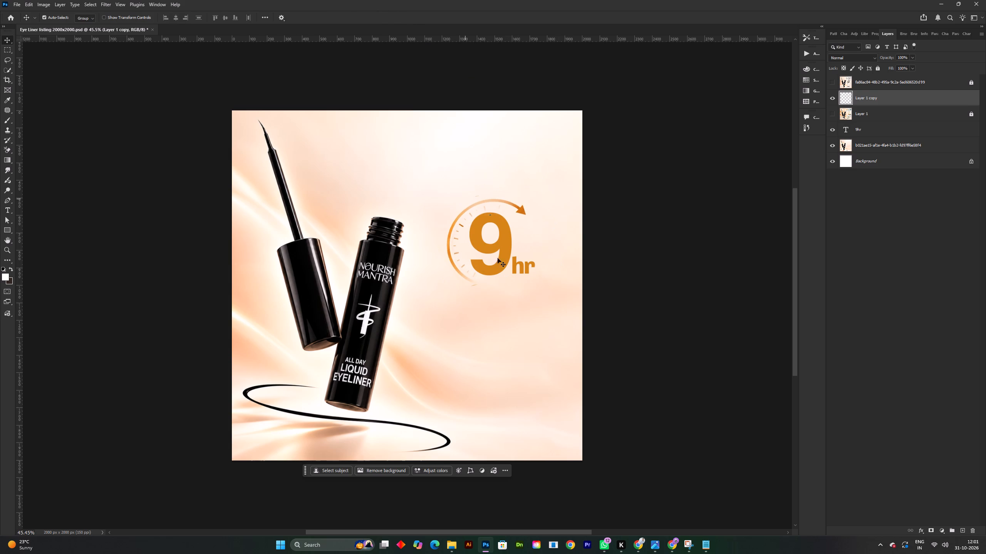
# Erase the stray orange streak below the dial arc's lower end with a Hard Round eraser, undoing strokes that cut too far.
pyautogui.press('e')
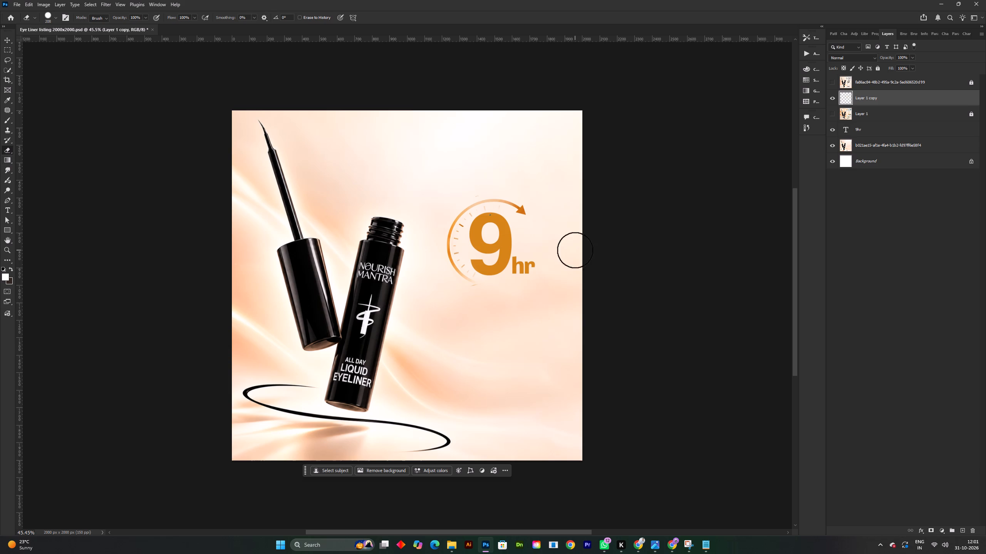
pyautogui.keyDown('alt'); pyautogui.moveTo(508, 233); pyautogui.dragTo(500, 232, button='right'); pyautogui.keyUp('alt')
pyautogui.moveTo(496, 221); pyautogui.dragTo(487, 293)
pyautogui.moveTo(487, 293); pyautogui.dragTo(455, 294)
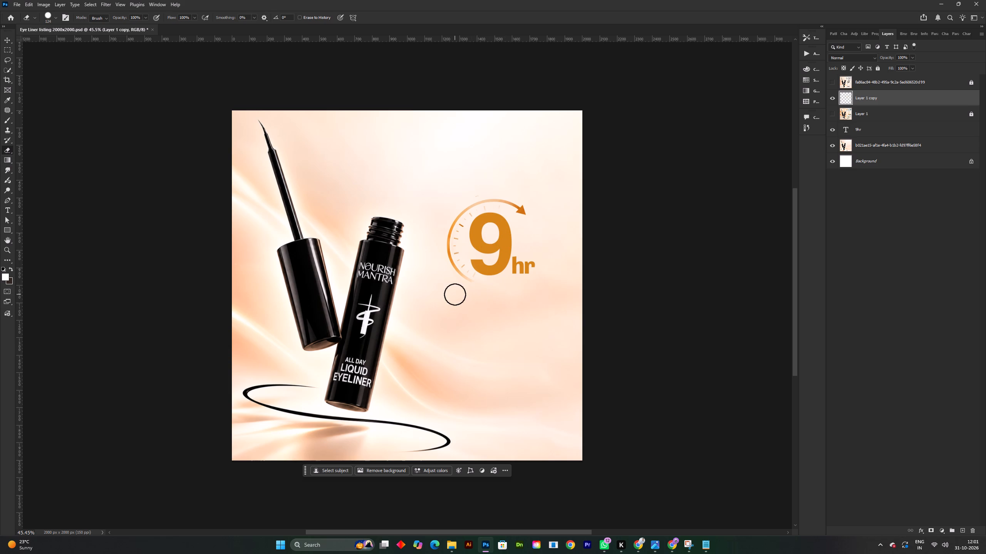
pyautogui.moveTo(455, 294); pyautogui.dragTo(513, 291)
pyautogui.hotkey('ctrl', 'z')
pyautogui.keyDown('shift'); pyautogui.scroll(2, 487, 294); pyautogui.keyUp('shift')
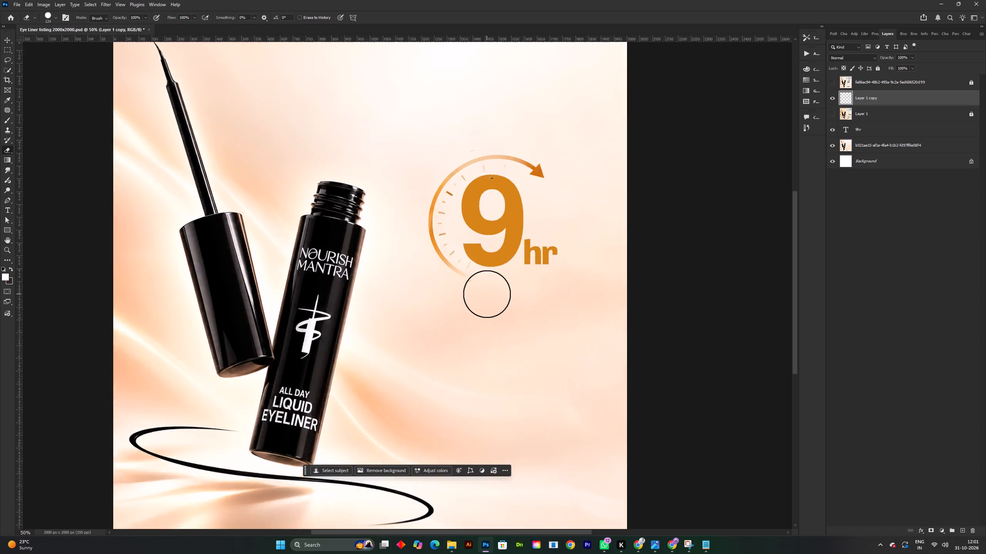
pyautogui.keyDown('shift'); pyautogui.scroll(4, 487, 294); pyautogui.keyUp('shift')
pyautogui.keyDown('alt'); pyautogui.moveTo(456, 254); pyautogui.dragTo(430, 255, button='right'); pyautogui.keyUp('alt')
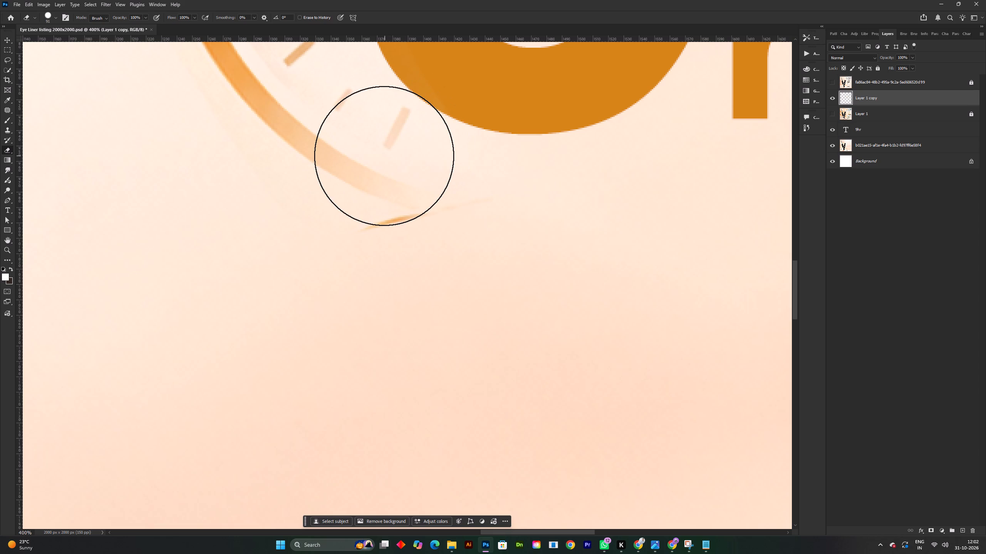
pyautogui.moveTo(510, 258); pyautogui.dragTo(512, 277)
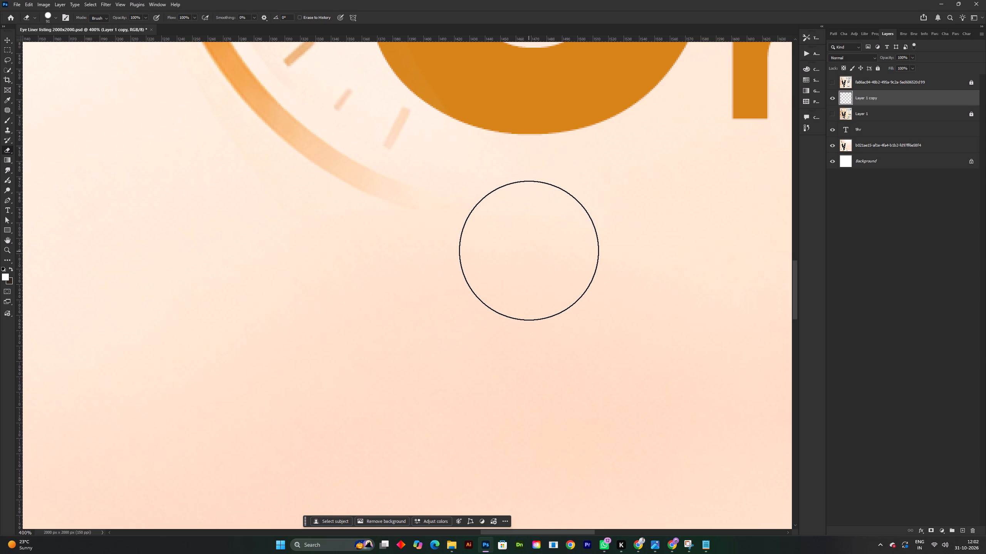
pyautogui.moveTo(511, 248); pyautogui.dragTo(474, 251)
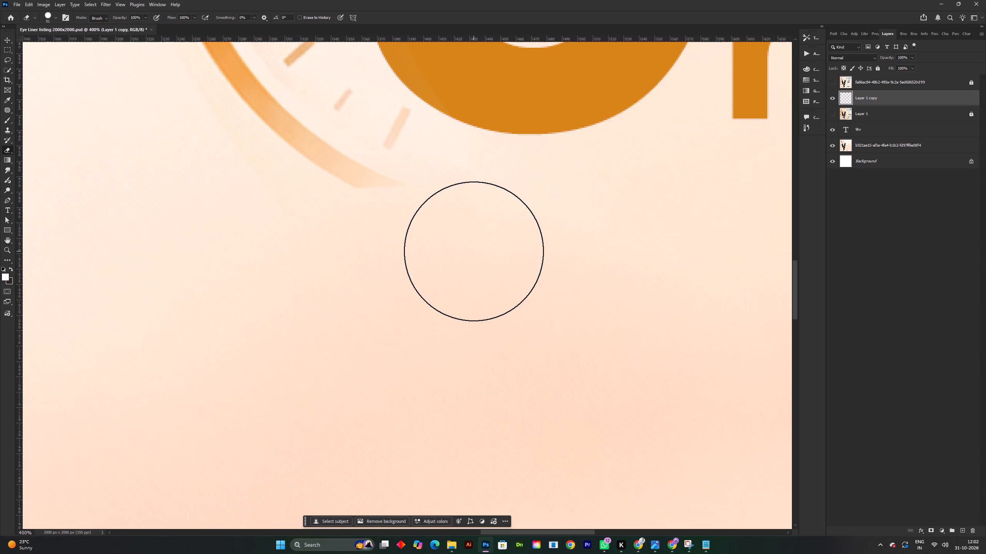
pyautogui.hotkey('ctrl', 'z')
# Fade out the dial arc's lower end with a Soft Round eraser and save the document.
pyautogui.rightClick(151, 244)
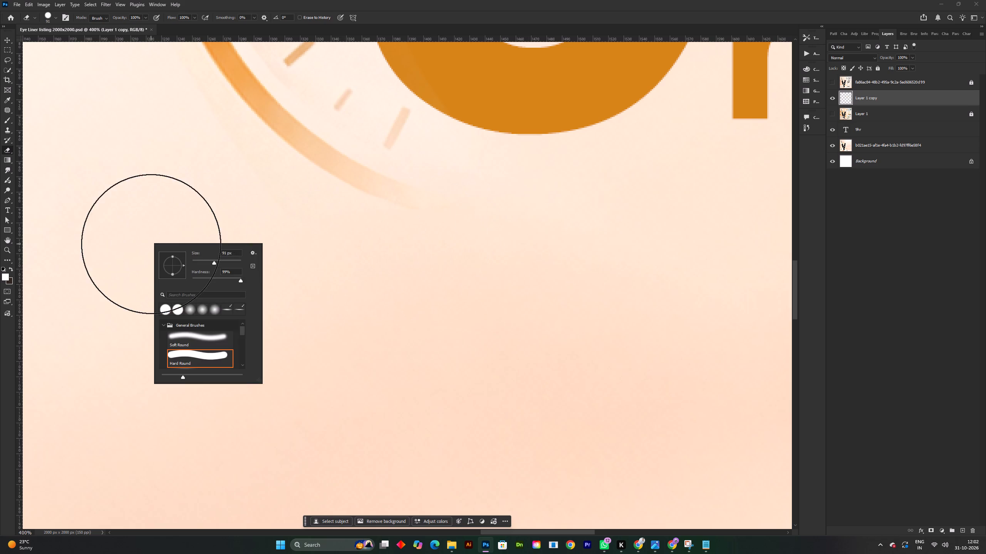
pyautogui.click(201, 336)
pyautogui.moveTo(436, 239); pyautogui.dragTo(445, 258)
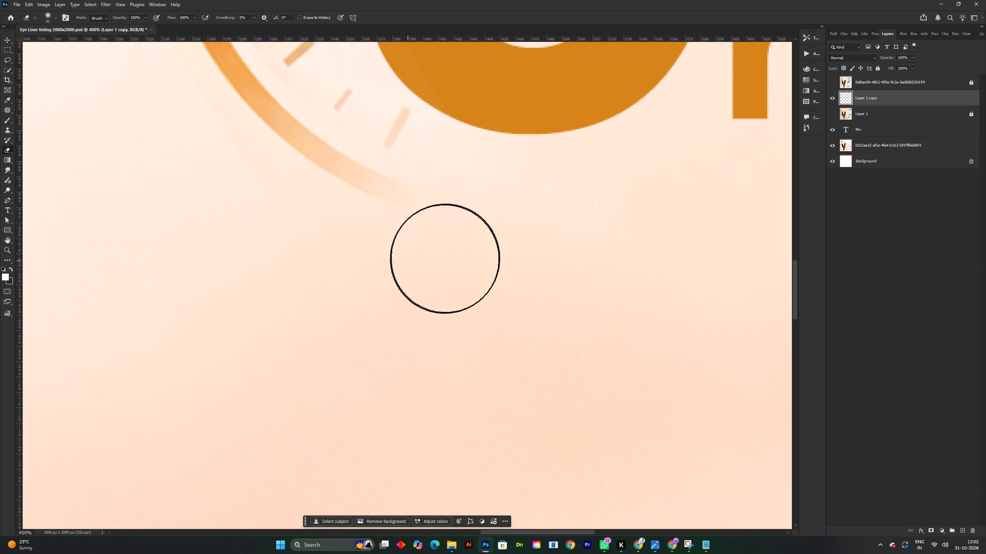
pyautogui.moveTo(445, 258); pyautogui.dragTo(672, 255)
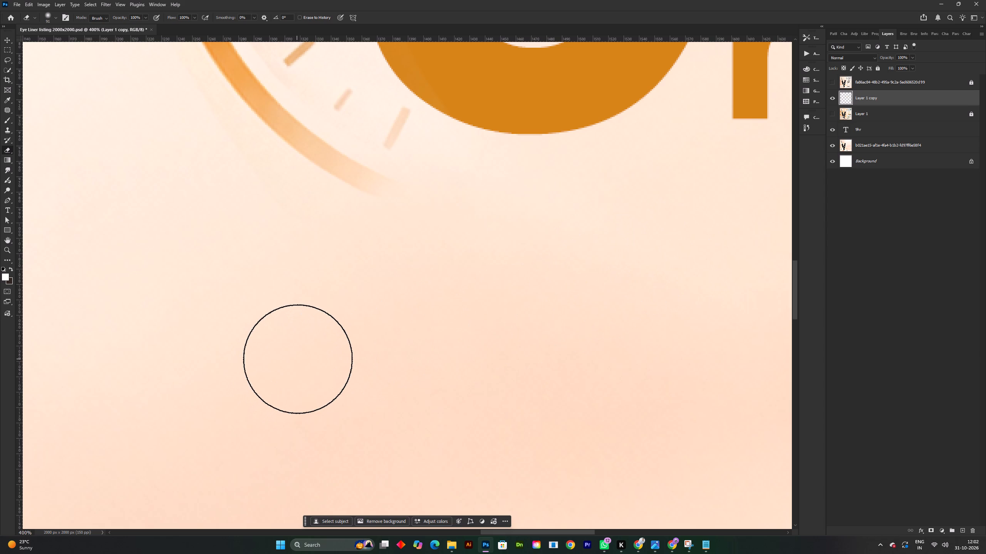
pyautogui.press('v')
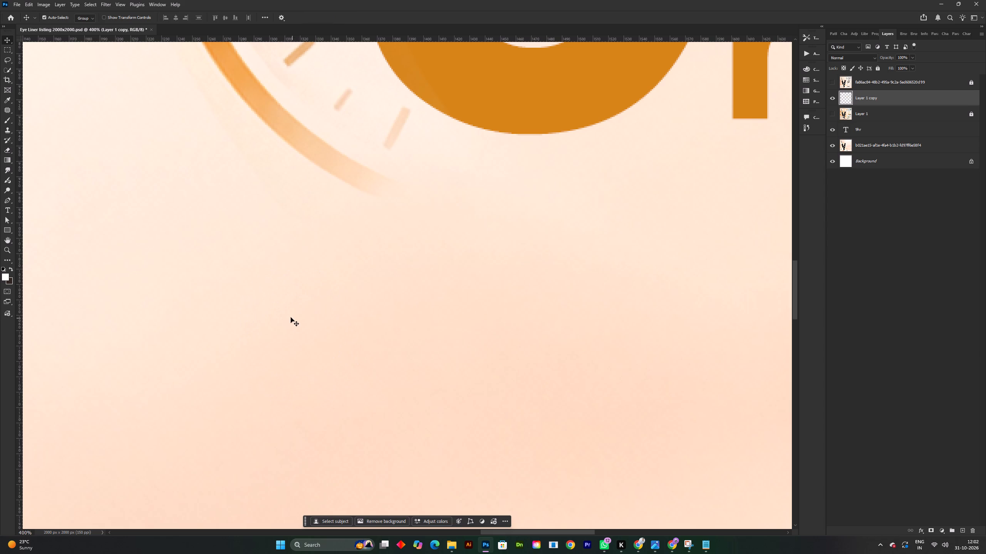
pyautogui.hotkey('ctrl', 's')
pyautogui.hotkey('ctrl', 's')
# Erase the faint residue outside the dial arc, above it and along its outer curve, and save the document.
pyautogui.hotkey('ctrl', '0')
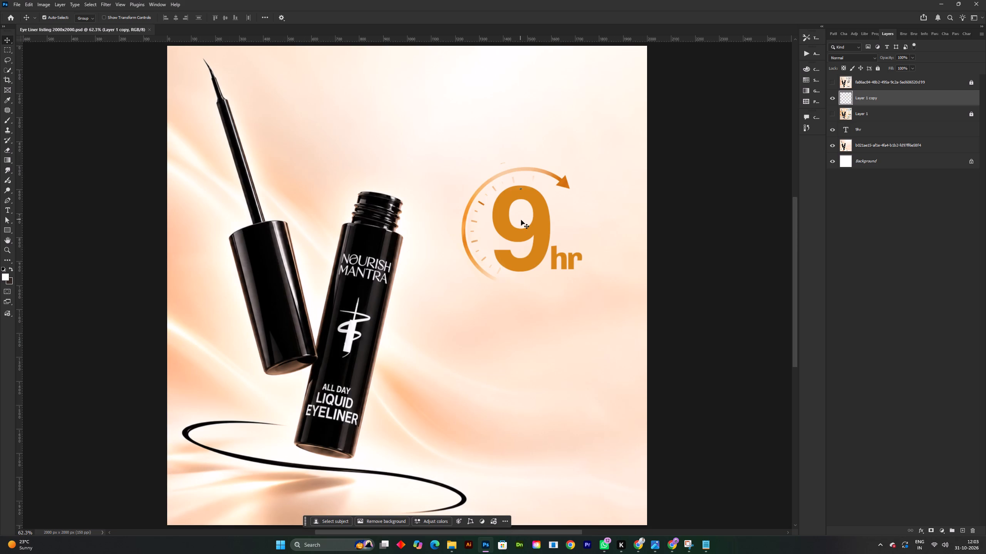
pyautogui.press('e')
pyautogui.moveTo(505, 153); pyautogui.dragTo(500, 159)
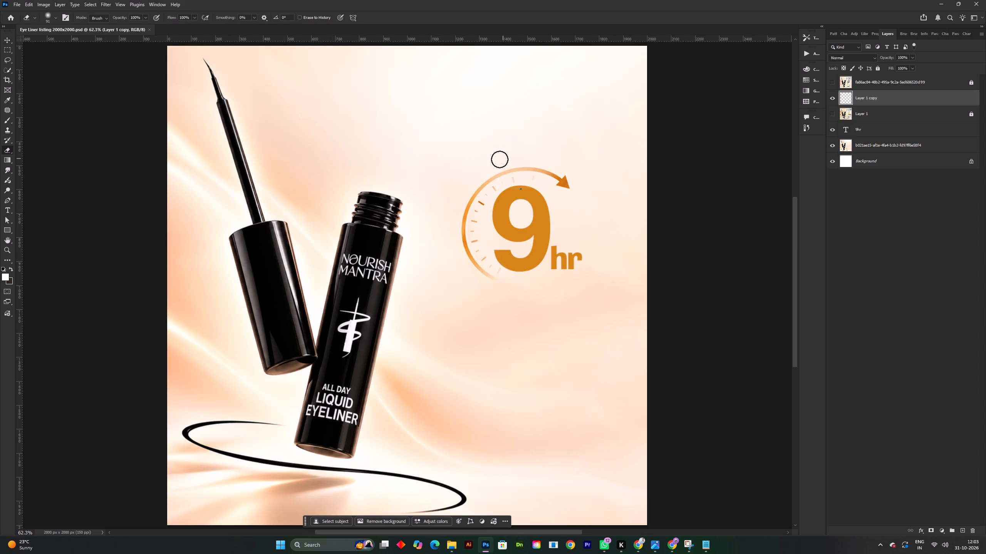
pyautogui.moveTo(500, 159); pyautogui.dragTo(518, 144)
pyautogui.click(518, 144)
pyautogui.moveTo(508, 148); pyautogui.dragTo(432, 199)
pyautogui.moveTo(441, 200); pyautogui.dragTo(443, 253)
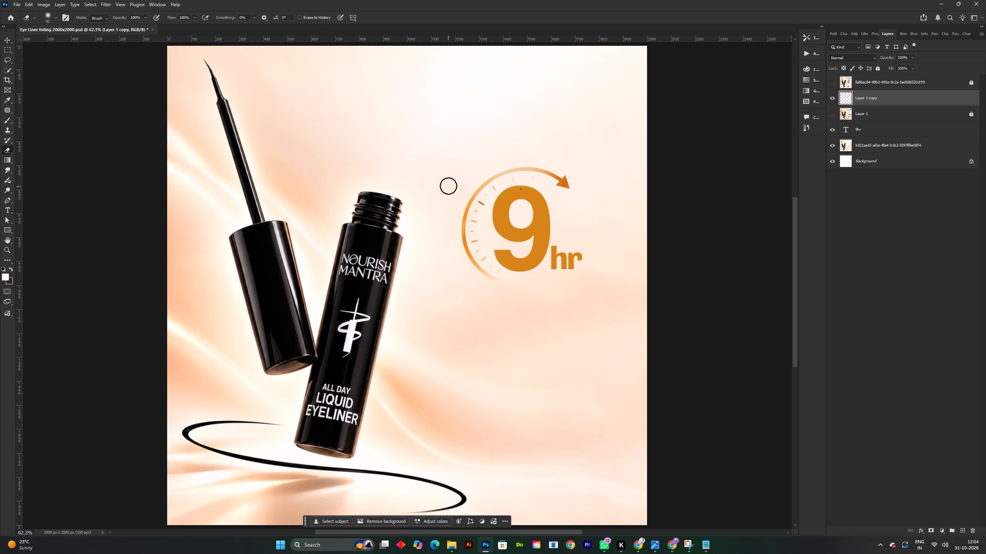
pyautogui.press('v')
pyautogui.hotkey('ctrl', 's')
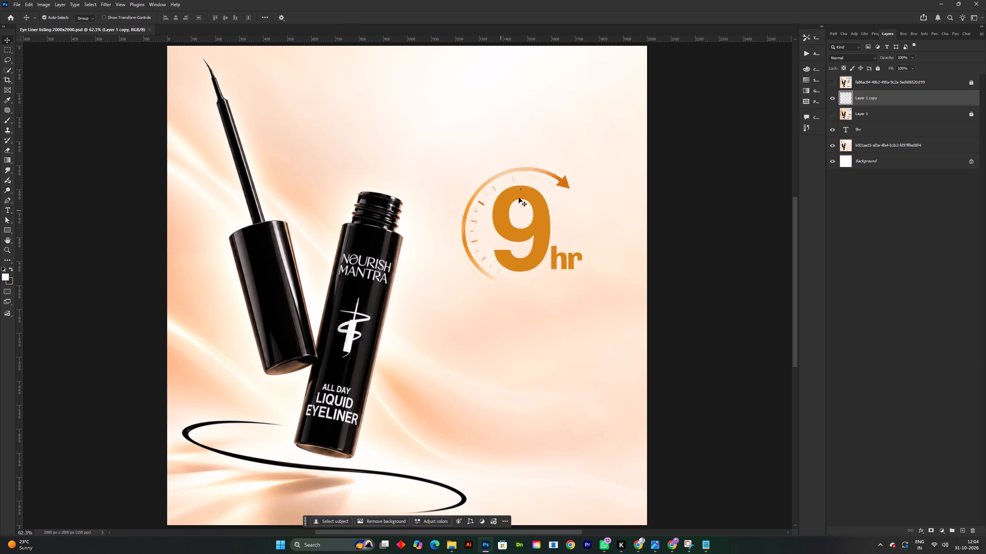
# Erase the small stray speck at the top of the 9 from the dial layer and save the document.
pyautogui.moveTo(522, 188); pyautogui.dragTo(530, 198)
pyautogui.hotkey('ctrl', 'z')
pyautogui.press('e')
pyautogui.moveTo(521, 195); pyautogui.dragTo(525, 202)
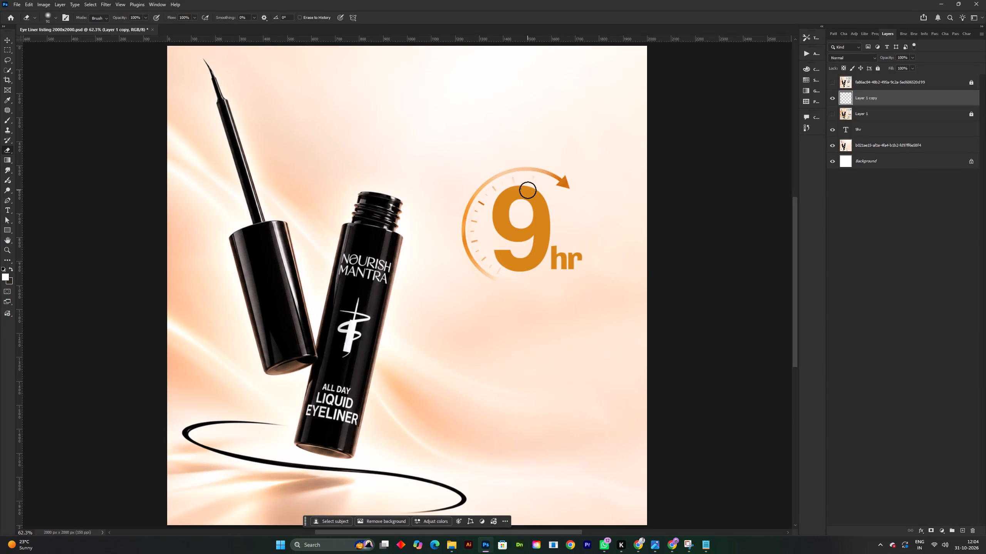
pyautogui.moveTo(522, 194); pyautogui.dragTo(518, 197)
pyautogui.moveTo(518, 195); pyautogui.dragTo(525, 196)
pyautogui.press('v')
pyautogui.hotkey('ctrl', 's')
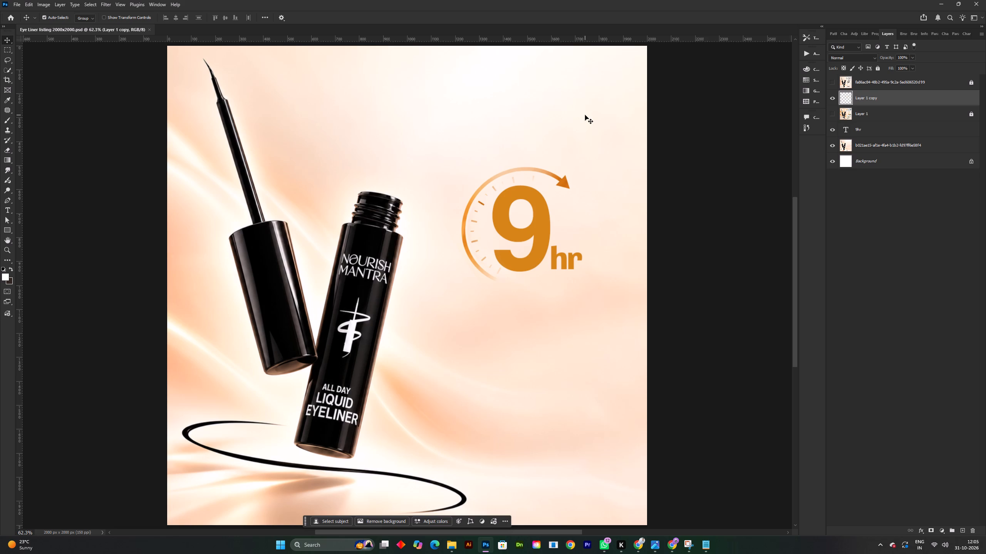
pyautogui.hotkey('ctrl', 's')
pyautogui.hotkey('ctrl', 's')
# Move the 9hr text and the dial arc together slightly down the poster.
pyautogui.hotkey('ctrl', '0')
pyautogui.keyDown('shift'); pyautogui.scroll(-1, 557, 194); pyautogui.keyUp('shift')
pyautogui.press('space')
pyautogui.press('space')
pyautogui.press('space')
pyautogui.moveTo(547, 221); pyautogui.dragTo(537, 237)
pyautogui.press('space')
pyautogui.moveTo(537, 252); pyautogui.dragTo(531, 242)
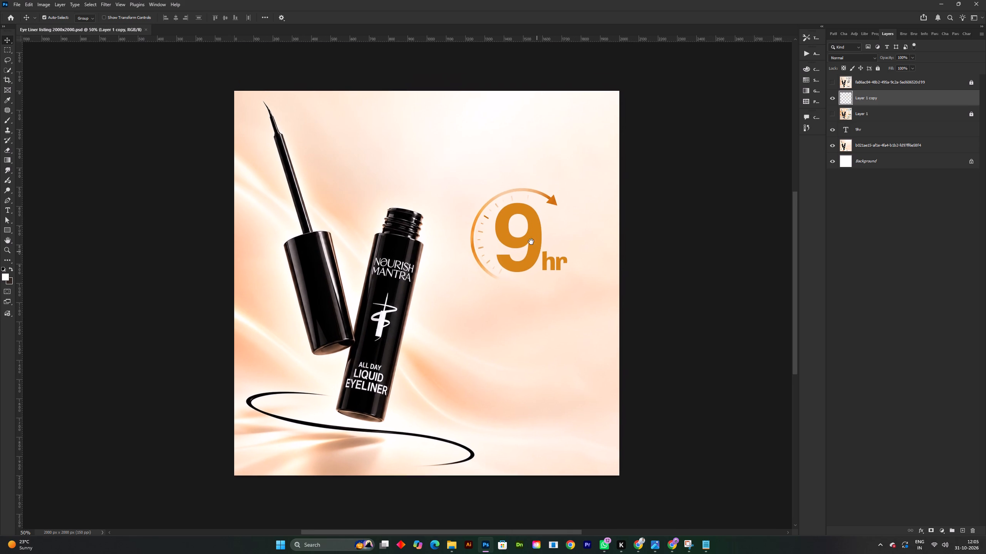
pyautogui.moveTo(531, 242); pyautogui.dragTo(530, 241)
pyautogui.moveTo(530, 232); pyautogui.dragTo(536, 249)
pyautogui.hotkey('ctrl', 'z')
pyautogui.keyDown('shift'); pyautogui.click(548, 189); pyautogui.keyUp('shift')
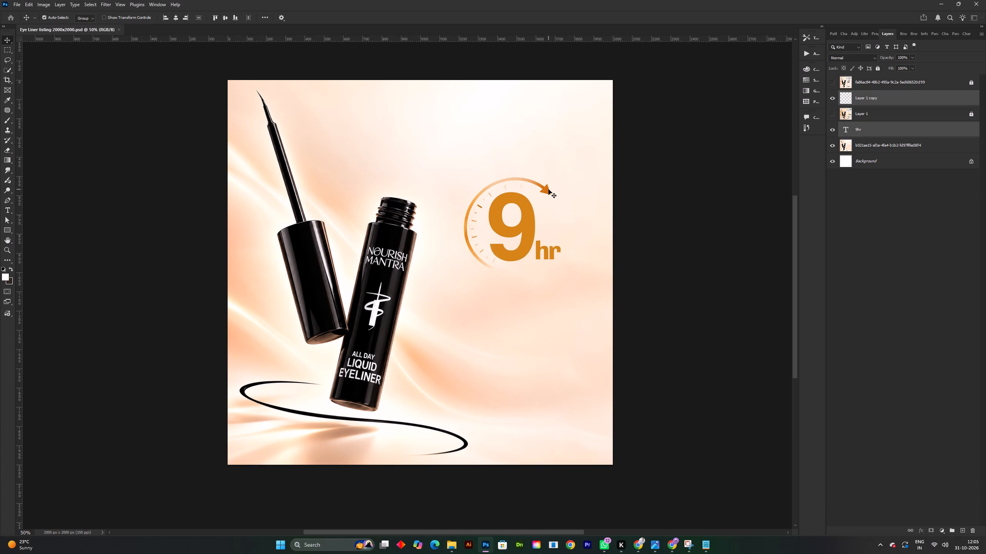
pyautogui.moveTo(544, 189); pyautogui.dragTo(547, 214)
pyautogui.click(673, 236)
# Scale the 9hr text down proportionally to about 87% so that it sits inside the dial arc.
pyautogui.click(535, 264)
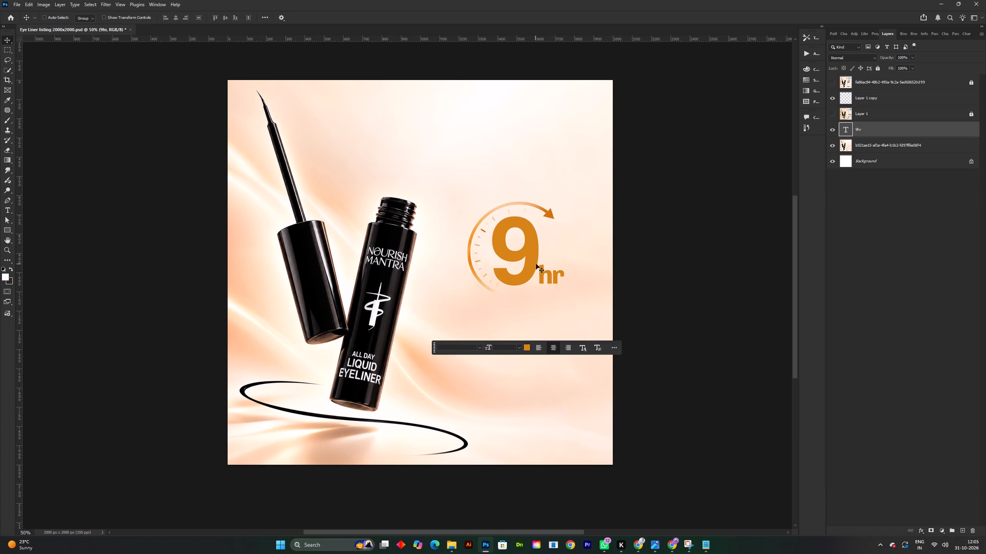
pyautogui.hotkey('ctrl', 't')
pyautogui.moveTo(528, 203); pyautogui.dragTo(531, 222)
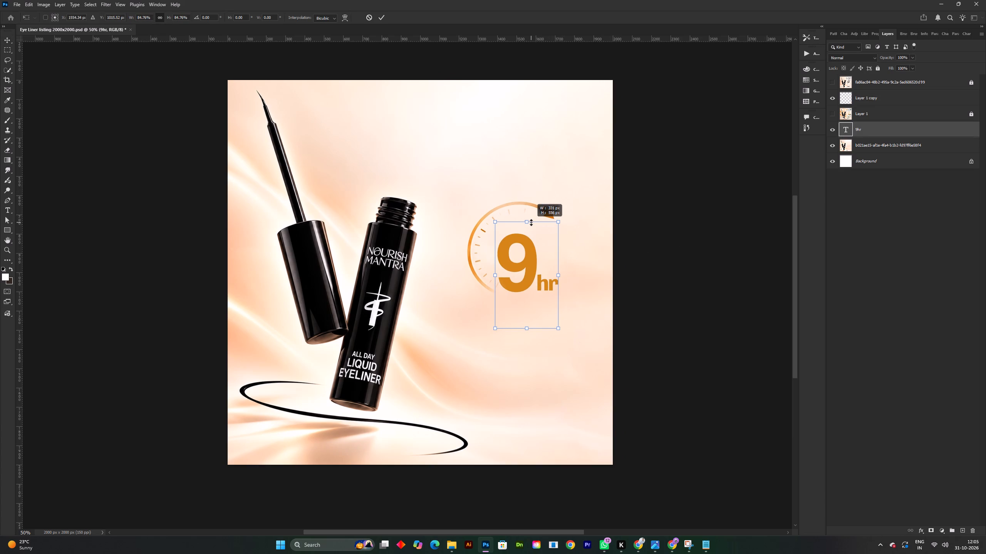
pyautogui.moveTo(531, 222); pyautogui.dragTo(531, 220)
pyautogui.moveTo(537, 260); pyautogui.dragTo(540, 260)
pyautogui.hotkey('ctrl', 'z')
pyautogui.hotkey('ctrl', 'z')
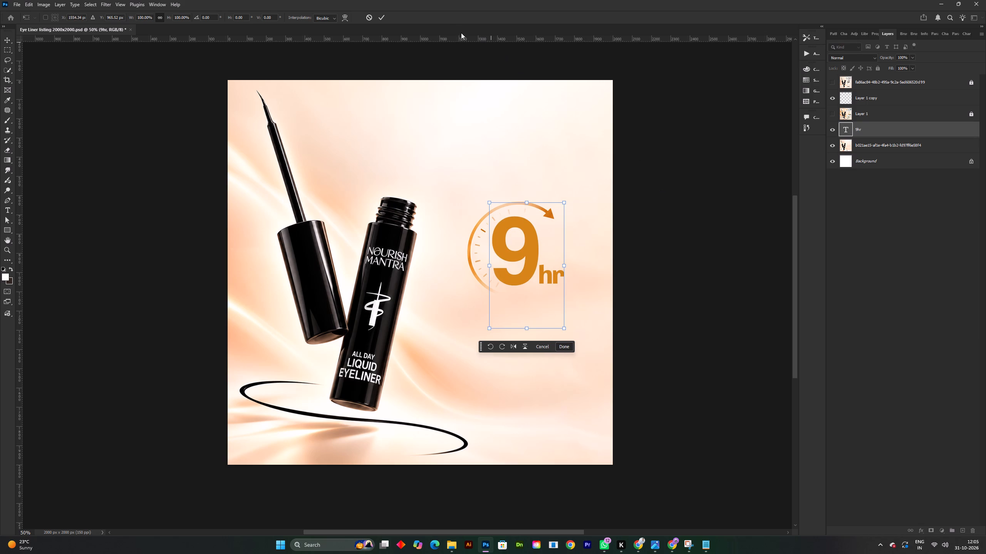
pyautogui.hotkey('ctrl', 'shift', 'z')
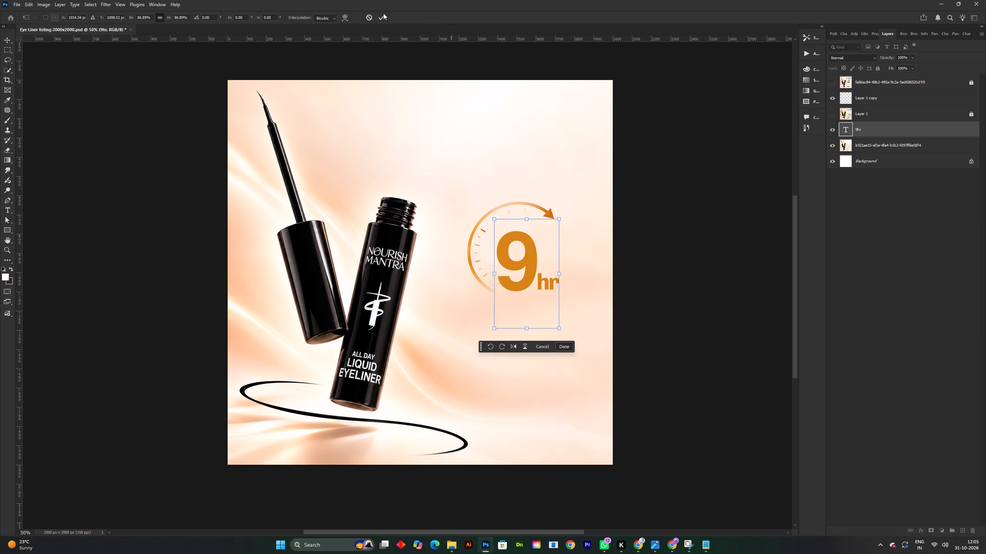
pyautogui.click(382, 16)
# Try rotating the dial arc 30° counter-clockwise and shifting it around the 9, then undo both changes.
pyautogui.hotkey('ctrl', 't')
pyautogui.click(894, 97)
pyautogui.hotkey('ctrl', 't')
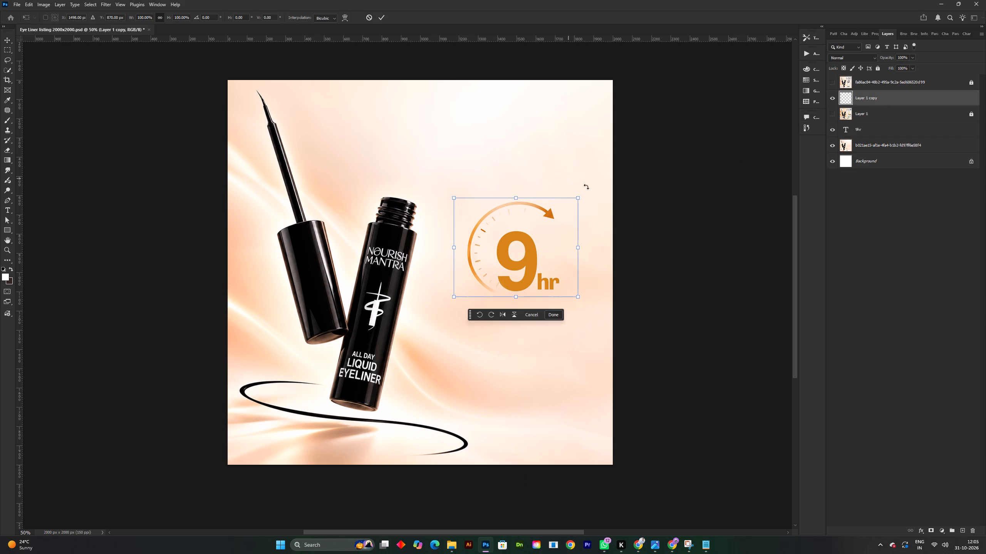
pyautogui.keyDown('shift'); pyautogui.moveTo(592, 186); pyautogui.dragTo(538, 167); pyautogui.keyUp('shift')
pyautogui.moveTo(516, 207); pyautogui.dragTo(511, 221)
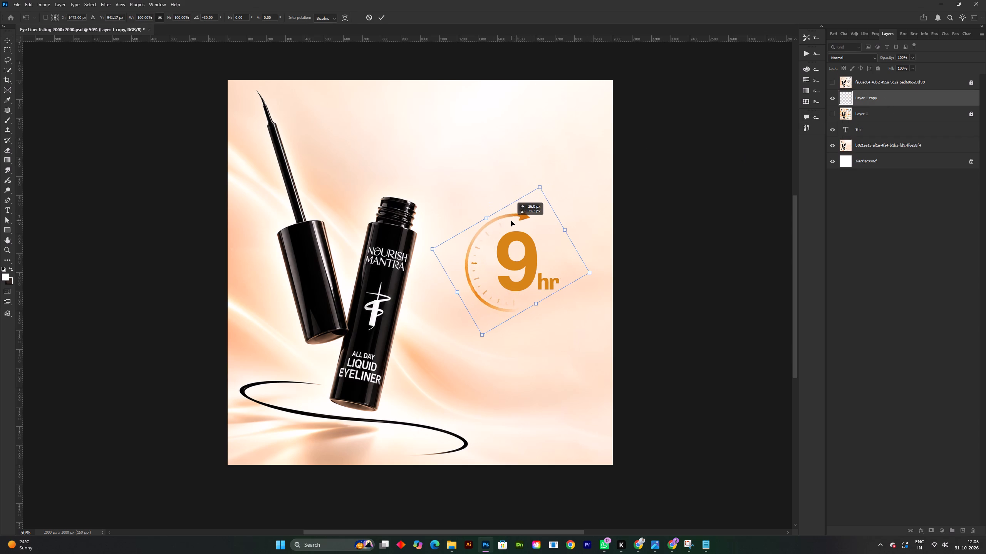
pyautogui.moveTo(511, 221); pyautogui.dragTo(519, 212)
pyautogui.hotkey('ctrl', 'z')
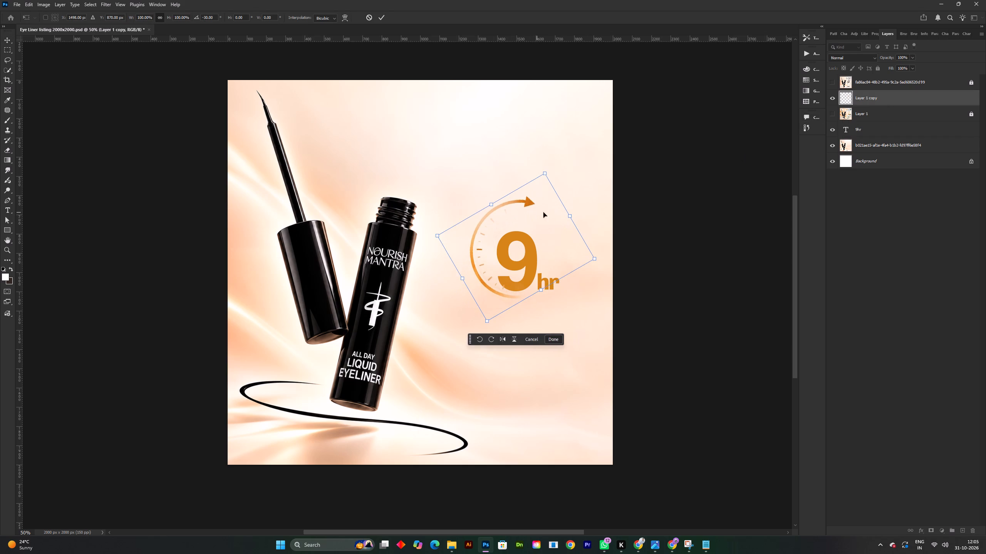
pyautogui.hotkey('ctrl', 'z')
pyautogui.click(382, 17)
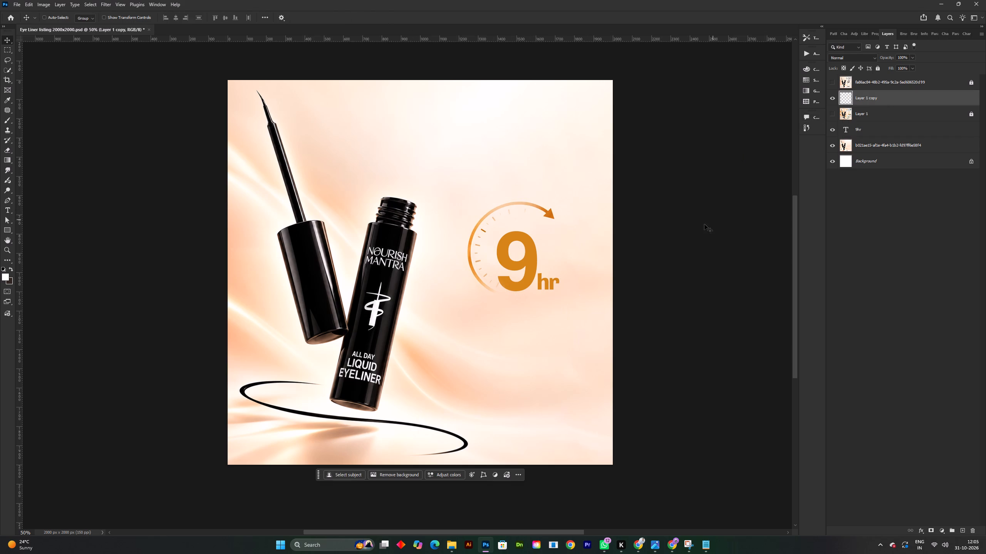
# Save the document.
pyautogui.hotkey('ctrl', 's')
# Create a new layer directly above the 9hr text and sample a near-white brush colour from the top of the poster background.
pyautogui.click(876, 129)
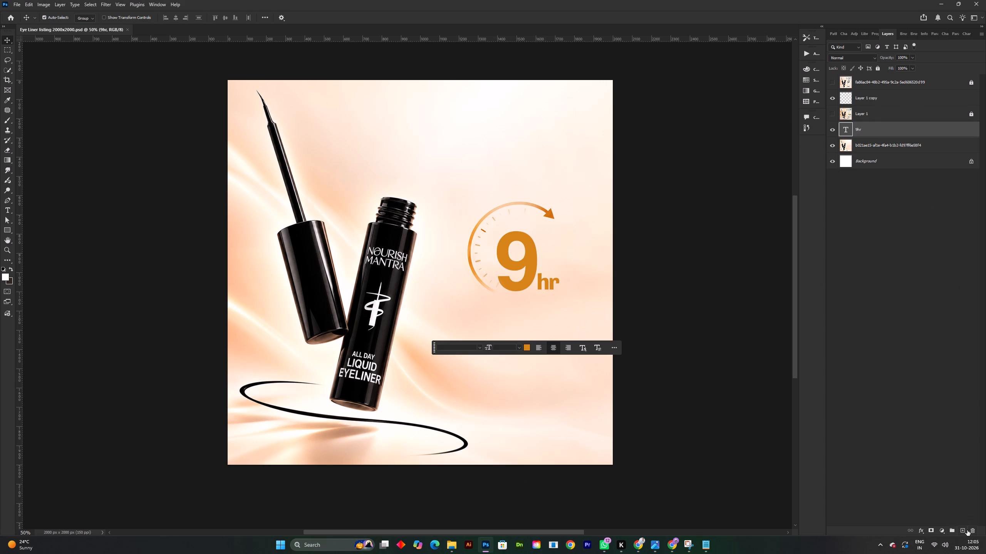
pyautogui.click(964, 530)
pyautogui.press('b')
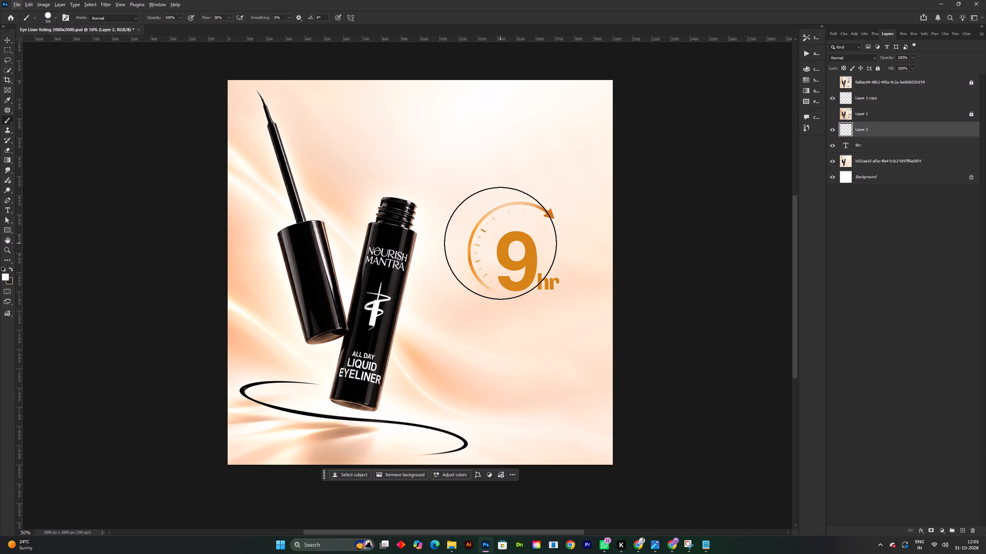
pyautogui.press('i')
pyautogui.click(471, 108)
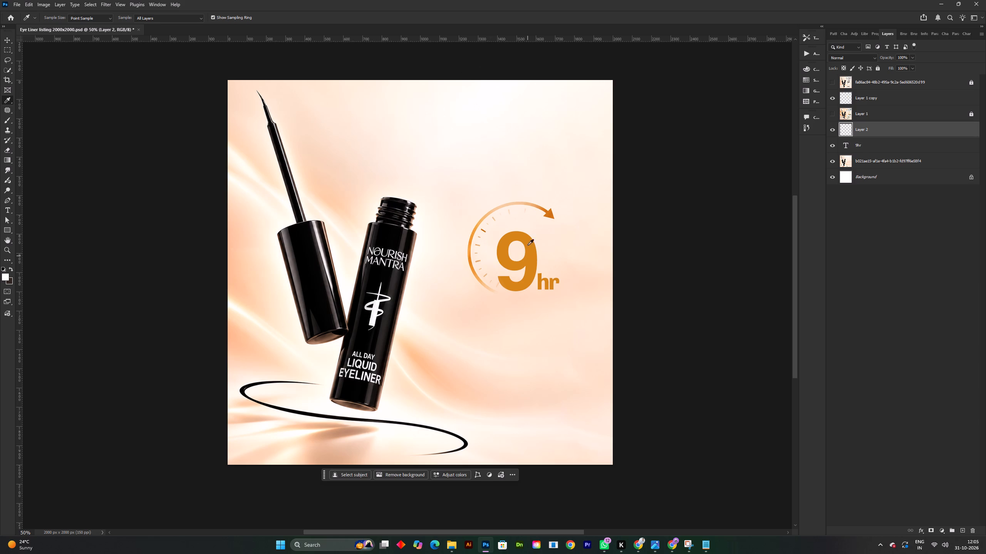
pyautogui.click(492, 87)
pyautogui.press('b')
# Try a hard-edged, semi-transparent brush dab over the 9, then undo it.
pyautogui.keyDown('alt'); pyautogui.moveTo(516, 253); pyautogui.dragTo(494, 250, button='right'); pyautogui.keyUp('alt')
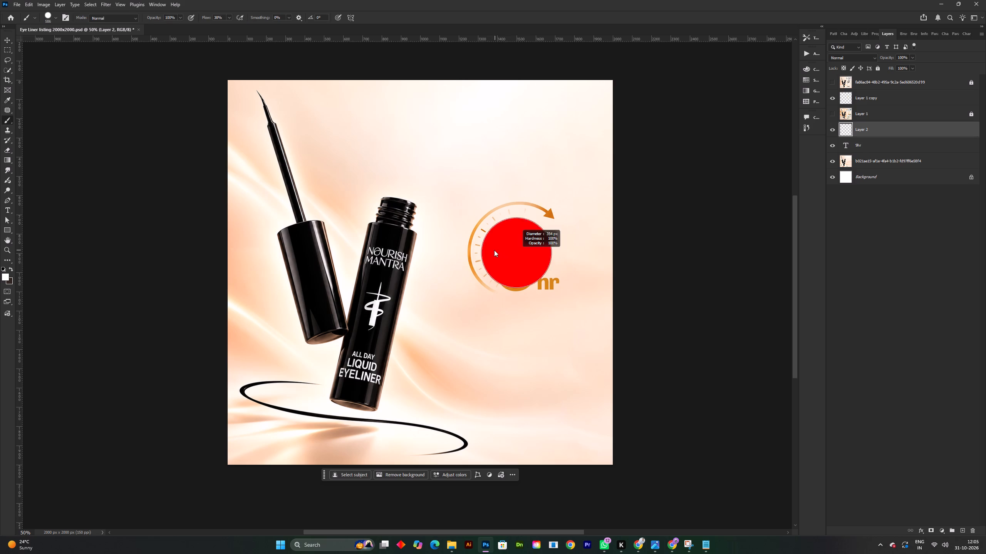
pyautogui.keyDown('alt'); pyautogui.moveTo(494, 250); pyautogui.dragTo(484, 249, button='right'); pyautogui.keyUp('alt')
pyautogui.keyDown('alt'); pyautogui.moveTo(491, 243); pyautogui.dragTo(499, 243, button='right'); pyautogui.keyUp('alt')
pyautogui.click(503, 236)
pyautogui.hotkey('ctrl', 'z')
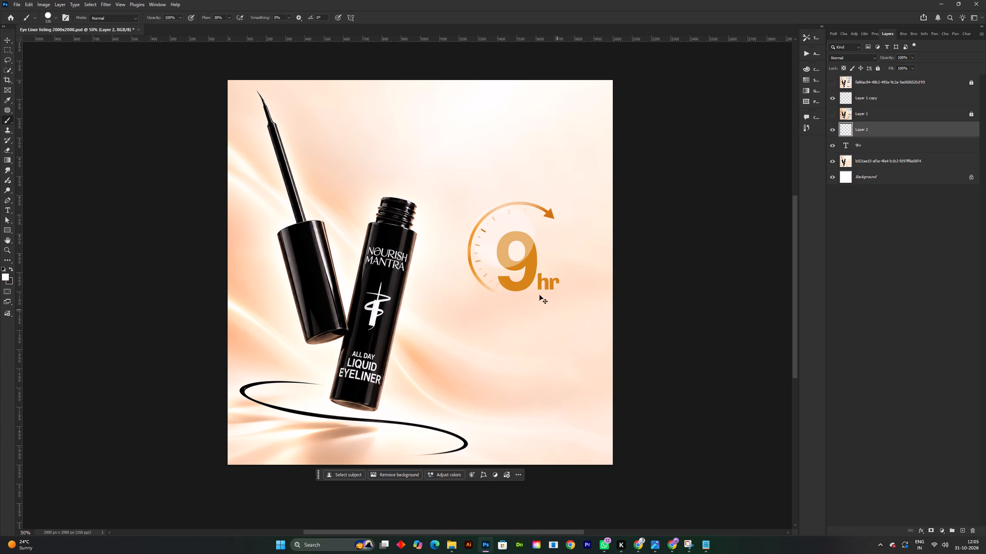
# Soften the brush to 0% hardness and paint a near-white glow over the upper-left edge of the 9 on the new layer.
pyautogui.rightClick(506, 267)
pyautogui.click(552, 360)
pyautogui.click(498, 232)
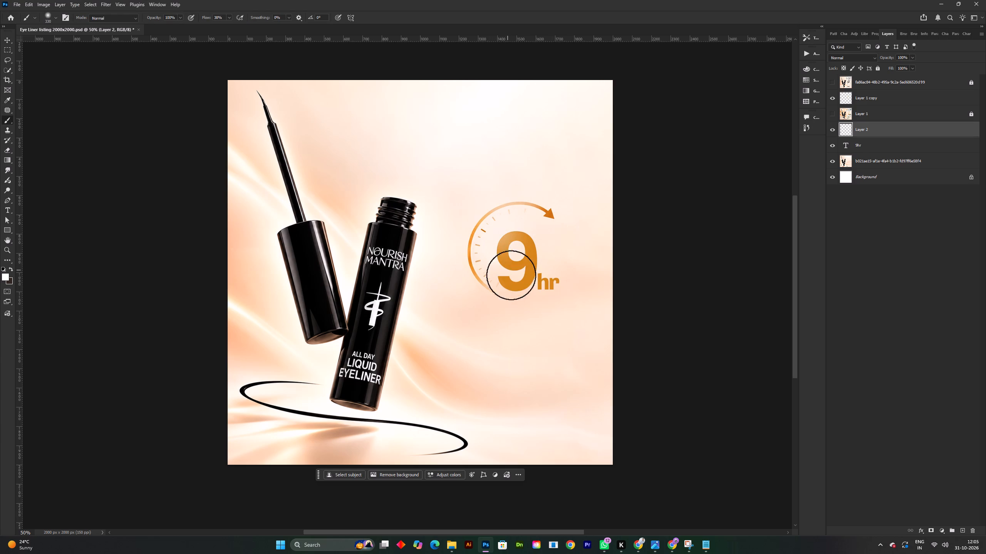
pyautogui.hotkey('ctrl', 'z')
pyautogui.keyDown('alt'); pyautogui.rightClick(499, 234); pyautogui.keyUp('alt')
pyautogui.click(496, 221)
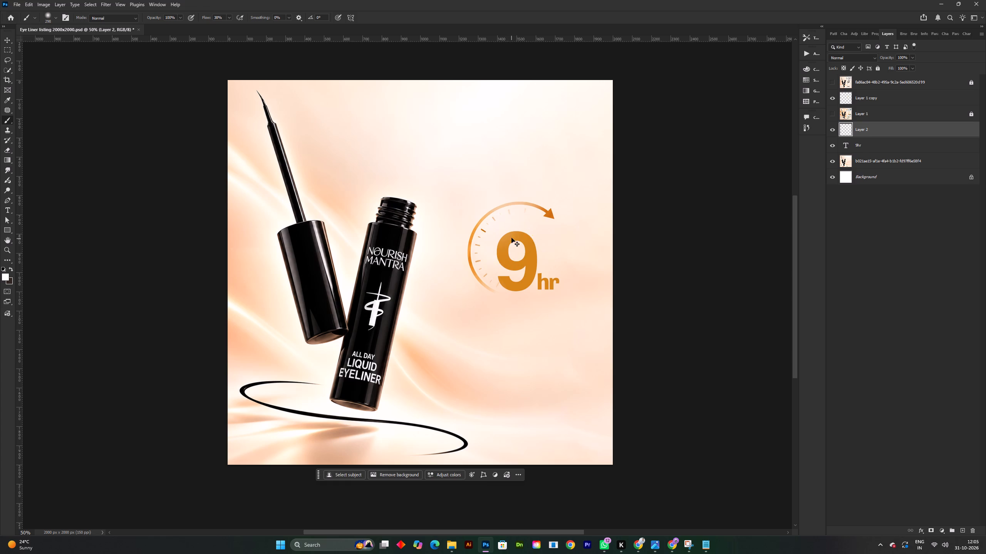
pyautogui.hotkey('ctrl', 'z')
pyautogui.keyDown('alt'); pyautogui.moveTo(509, 226); pyautogui.dragTo(517, 226, button='right'); pyautogui.keyUp('alt')
pyautogui.click(502, 224)
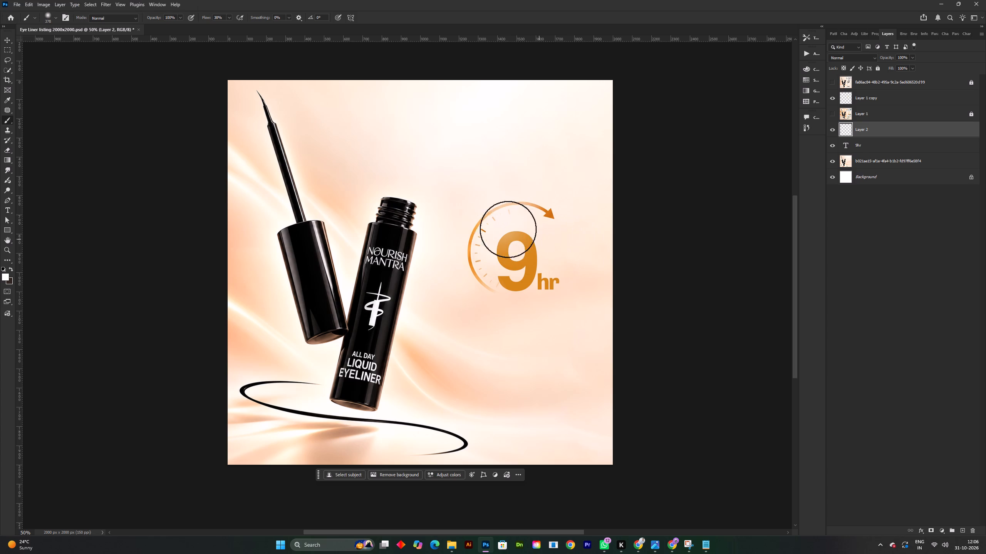
pyautogui.tripleClick(492, 223)
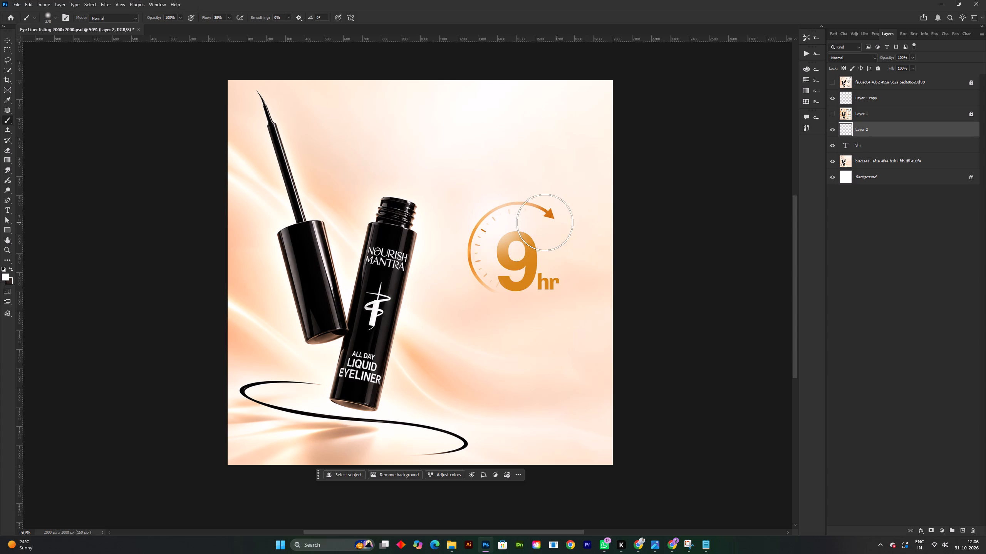
pyautogui.keyDown('alt'); pyautogui.moveTo(508, 224); pyautogui.dragTo(486, 222, button='right'); pyautogui.keyUp('alt')
pyautogui.moveTo(497, 229); pyautogui.dragTo(503, 235)
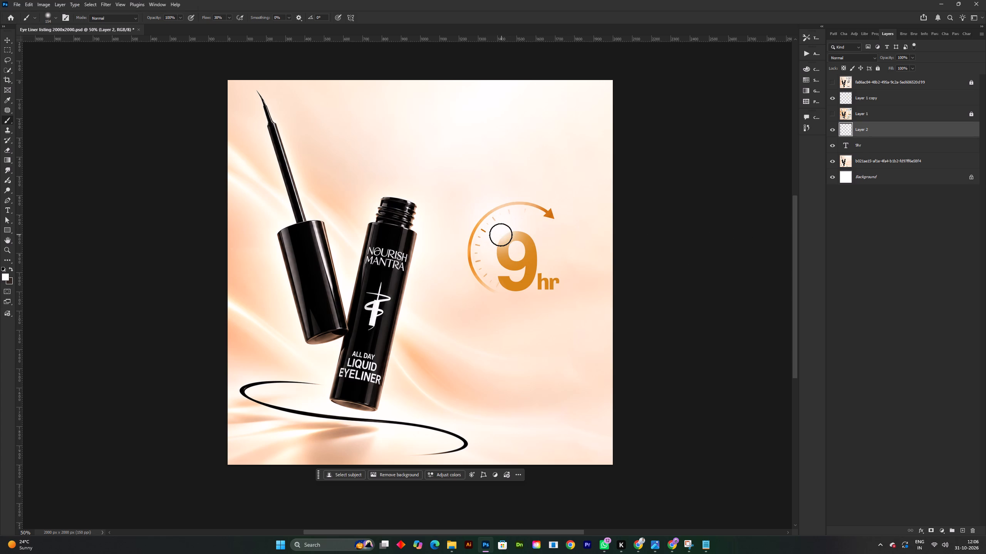
pyautogui.doubleClick(501, 235)
pyautogui.click(501, 230)
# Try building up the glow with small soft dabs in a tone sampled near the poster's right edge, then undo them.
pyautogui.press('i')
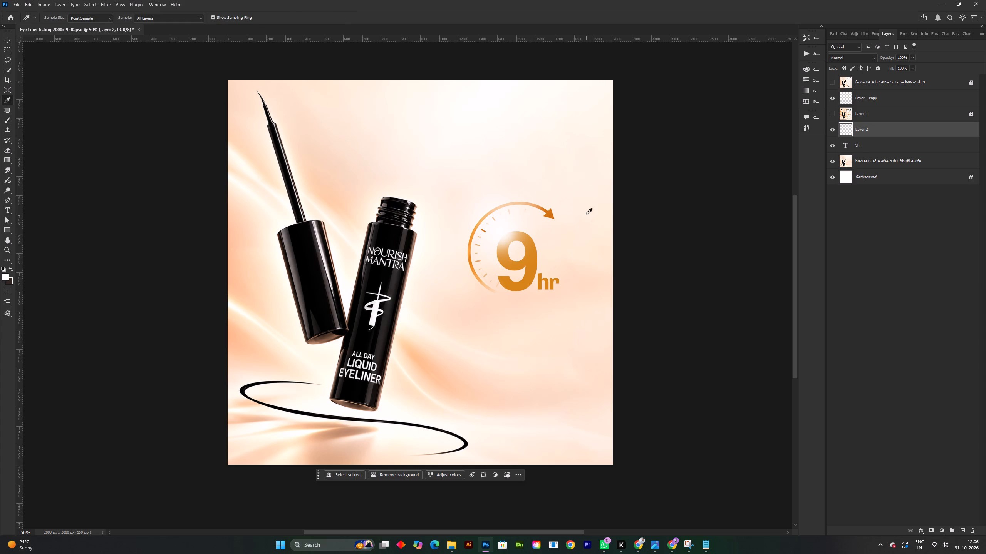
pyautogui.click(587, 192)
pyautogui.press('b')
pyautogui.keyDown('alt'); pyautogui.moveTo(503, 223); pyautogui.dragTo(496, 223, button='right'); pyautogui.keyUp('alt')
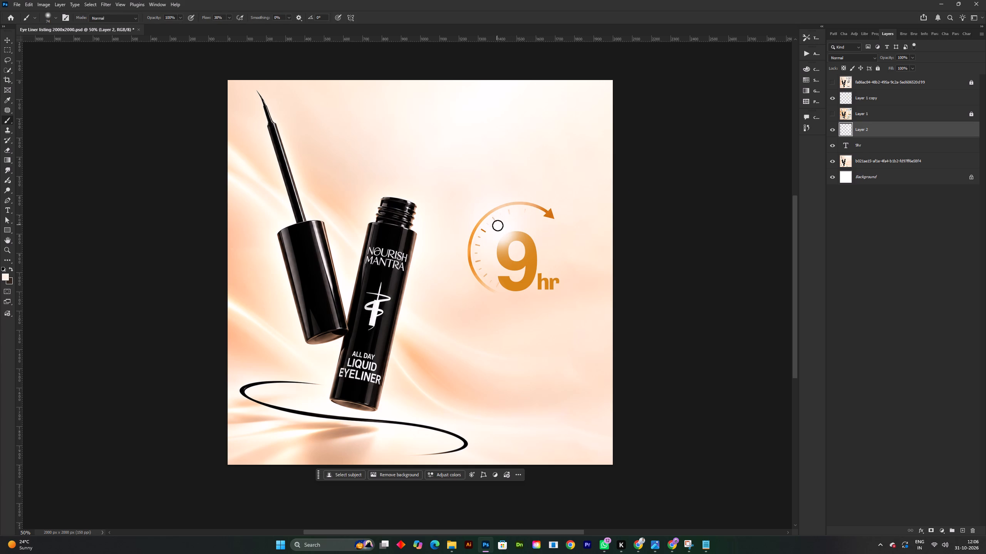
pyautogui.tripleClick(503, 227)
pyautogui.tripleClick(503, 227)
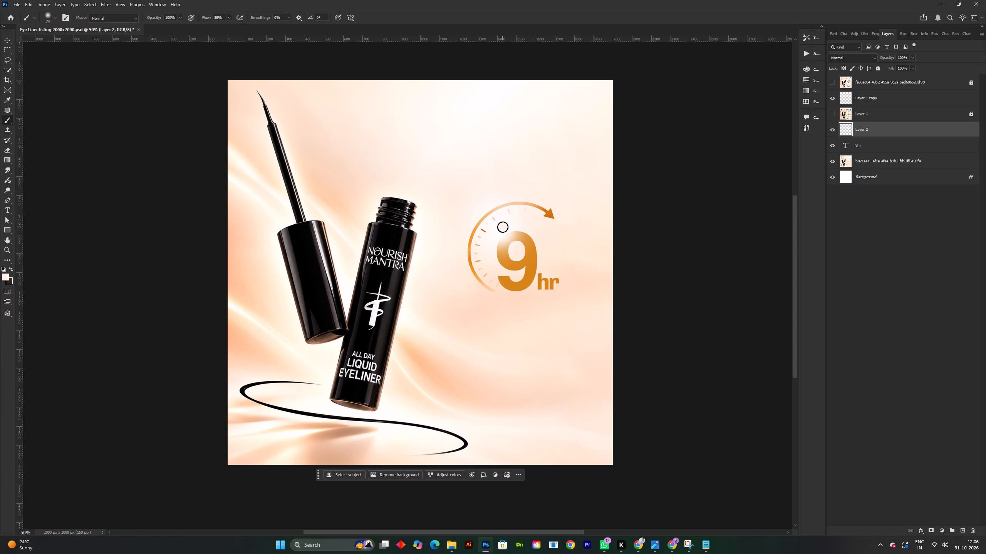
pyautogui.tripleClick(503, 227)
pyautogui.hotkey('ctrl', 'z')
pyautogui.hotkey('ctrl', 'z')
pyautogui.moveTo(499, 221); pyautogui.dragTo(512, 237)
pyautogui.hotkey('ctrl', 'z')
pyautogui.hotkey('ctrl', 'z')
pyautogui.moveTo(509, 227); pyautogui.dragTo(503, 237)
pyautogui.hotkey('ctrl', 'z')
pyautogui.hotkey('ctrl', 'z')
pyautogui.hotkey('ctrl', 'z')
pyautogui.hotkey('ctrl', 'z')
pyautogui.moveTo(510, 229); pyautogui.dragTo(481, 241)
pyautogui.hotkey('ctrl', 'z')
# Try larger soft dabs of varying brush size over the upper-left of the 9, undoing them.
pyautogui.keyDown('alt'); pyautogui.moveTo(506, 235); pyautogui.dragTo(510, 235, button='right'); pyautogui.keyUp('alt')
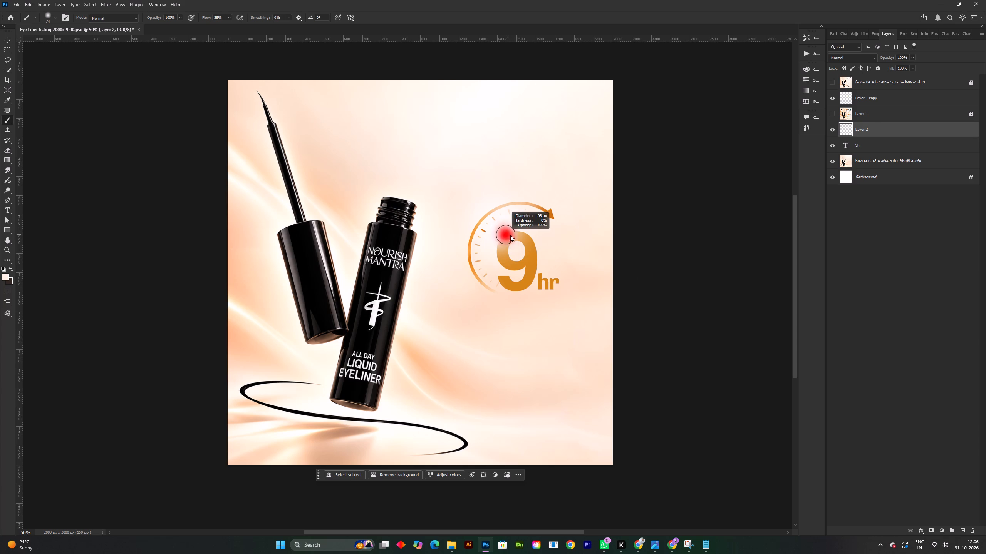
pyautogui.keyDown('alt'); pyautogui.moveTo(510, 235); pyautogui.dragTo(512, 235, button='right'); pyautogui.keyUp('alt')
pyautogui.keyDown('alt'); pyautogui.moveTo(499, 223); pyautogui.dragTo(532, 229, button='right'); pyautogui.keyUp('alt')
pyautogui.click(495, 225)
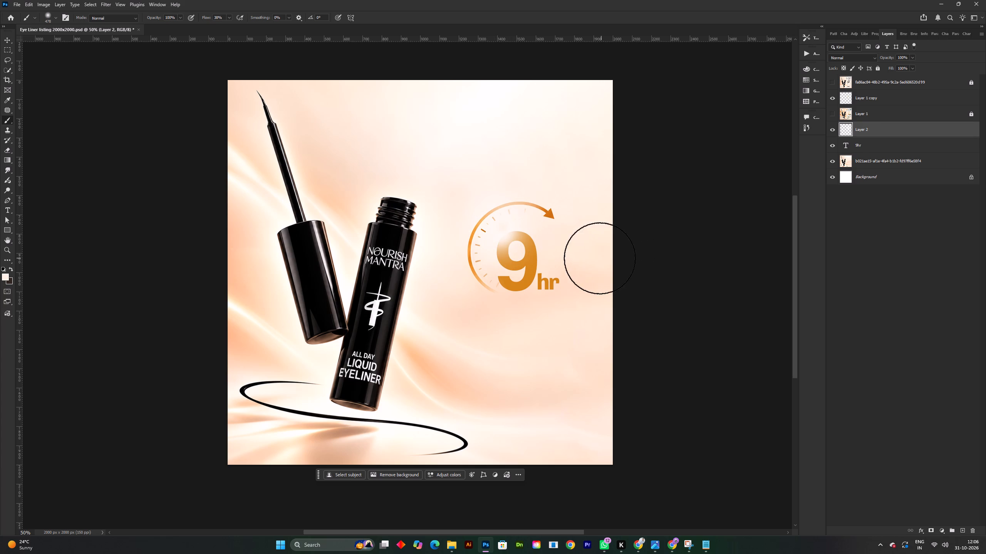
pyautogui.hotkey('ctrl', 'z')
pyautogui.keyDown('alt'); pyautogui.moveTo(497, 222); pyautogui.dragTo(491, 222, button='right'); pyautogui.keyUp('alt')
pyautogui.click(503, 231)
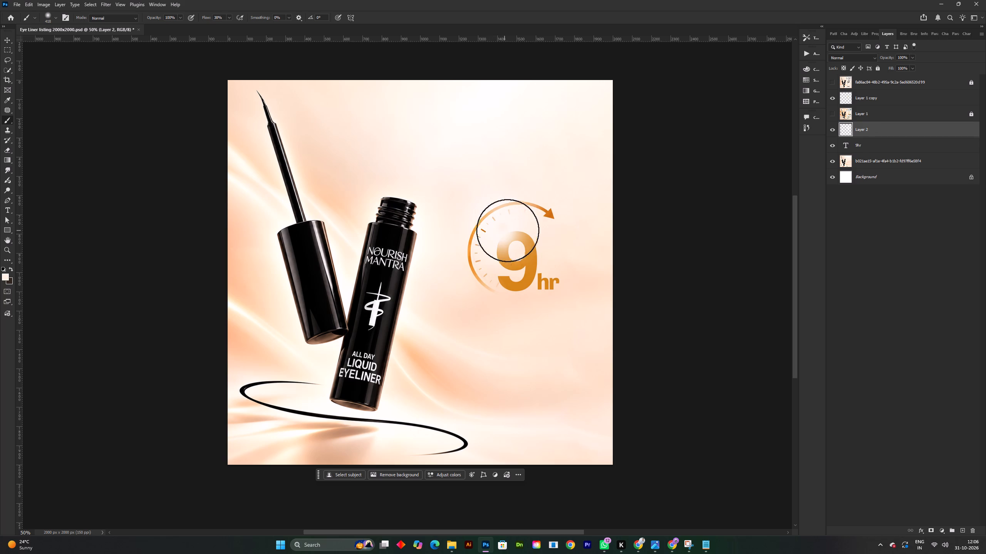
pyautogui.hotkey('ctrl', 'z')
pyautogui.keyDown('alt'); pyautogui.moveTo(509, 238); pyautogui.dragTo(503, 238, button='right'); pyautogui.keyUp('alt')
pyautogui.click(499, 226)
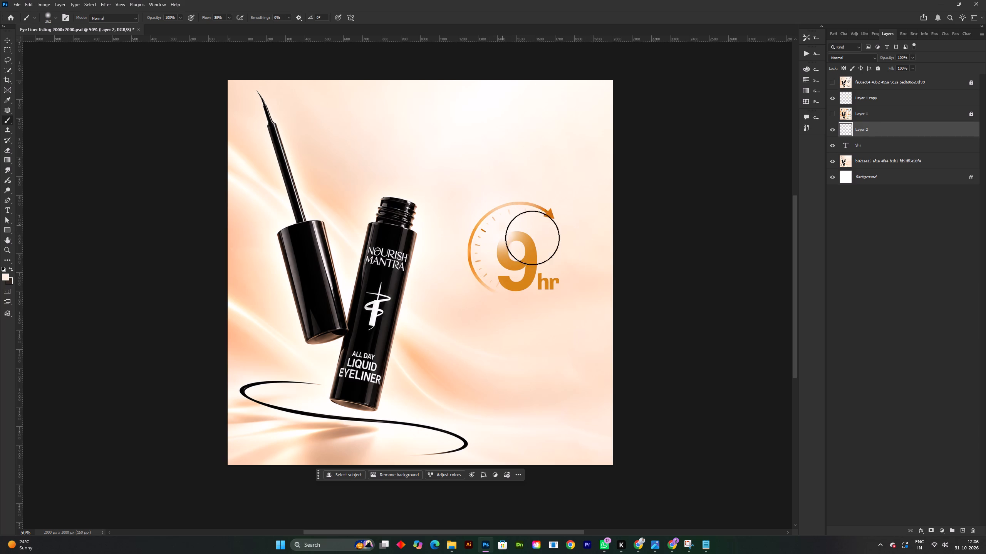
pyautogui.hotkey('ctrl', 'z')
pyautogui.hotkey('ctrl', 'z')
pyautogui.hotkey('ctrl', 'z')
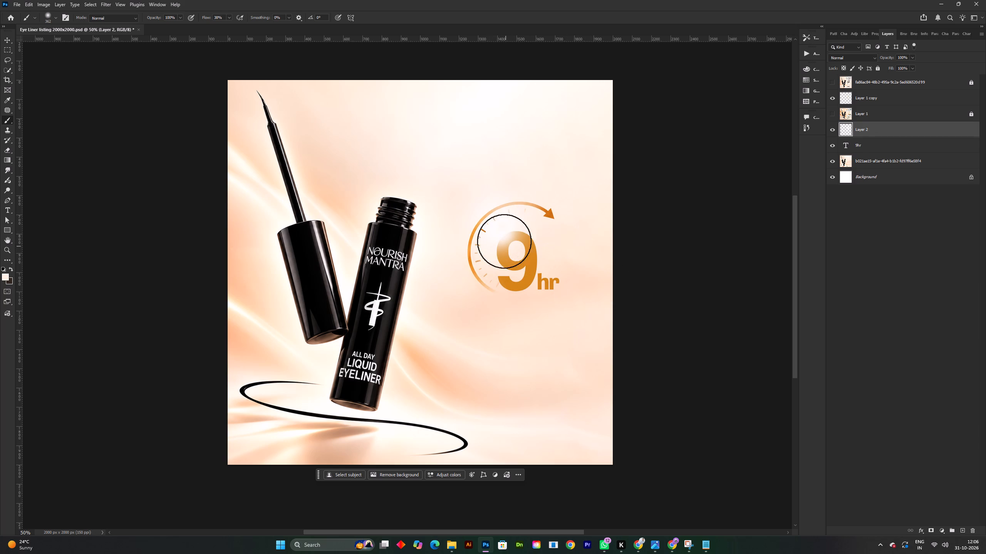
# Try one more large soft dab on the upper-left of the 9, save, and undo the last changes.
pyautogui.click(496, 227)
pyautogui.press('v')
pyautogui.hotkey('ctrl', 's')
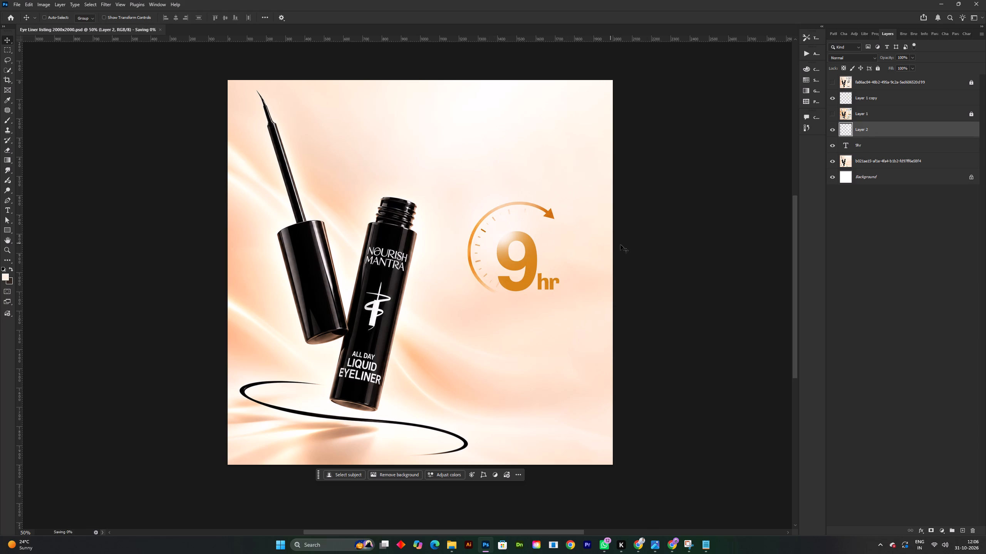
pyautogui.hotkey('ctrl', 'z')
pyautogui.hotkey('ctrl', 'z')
# Nudge the glow layer slightly left over the upper-left edge of the 9 and deselect it.
pyautogui.moveTo(499, 231); pyautogui.dragTo(489, 238)
pyautogui.click(489, 238)
pyautogui.moveTo(489, 236); pyautogui.dragTo(493, 233)
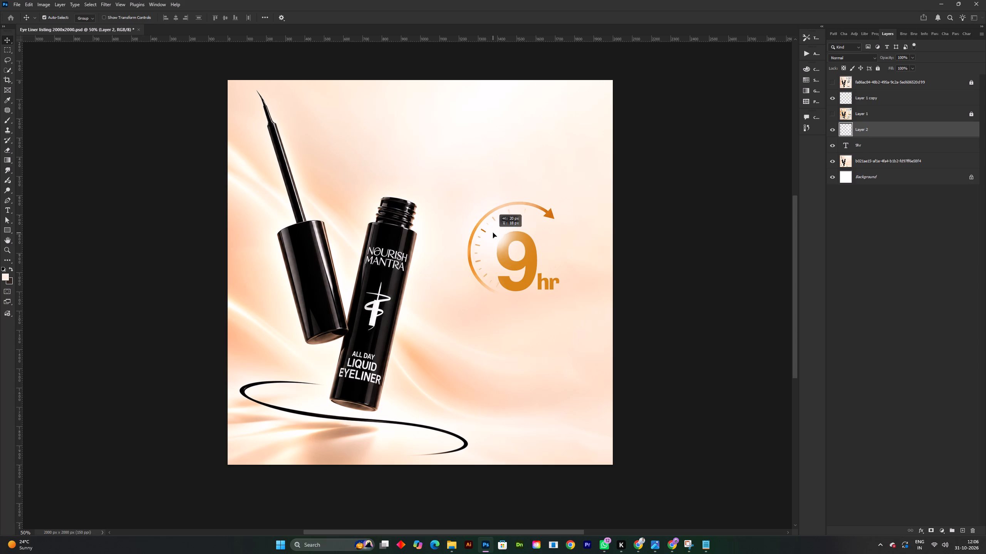
pyautogui.moveTo(493, 233); pyautogui.dragTo(495, 231)
pyautogui.click(495, 231)
pyautogui.click(724, 235)
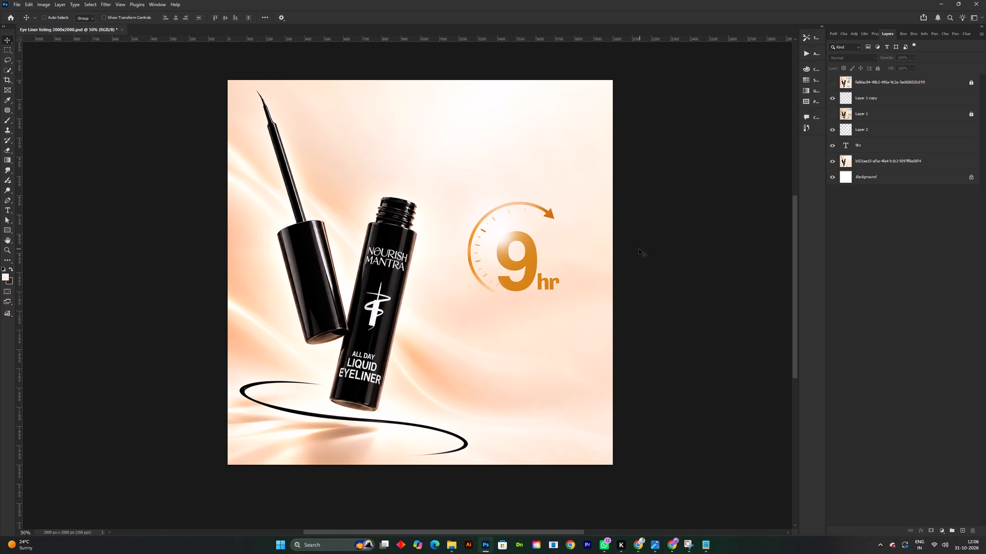
# Save the document.
pyautogui.hotkey('ctrl', 's')
pyautogui.press('space')
pyautogui.moveTo(569, 247); pyautogui.dragTo(557, 245)
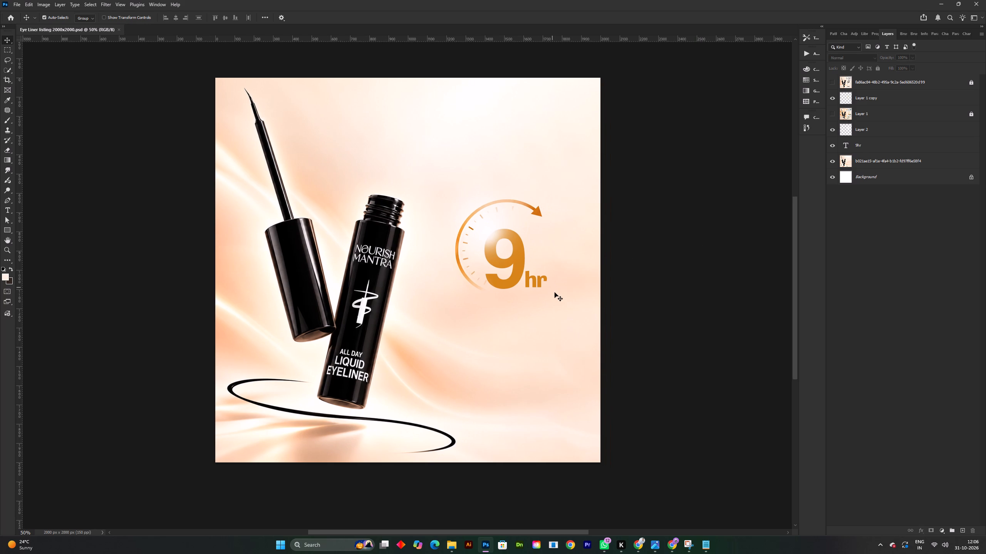
pyautogui.hotkey('ctrl', 's')
# Enlarge only the letters hr in the 9hr text to about 123 pt.
pyautogui.doubleClick(538, 286)
pyautogui.moveTo(527, 280); pyautogui.dragTo(536, 280)
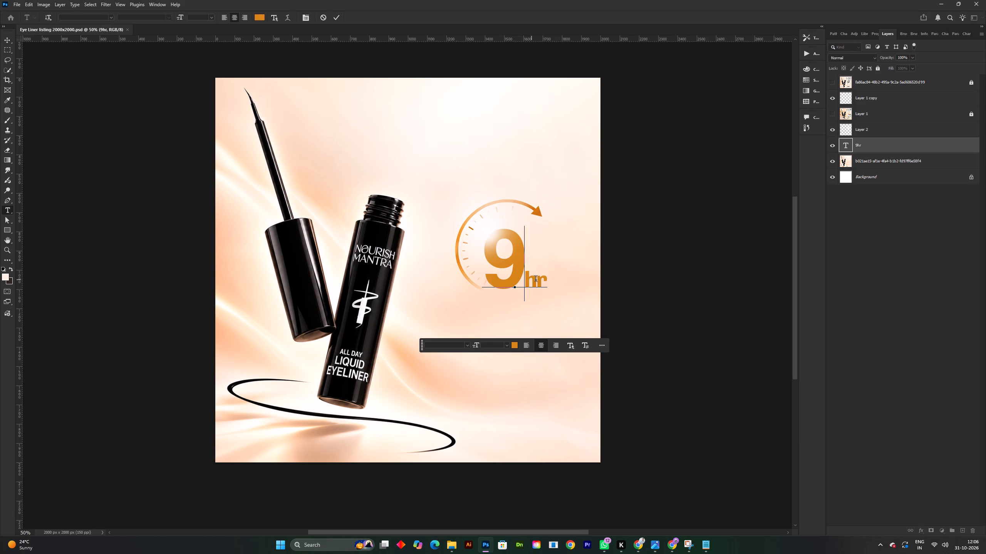
pyautogui.moveTo(536, 280); pyautogui.dragTo(543, 280)
pyautogui.click(544, 280)
pyautogui.moveTo(528, 279); pyautogui.dragTo(540, 280)
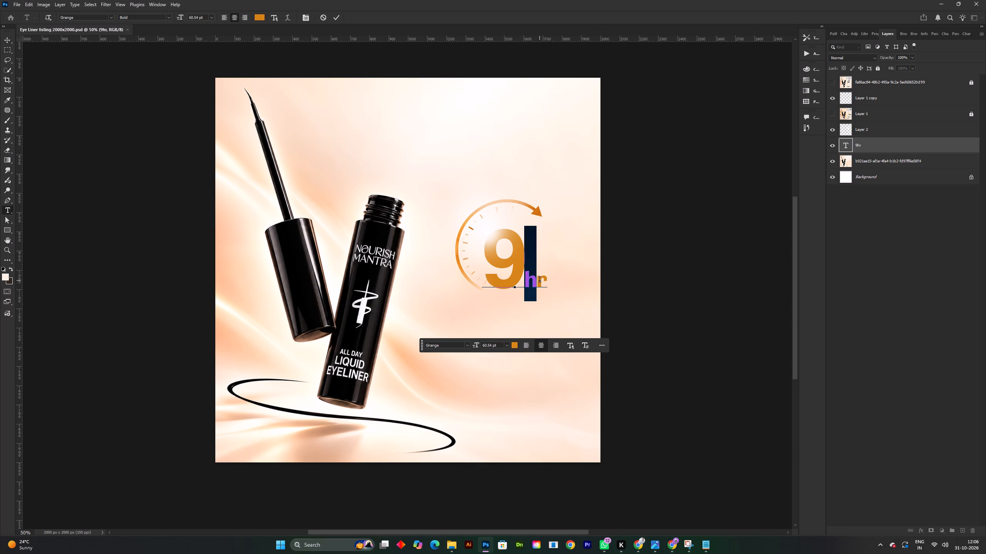
pyautogui.moveTo(540, 280); pyautogui.dragTo(547, 281)
pyautogui.moveTo(181, 17); pyautogui.dragTo(185, 18)
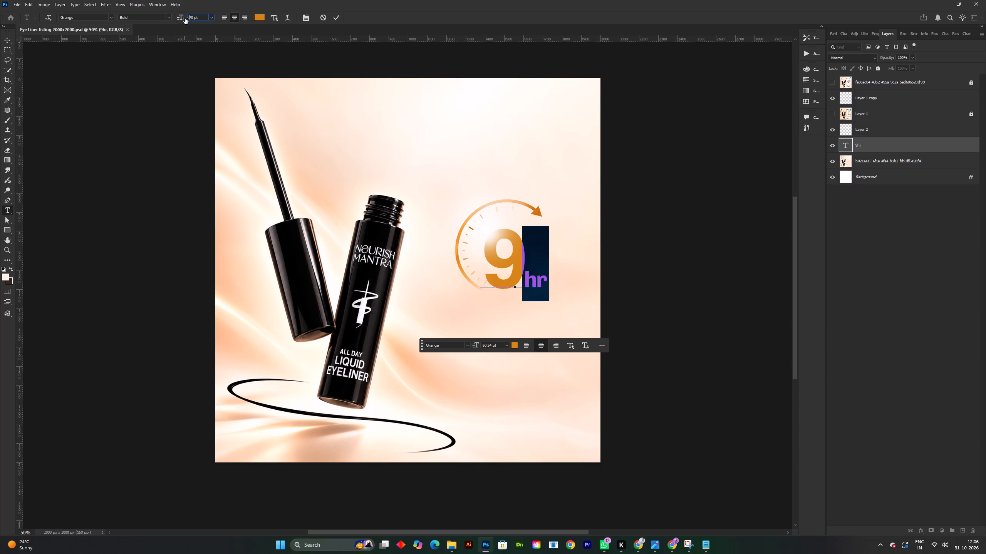
pyautogui.moveTo(185, 18); pyautogui.dragTo(205, 23)
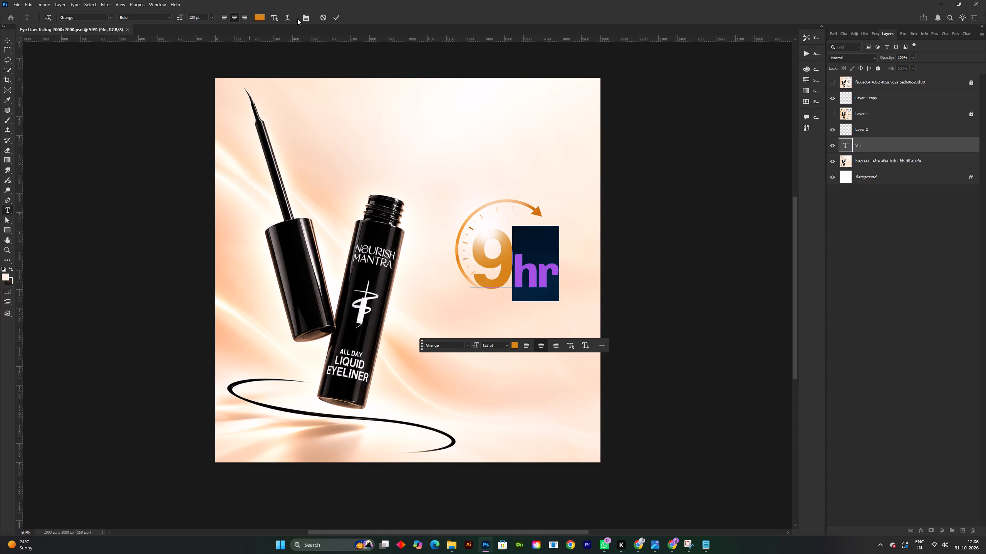
pyautogui.click(342, 15)
pyautogui.click(340, 15)
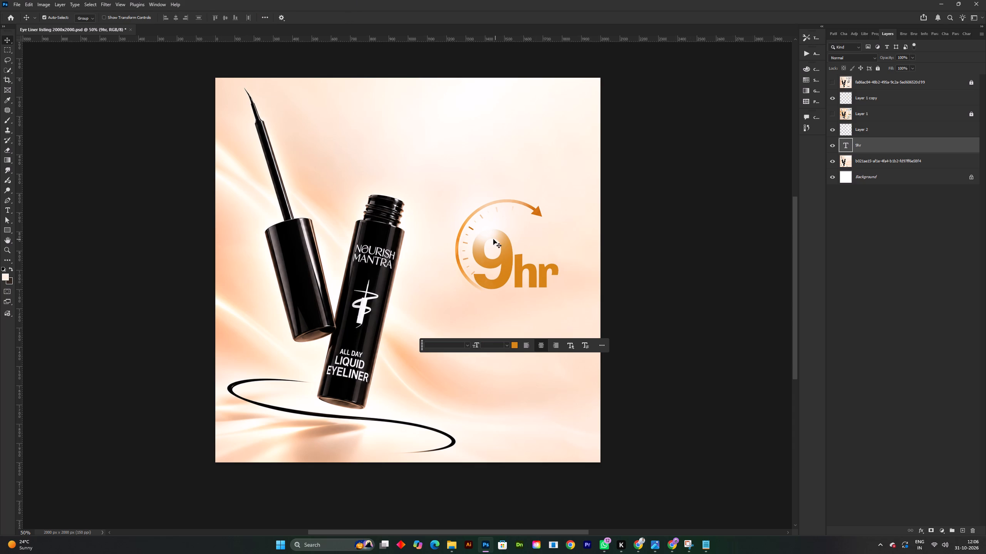
# Move the 9hr text slightly right so that the 9 sits back inside the dial arc.
pyautogui.moveTo(511, 249); pyautogui.dragTo(522, 249)
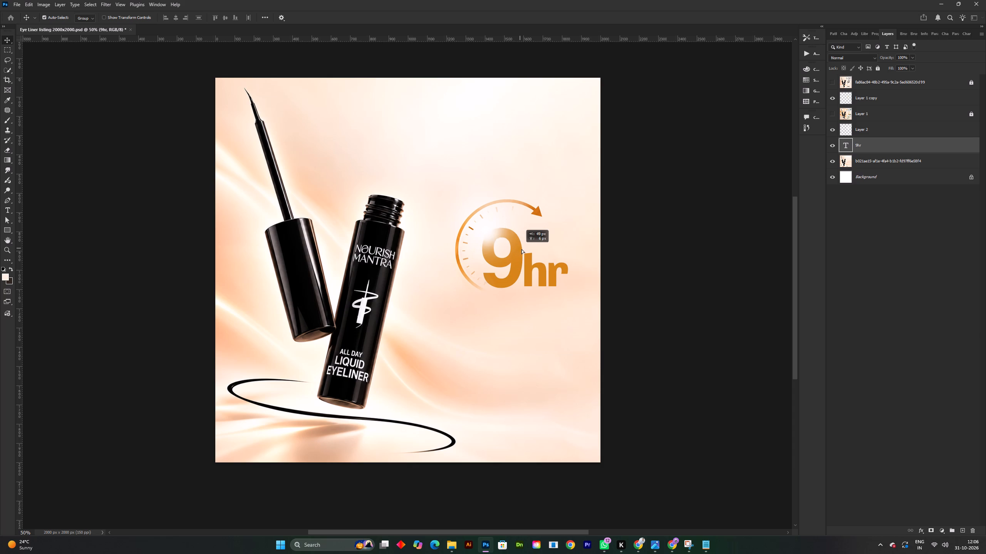
pyautogui.moveTo(522, 249); pyautogui.dragTo(523, 249)
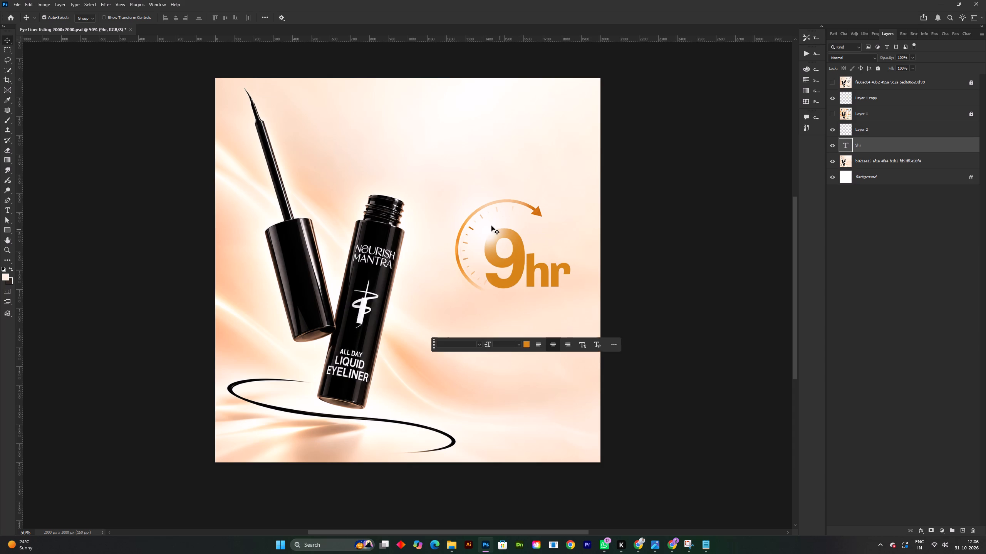
# Shift the glow layer slightly right and down onto the upper-left of the 9.
pyautogui.moveTo(484, 225); pyautogui.dragTo(489, 229)
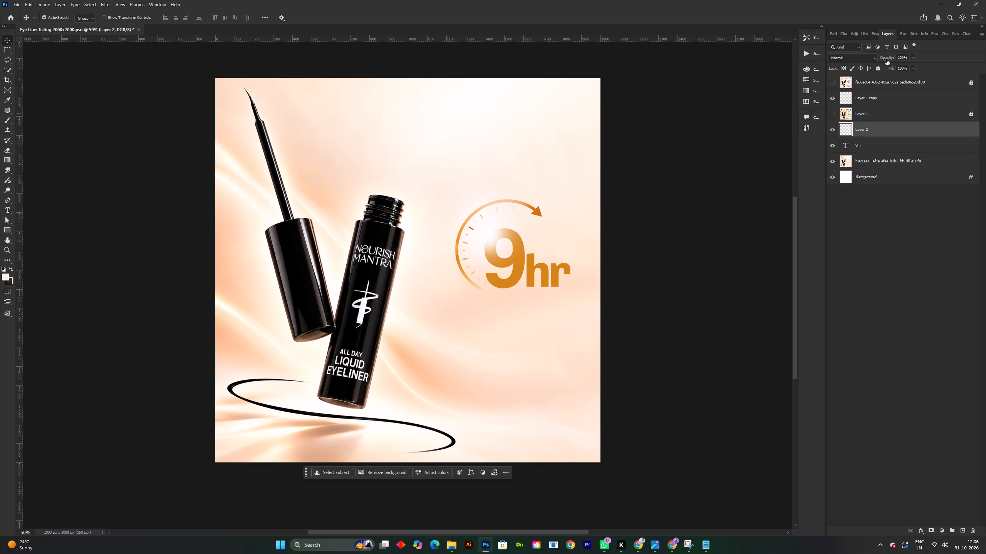
# Lower the glow layer's opacity to about 84%.
pyautogui.click(887, 59)
pyautogui.moveTo(886, 57); pyautogui.dragTo(880, 55)
# Slightly raise the opacity of the glow layer over the 9 and save the document.
pyautogui.moveTo(885, 57); pyautogui.dragTo(889, 57)
pyautogui.click(695, 159)
pyautogui.hotkey('ctrl', 's')
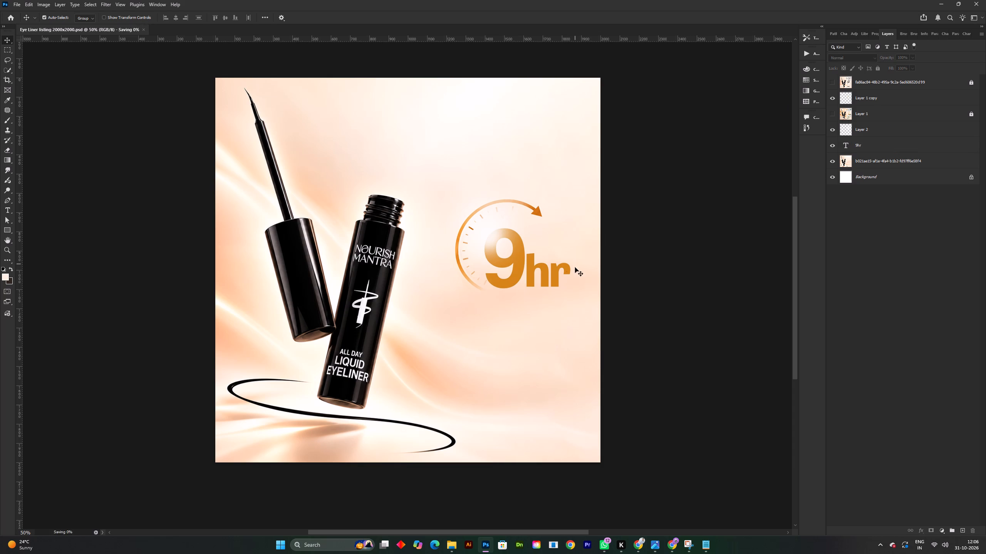
# Shift the 9hr text slightly right within the dial arc and save the document.
pyautogui.moveTo(520, 265); pyautogui.dragTo(525, 265)
pyautogui.click(709, 252)
pyautogui.hotkey('ctrl', 's')
pyautogui.press('space')
pyautogui.moveTo(674, 271); pyautogui.dragTo(676, 288)
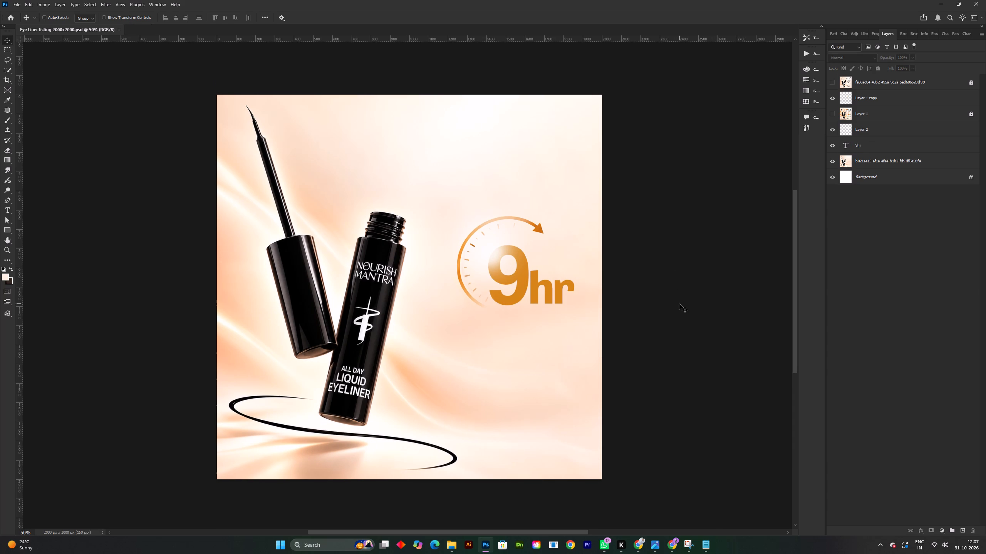
pyautogui.hotkey('ctrl', 's')
# Nudge the 9hr text slightly left and a few pixels down in the dial, and save the document.
pyautogui.press('Down')
pyautogui.press('Down')
pyautogui.press('Down')
pyautogui.press('Down')
pyautogui.press('Down')
pyautogui.click(519, 291)
pyautogui.press('Left')
pyautogui.press('Left')
pyautogui.press('Down')
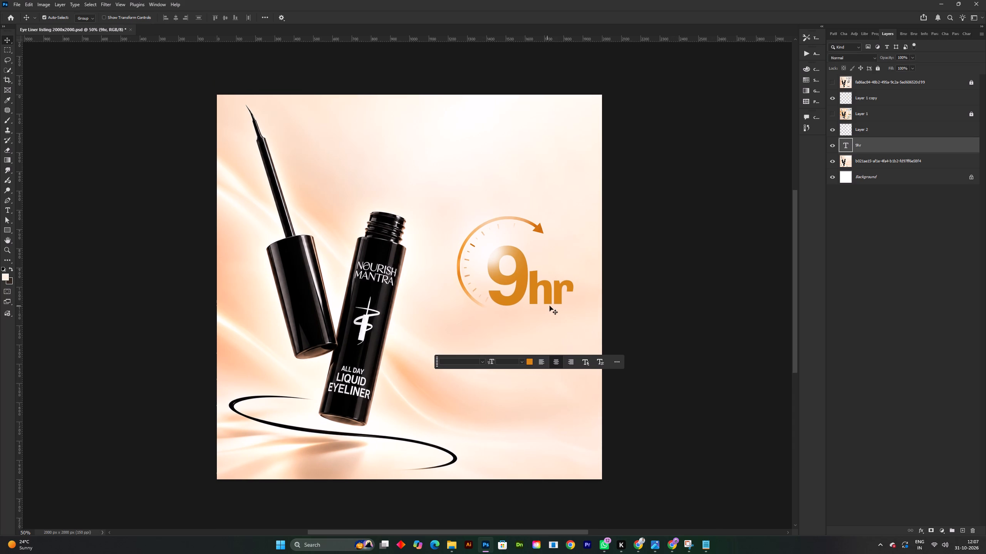
pyautogui.press('Down')
pyautogui.press('Down')
pyautogui.press('Down')
pyautogui.click(707, 277)
pyautogui.hotkey('ctrl', 's')
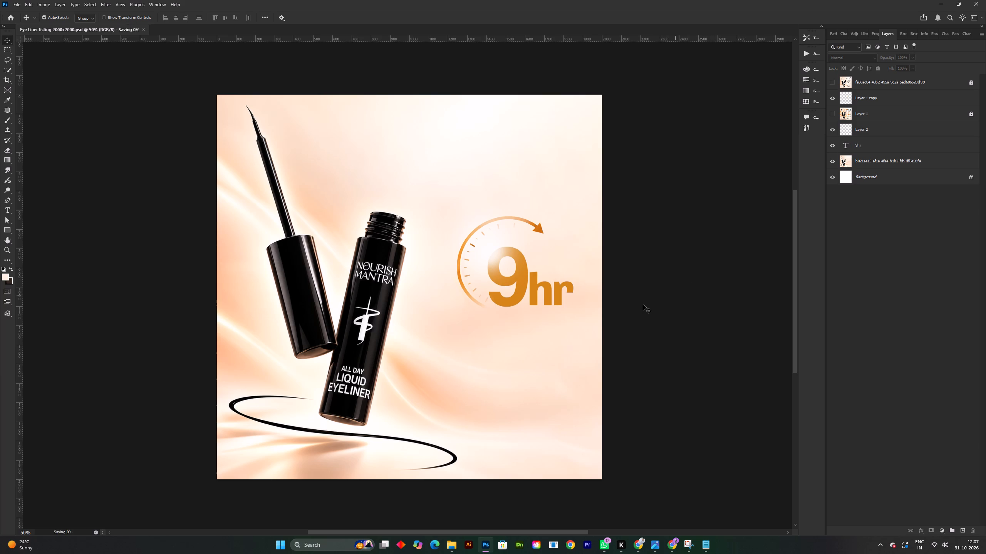
pyautogui.press('space')
pyautogui.moveTo(622, 300); pyautogui.dragTo(617, 300)
pyautogui.hotkey('ctrl', 's')
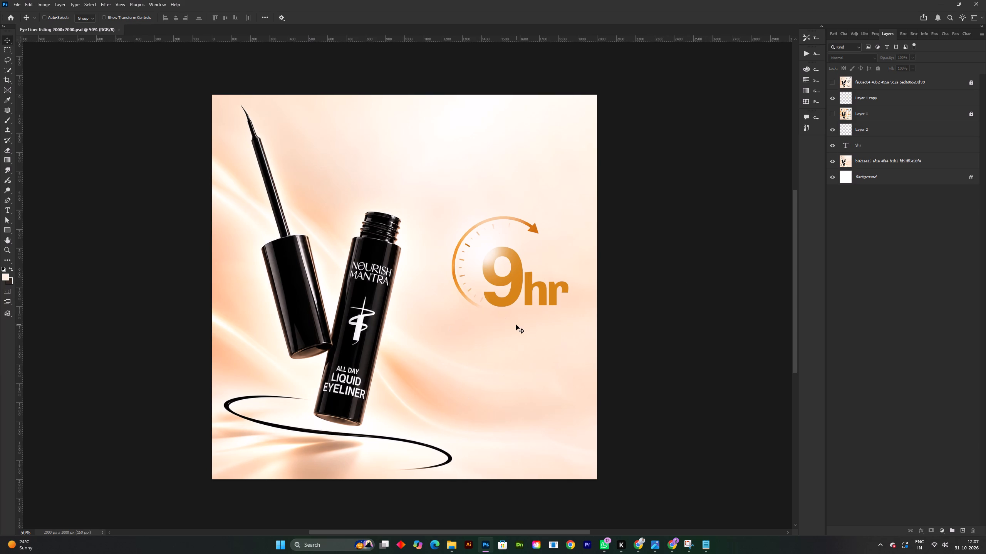
pyautogui.hotkey('ctrl', 's')
pyautogui.hotkey('ctrl', 's')
# Add an Upto text on a new topmost layer in the empty area above the dial and save the document.
pyautogui.click(867, 84)
pyautogui.click(960, 531)
pyautogui.press('t')
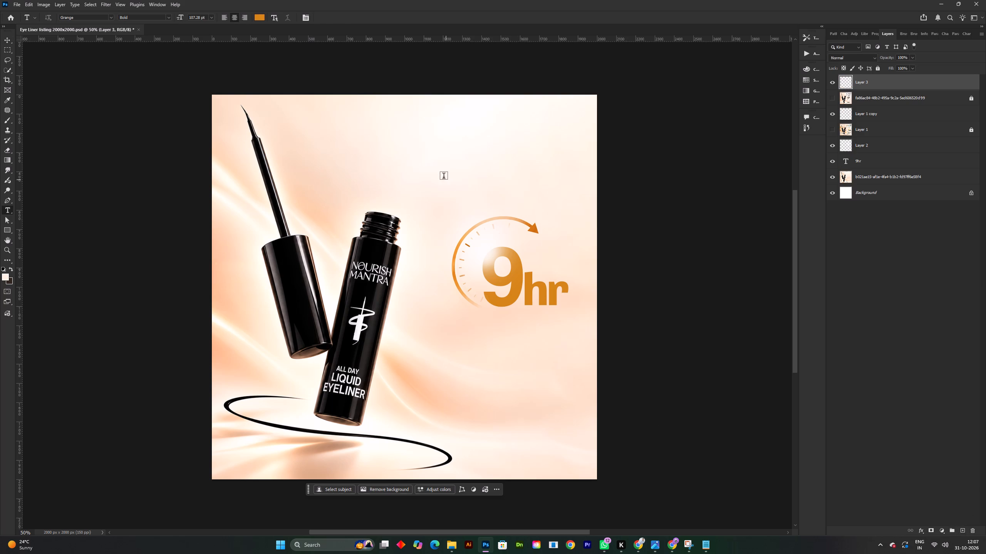
pyautogui.click(444, 177)
pyautogui.press('BackSpace')
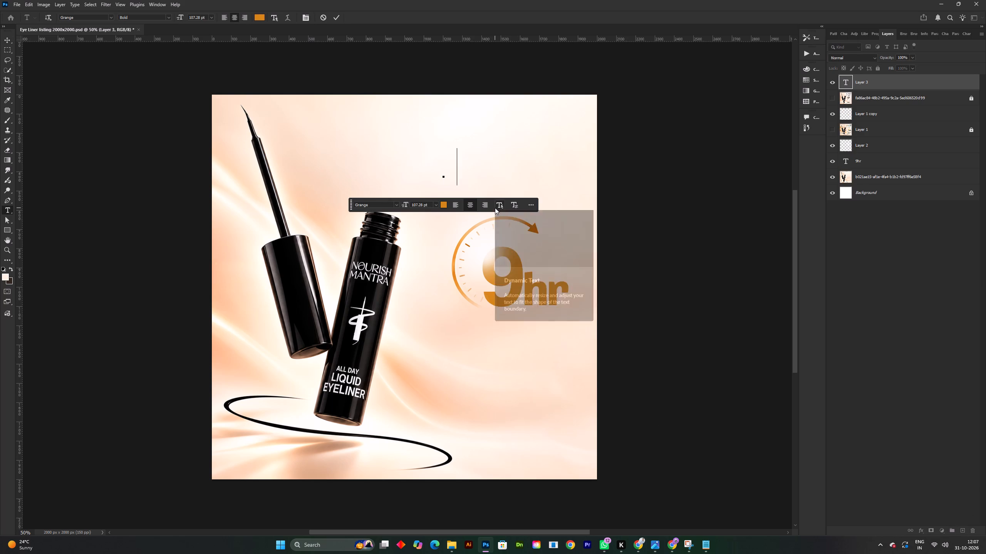
pyautogui.write('pto')
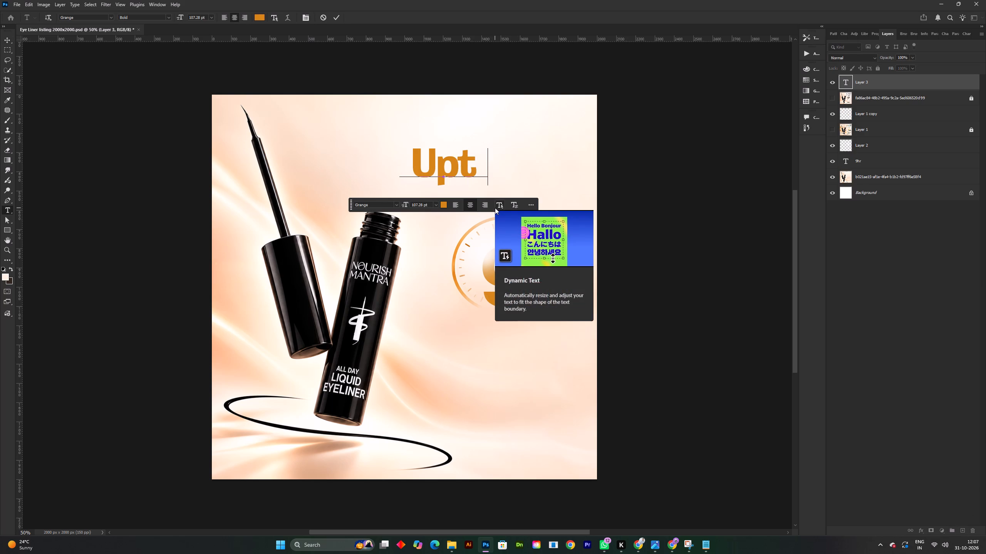
pyautogui.click(334, 15)
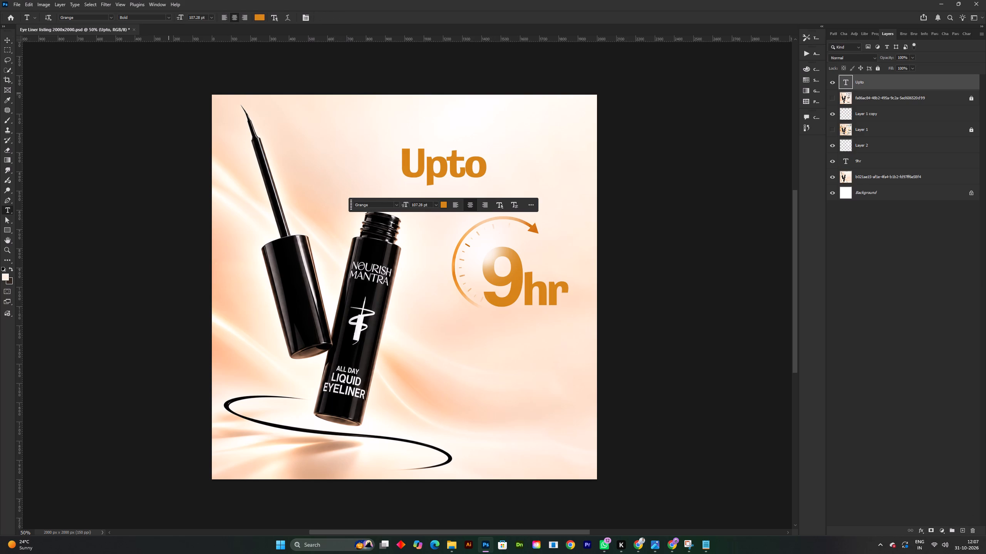
pyautogui.click(6, 39)
pyautogui.hotkey('ctrl', 's')
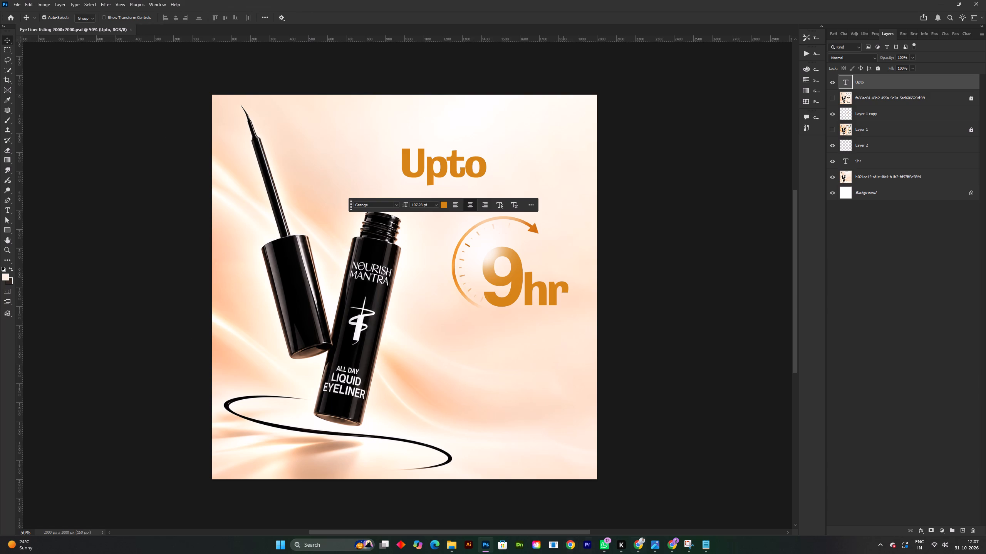
# Copy the green hex code 074745 from the Notepad notes and apply it as the Upto text's colour.
pyautogui.click(708, 548)
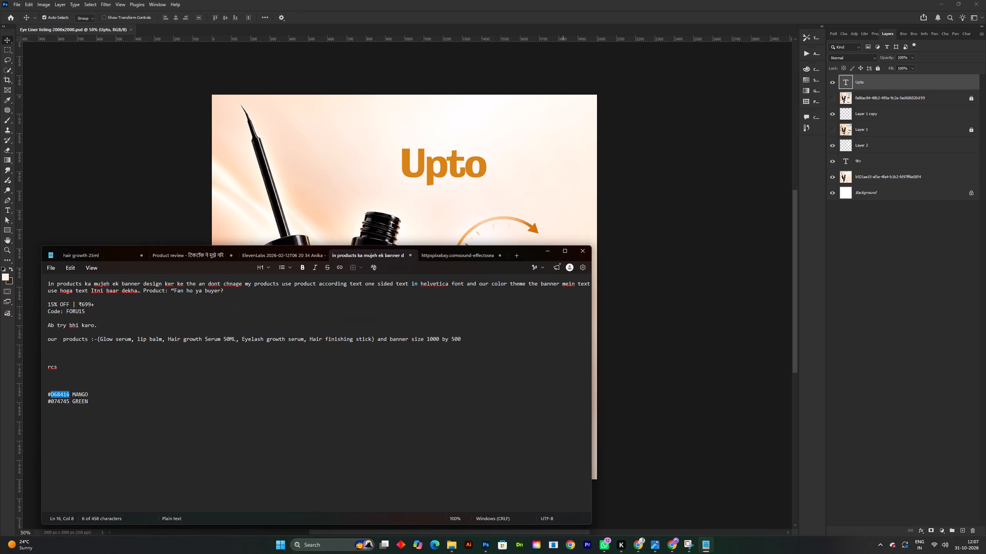
pyautogui.doubleClick(63, 403)
pyautogui.hotkey('ctrl', 'c')
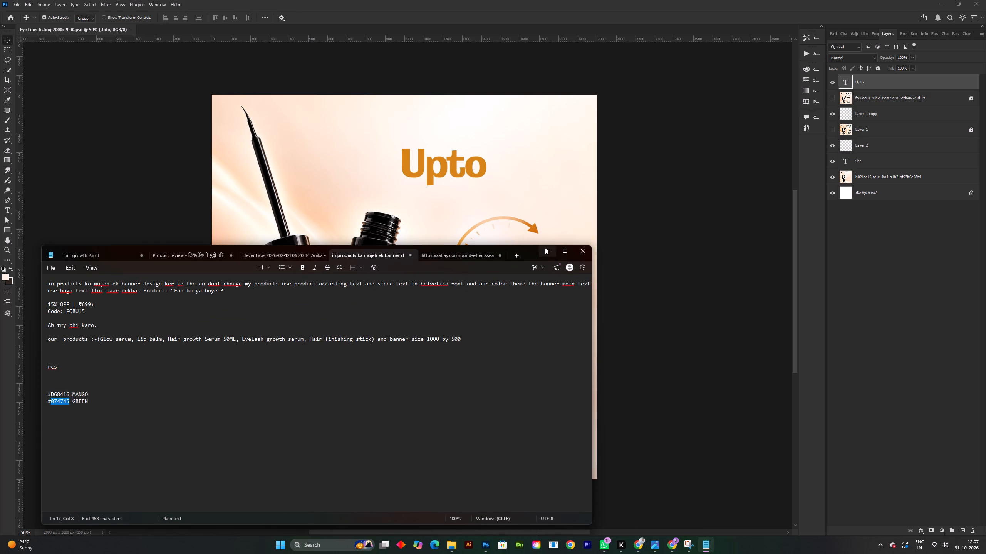
pyautogui.click(545, 248)
pyautogui.click(442, 207)
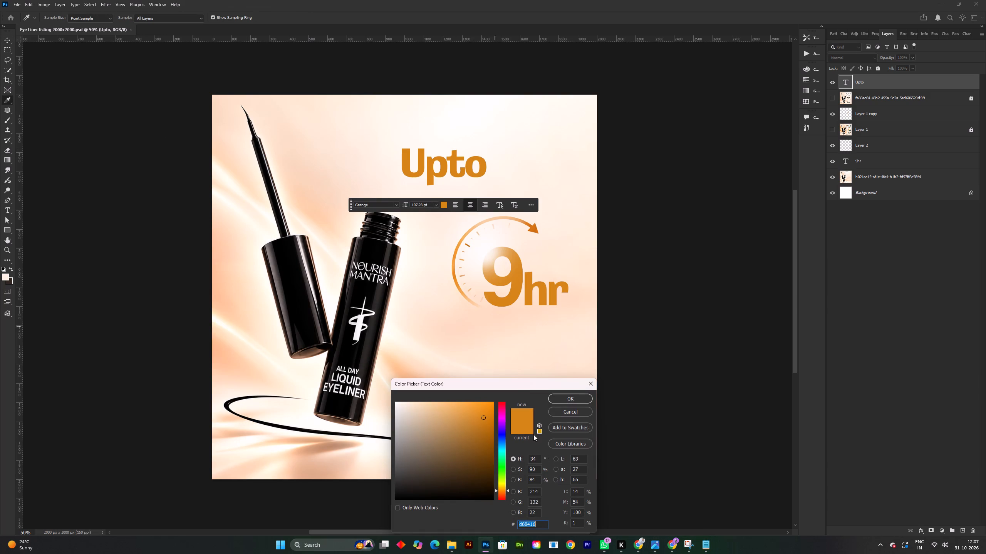
pyautogui.hotkey('ctrl', 'v')
pyautogui.click(575, 397)
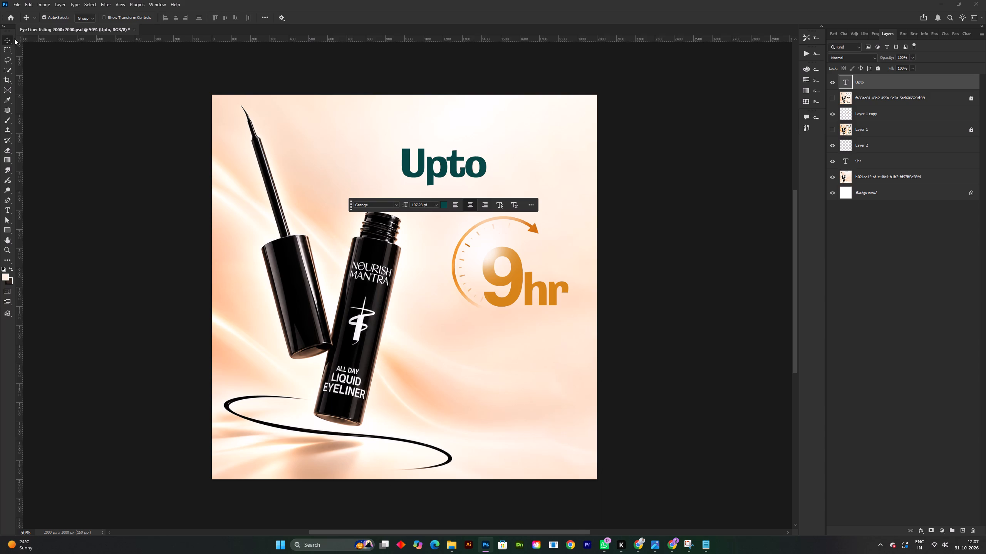
# Scale the Upto text down to about 32% and place it inside the dial arc above the 9.
pyautogui.click(10, 37)
pyautogui.hotkey('ctrl', 't')
pyautogui.moveTo(447, 140); pyautogui.dragTo(452, 155)
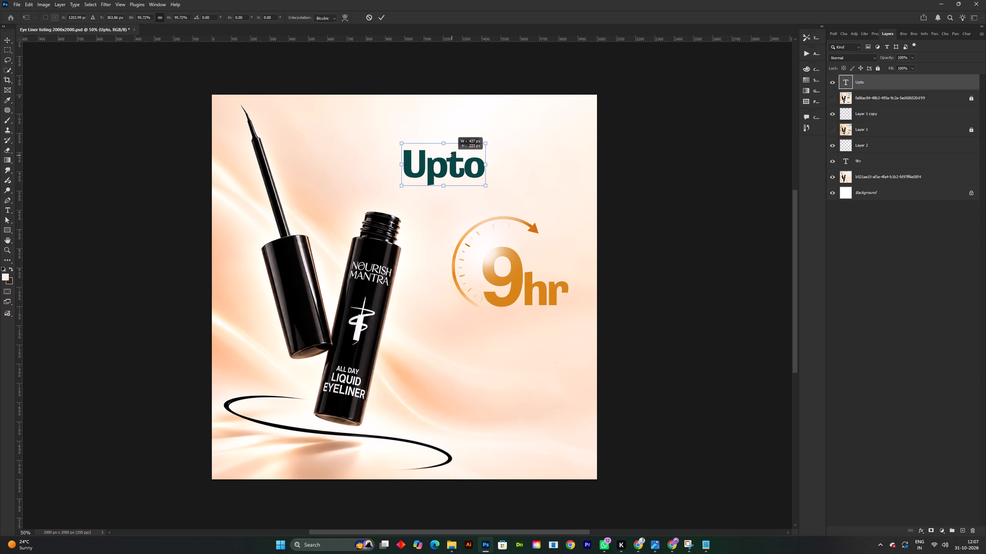
pyautogui.moveTo(452, 155); pyautogui.dragTo(451, 163)
pyautogui.moveTo(447, 175); pyautogui.dragTo(553, 262)
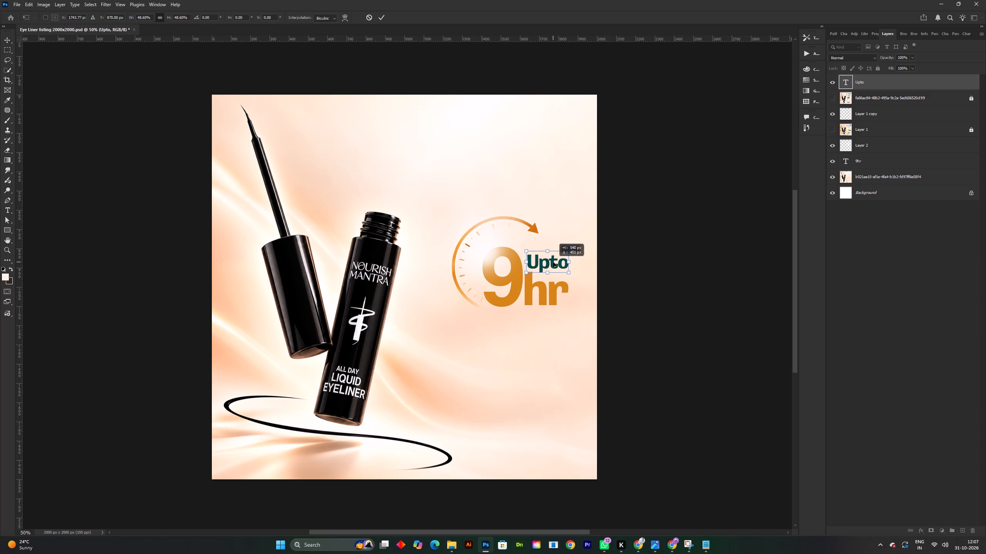
pyautogui.moveTo(553, 262); pyautogui.dragTo(501, 245)
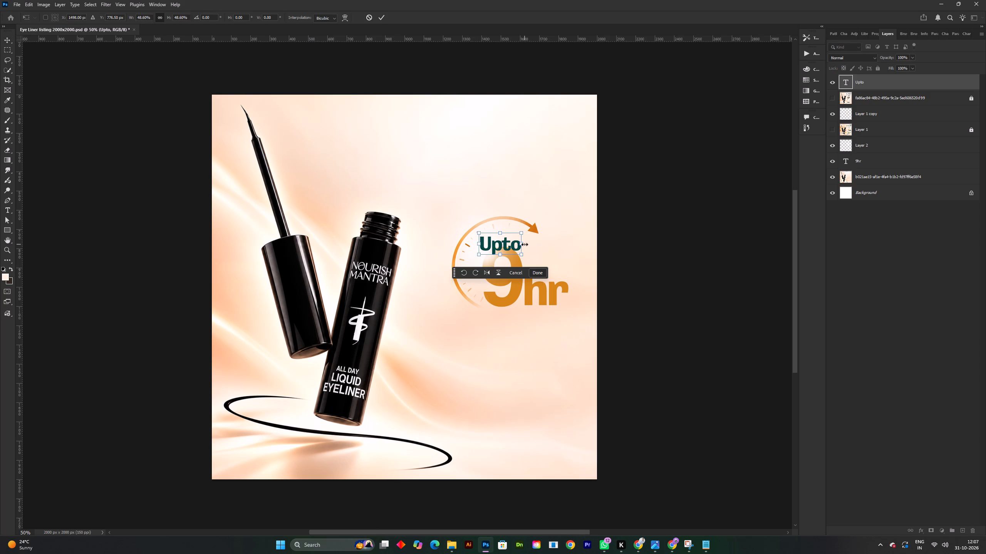
pyautogui.moveTo(521, 244); pyautogui.dragTo(506, 241)
pyautogui.moveTo(489, 244); pyautogui.dragTo(498, 241)
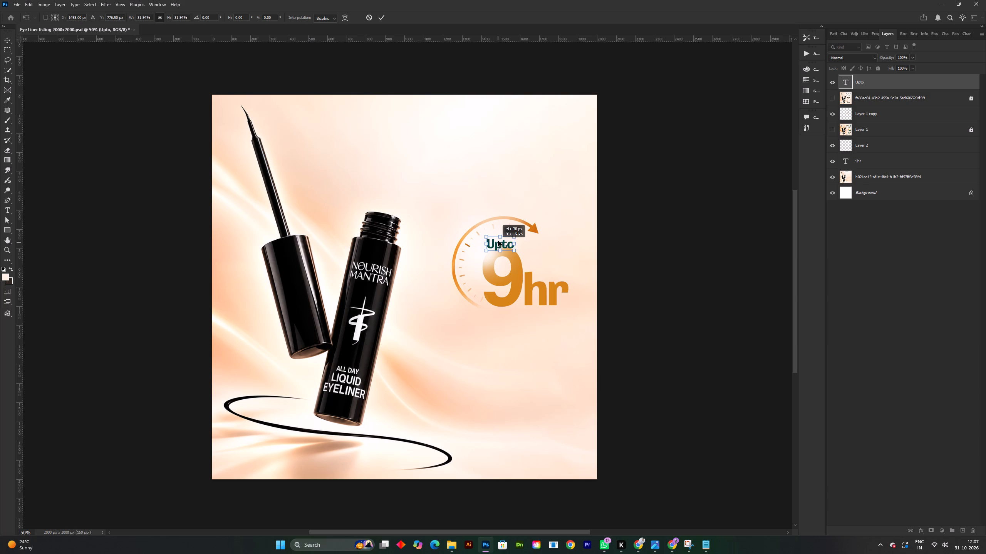
pyautogui.moveTo(498, 241); pyautogui.dragTo(499, 237)
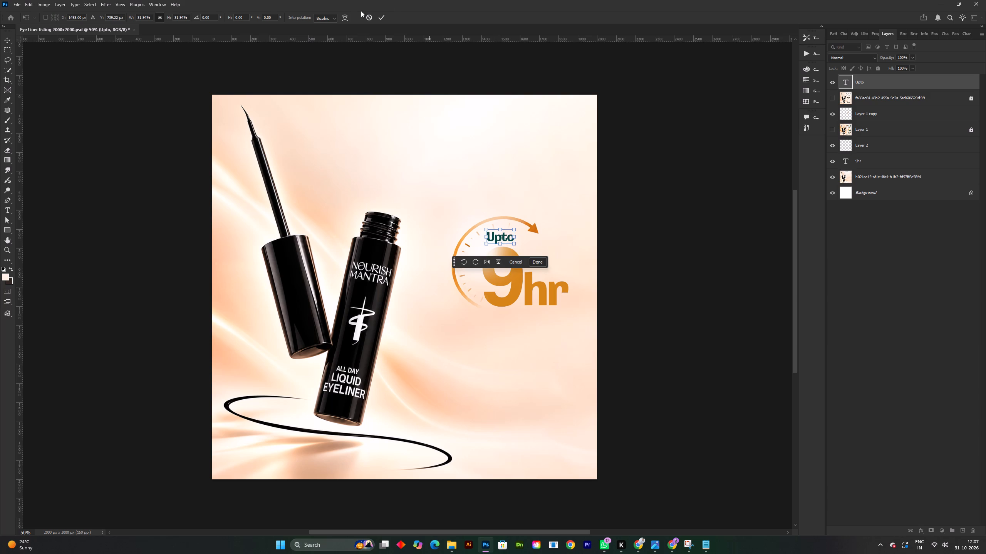
pyautogui.click(384, 21)
# Enlarge the dial arc layer proportionally around its centre so that Upto has more room inside it.
pyautogui.click(532, 227)
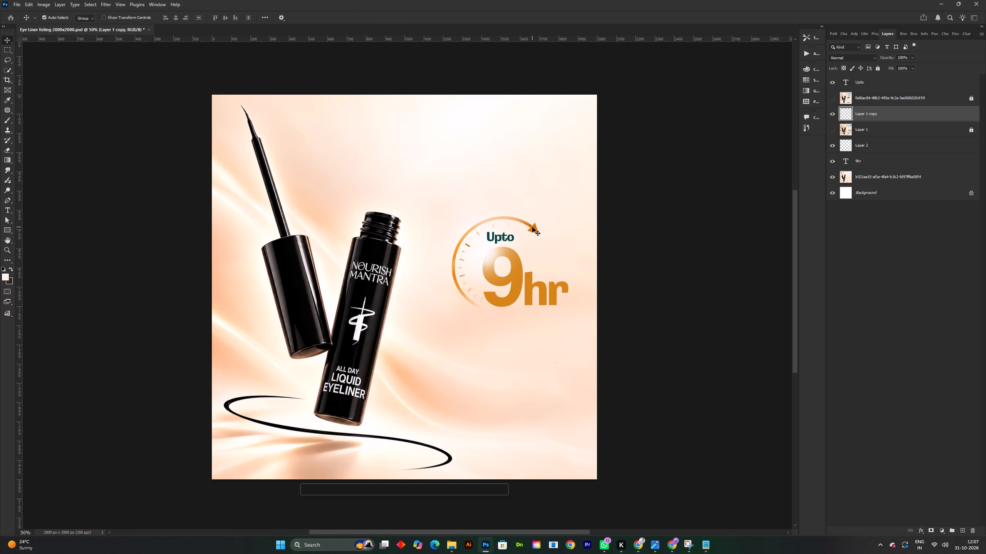
pyautogui.hotkey('ctrl', 't')
pyautogui.keyDown('shift'); pyautogui.moveTo(502, 210); pyautogui.dragTo(499, 199); pyautogui.keyUp('shift')
pyautogui.hotkey('ctrl', 'z')
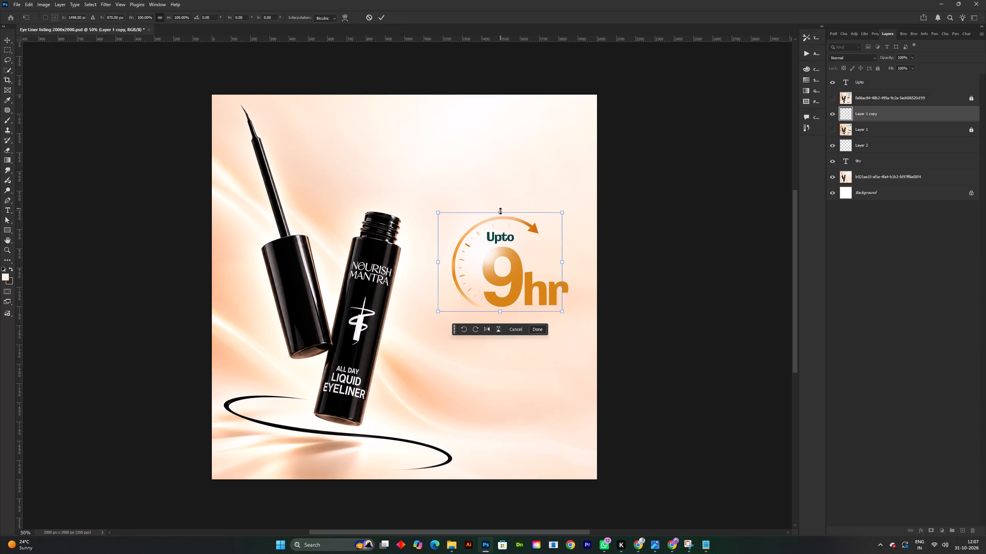
pyautogui.moveTo(500, 211); pyautogui.dragTo(500, 199)
pyautogui.click(378, 20)
pyautogui.click(667, 187)
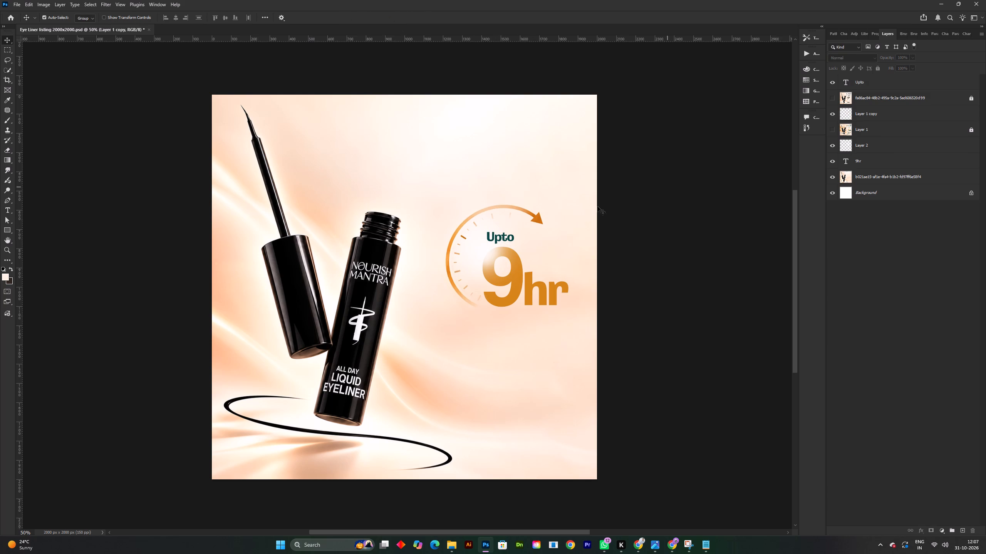
# Enlarge the Upto text to about 128.5%, about 44 pt, and centre it between the dial arc and the 9.
pyautogui.moveTo(508, 236); pyautogui.dragTo(510, 233)
pyautogui.hotkey('ctrl', 't')
pyautogui.moveTo(516, 232); pyautogui.dragTo(524, 232)
pyautogui.moveTo(508, 229); pyautogui.dragTo(505, 229)
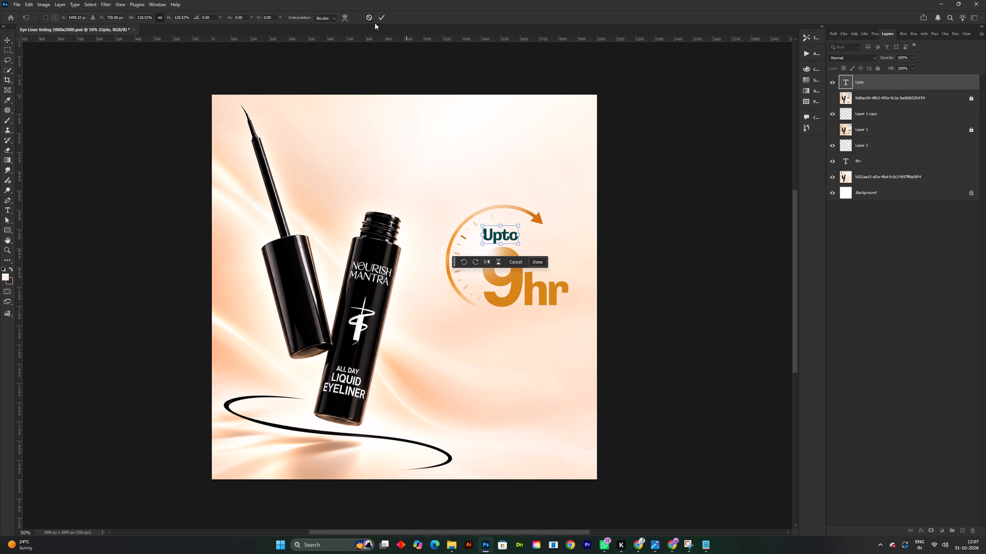
pyautogui.click(380, 18)
pyautogui.moveTo(912, 78); pyautogui.dragTo(913, 147)
pyautogui.hotkey('ctrl', 'z')
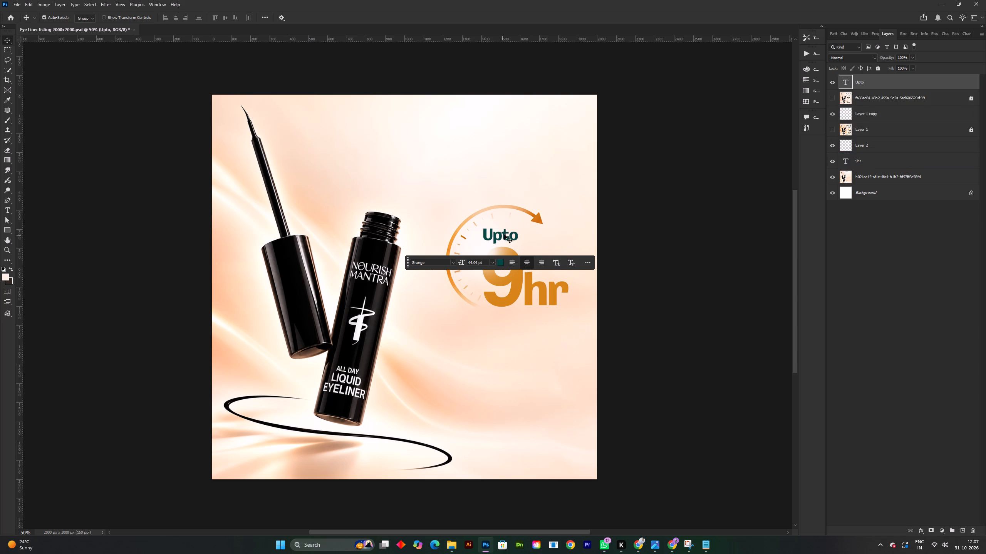
# Move the Upto text from inside the dial arc to just above the letters hr.
pyautogui.moveTo(504, 234); pyautogui.dragTo(557, 267)
pyautogui.click(668, 277)
pyautogui.keyDown('shift'); pyautogui.scroll(-1, 716, 295); pyautogui.keyUp('shift')
pyautogui.press('space')
pyautogui.moveTo(686, 285); pyautogui.dragTo(677, 295)
pyautogui.keyDown('shift'); pyautogui.scroll(4, 585, 284); pyautogui.keyUp('shift')
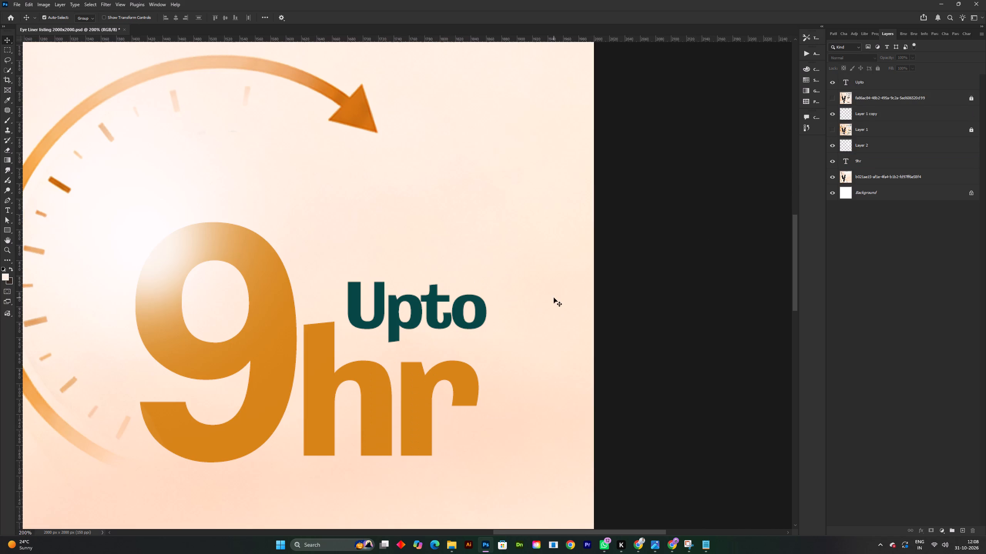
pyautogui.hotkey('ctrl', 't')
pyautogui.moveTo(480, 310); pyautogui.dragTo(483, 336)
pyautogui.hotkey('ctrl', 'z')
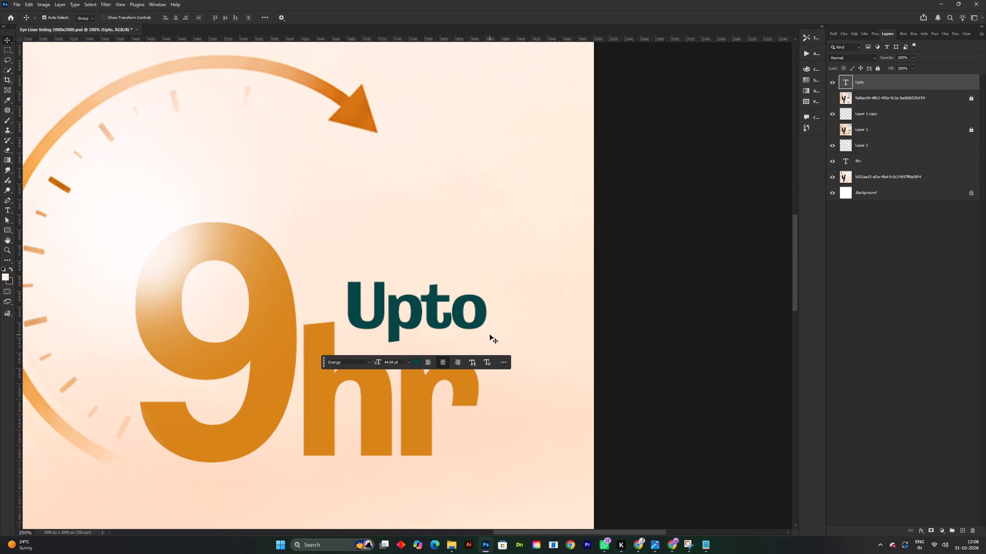
# Scale the Upto text to about 87.5%, shift it slightly up and left above hr, and save the document.
pyautogui.hotkey('ctrl', 't')
pyautogui.moveTo(492, 308); pyautogui.dragTo(474, 306)
pyautogui.moveTo(438, 303); pyautogui.dragTo(431, 293)
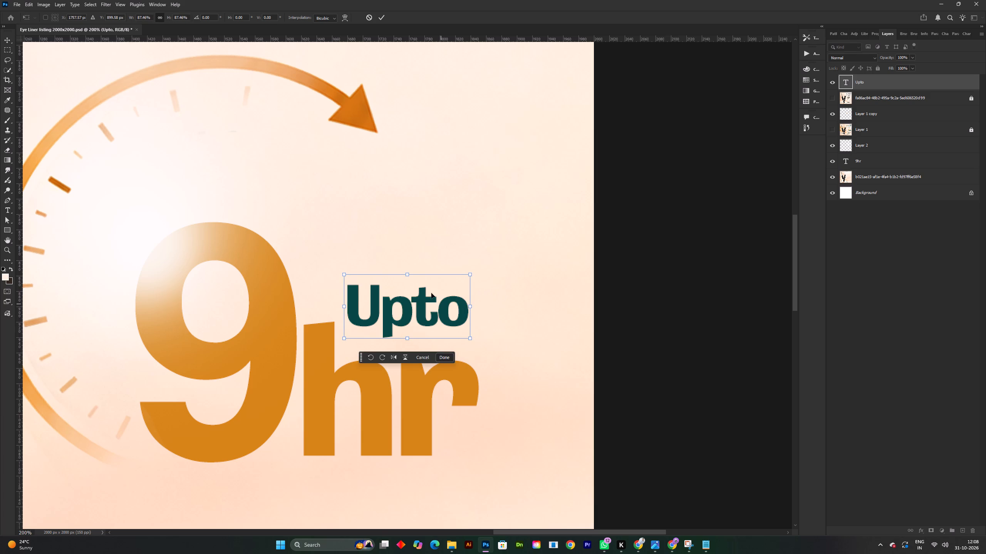
pyautogui.moveTo(431, 293); pyautogui.dragTo(428, 294)
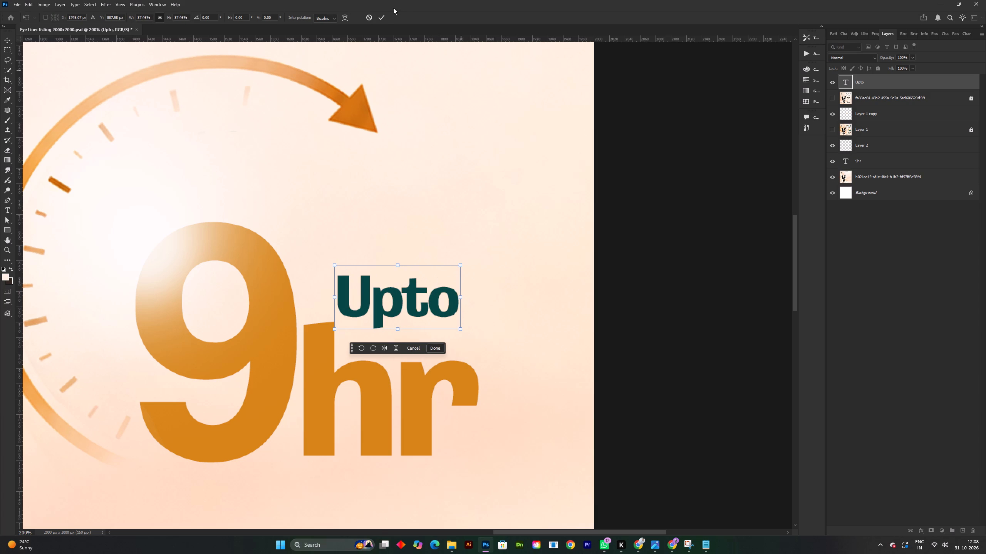
pyautogui.click(382, 19)
pyautogui.hotkey('ctrl', 's')
pyautogui.hotkey('ctrl', '0')
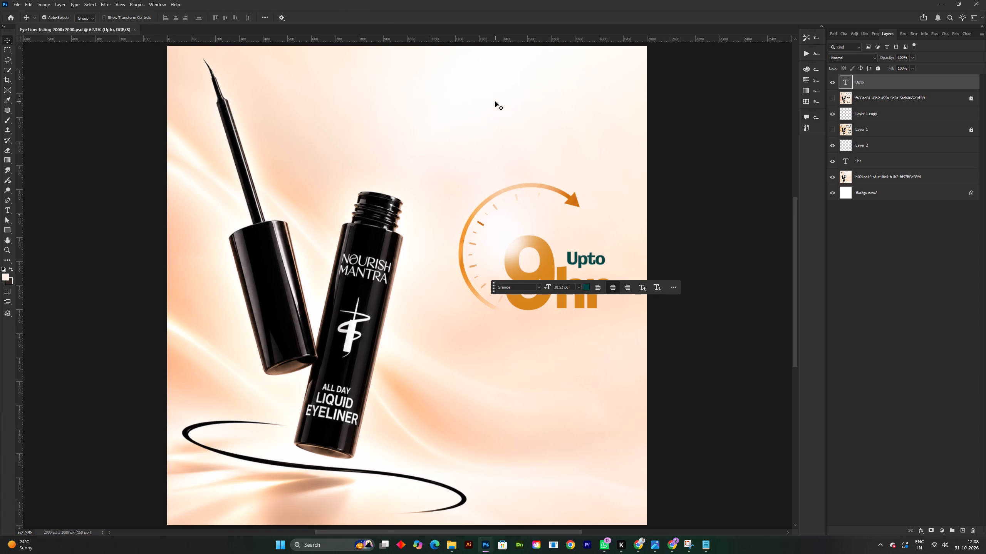
pyautogui.press('space')
pyautogui.moveTo(699, 259); pyautogui.dragTo(655, 250)
pyautogui.click(672, 234)
pyautogui.hotkey('ctrl', 's')
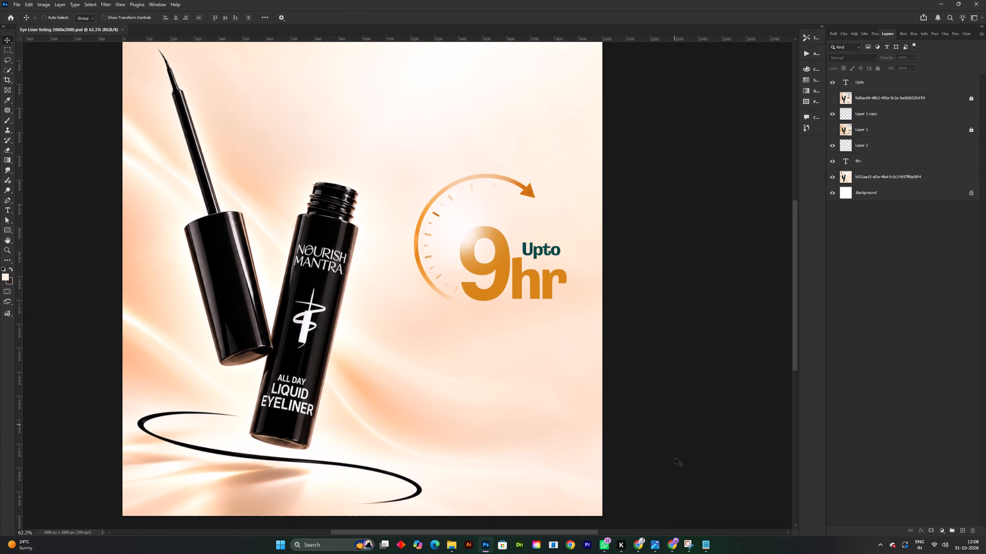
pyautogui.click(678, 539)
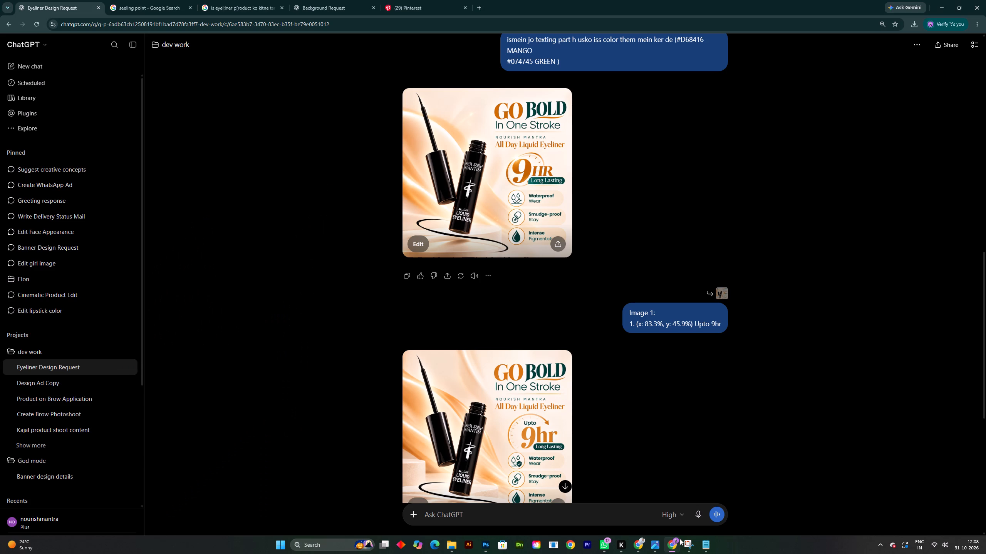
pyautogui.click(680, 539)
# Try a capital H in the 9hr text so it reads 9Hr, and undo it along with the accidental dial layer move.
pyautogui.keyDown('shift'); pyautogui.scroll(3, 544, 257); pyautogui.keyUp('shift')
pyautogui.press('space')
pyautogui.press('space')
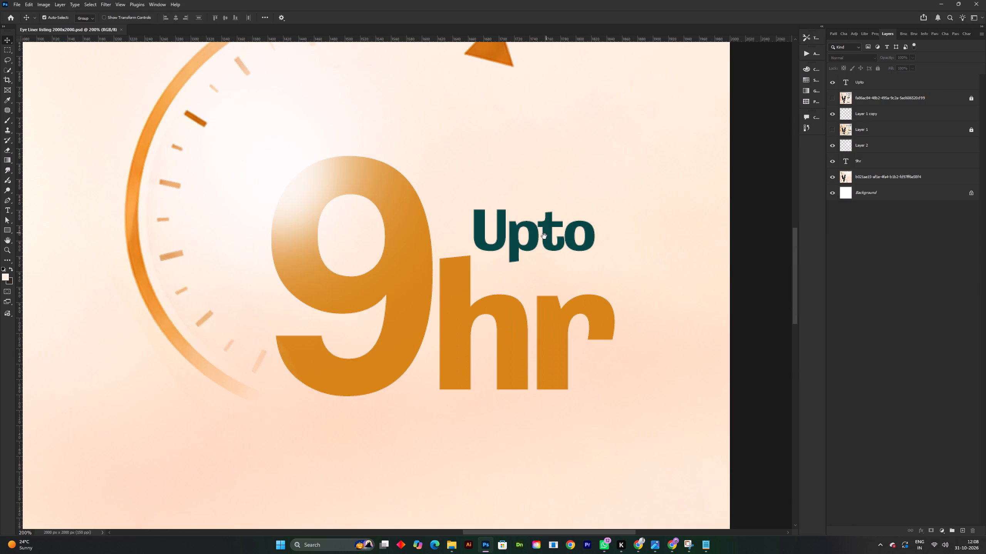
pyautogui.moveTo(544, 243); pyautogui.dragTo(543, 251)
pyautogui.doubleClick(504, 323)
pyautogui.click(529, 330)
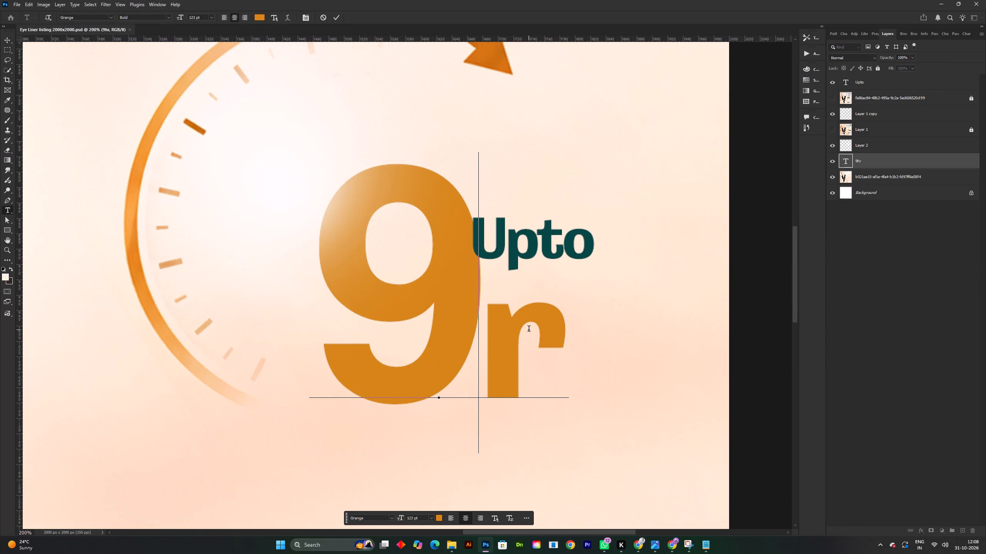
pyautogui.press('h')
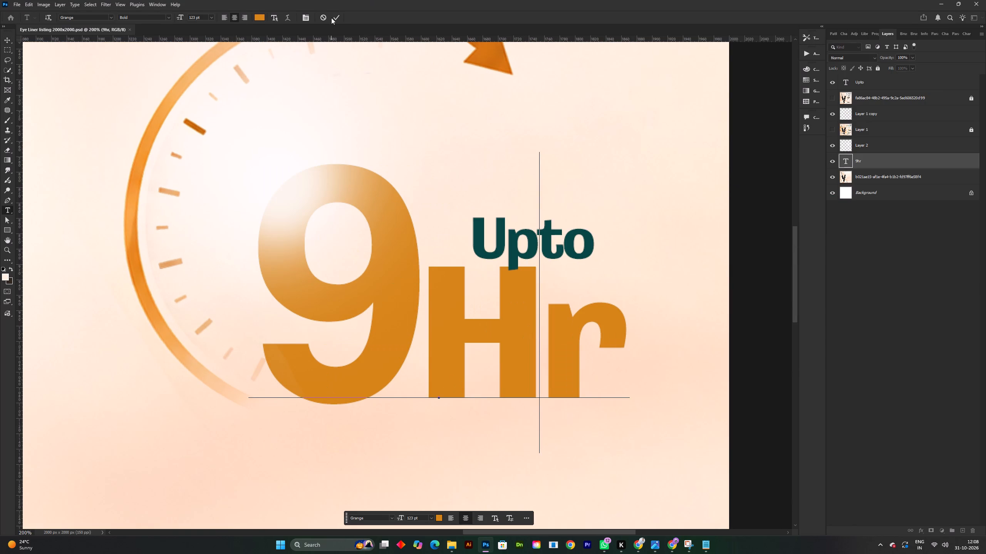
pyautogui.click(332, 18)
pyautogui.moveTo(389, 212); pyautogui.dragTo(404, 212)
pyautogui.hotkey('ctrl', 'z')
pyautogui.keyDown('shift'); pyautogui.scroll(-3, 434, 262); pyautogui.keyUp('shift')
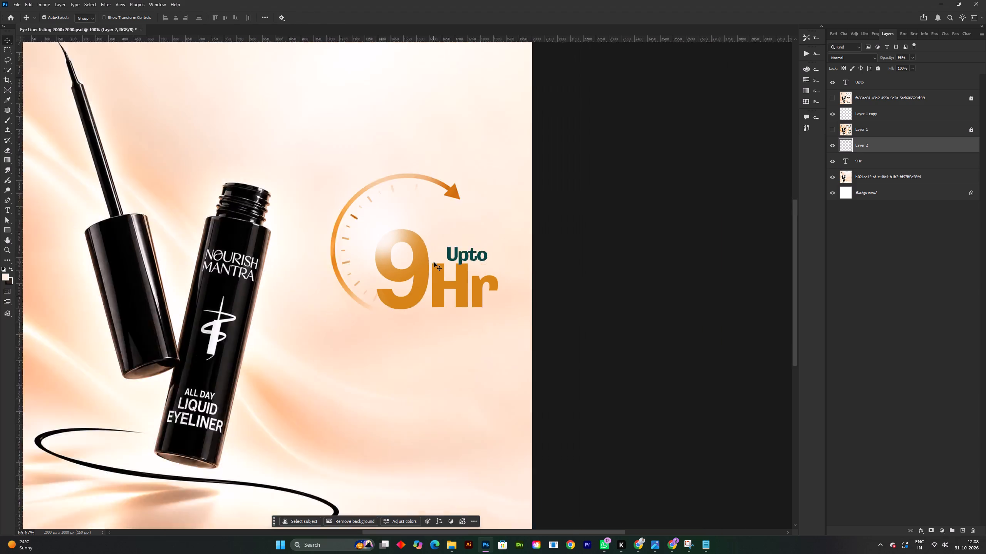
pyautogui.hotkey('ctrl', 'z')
# Shift the Upto text slightly down and right so it sits closer above hr, and save the document.
pyautogui.keyDown('shift'); pyautogui.scroll(2, 500, 289); pyautogui.keyUp('shift')
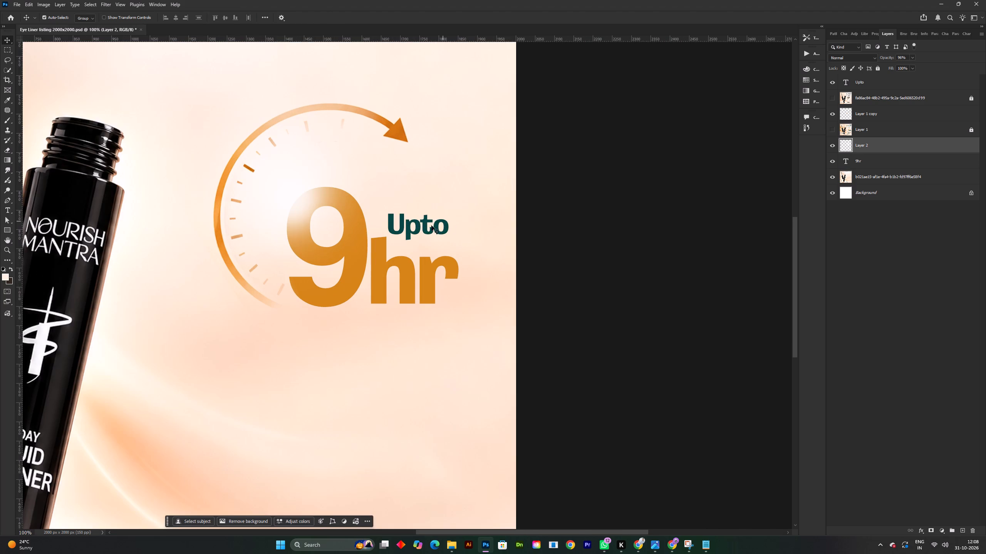
pyautogui.moveTo(427, 226); pyautogui.dragTo(431, 235)
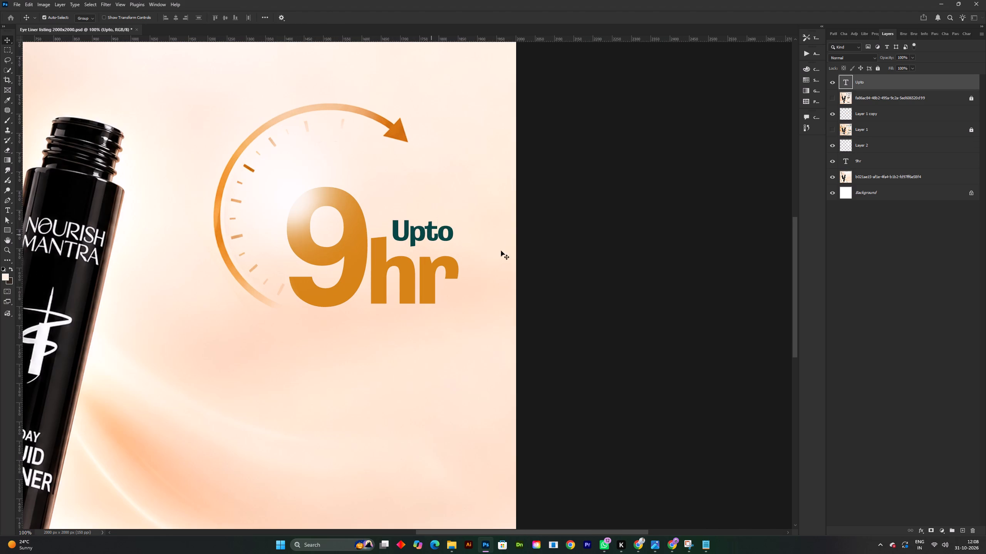
pyautogui.click(585, 251)
pyautogui.keyDown('shift'); pyautogui.scroll(-3, 585, 252); pyautogui.keyUp('shift')
pyautogui.press('space')
pyautogui.press('space')
pyautogui.moveTo(617, 259); pyautogui.dragTo(699, 274)
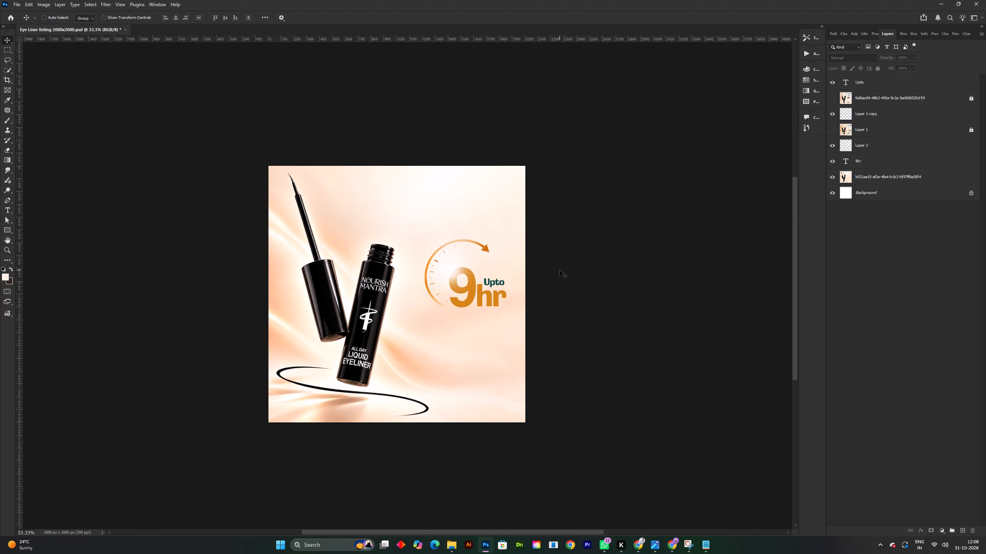
pyautogui.hotkey('ctrl', 's')
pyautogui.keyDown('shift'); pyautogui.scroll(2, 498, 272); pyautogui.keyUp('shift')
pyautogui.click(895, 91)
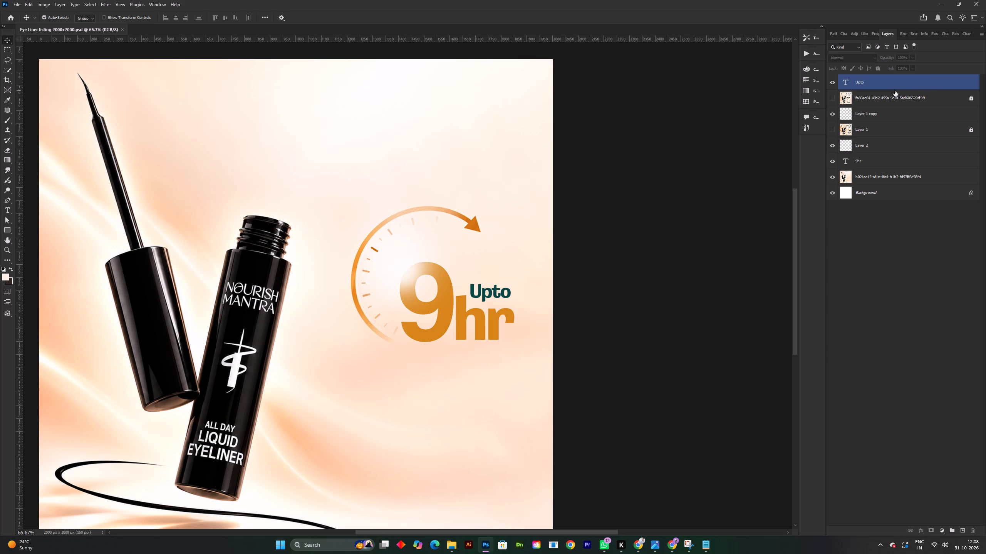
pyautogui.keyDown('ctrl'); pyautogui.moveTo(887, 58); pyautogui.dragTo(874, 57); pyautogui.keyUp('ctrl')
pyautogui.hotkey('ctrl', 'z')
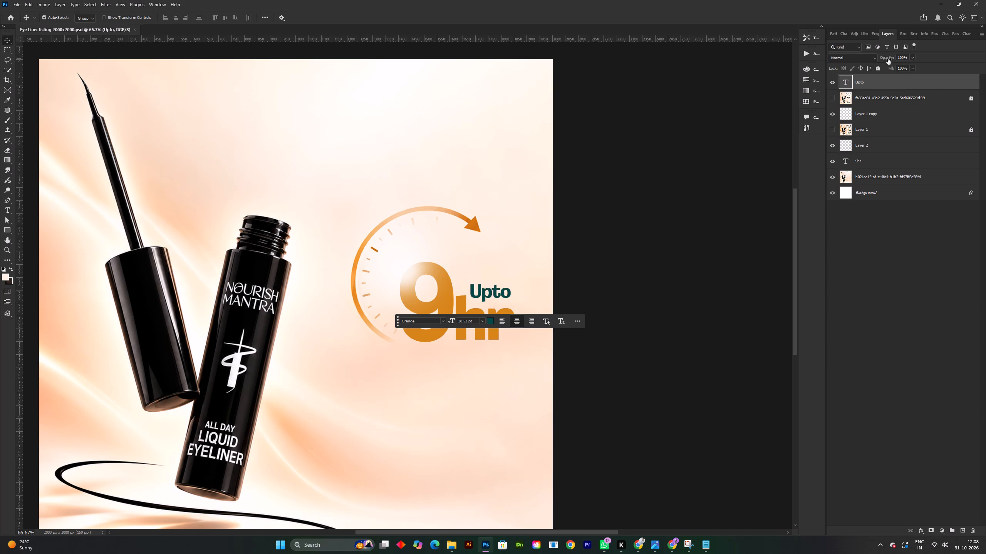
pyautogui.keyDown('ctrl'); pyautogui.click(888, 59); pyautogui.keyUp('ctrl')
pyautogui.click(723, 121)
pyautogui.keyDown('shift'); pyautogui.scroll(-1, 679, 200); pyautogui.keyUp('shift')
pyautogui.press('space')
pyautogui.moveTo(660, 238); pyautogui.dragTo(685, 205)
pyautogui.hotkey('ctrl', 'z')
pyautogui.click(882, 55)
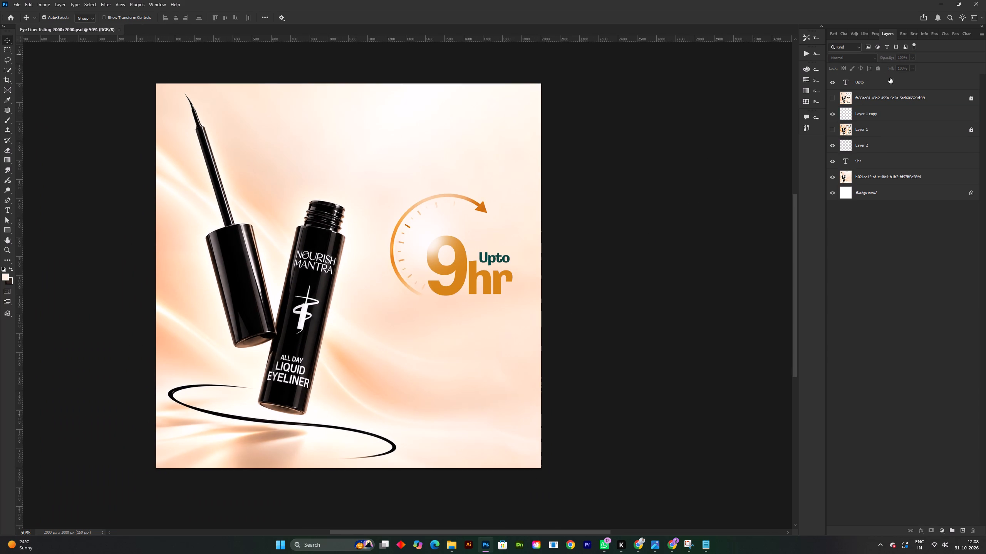
# Set the Upto text layer's opacity to 95% and save the document.
pyautogui.click(891, 87)
pyautogui.click(900, 62)
pyautogui.doubleClick(900, 57)
pyautogui.press('BackSpace')
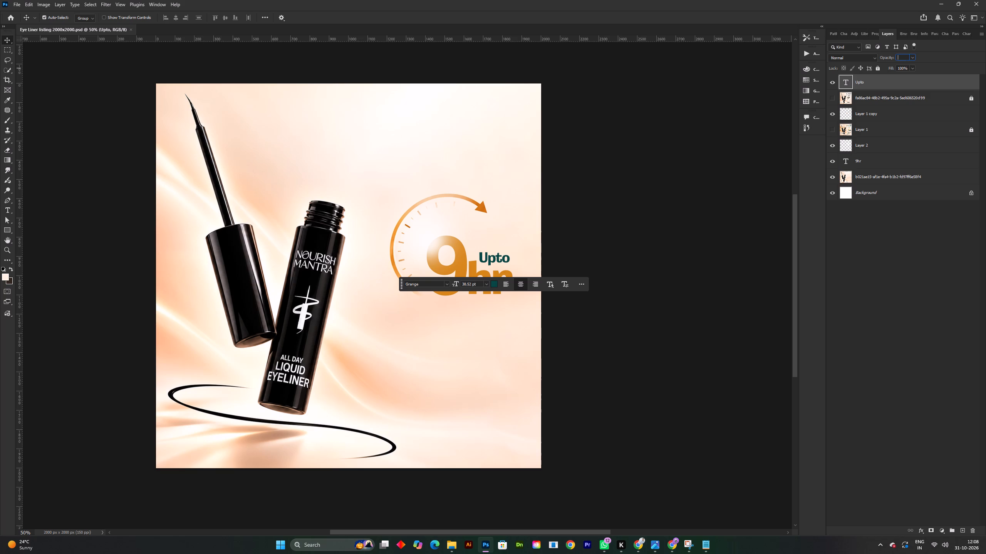
pyautogui.write('95')
pyautogui.press('BackSpace')
pyautogui.press('5')
pyautogui.press('Return')
pyautogui.click(722, 228)
pyautogui.hotkey('ctrl', 's')
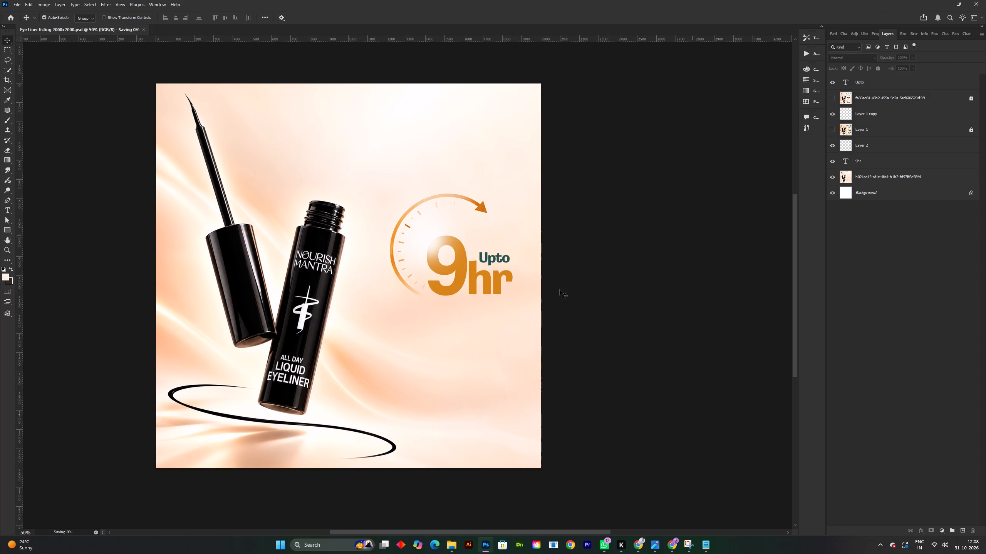
pyautogui.press('space')
pyautogui.moveTo(531, 310); pyautogui.dragTo(554, 286)
pyautogui.hotkey('ctrl', 's')
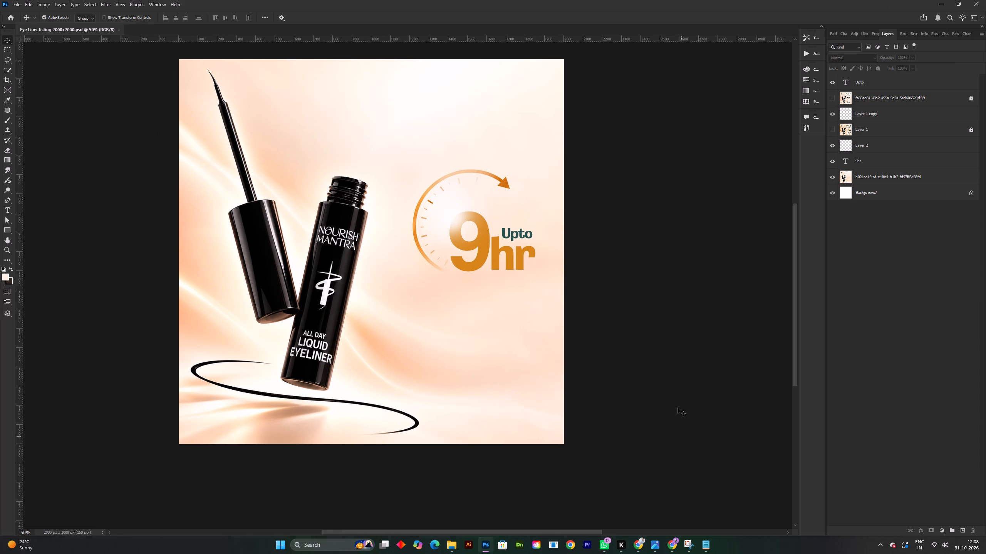
# Bring the Upto, Layer 1 copy, Layer 2 and 9hr layers together to the front, above the two hidden reference images.
pyautogui.click(849, 83)
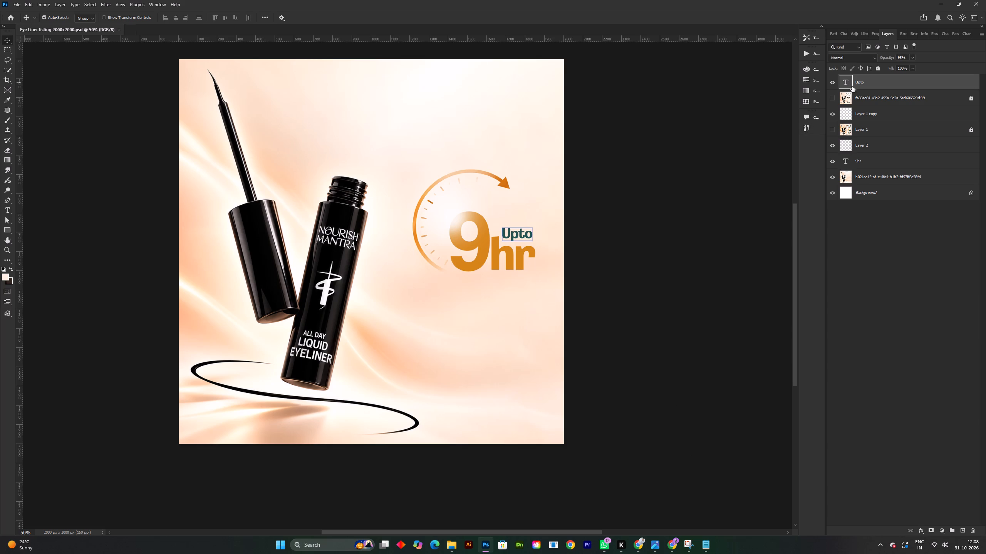
pyautogui.keyDown('ctrl'); pyautogui.click(869, 110); pyautogui.keyUp('ctrl')
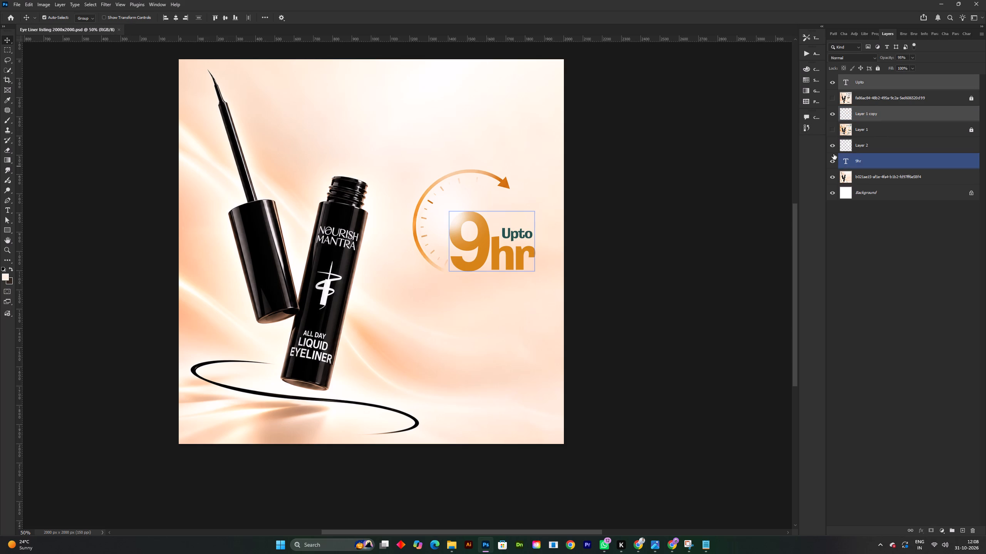
pyautogui.click(833, 150)
pyautogui.click(833, 150)
pyautogui.click(833, 150)
pyautogui.click(833, 150)
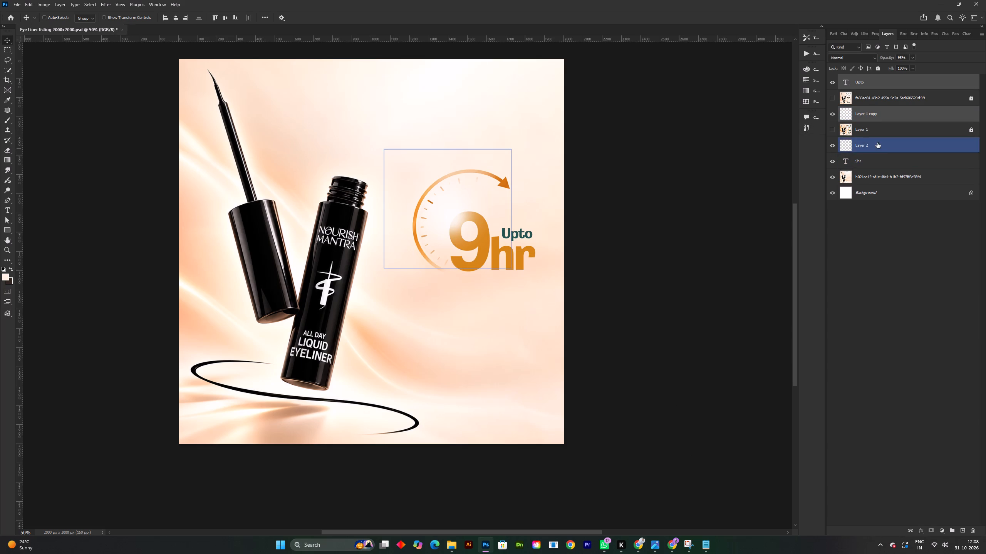
pyautogui.keyDown('ctrl'); pyautogui.click(887, 142); pyautogui.keyUp('ctrl')
pyautogui.keyDown('ctrl'); pyautogui.click(917, 162); pyautogui.keyUp('ctrl')
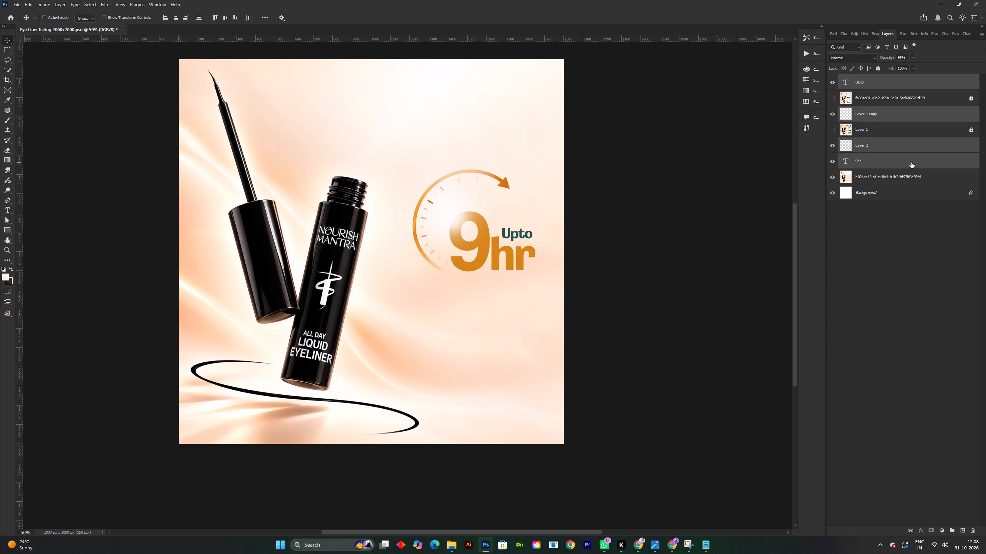
pyautogui.hotkey('ctrl', 'shift', ']')
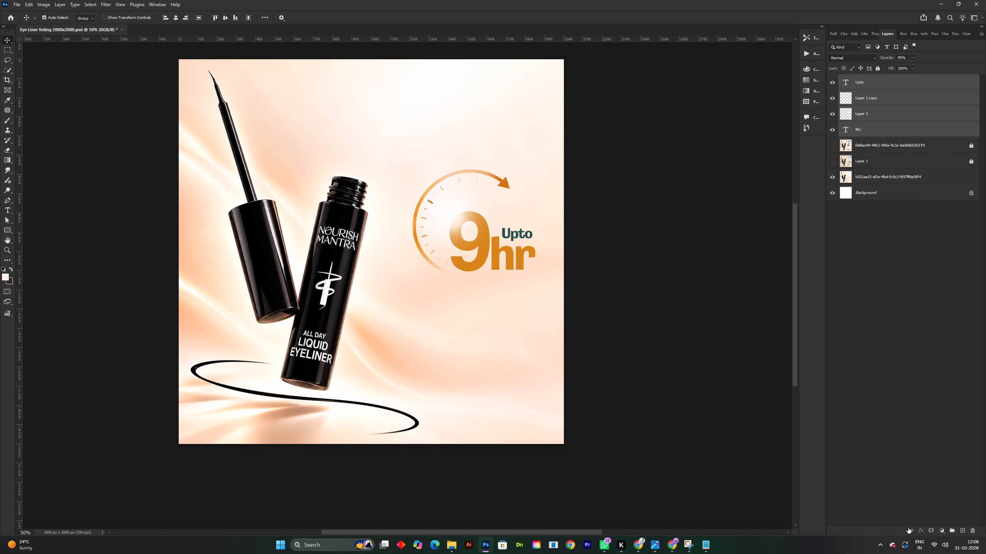
# Link the four dial and text layers and move the whole 9hr dial up and slightly left on the poster.
pyautogui.click(908, 528)
pyautogui.moveTo(480, 239); pyautogui.dragTo(461, 154)
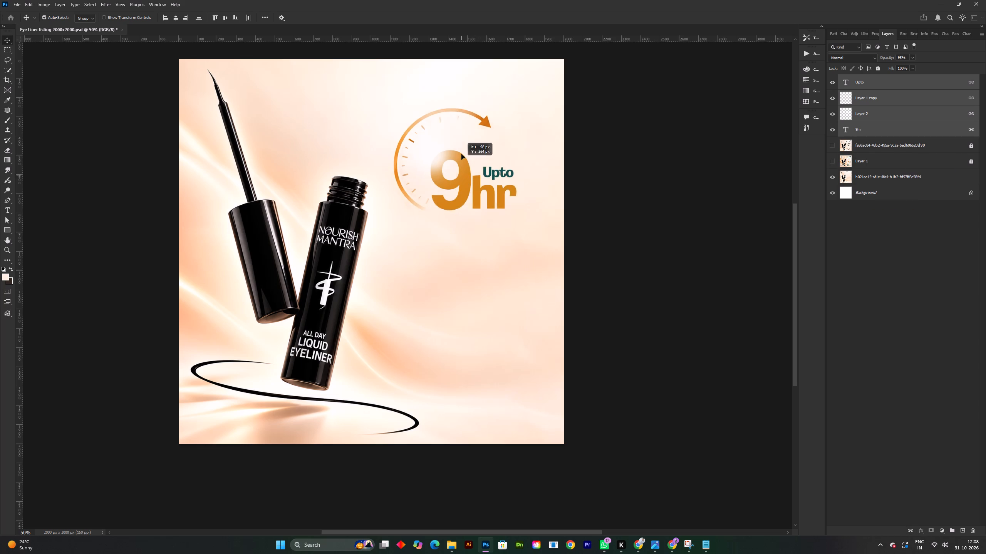
pyautogui.moveTo(461, 154); pyautogui.dragTo(470, 179)
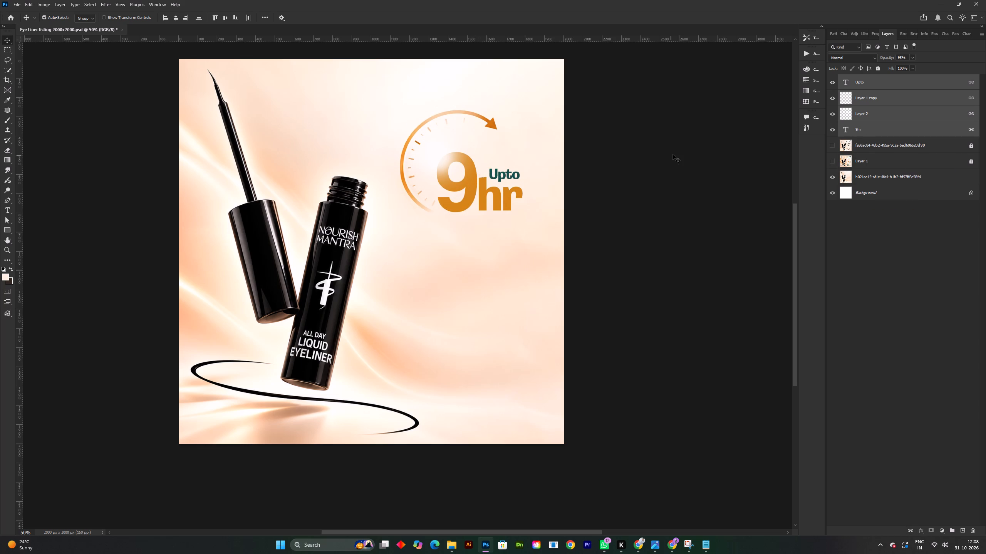
pyautogui.click(672, 154)
# Unlink the Upto, Layer 1 copy, Layer 2 and 9hr layers from one another.
pyautogui.click(857, 128)
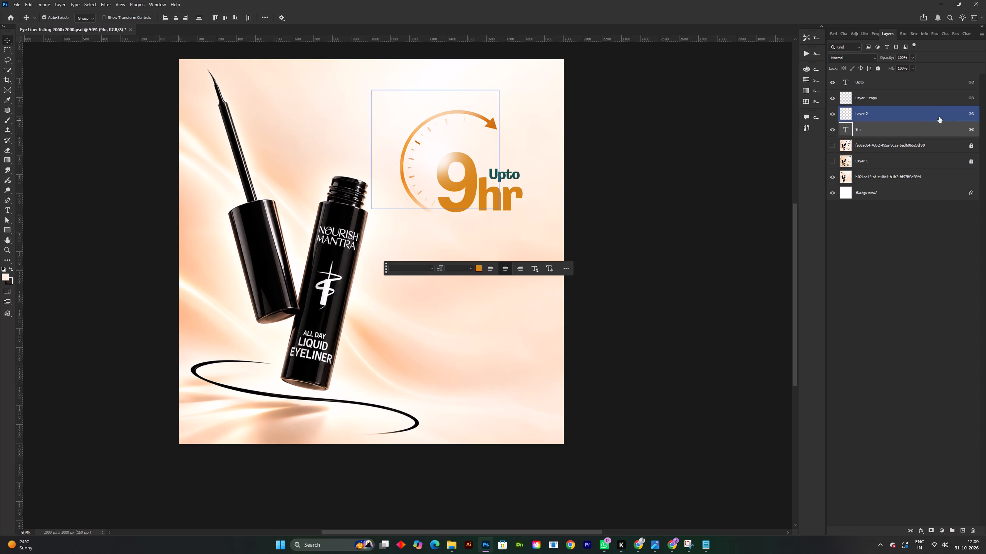
pyautogui.keyDown('shift'); pyautogui.click(922, 82); pyautogui.keyUp('shift')
pyautogui.click(909, 530)
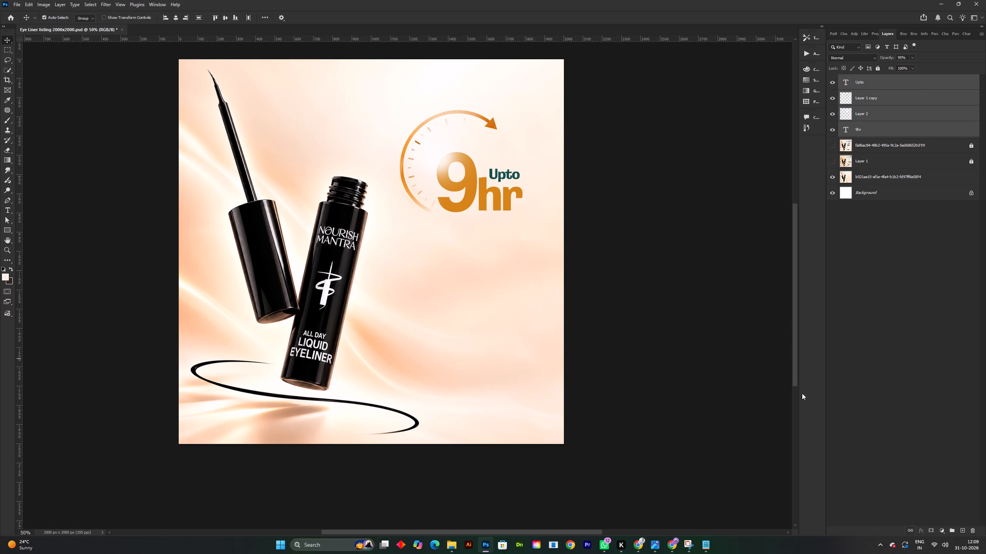
pyautogui.click(678, 314)
# Enlarge only the 9 in the 9hr text to about 258 pt.
pyautogui.doubleClick(470, 184)
pyautogui.moveTo(475, 180); pyautogui.dragTo(465, 178)
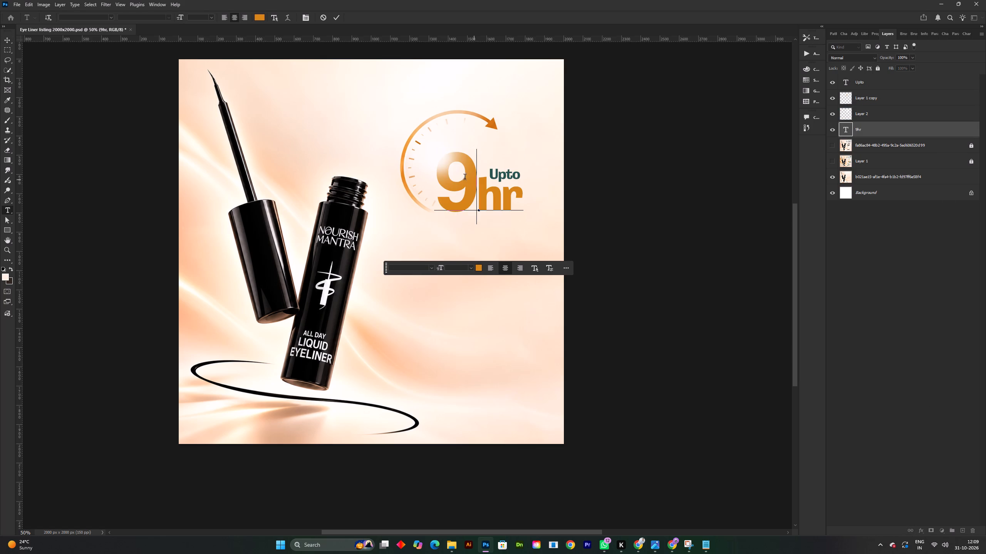
pyautogui.moveTo(465, 178); pyautogui.dragTo(444, 177)
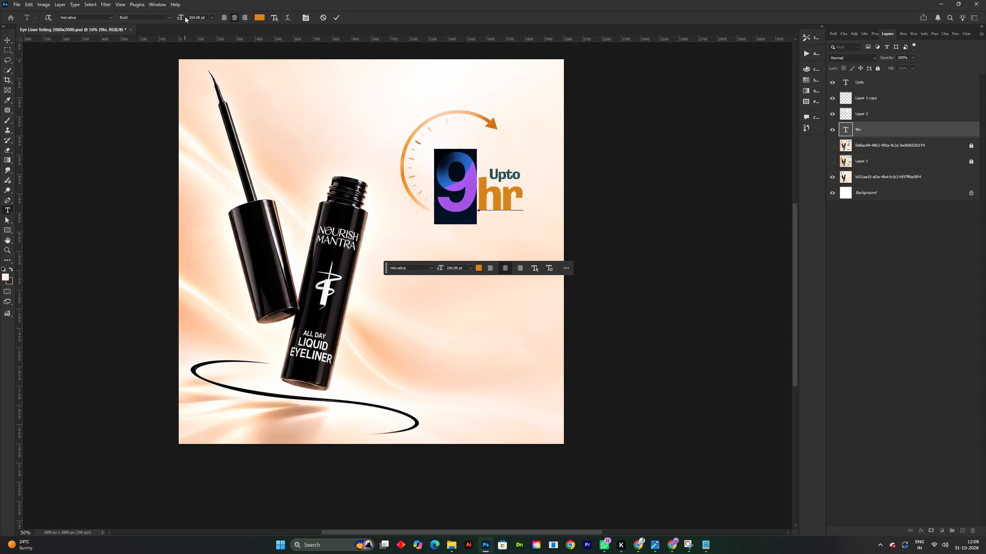
pyautogui.moveTo(184, 17); pyautogui.dragTo(200, 19)
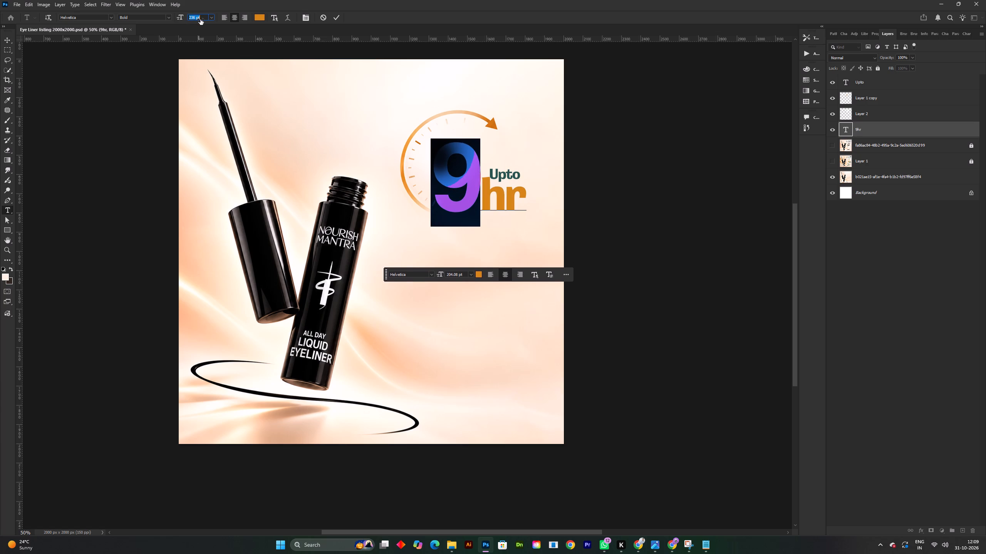
pyautogui.moveTo(200, 19); pyautogui.dragTo(205, 19)
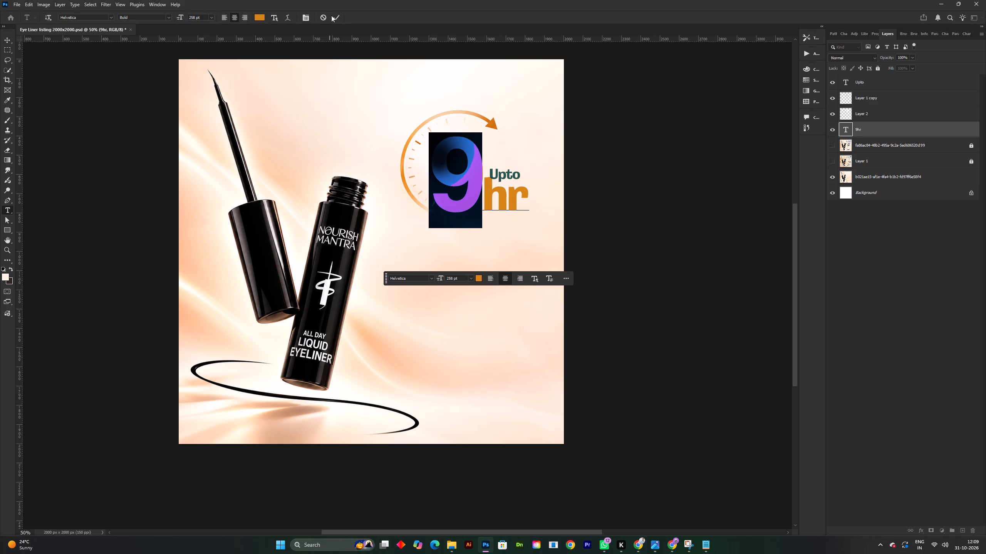
pyautogui.click(338, 18)
# Nudge the 9hr text slightly up and to the right within the dial arc.
pyautogui.press('Up')
pyautogui.press('Up')
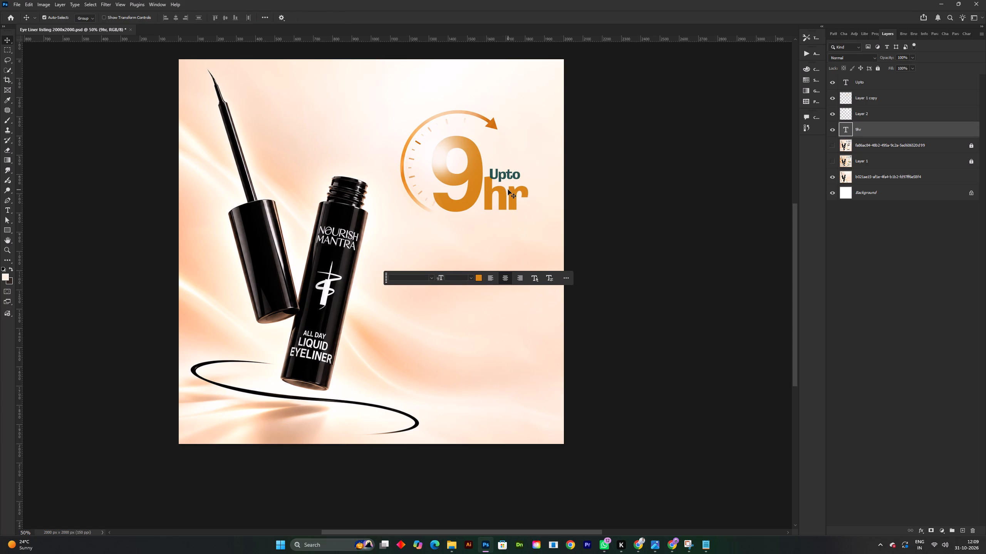
pyautogui.press('Right')
pyautogui.press('Right')
pyautogui.press('Right')
pyautogui.press('Up')
pyautogui.press('Left')
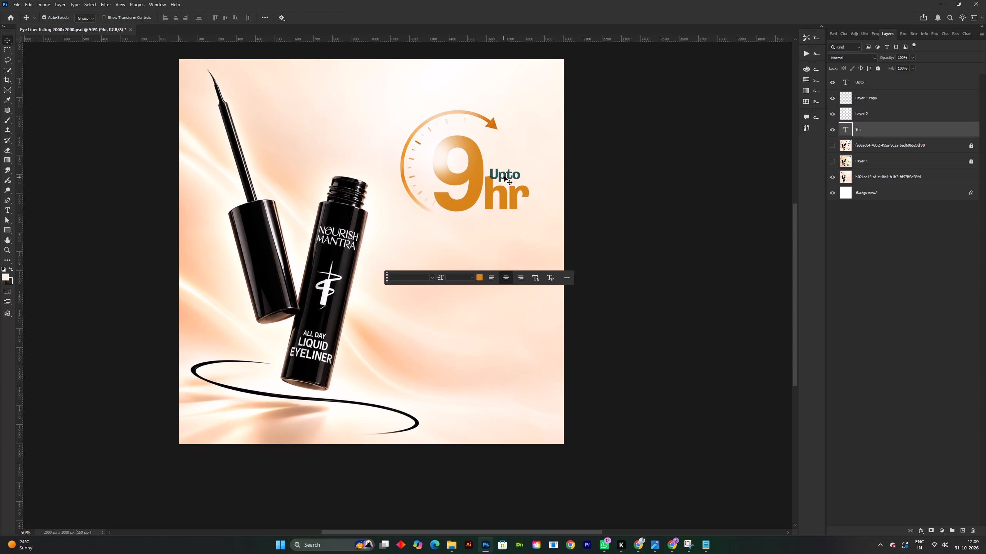
# Reposition the Upto text so it sits clear just above the hr of the 9hr text, and save the document.
pyautogui.moveTo(500, 176); pyautogui.dragTo(500, 166)
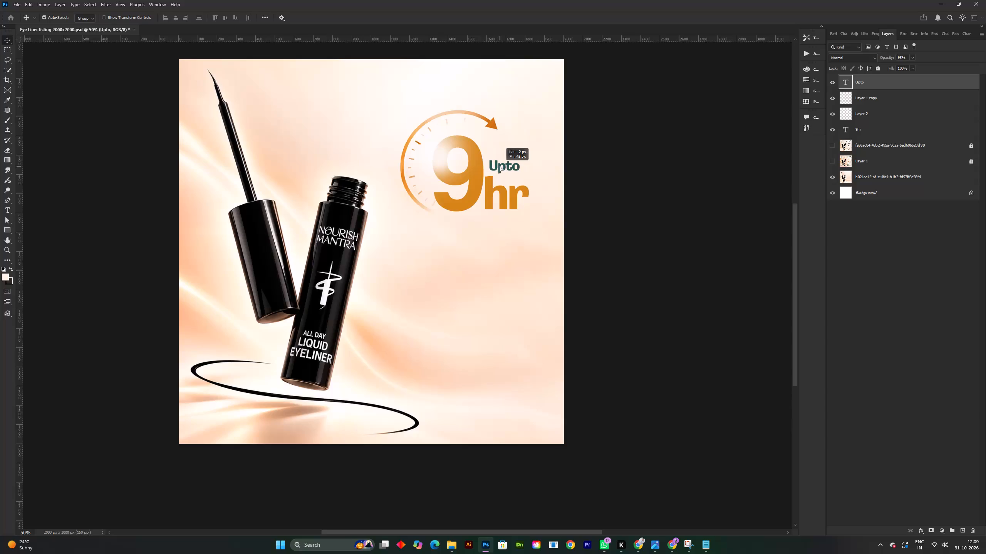
pyautogui.moveTo(500, 166); pyautogui.dragTo(499, 169)
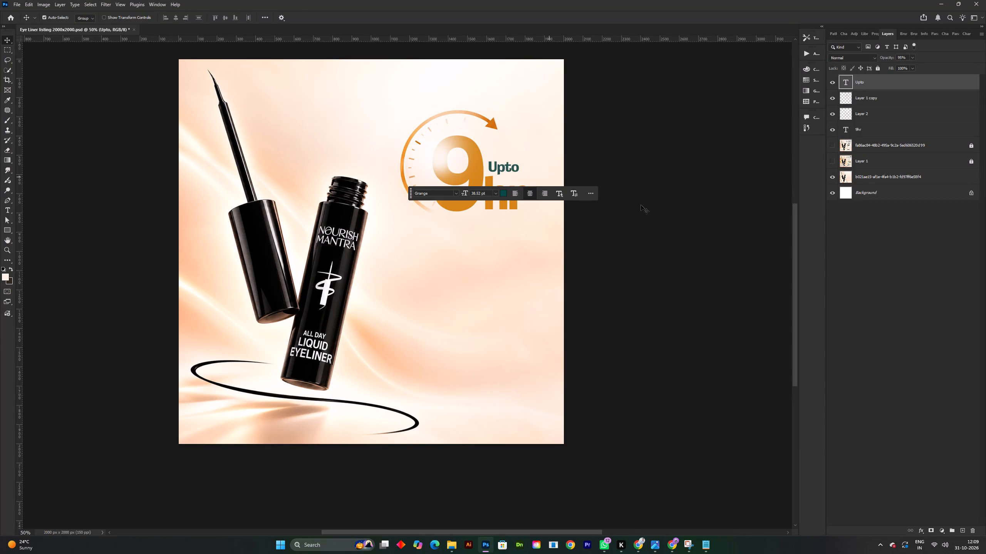
pyautogui.click(640, 158)
pyautogui.moveTo(510, 165); pyautogui.dragTo(522, 174)
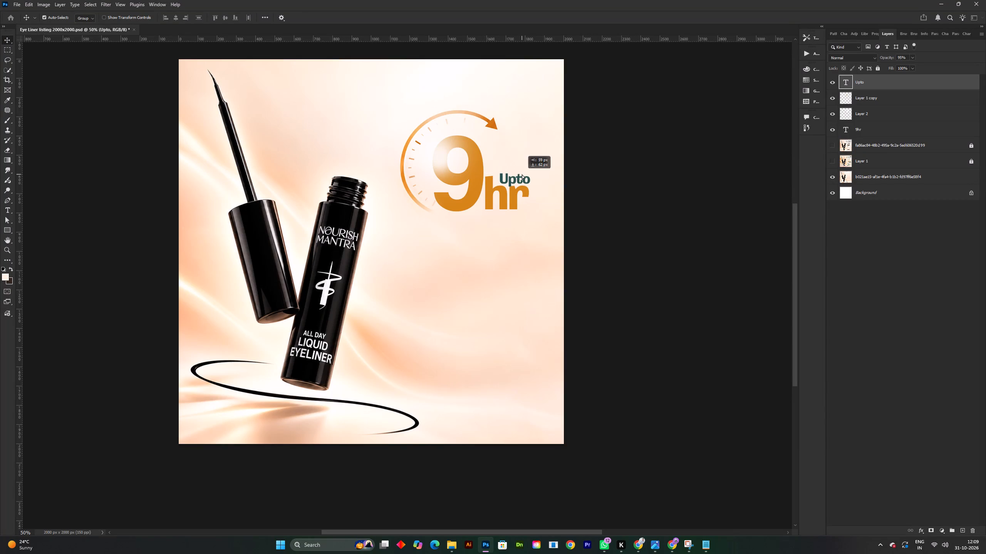
pyautogui.moveTo(522, 174); pyautogui.dragTo(521, 175)
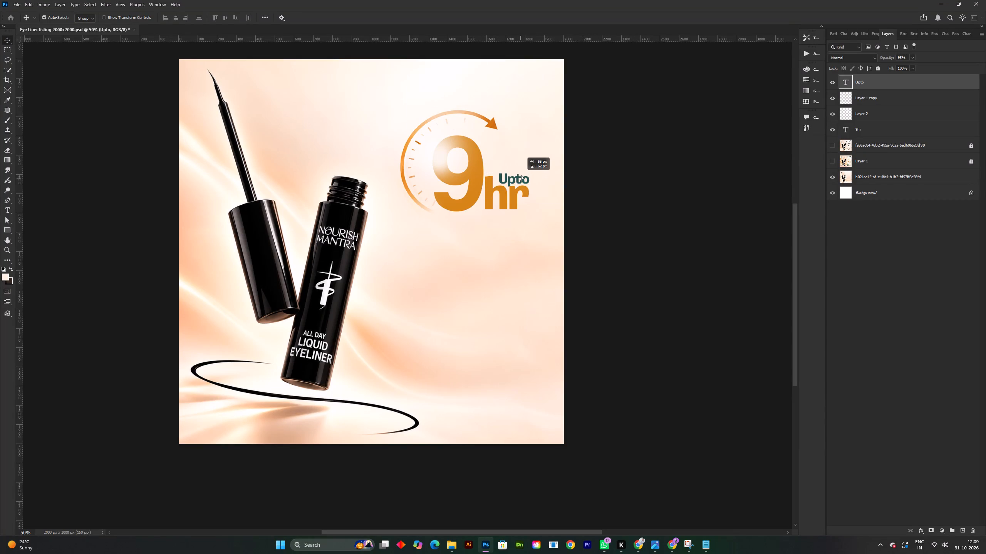
pyautogui.moveTo(521, 175); pyautogui.dragTo(525, 172)
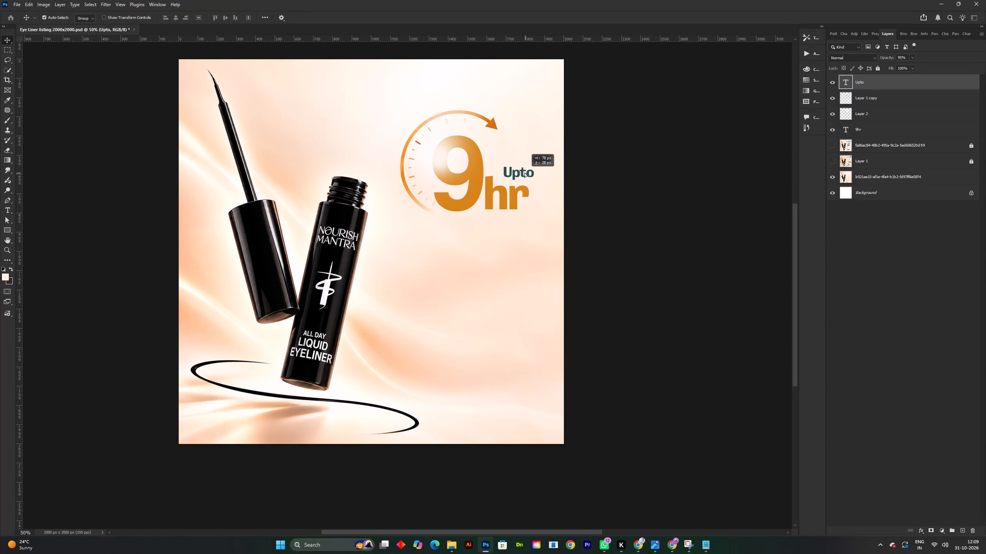
pyautogui.moveTo(525, 172); pyautogui.dragTo(524, 172)
pyautogui.press('Left')
pyautogui.press('Left')
pyautogui.press('Left')
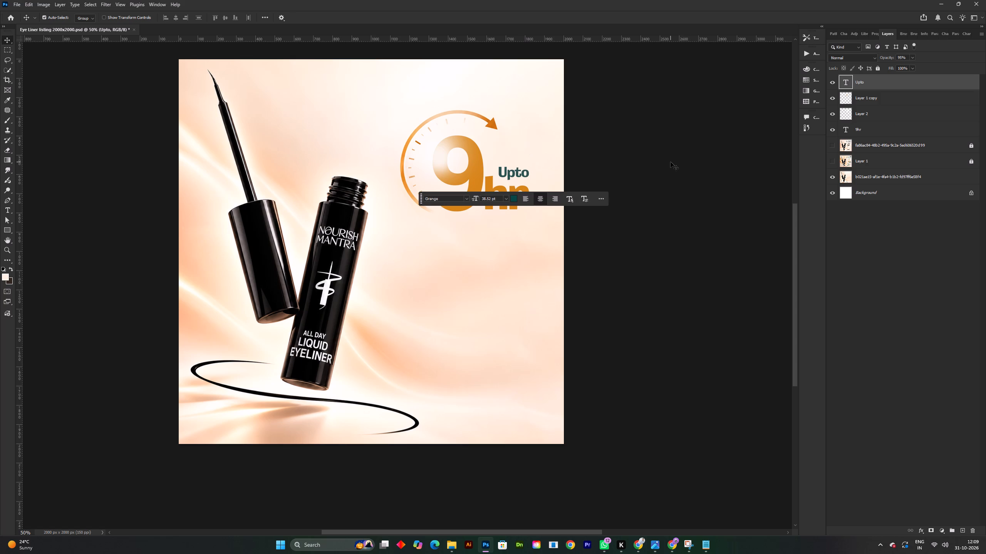
pyautogui.press('Left')
pyautogui.press('Left')
pyautogui.press('Left')
pyautogui.press('Left')
pyautogui.press('Left')
pyautogui.click(671, 162)
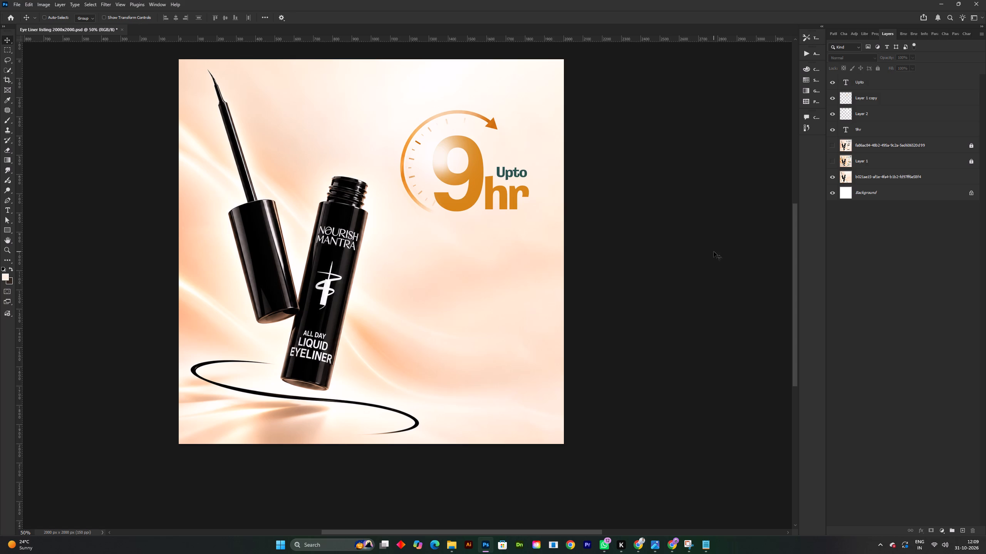
pyautogui.hotkey('ctrl', 's')
# Link the Upto, Layer 1 copy, Layer 2 and 9hr layers together and save the document.
pyautogui.click(904, 83)
pyautogui.keyDown('shift'); pyautogui.click(875, 132); pyautogui.keyUp('shift')
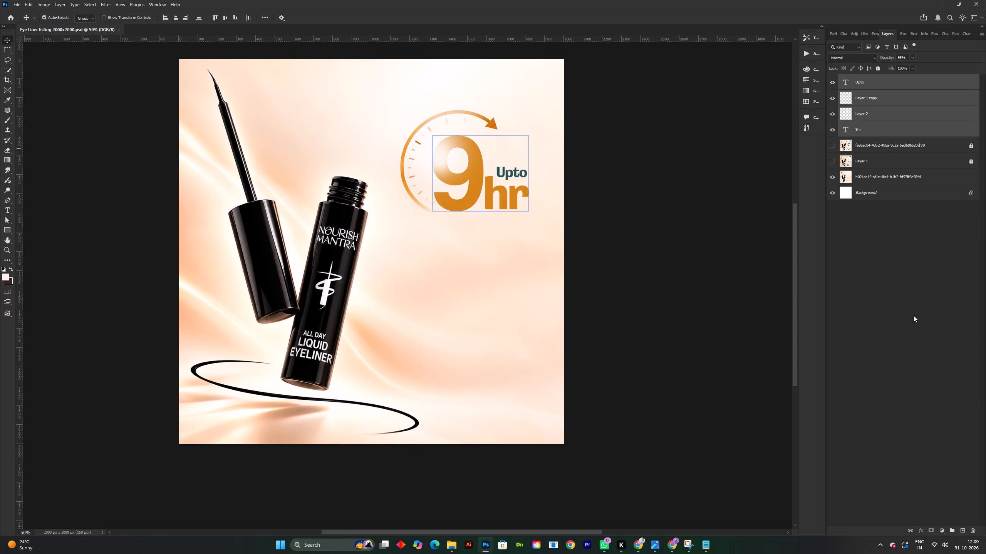
pyautogui.click(908, 531)
pyautogui.hotkey('ctrl', 's')
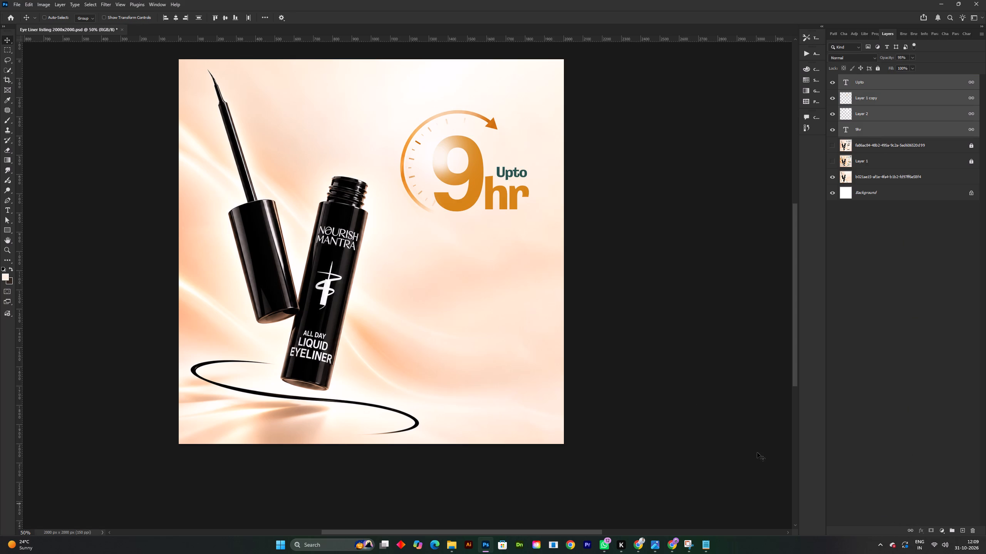
# Move the linked 9hr dial down to mid-height beside the eyeliner bottle, slightly to the right, and save.
pyautogui.press('space')
pyautogui.click(641, 336)
pyautogui.moveTo(471, 188); pyautogui.dragTo(475, 199)
pyautogui.hotkey('ctrl', 's')
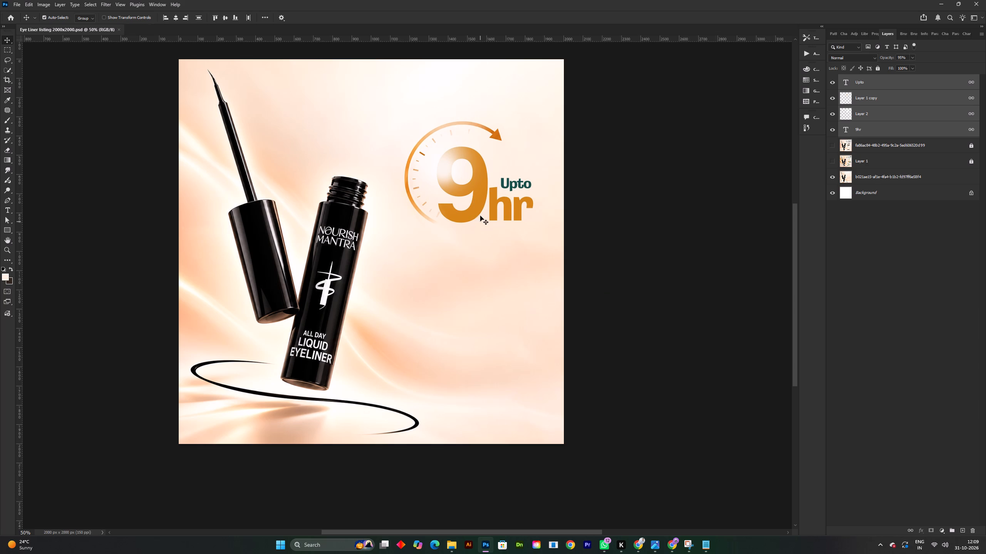
pyautogui.moveTo(479, 206); pyautogui.dragTo(471, 255)
pyautogui.hotkey('ctrl', 's')
pyautogui.click(651, 272)
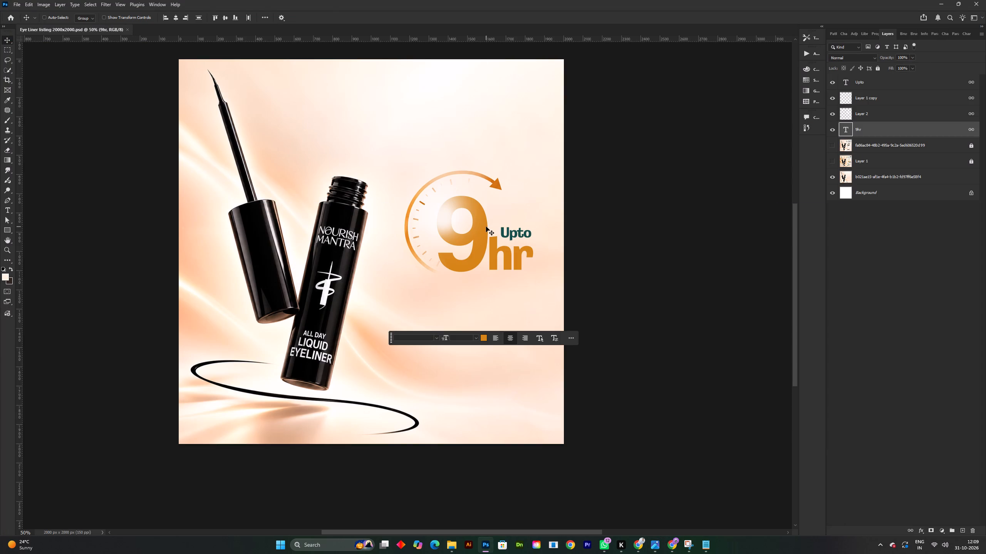
pyautogui.hotkey('ctrl', 't')
pyautogui.moveTo(458, 148); pyautogui.dragTo(458, 159)
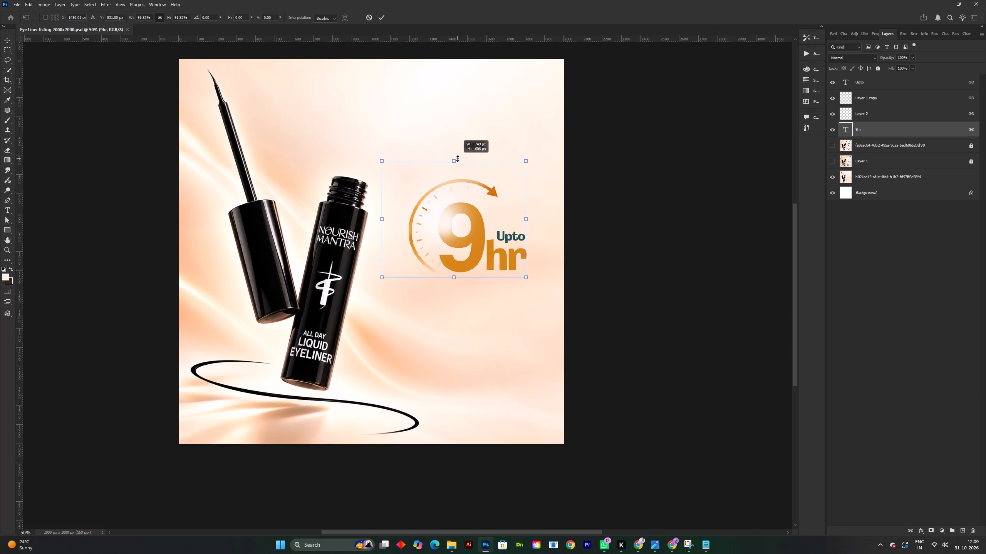
pyautogui.moveTo(458, 159); pyautogui.dragTo(458, 164)
pyautogui.moveTo(474, 245); pyautogui.dragTo(481, 246)
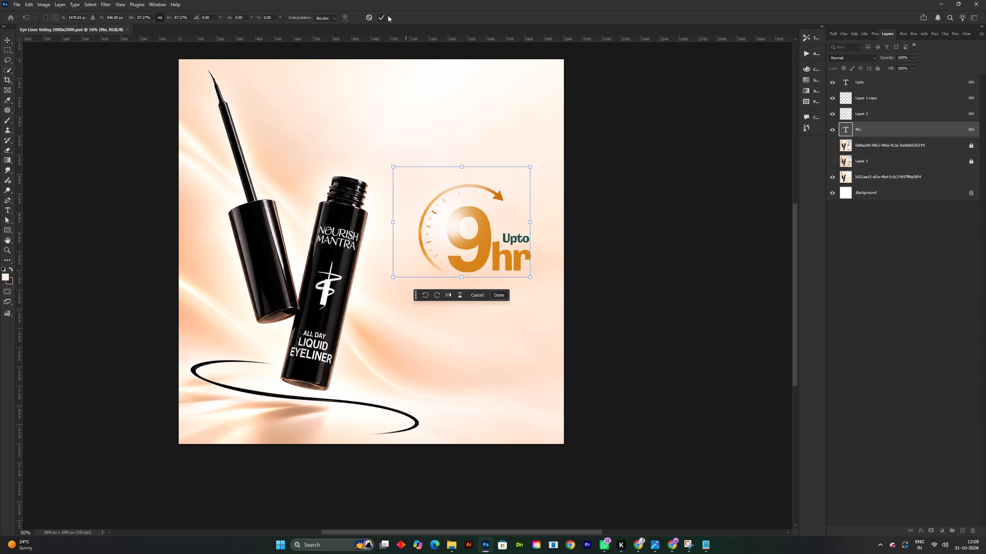
pyautogui.click(379, 14)
pyautogui.hotkey('ctrl', 's')
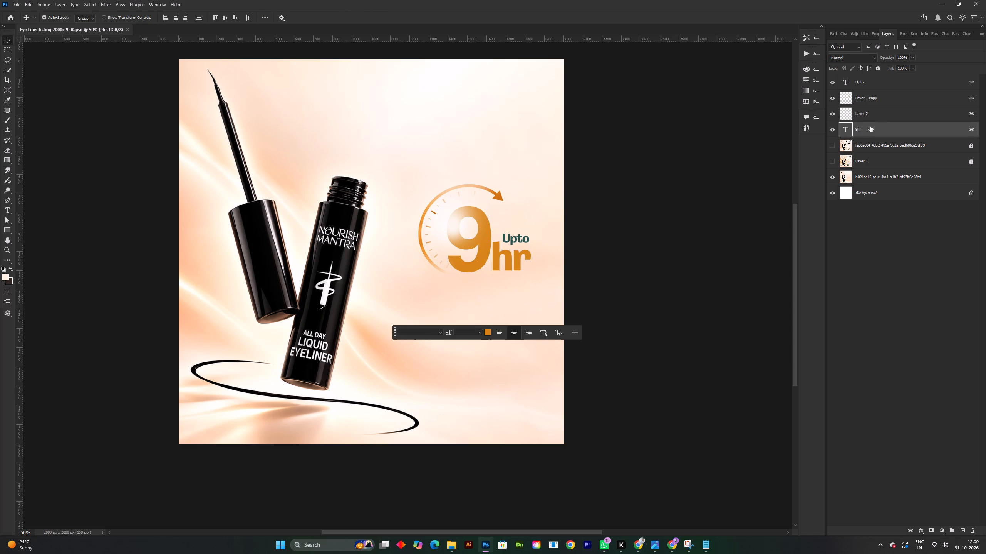
# Add a dark green GO BOLD heading on a new layer above the Upto layer, placed above the dial.
pyautogui.click(903, 83)
pyautogui.click(964, 530)
pyautogui.press('t')
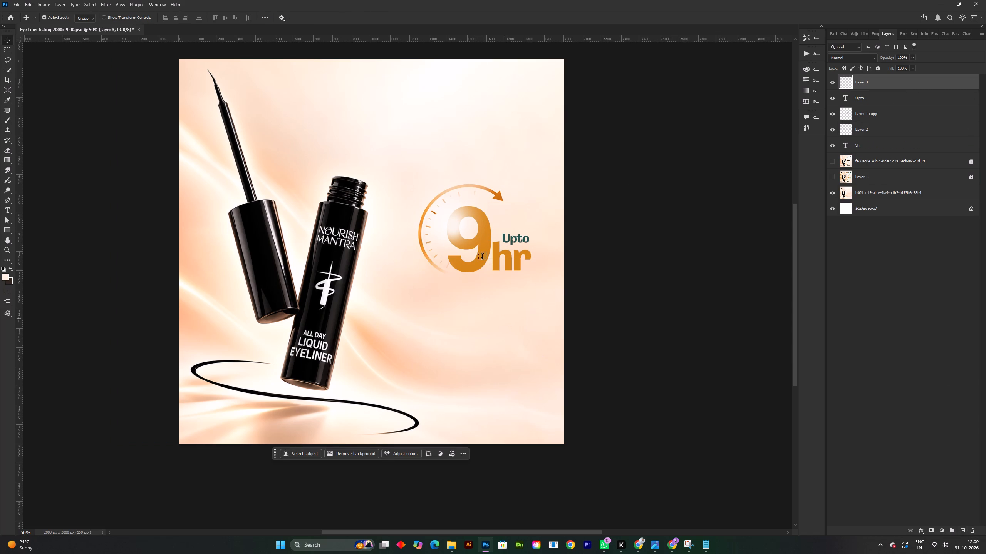
pyautogui.click(426, 124)
pyautogui.press('BackSpace')
pyautogui.press('g')
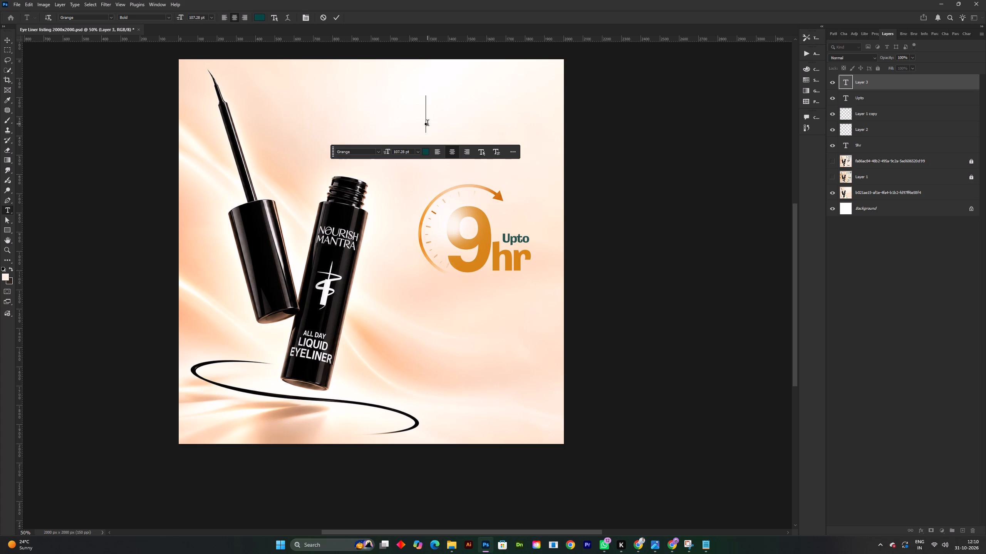
pyautogui.write('O BOLD')
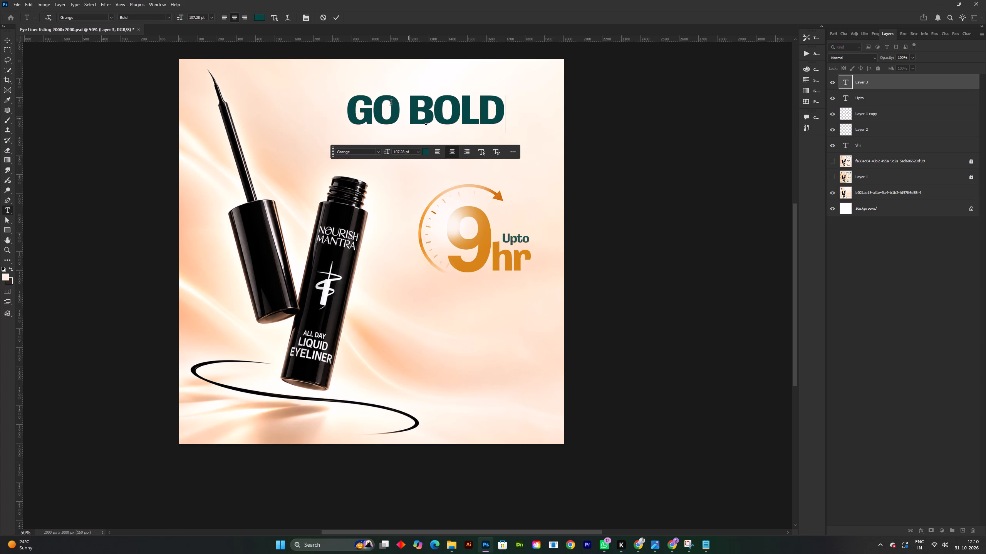
pyautogui.click(339, 18)
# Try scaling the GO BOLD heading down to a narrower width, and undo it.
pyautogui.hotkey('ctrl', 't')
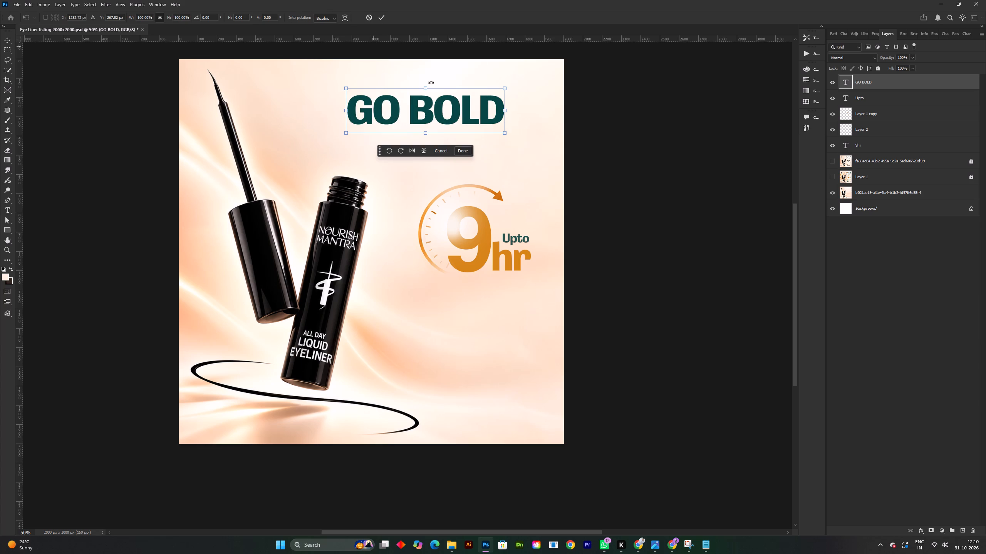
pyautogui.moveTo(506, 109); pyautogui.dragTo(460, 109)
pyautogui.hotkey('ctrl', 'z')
# Recolor only the word GO in the heading to mango #D68416, sampled from the 9hr text.
pyautogui.doubleClick(433, 110)
pyautogui.moveTo(402, 107); pyautogui.dragTo(353, 105)
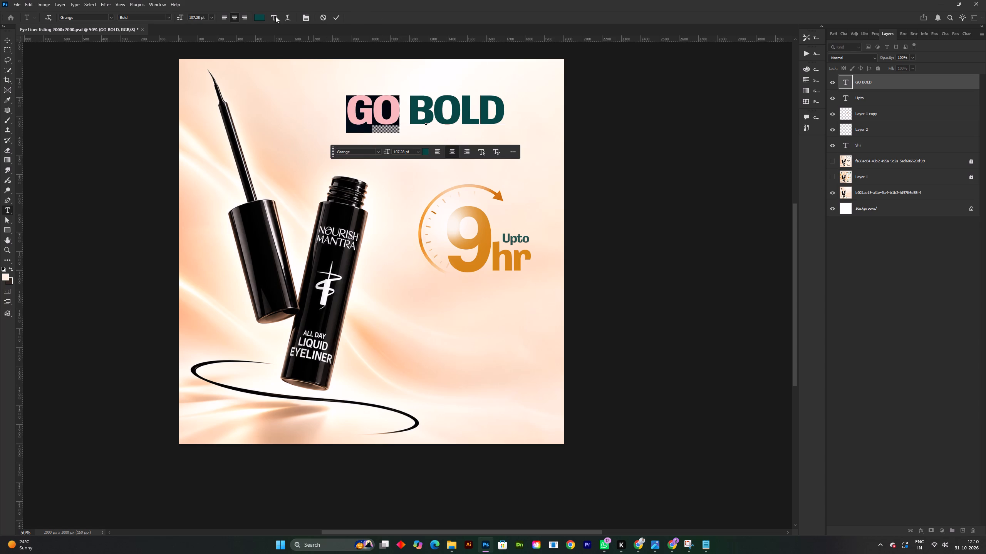
pyautogui.click(263, 17)
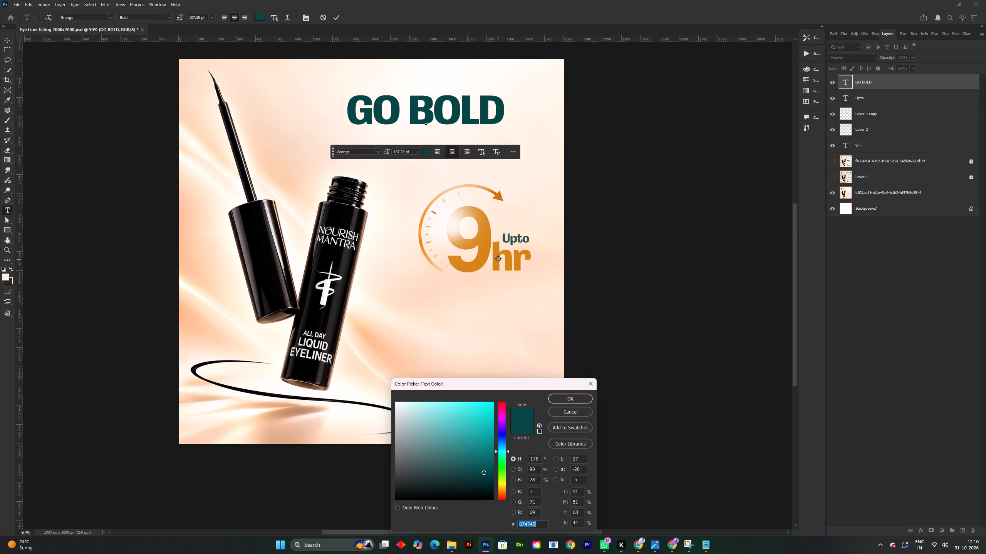
pyautogui.click(483, 259)
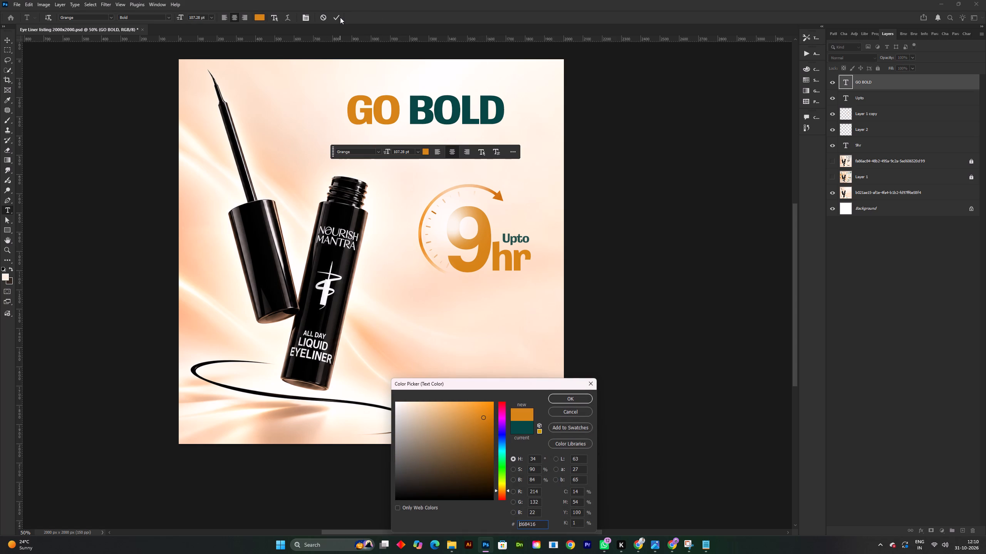
pyautogui.doubleClick(340, 17)
pyautogui.click(560, 398)
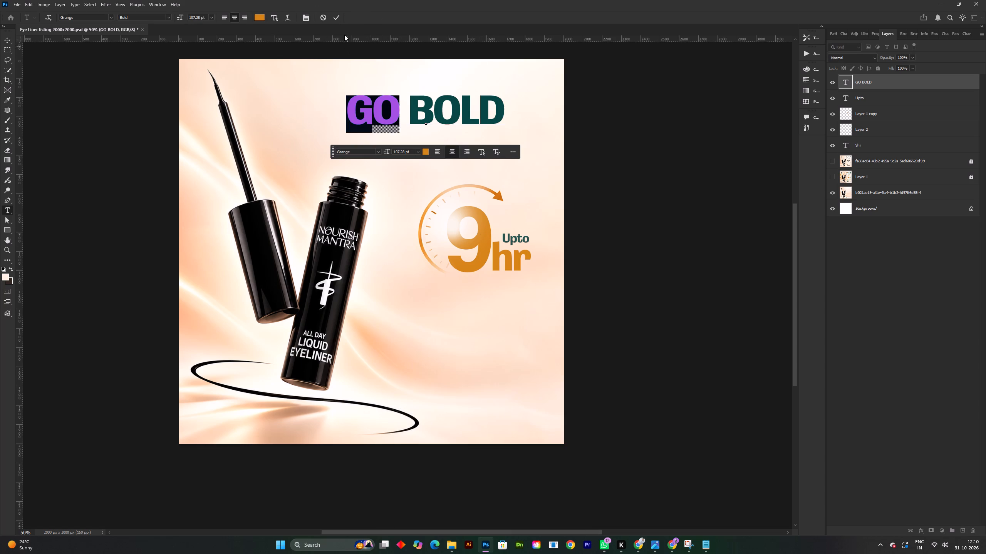
pyautogui.click(340, 19)
# Move the GO BOLD heading right and slightly down so it sits above the dial near the poster's right edge, and save.
pyautogui.click(10, 41)
pyautogui.hotkey('ctrl', 't')
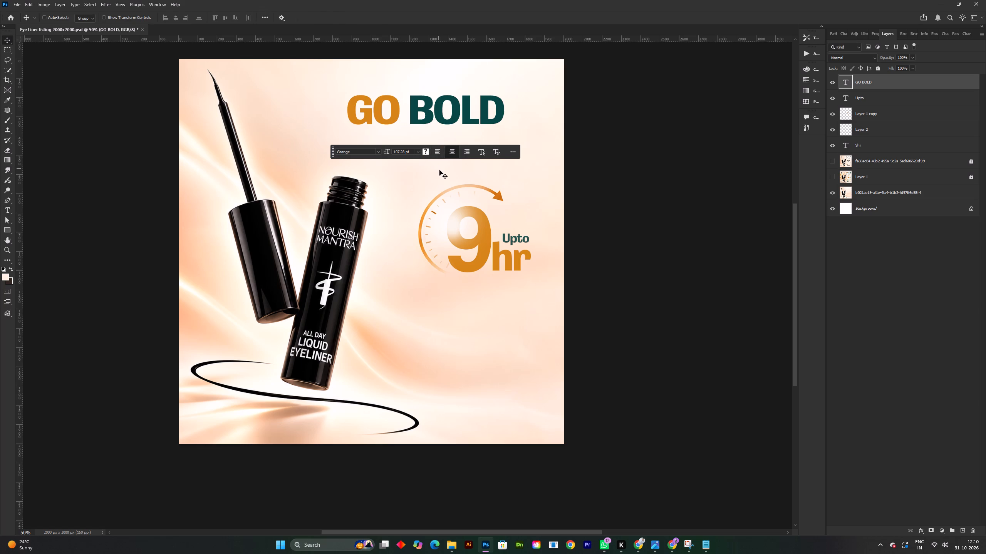
pyautogui.moveTo(439, 112); pyautogui.dragTo(491, 123)
pyautogui.click(384, 20)
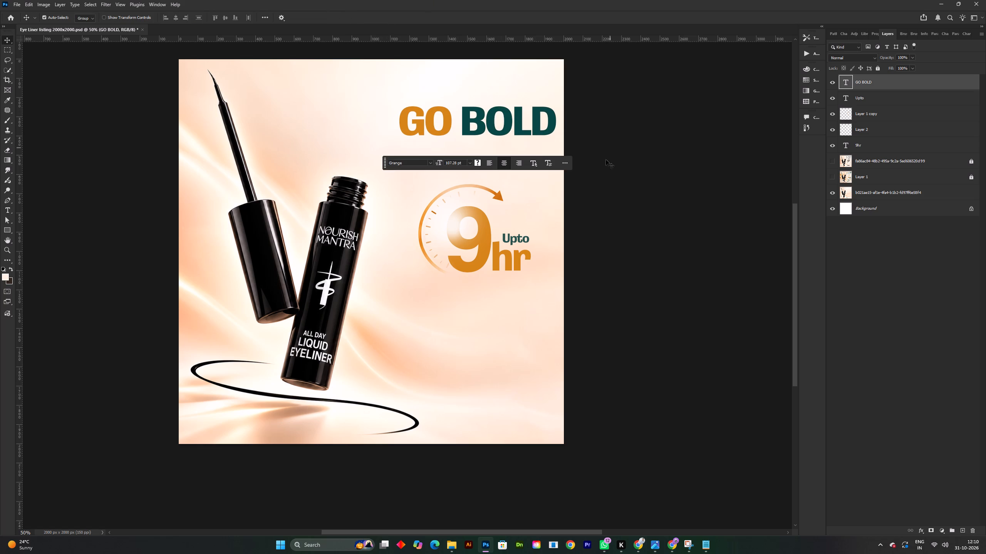
pyautogui.hotkey('ctrl', 's')
# Nudge the GO BOLD heading slightly up and to the left, and save the document.
pyautogui.press('Up')
pyautogui.press('Left')
pyautogui.press('Up')
pyautogui.press('Left')
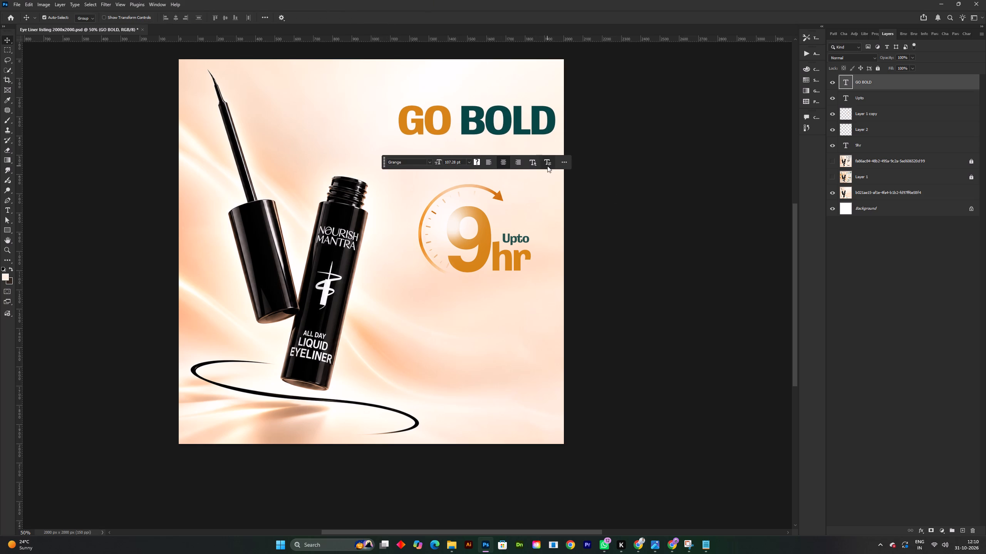
pyautogui.press('Up')
pyautogui.press('Left')
pyautogui.press('Up')
pyautogui.press('Left')
pyautogui.press('Up')
pyautogui.press('Left')
pyautogui.press('Up')
pyautogui.click(637, 143)
pyautogui.hotkey('ctrl', 's')
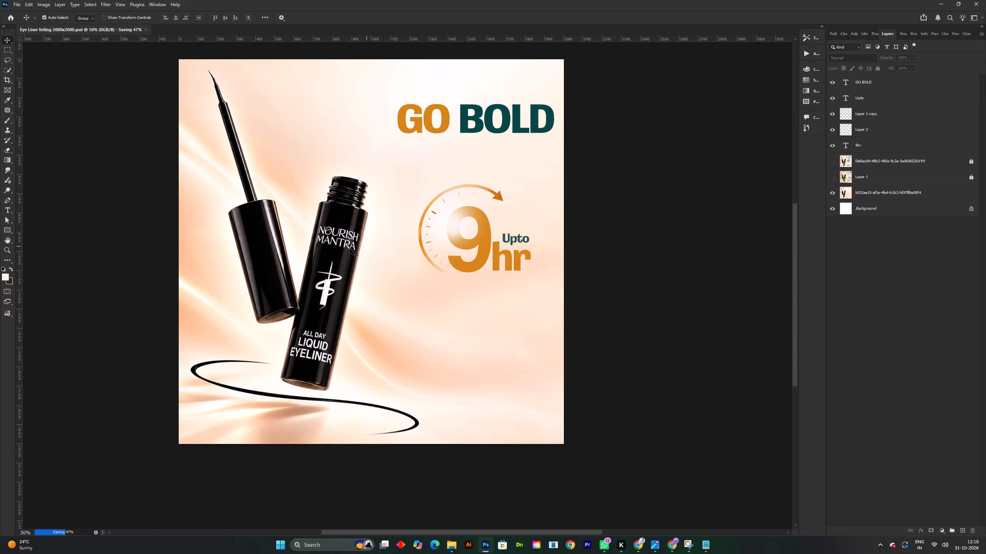
# Shift the eyeliner product background image right, closer to the 9hr dial, and save the document.
pyautogui.moveTo(333, 252); pyautogui.dragTo(363, 252)
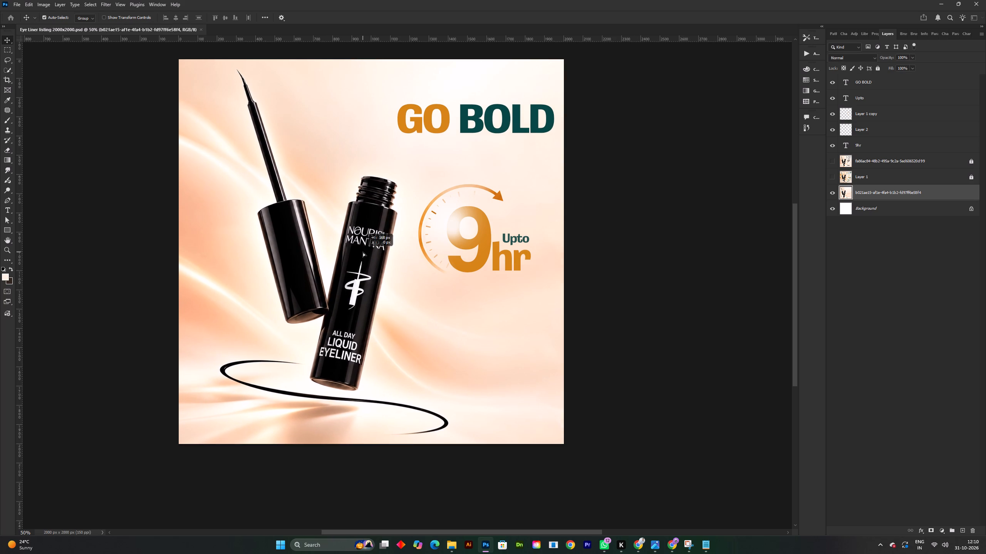
pyautogui.moveTo(363, 252); pyautogui.dragTo(349, 252)
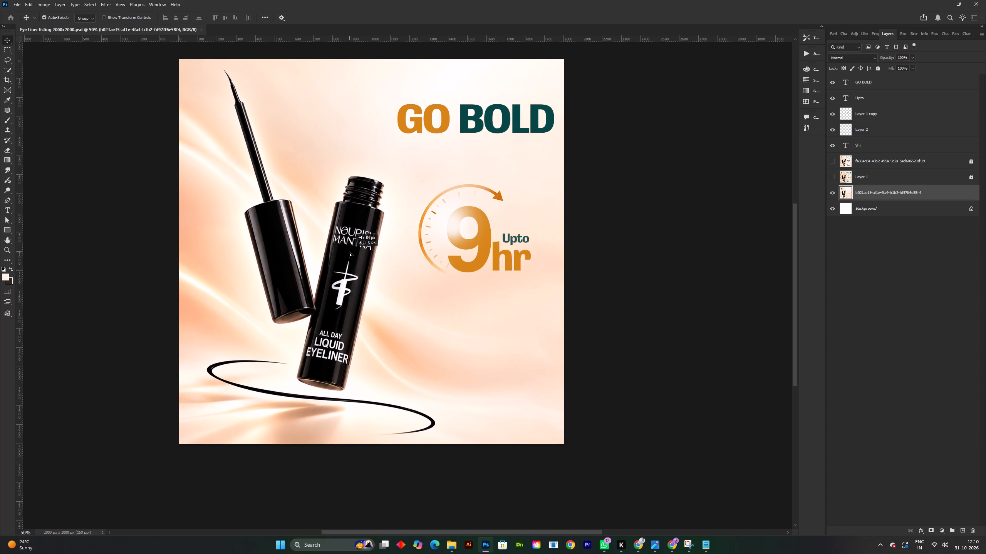
pyautogui.moveTo(349, 252); pyautogui.dragTo(359, 252)
pyautogui.click(661, 247)
pyautogui.hotkey('ctrl', 's')
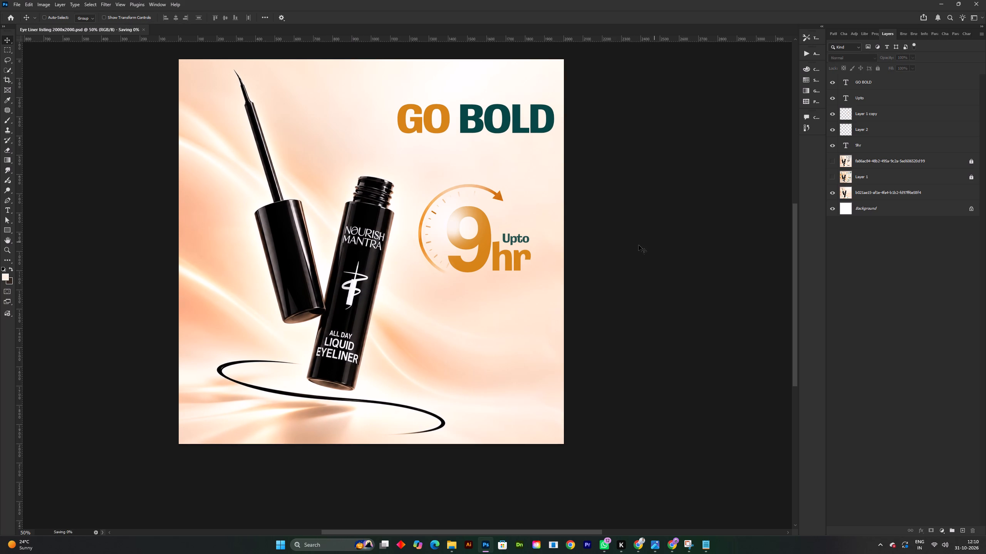
# Save the document and check the reference eyeliner poster in the ChatGPT chat.
pyautogui.hotkey('ctrl', 's')
pyautogui.hotkey('ctrl', 's')
pyautogui.click(664, 549)
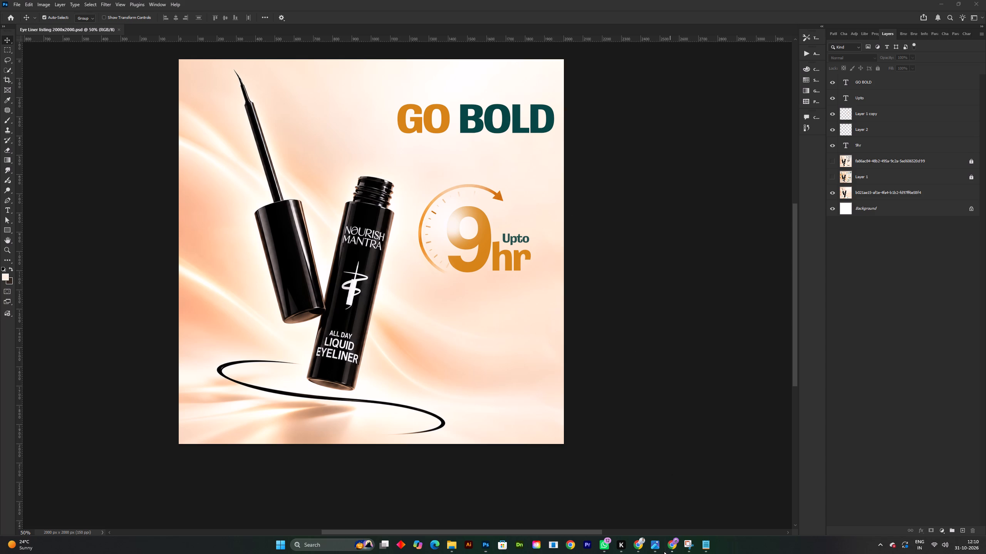
pyautogui.click(669, 551)
pyautogui.click(671, 551)
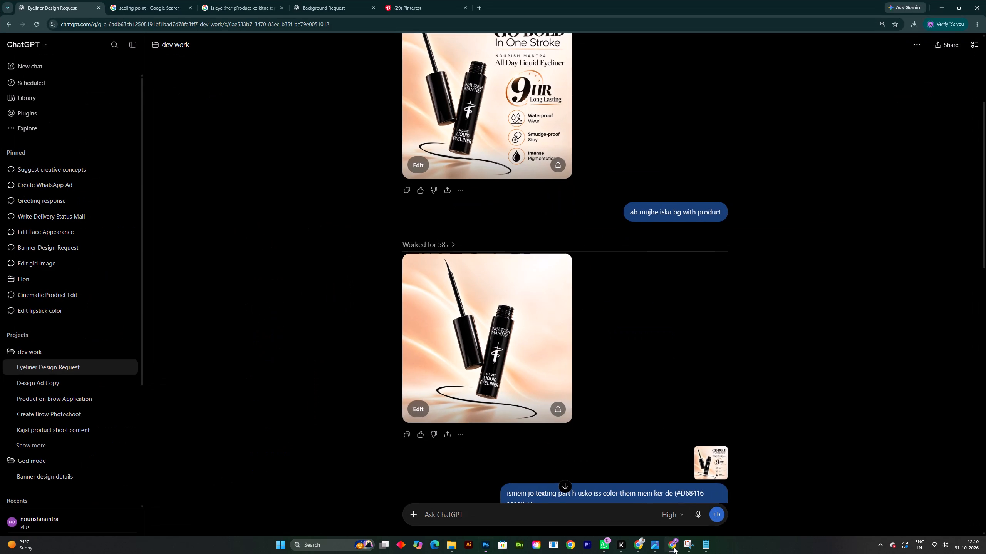
# Draw a thin rectangle about 811 × 9 px under the GO BOLD heading and fill it with orange.
pyautogui.keyDown('shift'); pyautogui.scroll(2, 522, 203); pyautogui.keyUp('shift')
pyautogui.press('space')
pyautogui.press('space')
pyautogui.moveTo(518, 209); pyautogui.dragTo(547, 351)
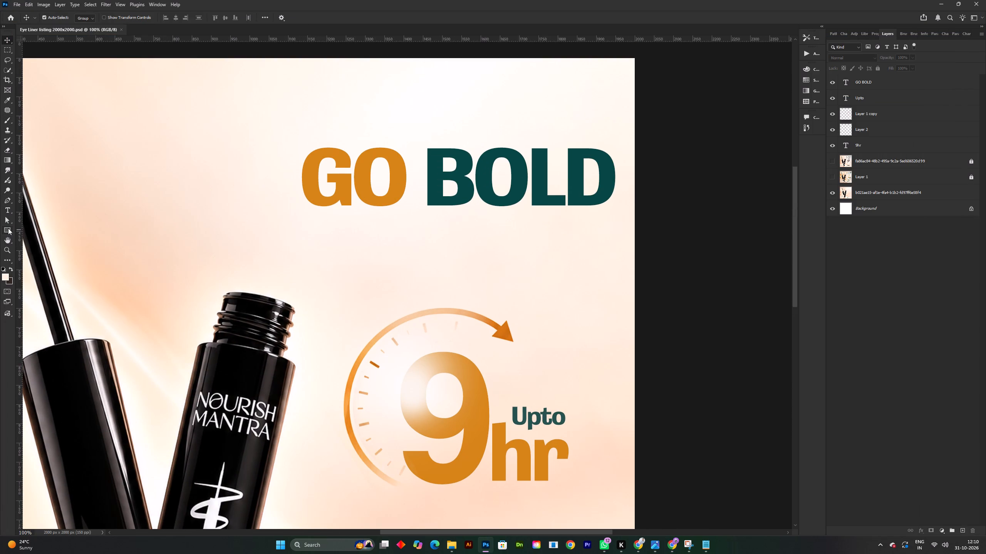
pyautogui.click(8, 228)
pyautogui.moveTo(306, 218); pyautogui.dragTo(618, 222)
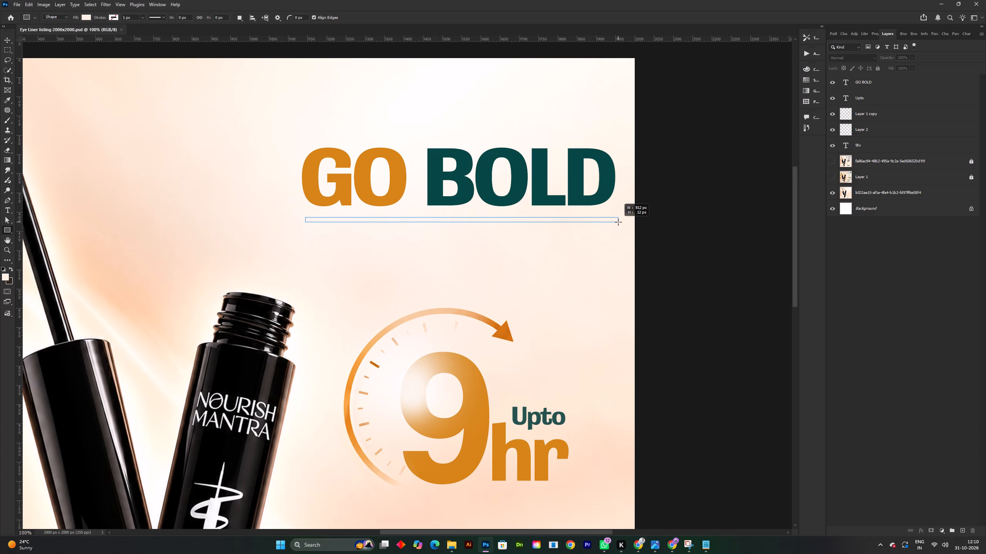
pyautogui.moveTo(618, 222); pyautogui.dragTo(618, 221)
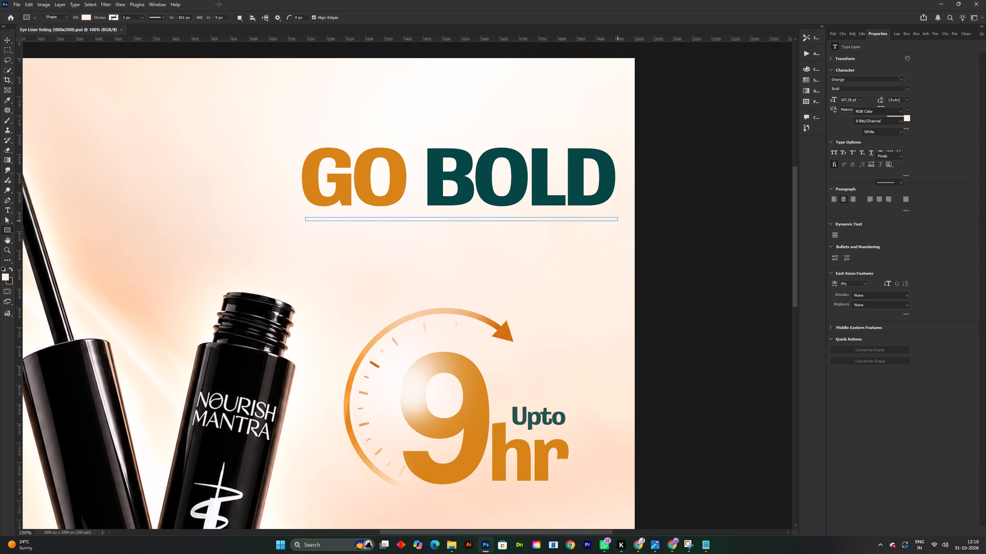
pyautogui.click(89, 19)
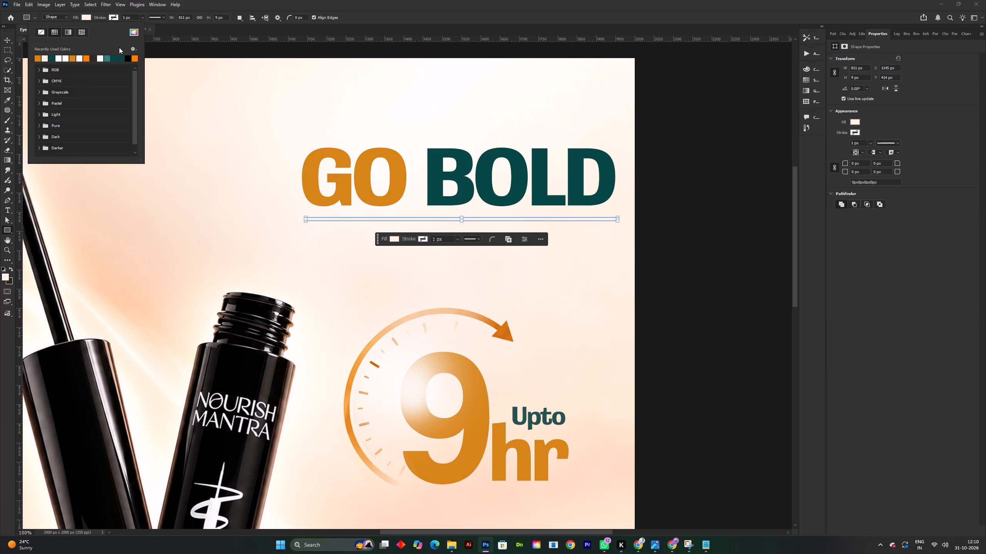
pyautogui.click(84, 59)
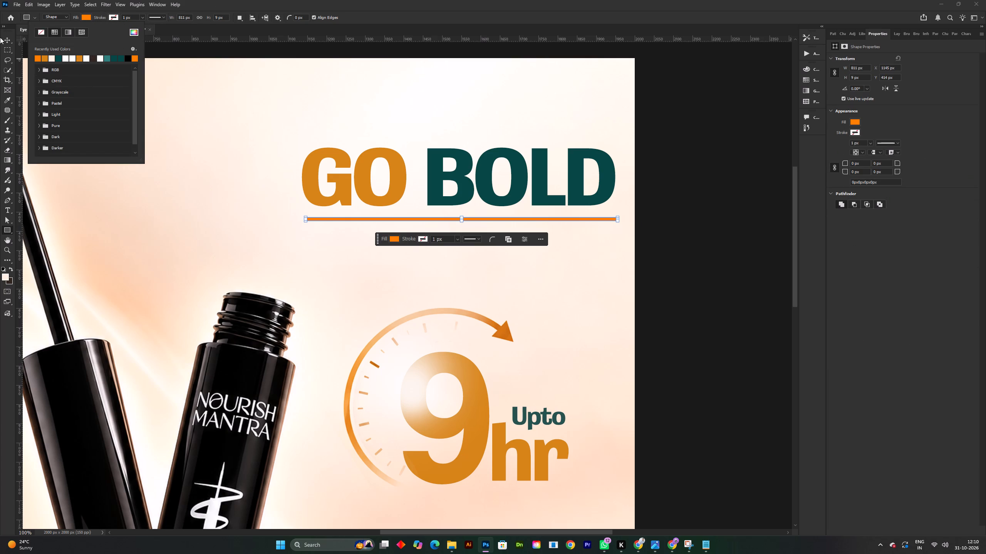
pyautogui.click(7, 39)
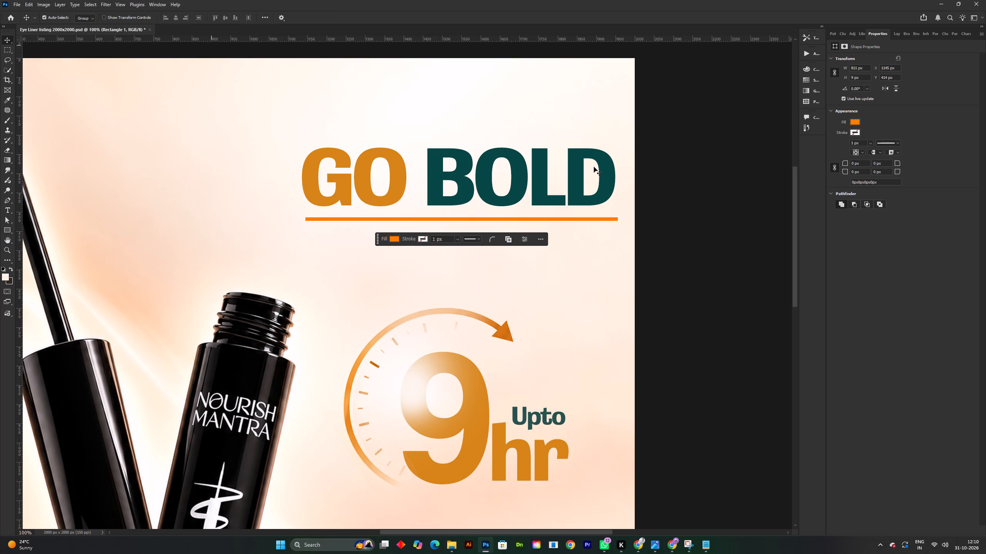
# Rasterize the orange line under the heading and enlarge the soft eraser brush, keeping its hardness at 0%.
pyautogui.press('F7')
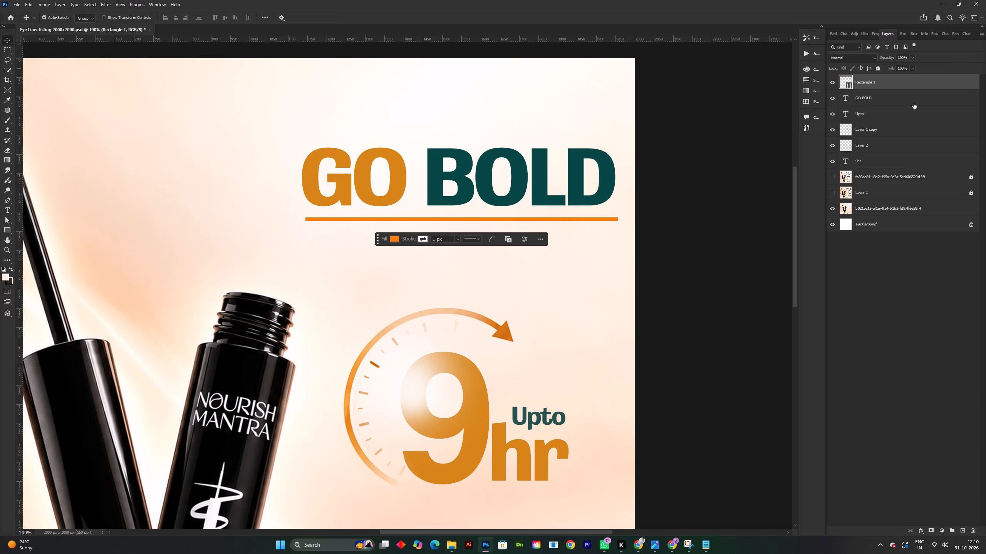
pyautogui.press('e')
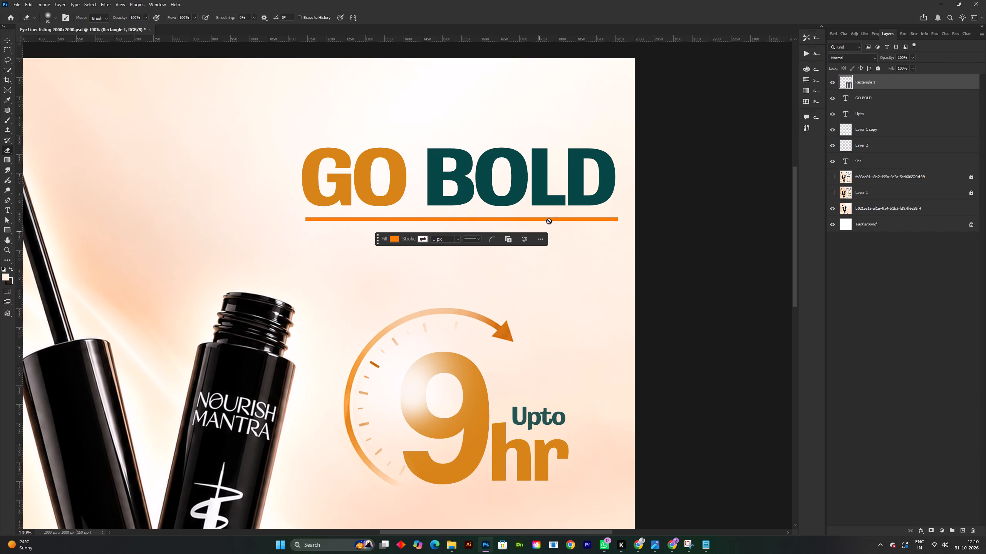
pyautogui.click(549, 221)
pyautogui.click(451, 195)
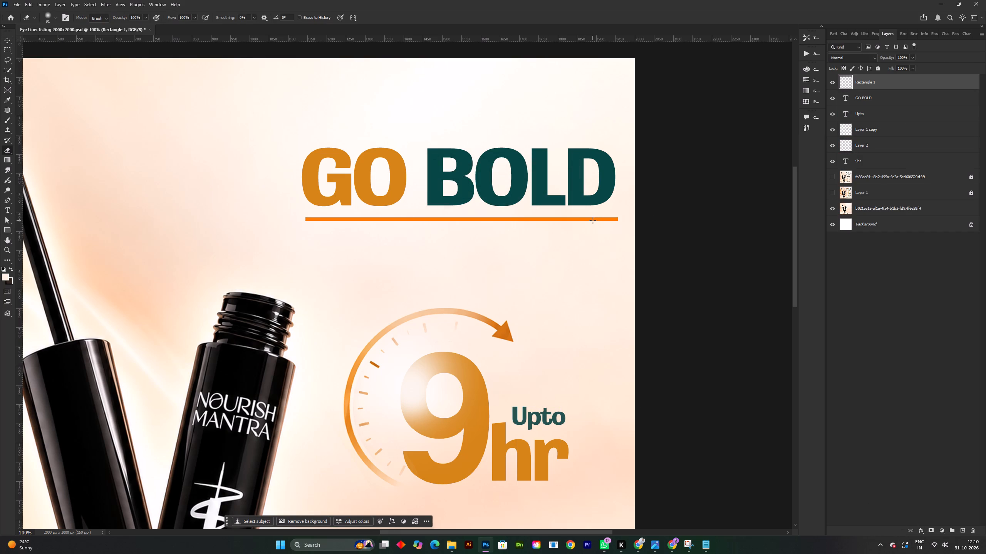
pyautogui.rightClick(593, 220)
pyautogui.click(635, 307)
pyautogui.keyDown('alt'); pyautogui.moveTo(580, 206); pyautogui.dragTo(614, 212, button='right'); pyautogui.keyUp('alt')
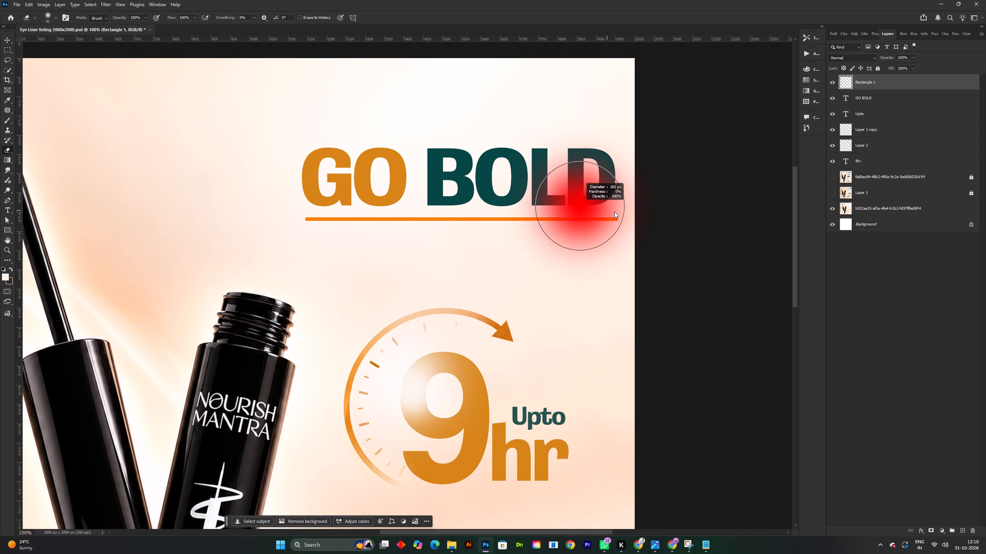
pyautogui.keyDown('alt'); pyautogui.moveTo(614, 212); pyautogui.dragTo(628, 214, button='right'); pyautogui.keyUp('alt')
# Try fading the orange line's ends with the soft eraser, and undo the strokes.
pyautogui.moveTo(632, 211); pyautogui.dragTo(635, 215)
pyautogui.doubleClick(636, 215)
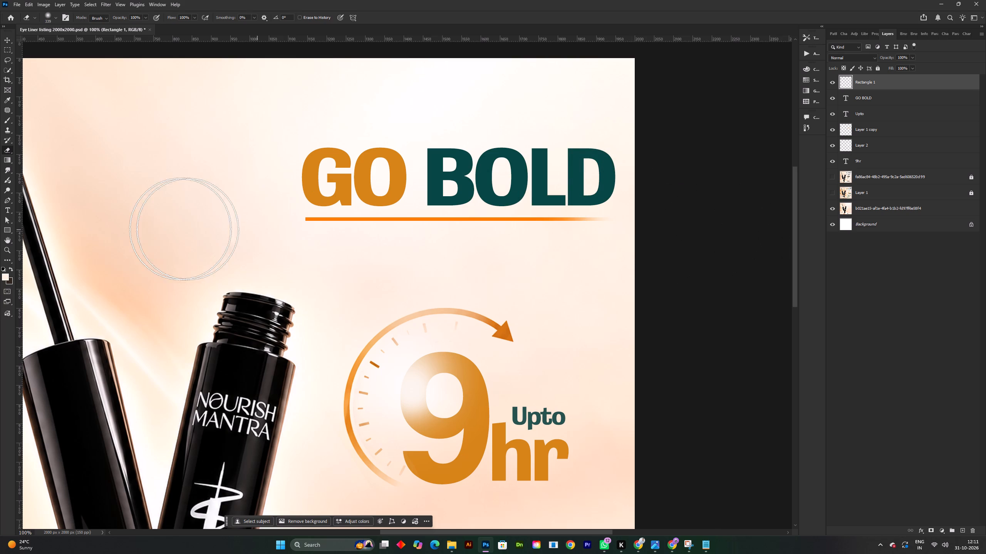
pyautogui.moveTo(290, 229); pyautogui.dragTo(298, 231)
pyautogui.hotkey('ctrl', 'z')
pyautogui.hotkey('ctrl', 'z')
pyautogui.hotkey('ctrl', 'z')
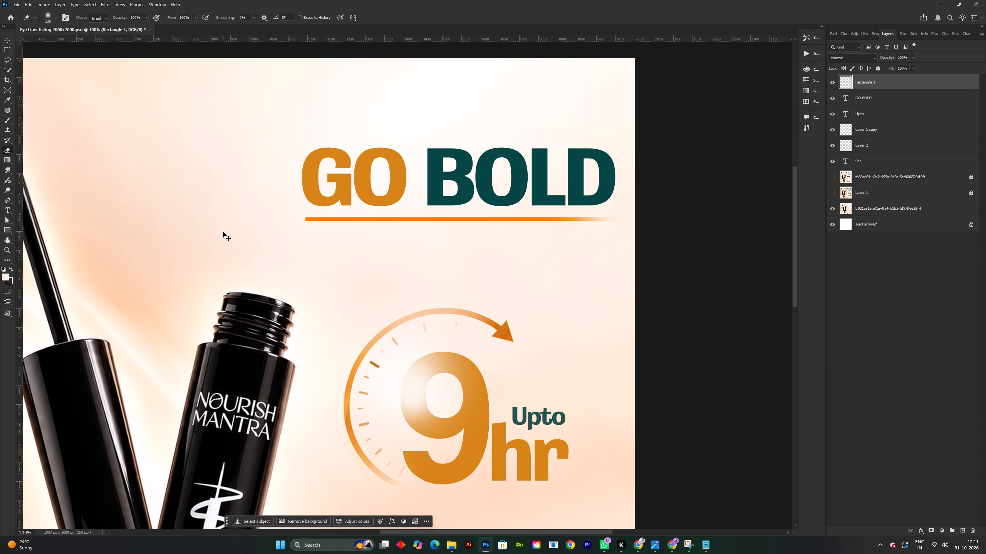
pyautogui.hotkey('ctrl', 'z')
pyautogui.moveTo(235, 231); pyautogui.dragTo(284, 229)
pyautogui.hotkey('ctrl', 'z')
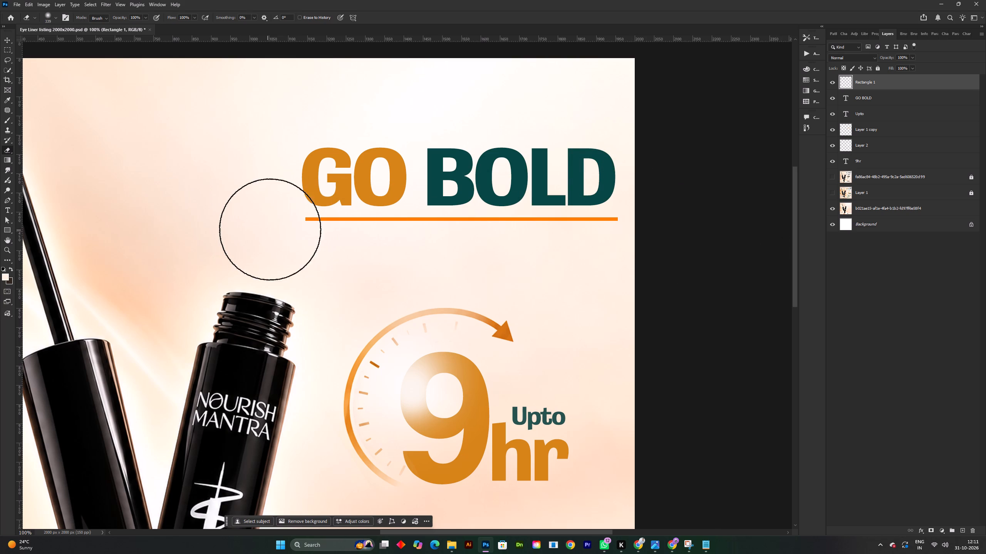
# Fade both ends of the orange line with the soft eraser and save the document.
pyautogui.moveTo(277, 229); pyautogui.dragTo(282, 230)
pyautogui.moveTo(659, 222); pyautogui.dragTo(653, 220)
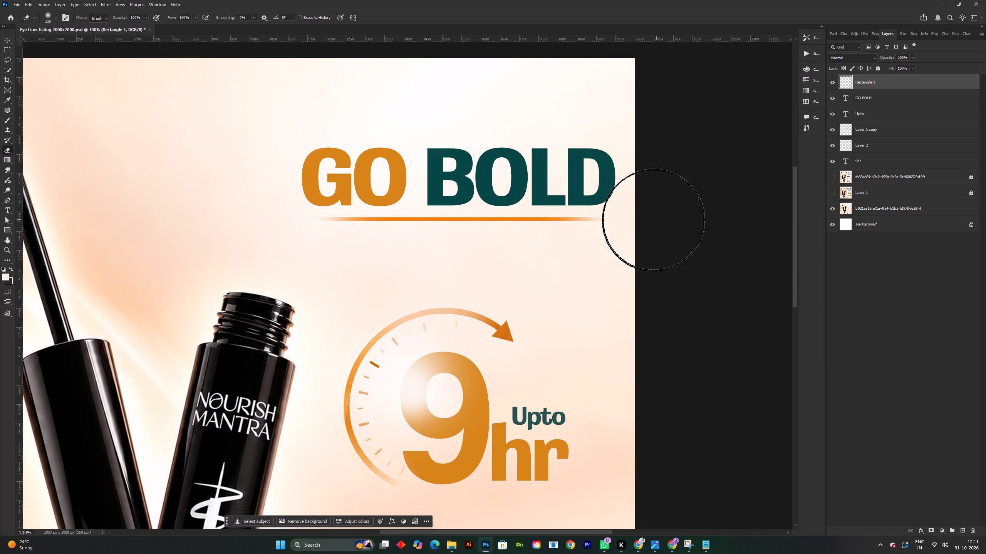
pyautogui.moveTo(653, 220); pyautogui.dragTo(698, 224)
pyautogui.keyDown('shift'); pyautogui.scroll(-3, 678, 235); pyautogui.keyUp('shift')
pyautogui.press('space')
pyautogui.moveTo(617, 255); pyautogui.dragTo(619, 273)
pyautogui.keyDown('shift'); pyautogui.scroll(2, 538, 290); pyautogui.keyUp('shift')
pyautogui.press('space')
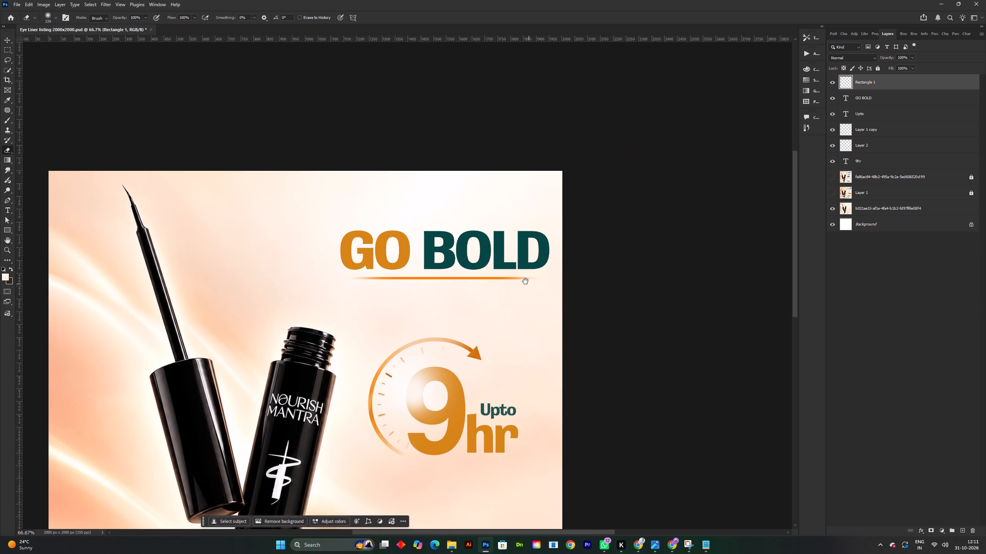
pyautogui.moveTo(525, 281); pyautogui.dragTo(526, 295)
pyautogui.hotkey('ctrl', 's')
pyautogui.press('v')
pyautogui.click(654, 295)
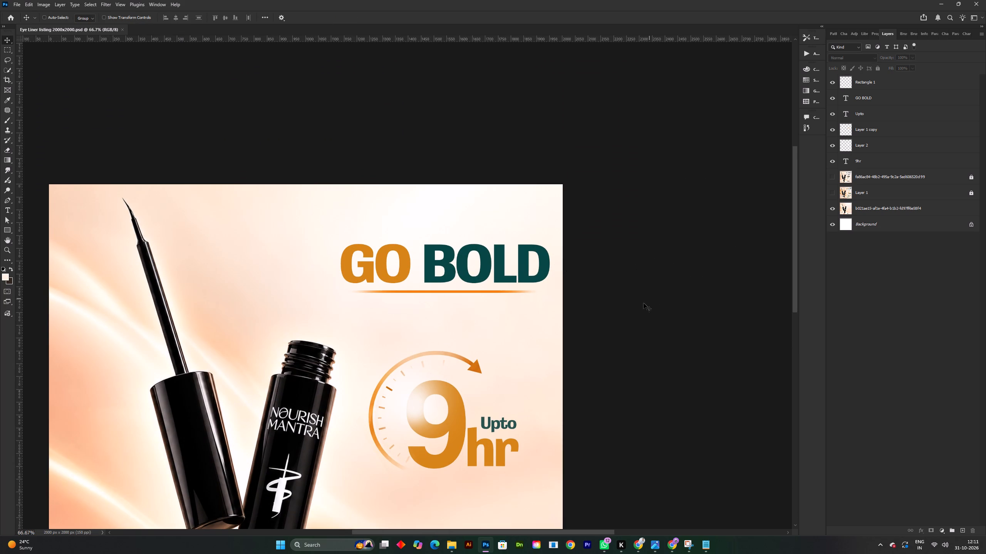
pyautogui.hotkey('ctrl', 's')
# Set the opacity of the orange line under the heading to 50%.
pyautogui.keyDown('shift'); pyautogui.scroll(-2, 501, 306); pyautogui.keyUp('shift')
pyautogui.press('space')
pyautogui.press('space')
pyautogui.press('space')
pyautogui.press('space')
pyautogui.press('space')
pyautogui.moveTo(500, 344); pyautogui.dragTo(499, 375)
pyautogui.keyDown('shift'); pyautogui.scroll(3, 504, 369); pyautogui.keyUp('shift')
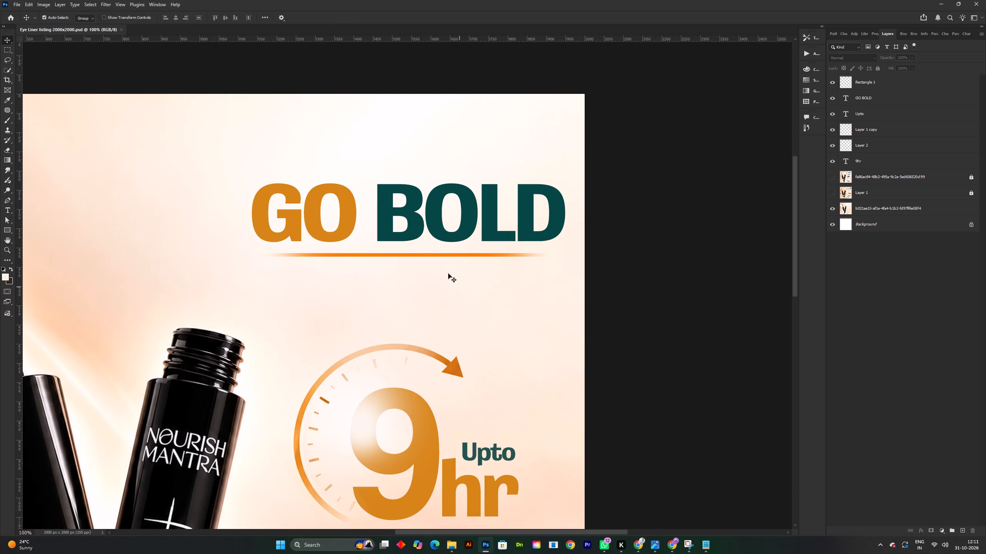
pyautogui.click(909, 75)
pyautogui.doubleClick(906, 57)
pyautogui.press('BackSpace')
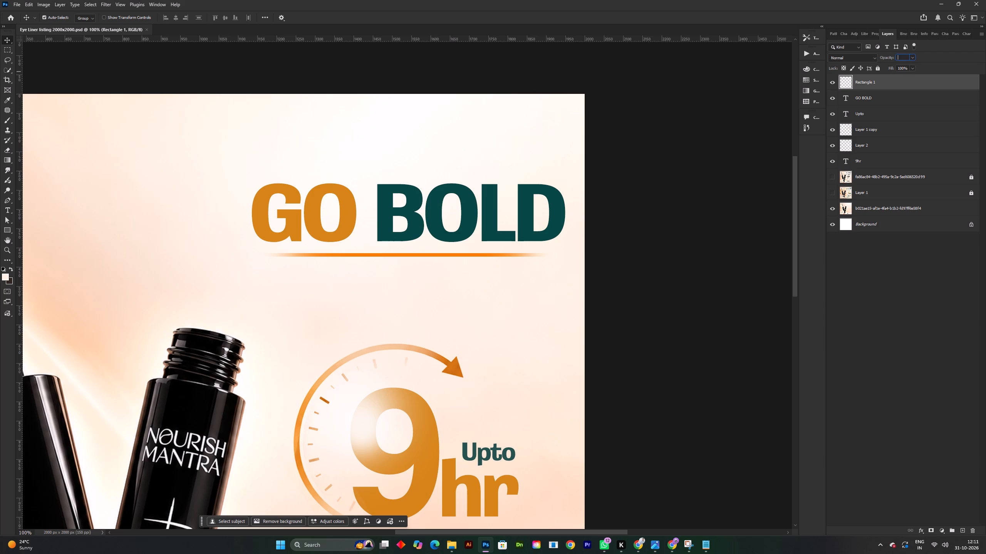
pyautogui.write('50')
pyautogui.press('Return')
# Thin the orange line to about 5 px high with Free Transform, keeping its width, and save the document.
pyautogui.keyDown('shift'); pyautogui.scroll(-3, 668, 189); pyautogui.keyUp('shift')
pyautogui.press('space')
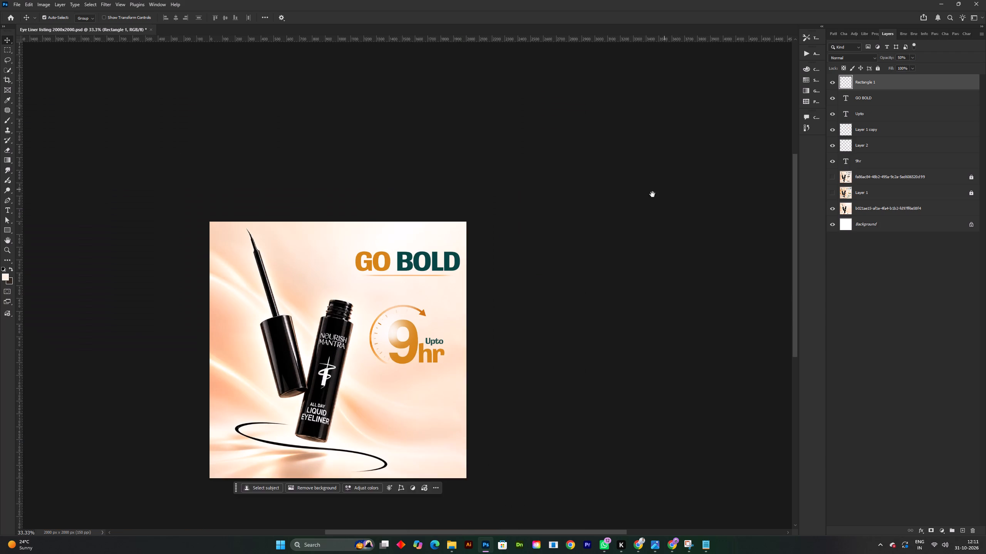
pyautogui.moveTo(567, 237); pyautogui.dragTo(581, 262)
pyautogui.keyDown('shift'); pyautogui.scroll(2, 482, 291); pyautogui.keyUp('shift')
pyautogui.press('space')
pyautogui.moveTo(488, 300); pyautogui.dragTo(525, 280)
pyautogui.hotkey('ctrl', 't')
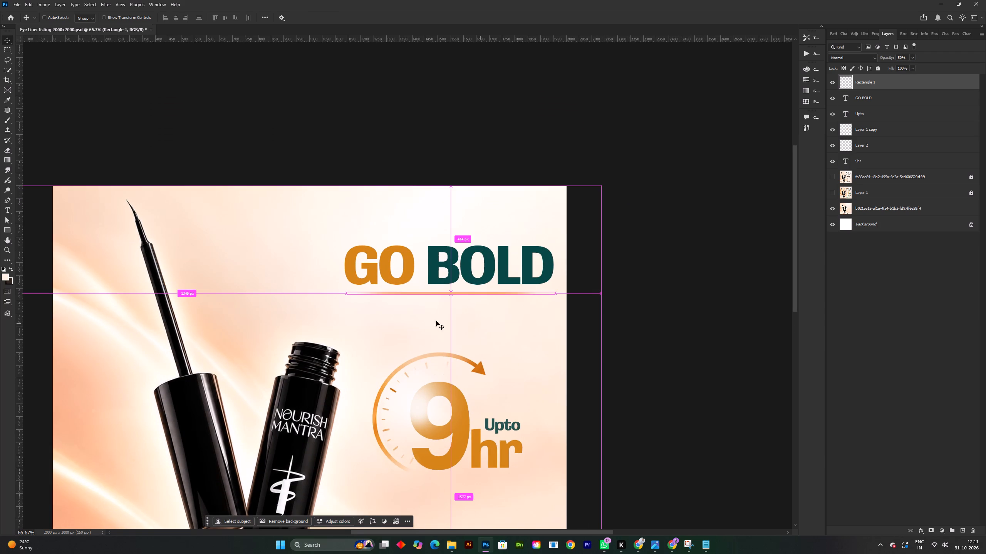
pyautogui.keyDown('shift'); pyautogui.scroll(4, 456, 270); pyautogui.keyUp('shift')
pyautogui.moveTo(429, 387); pyautogui.dragTo(429, 397)
pyautogui.hotkey('ctrl', 'z')
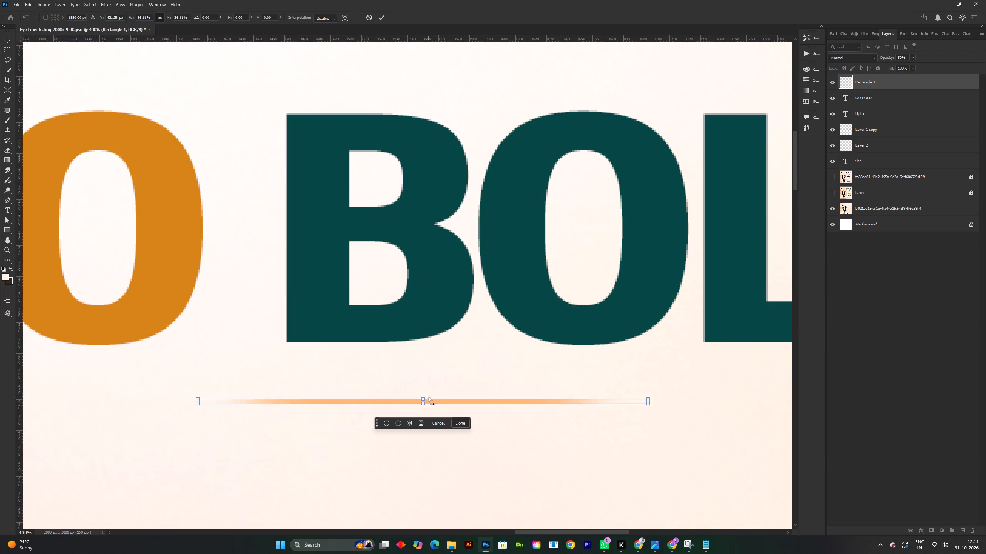
pyautogui.keyDown('shift'); pyautogui.click(426, 393); pyautogui.keyUp('shift')
pyautogui.hotkey('ctrl', 'z')
pyautogui.keyDown('shift'); pyautogui.moveTo(425, 387); pyautogui.dragTo(426, 395); pyautogui.keyUp('shift')
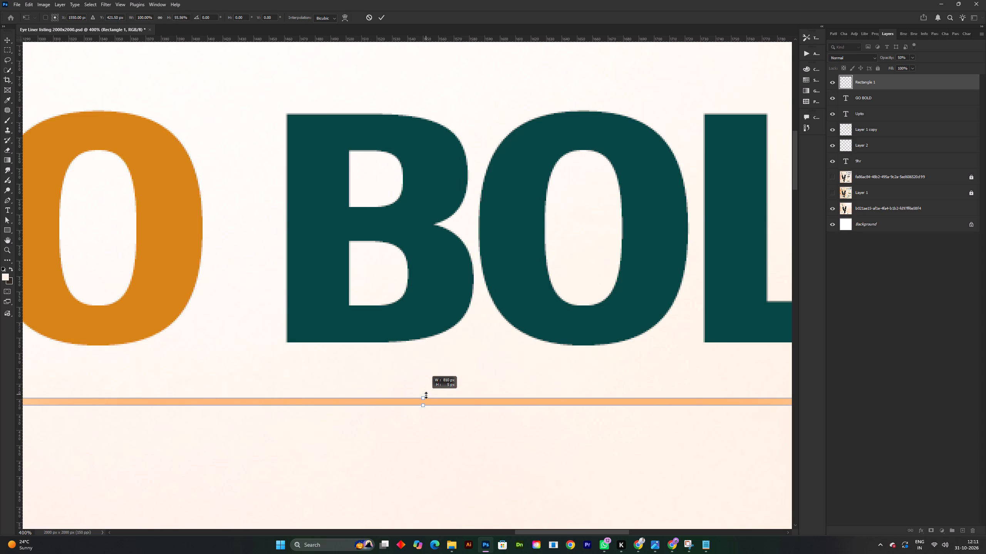
pyautogui.keyDown('shift'); pyautogui.moveTo(426, 395); pyautogui.dragTo(427, 395); pyautogui.keyUp('shift')
pyautogui.click(381, 16)
pyautogui.hotkey('ctrl', 's')
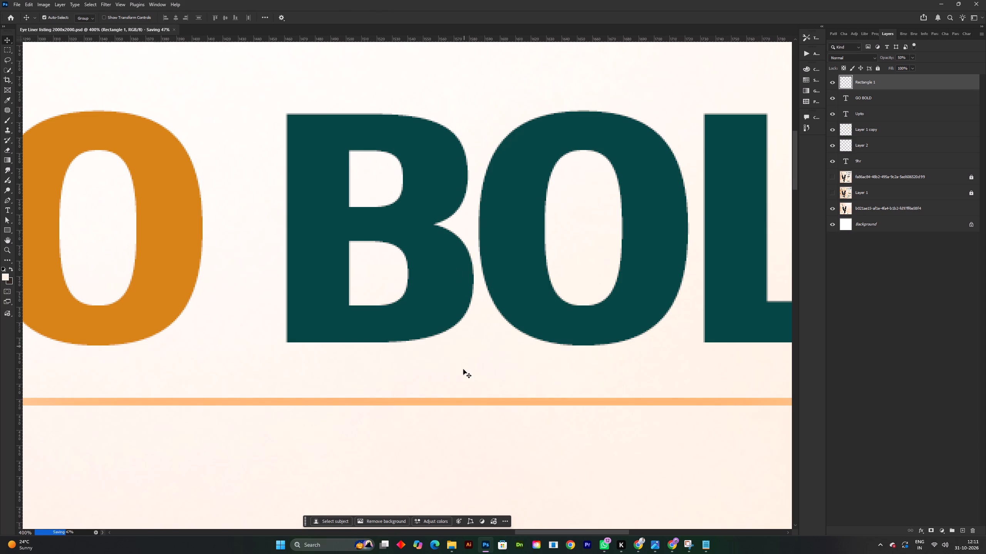
# Move the orange line slightly up, closer to the GO BOLD heading, and save the document.
pyautogui.moveTo(456, 402); pyautogui.dragTo(456, 386)
pyautogui.moveTo(456, 401); pyautogui.dragTo(457, 391)
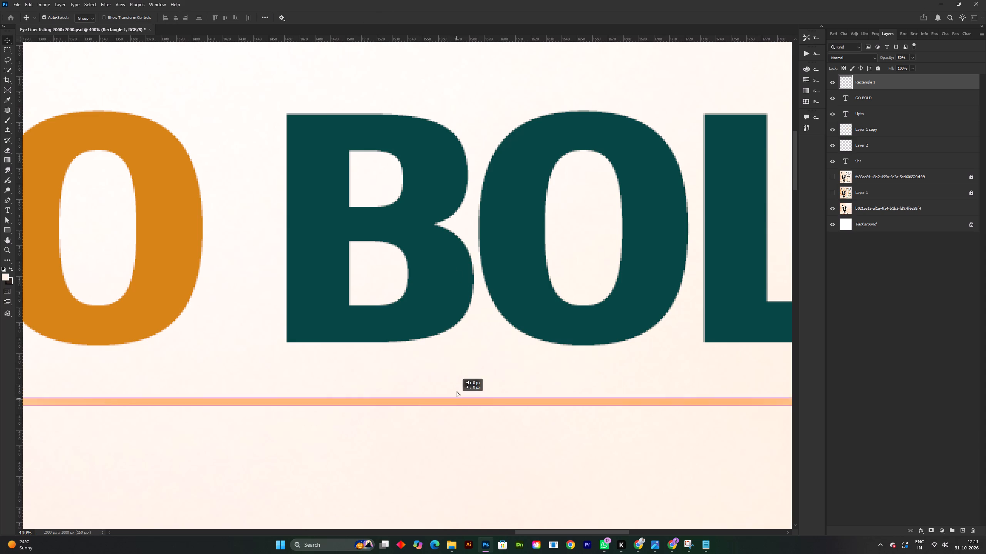
pyautogui.moveTo(457, 391); pyautogui.dragTo(457, 388)
pyautogui.keyDown('shift'); pyautogui.scroll(-3, 457, 388); pyautogui.keyUp('shift')
pyautogui.press('space')
pyautogui.moveTo(471, 383); pyautogui.dragTo(477, 317)
pyautogui.hotkey('ctrl', 's')
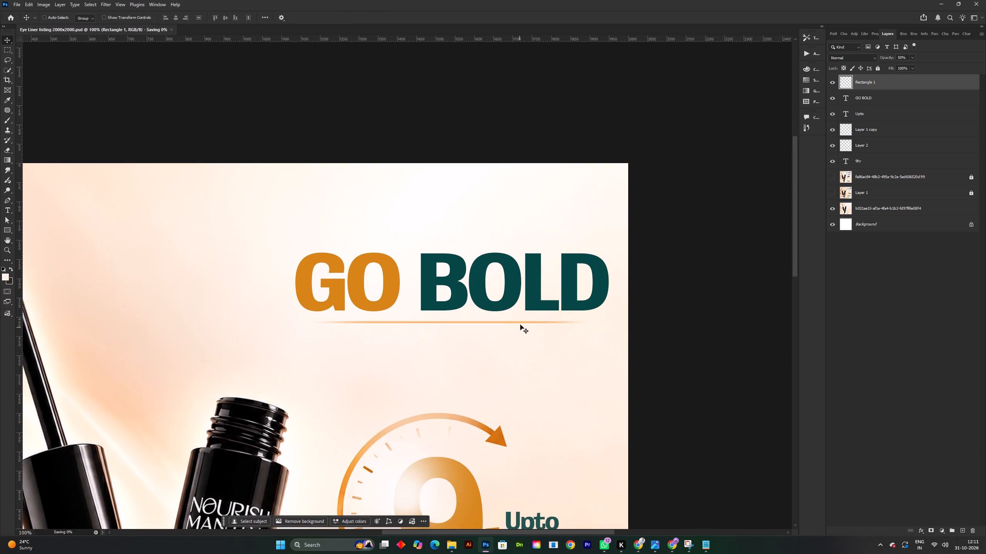
# Align the horizontal centers of the orange line and the GO BOLD heading, and save the document.
pyautogui.keyDown('shift'); pyautogui.click(476, 290); pyautogui.keyUp('shift')
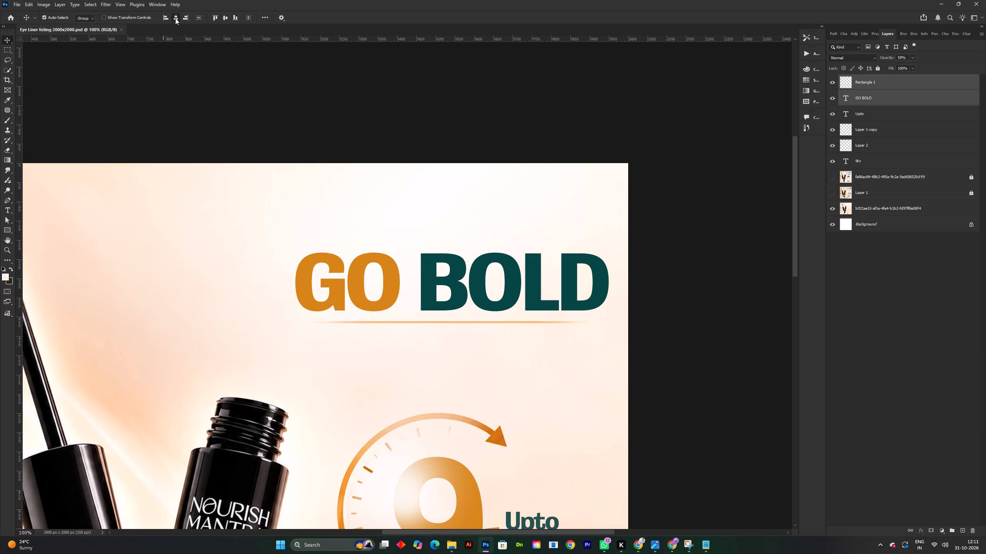
pyautogui.click(175, 18)
pyautogui.hotkey('ctrl', 's')
pyautogui.press('space')
pyautogui.moveTo(637, 314); pyautogui.dragTo(631, 226)
pyautogui.keyDown('shift'); pyautogui.scroll(-1, 633, 227); pyautogui.keyUp('shift')
pyautogui.press('space')
pyautogui.moveTo(616, 240); pyautogui.dragTo(615, 241)
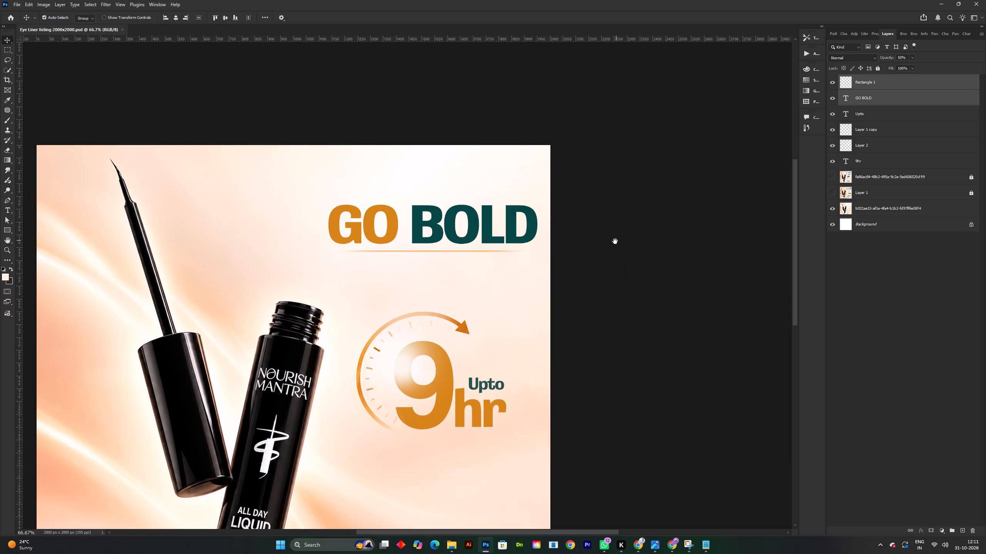
pyautogui.moveTo(615, 241); pyautogui.dragTo(617, 230)
pyautogui.hotkey('ctrl', 's')
pyautogui.click(687, 230)
pyautogui.hotkey('ctrl', 's')
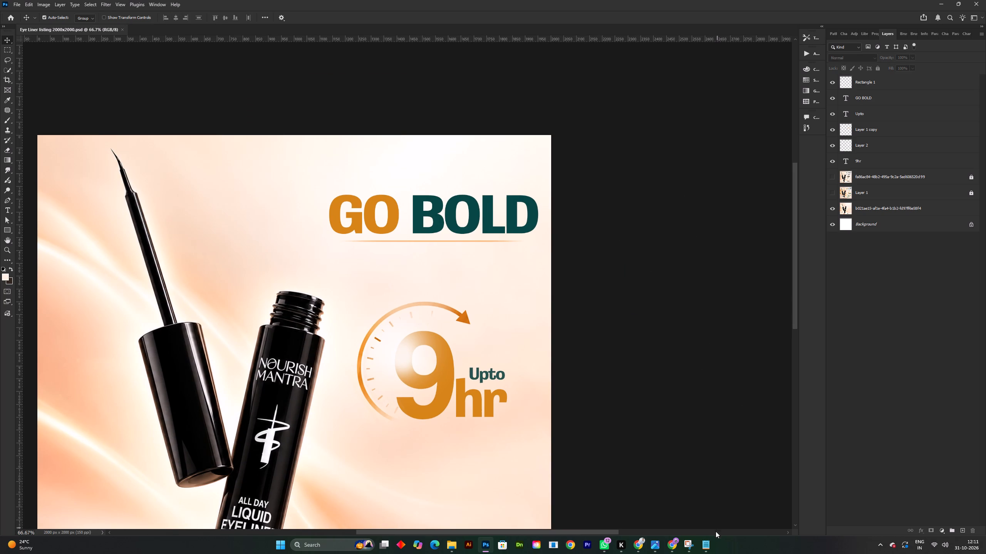
# Check the reference poster in the ChatGPT chat against the heading and dial area in Photoshop.
pyautogui.click(675, 546)
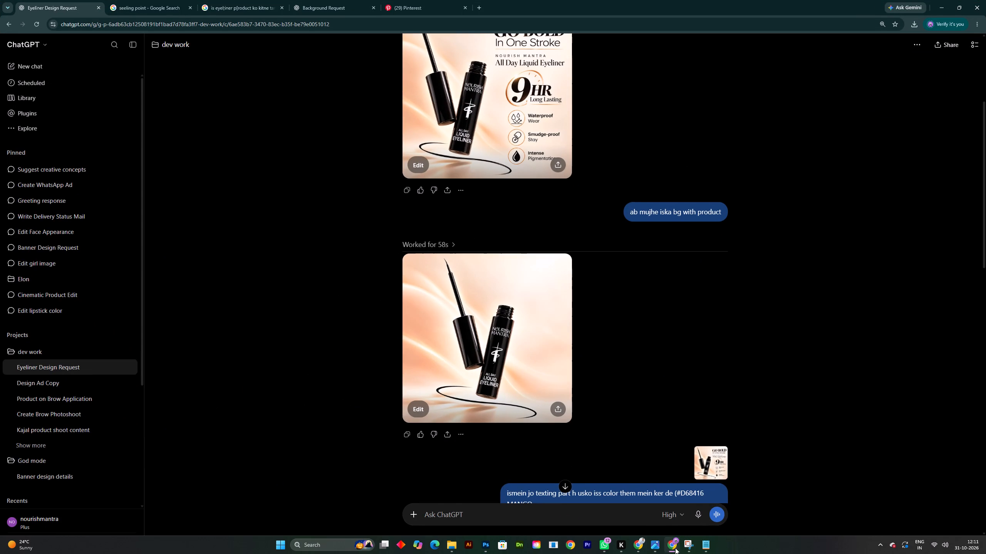
pyautogui.click(675, 548)
pyautogui.keyDown('shift'); pyautogui.scroll(2, 474, 333); pyautogui.keyUp('shift')
pyautogui.press('space')
pyautogui.moveTo(486, 332); pyautogui.dragTo(544, 467)
pyautogui.scroll(-2, 516, 409)
pyautogui.press('space')
pyautogui.moveTo(518, 346); pyautogui.dragTo(518, 361)
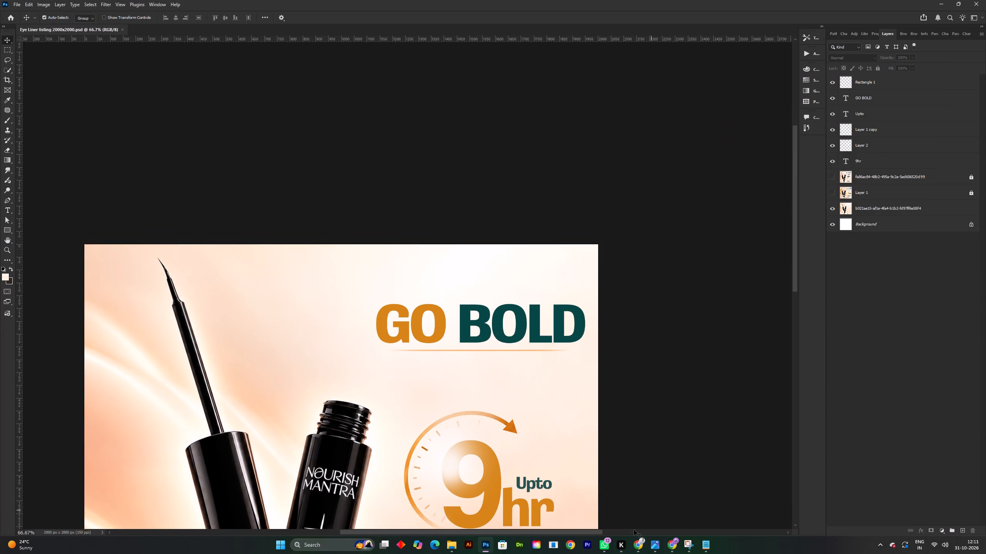
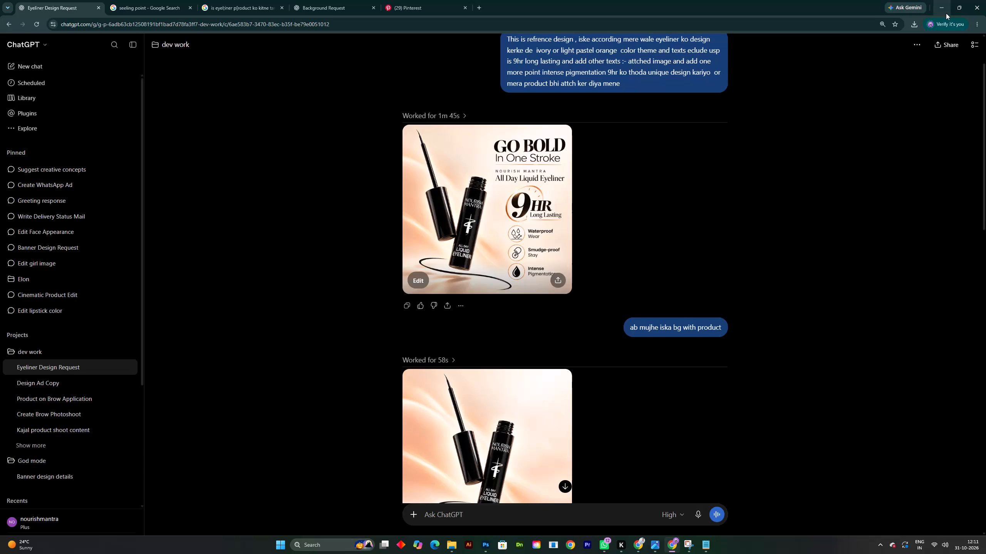
# Switch back to Photoshop and lock the product background image layer against accidental moves.
pyautogui.click(946, 10)
pyautogui.moveTo(483, 351); pyautogui.dragTo(483, 371)
pyautogui.hotkey('ctrl', 'z')
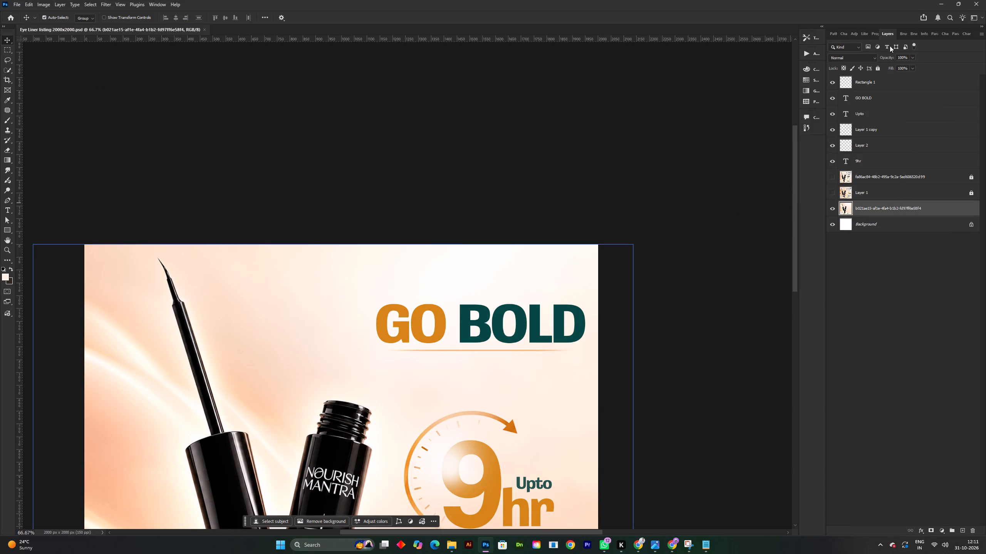
pyautogui.click(879, 68)
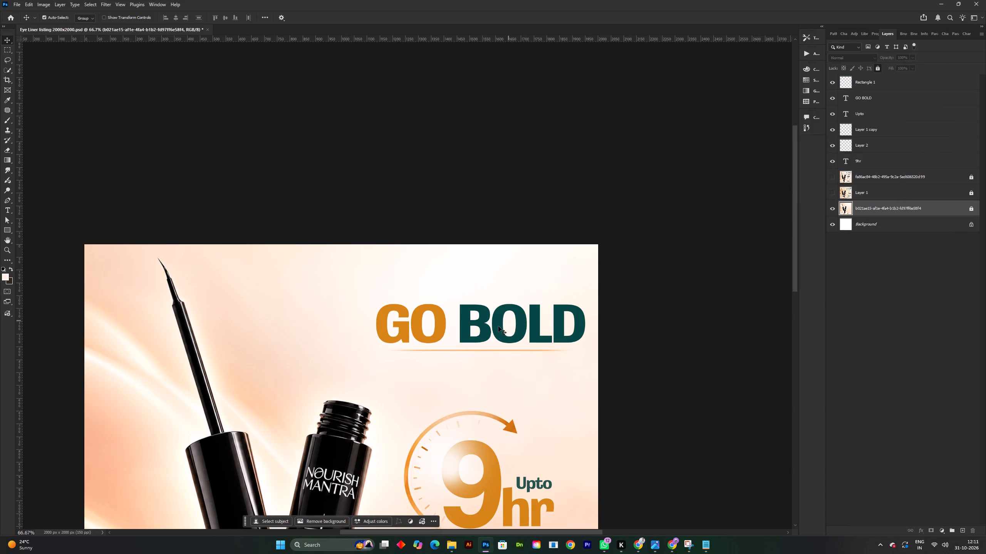
# Move the orange line straight down, away from the GO BOLD heading to just above the dial, and save the document.
pyautogui.moveTo(482, 351); pyautogui.dragTo(487, 374)
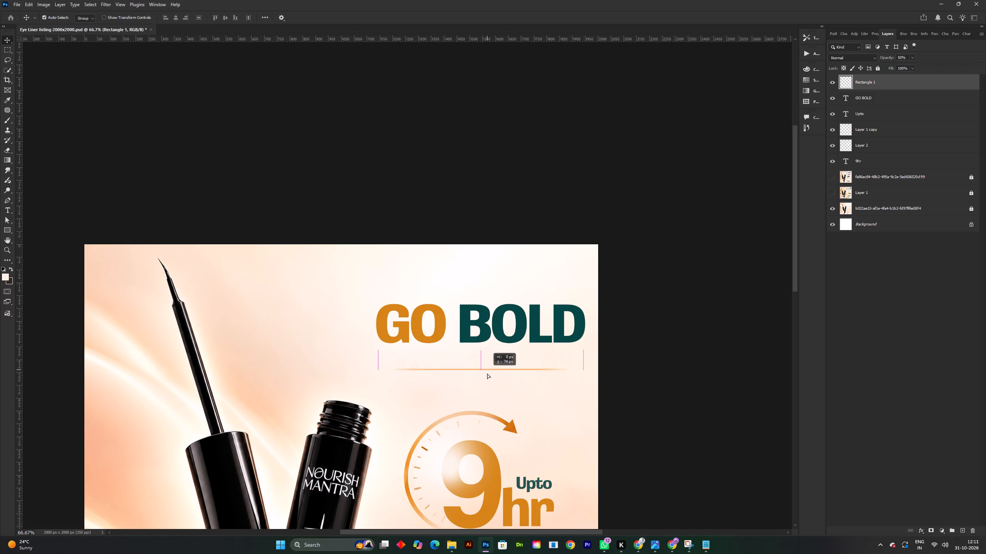
pyautogui.moveTo(487, 374); pyautogui.dragTo(490, 393)
pyautogui.hotkey('ctrl', 's')
pyautogui.press('space')
pyautogui.moveTo(595, 379); pyautogui.dragTo(618, 315)
pyautogui.click(672, 306)
pyautogui.hotkey('ctrl', 's')
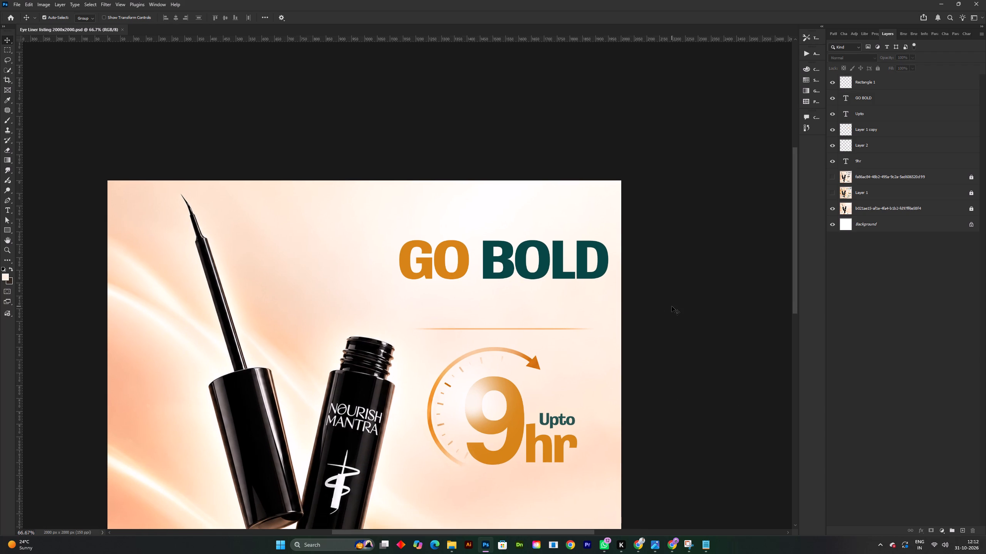
# Apply a dark teal Color Overlay to the dial arc layer, Layer 1 copy, and save the document.
pyautogui.press('space')
pyautogui.press('space')
pyautogui.press('space')
pyautogui.press('space')
pyautogui.press('space')
pyautogui.press('space')
pyautogui.press('space')
pyautogui.press('space')
pyautogui.press('space')
pyautogui.moveTo(576, 334); pyautogui.dragTo(586, 236)
pyautogui.keyDown('shift'); pyautogui.scroll(1, 489, 270); pyautogui.keyUp('shift')
pyautogui.press('space')
pyautogui.moveTo(488, 290); pyautogui.dragTo(481, 246)
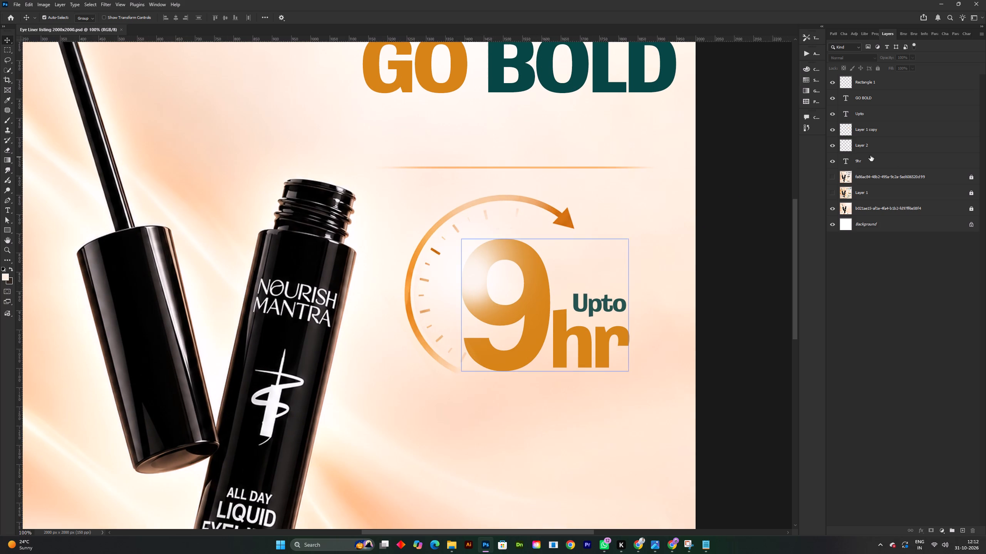
pyautogui.click(833, 81)
pyautogui.click(829, 81)
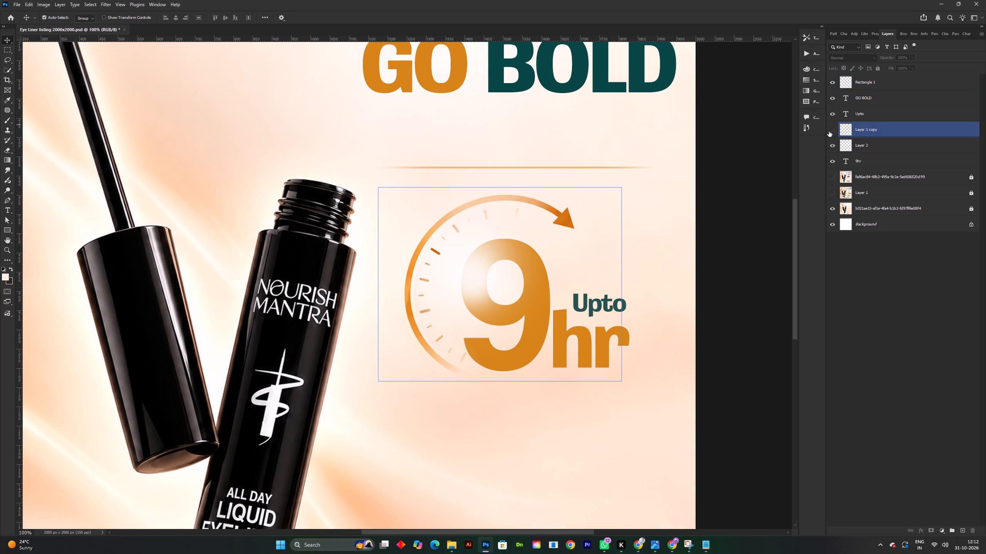
pyautogui.doubleClick(829, 130)
pyautogui.doubleClick(906, 131)
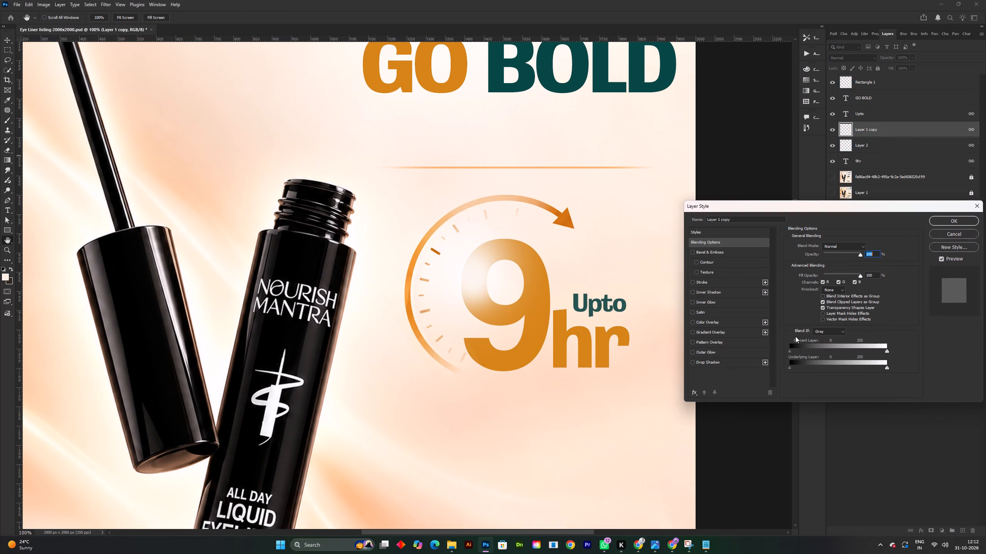
pyautogui.click(692, 322)
pyautogui.click(714, 324)
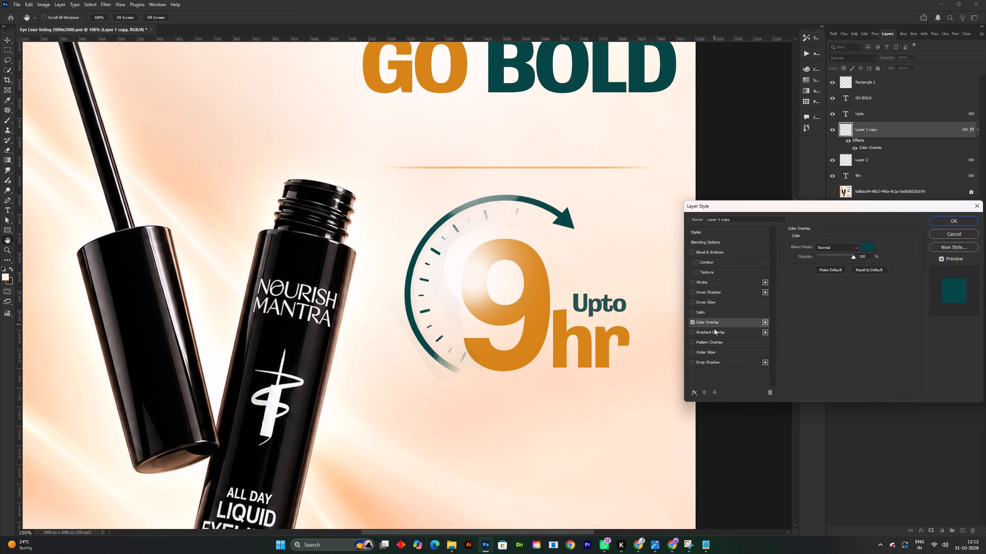
pyautogui.click(956, 222)
pyautogui.keyDown('shift'); pyautogui.scroll(-1, 713, 213); pyautogui.keyUp('shift')
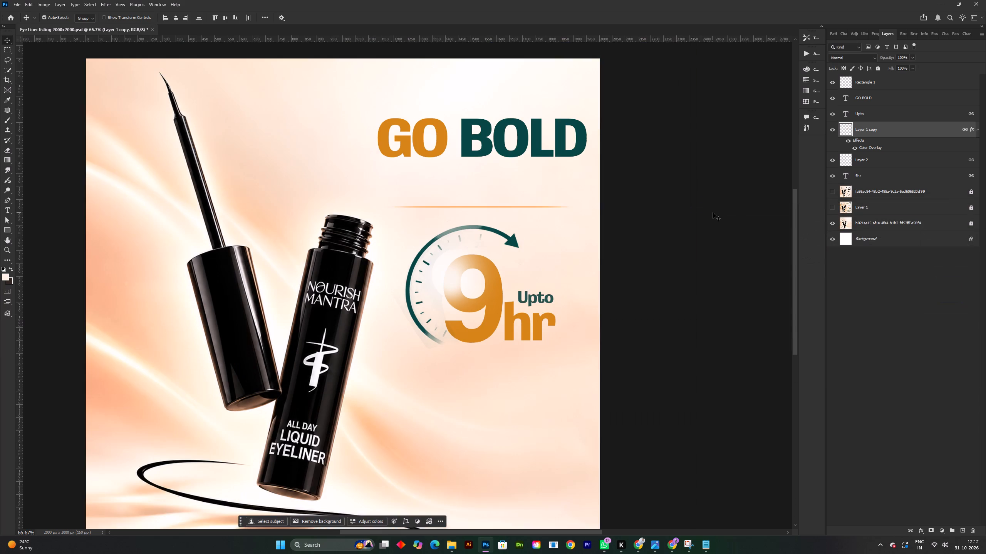
pyautogui.press('space')
pyautogui.moveTo(675, 234); pyautogui.dragTo(666, 265)
pyautogui.click(669, 263)
pyautogui.keyDown('shift'); pyautogui.scroll(-3, 655, 287); pyautogui.keyUp('shift')
pyautogui.press('space')
pyautogui.moveTo(594, 313); pyautogui.dragTo(605, 332)
pyautogui.keyDown('shift'); pyautogui.scroll(2, 459, 314); pyautogui.keyUp('shift')
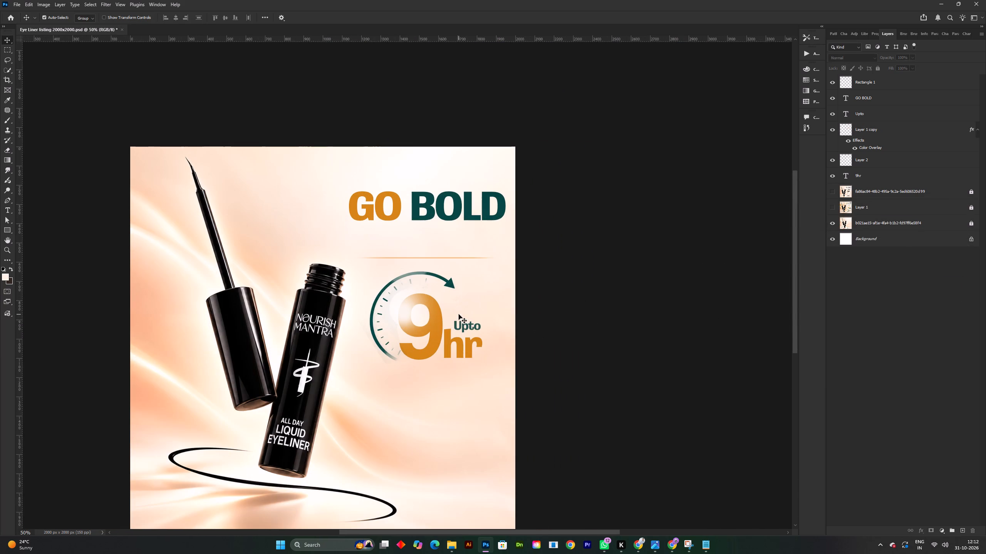
pyautogui.hotkey('ctrl', 's')
# Save the document and add a text layer reading ONE STROKE below the GO BOLD heading.
pyautogui.scroll(3, 396, 324)
pyautogui.press('space')
pyautogui.moveTo(436, 312); pyautogui.dragTo(474, 345)
pyautogui.keyDown('shift'); pyautogui.scroll(1, 461, 329); pyautogui.keyUp('shift')
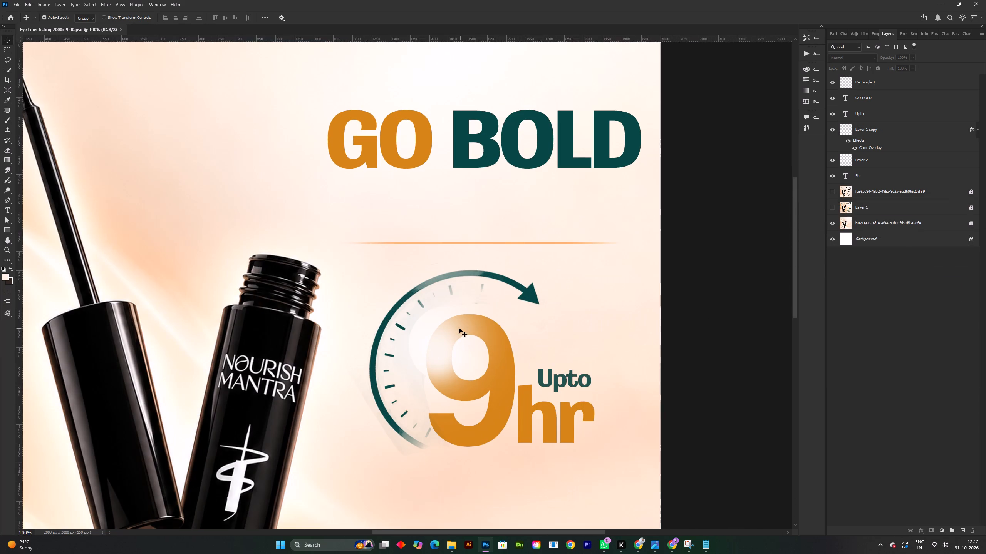
pyautogui.press('space')
pyautogui.moveTo(471, 325); pyautogui.dragTo(471, 335)
pyautogui.hotkey('ctrl', 's')
pyautogui.press('space')
pyautogui.moveTo(562, 245); pyautogui.dragTo(567, 279)
pyautogui.hotkey('ctrl', 's')
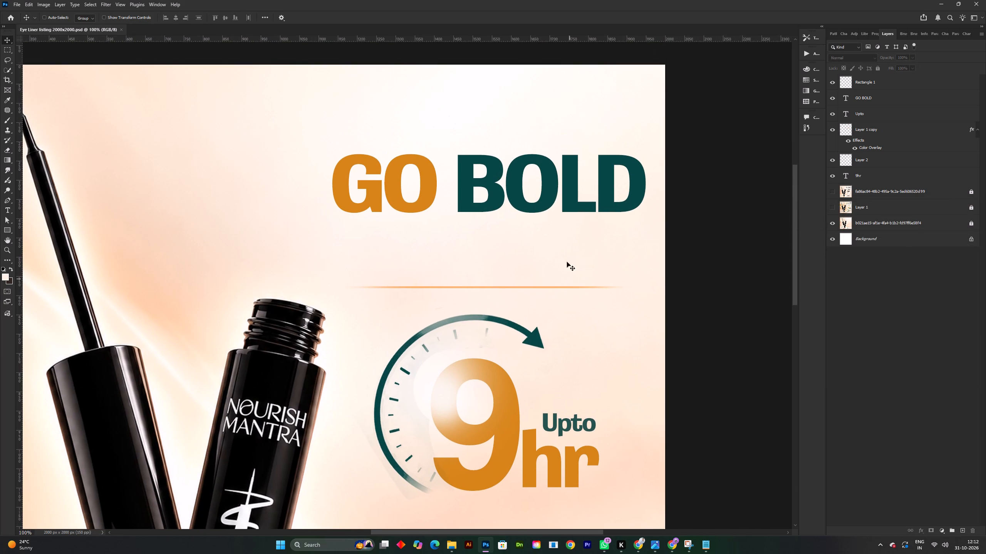
pyautogui.press('space')
pyautogui.moveTo(542, 200); pyautogui.dragTo(548, 233)
pyautogui.press('t')
pyautogui.click(476, 277)
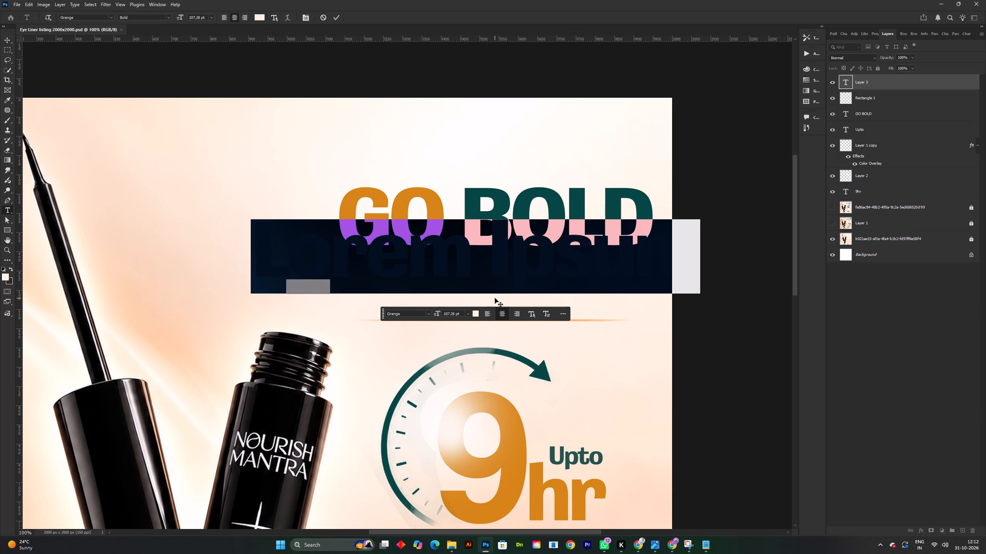
pyautogui.press('BackSpace')
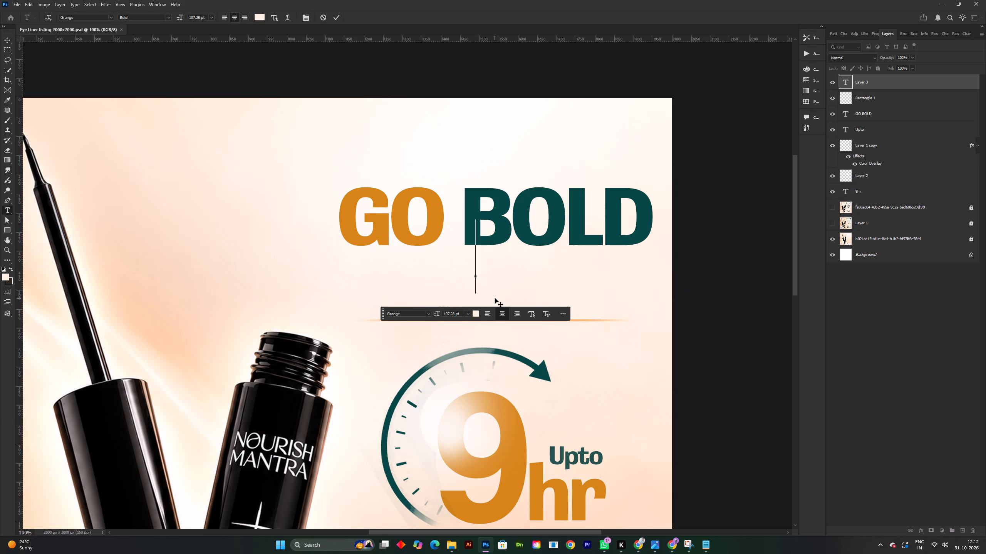
pyautogui.press('o')
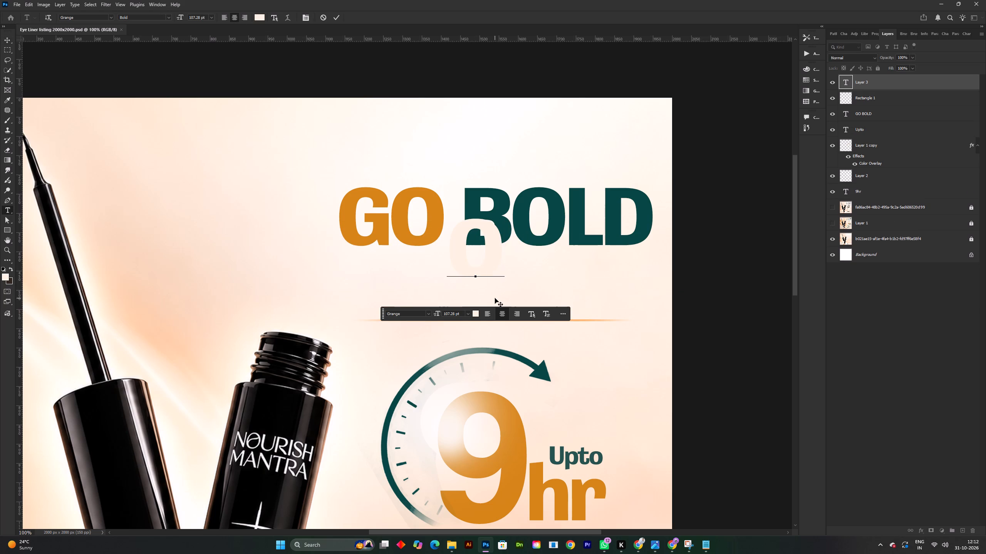
pyautogui.write('NE')
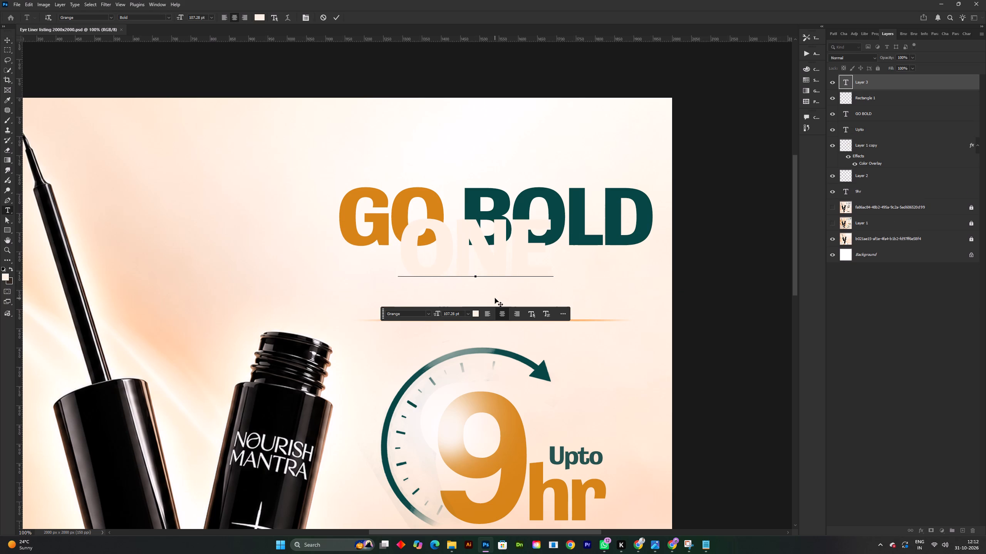
pyautogui.press('space')
pyautogui.write('STROKE')
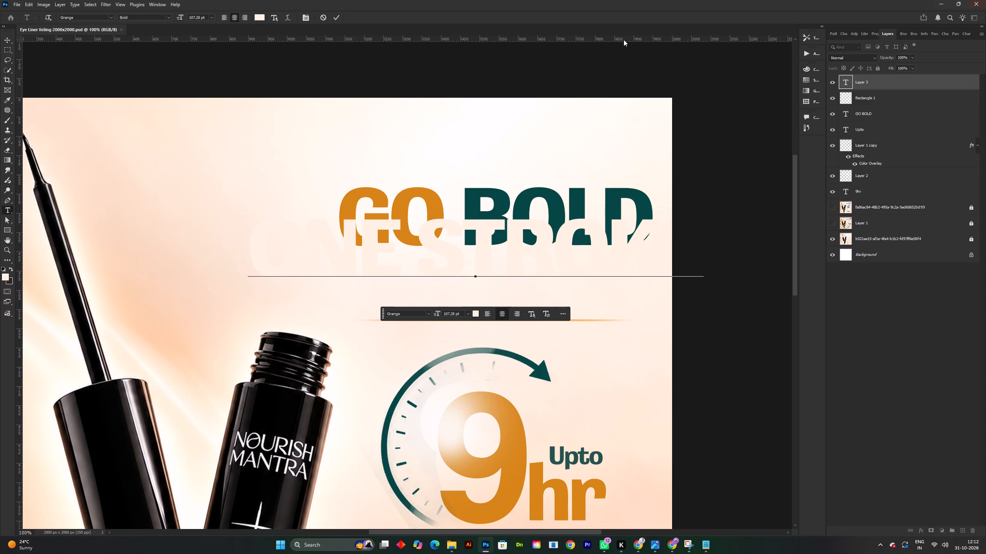
pyautogui.click(334, 17)
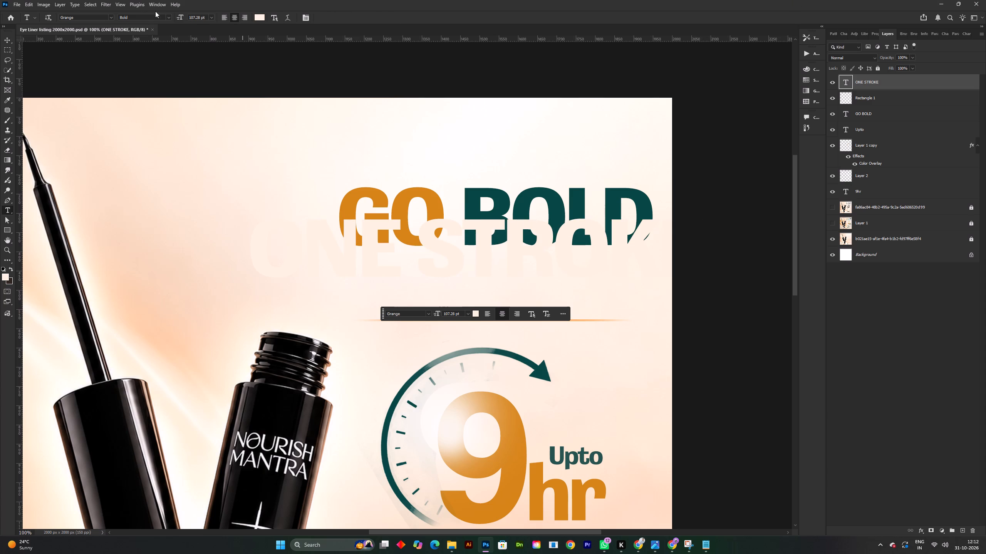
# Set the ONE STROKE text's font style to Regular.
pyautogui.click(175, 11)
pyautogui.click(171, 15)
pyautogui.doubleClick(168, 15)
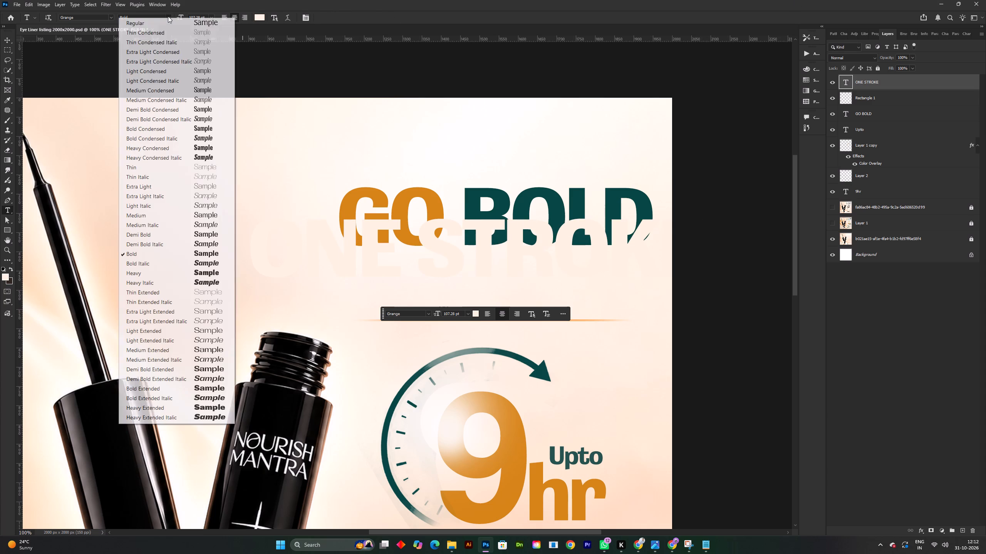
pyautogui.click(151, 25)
# Scale the ONE STROKE text down to about 51.49 pt so it sits between the heading and the orange line.
pyautogui.hotkey('ctrl', 't')
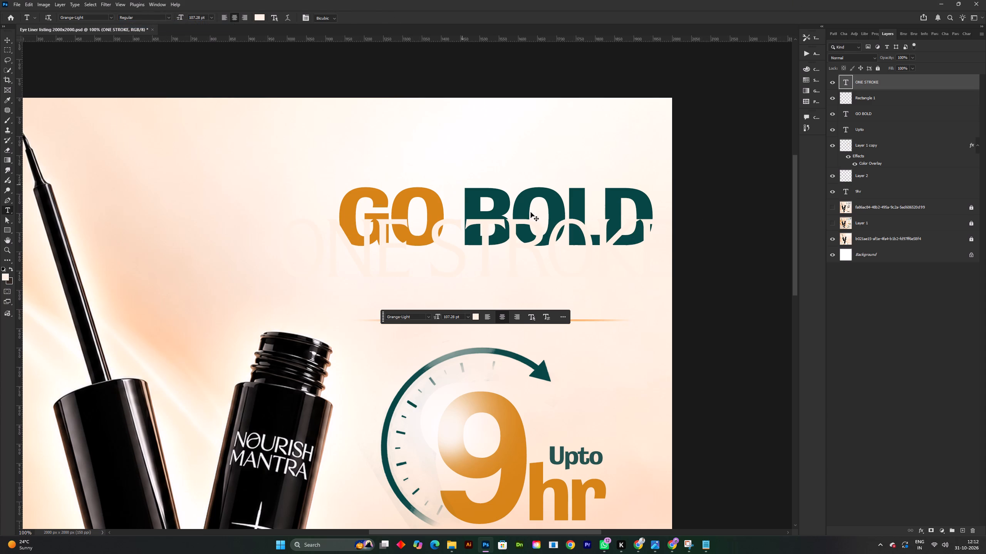
pyautogui.moveTo(476, 205); pyautogui.dragTo(476, 254)
pyautogui.click(381, 20)
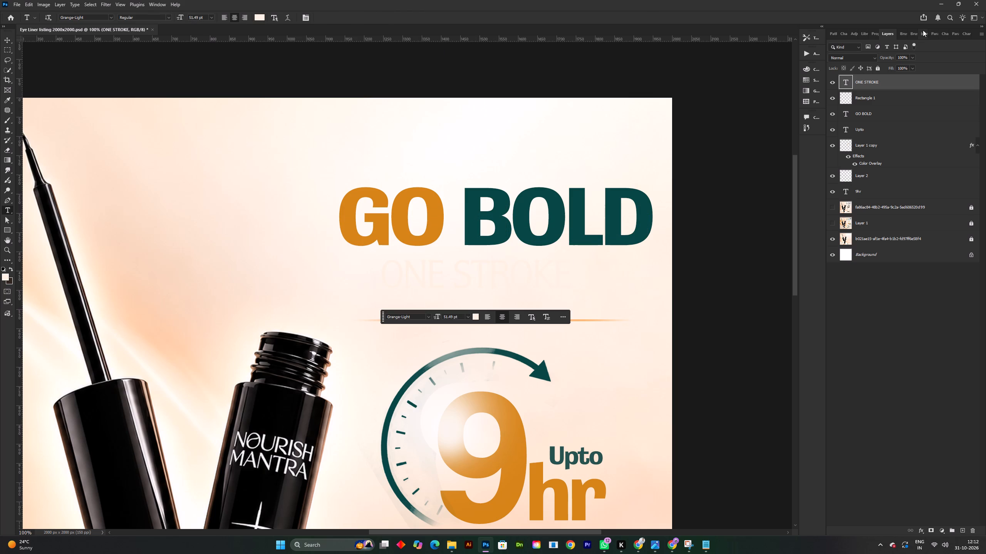
# Set the ONE STROKE text color to dark teal #074745, sampled from the word BOLD.
pyautogui.click(877, 34)
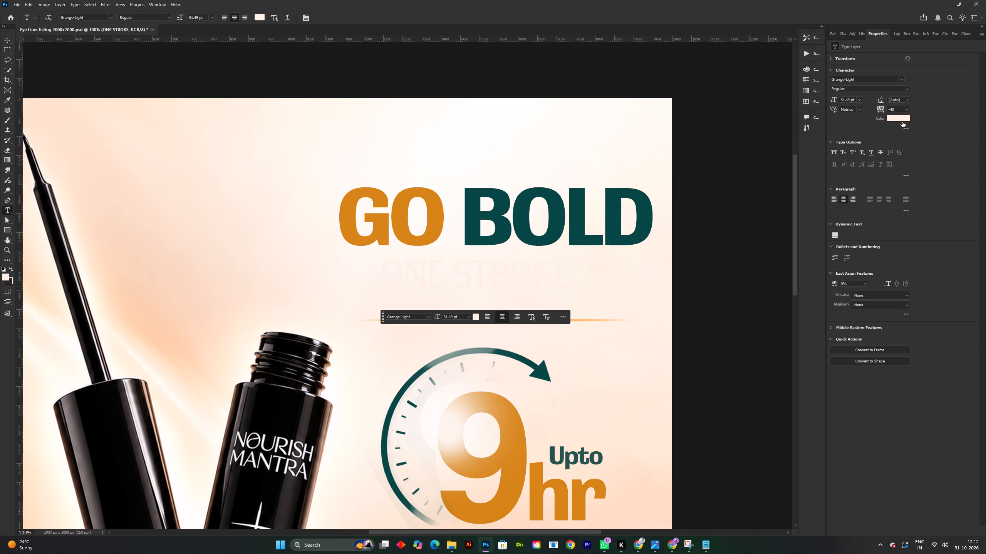
pyautogui.click(902, 122)
pyautogui.click(529, 221)
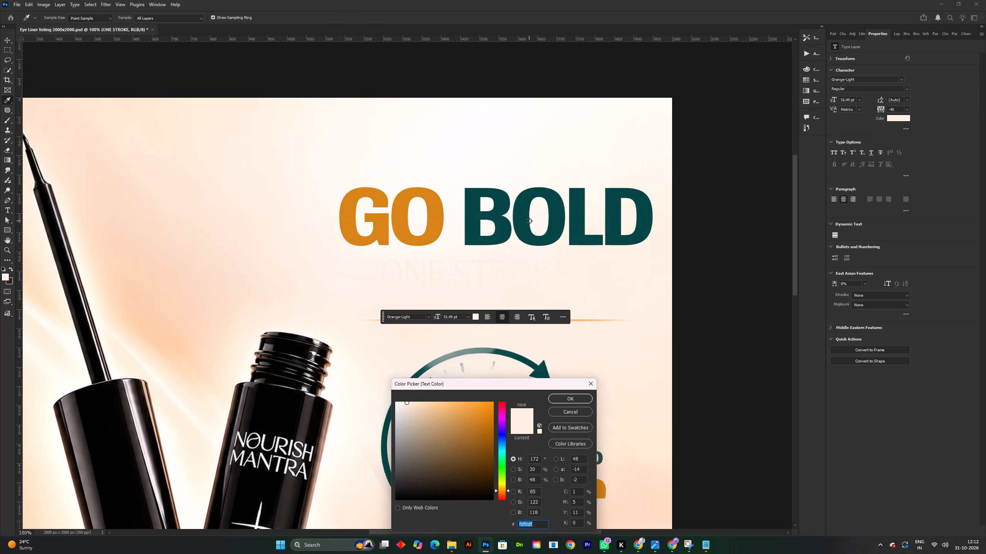
pyautogui.click(518, 211)
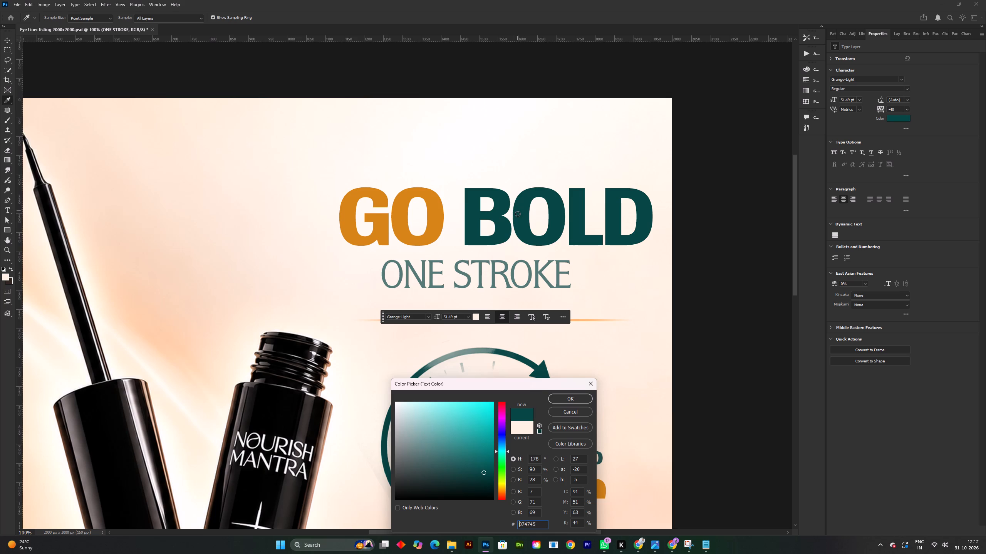
pyautogui.click(557, 401)
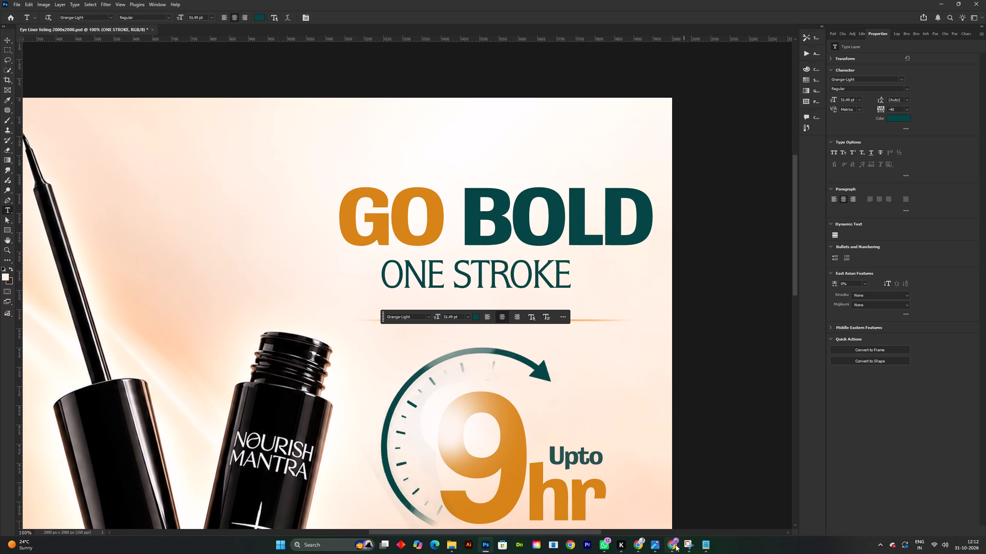
# Glance at the reference in Chrome and set the ONE STROKE text's font to Helvetica Regular.
pyautogui.click(675, 546)
pyautogui.click(676, 549)
pyautogui.click(413, 316)
pyautogui.press('BackSpace')
pyautogui.write('HELVET')
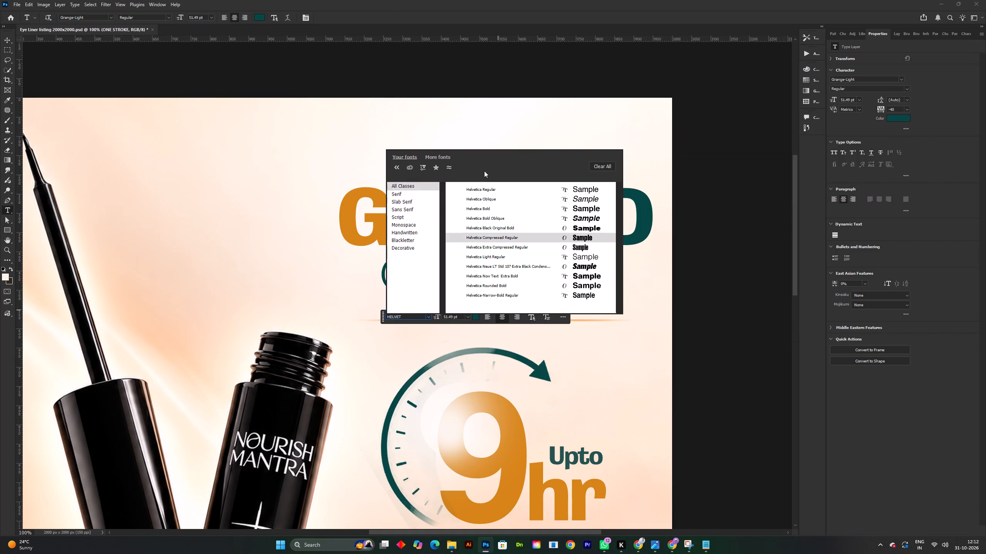
pyautogui.click(496, 189)
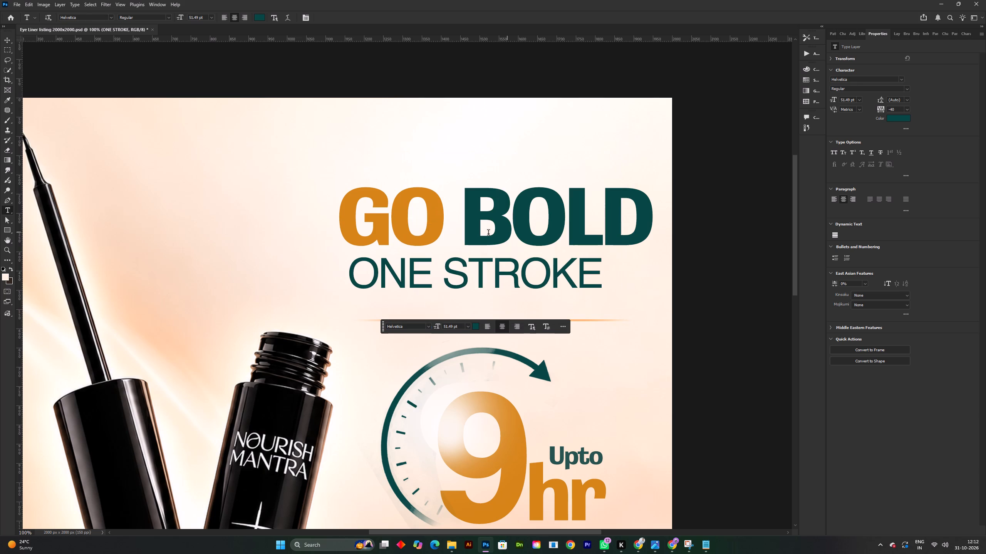
# Move the ONE STROKE text down and centre it under the GO BOLD heading, just above the orange line.
pyautogui.click(6, 43)
pyautogui.keyDown('shift'); pyautogui.scroll(-2, 477, 282); pyautogui.keyUp('shift')
pyautogui.press('space')
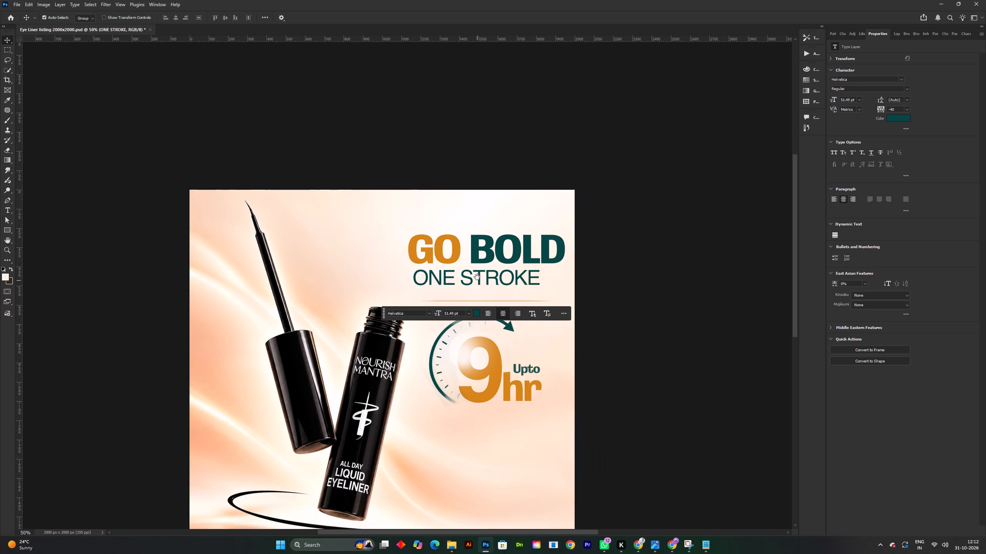
pyautogui.moveTo(477, 277); pyautogui.dragTo(477, 289)
pyautogui.scroll(2, 490, 293)
pyautogui.moveTo(479, 287); pyautogui.dragTo(490, 300)
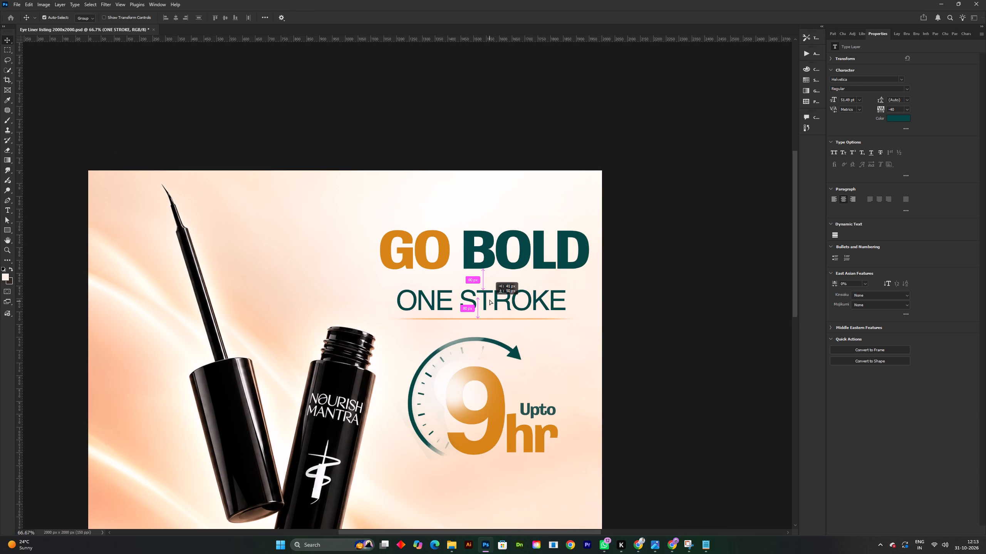
pyautogui.moveTo(490, 300); pyautogui.dragTo(490, 298)
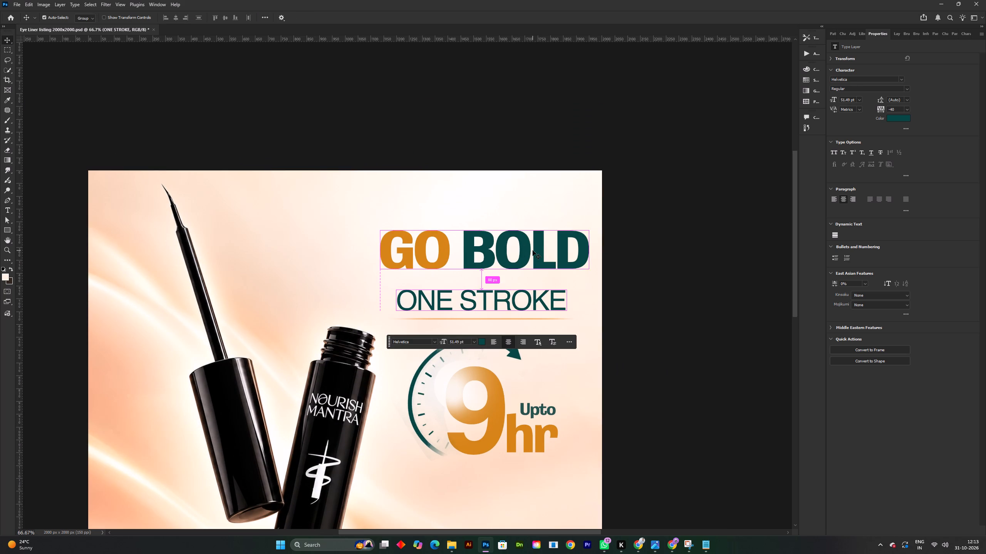
# Move the GO BOLD heading slightly down, closer to the ONE STROKE text.
pyautogui.moveTo(523, 244); pyautogui.dragTo(525, 253)
pyautogui.click(682, 271)
# Scale the ONE STROKE text down to about 79% with Free Transform, reaching 40.74 pt.
pyautogui.keyDown('shift'); pyautogui.scroll(1, 543, 315); pyautogui.keyUp('shift')
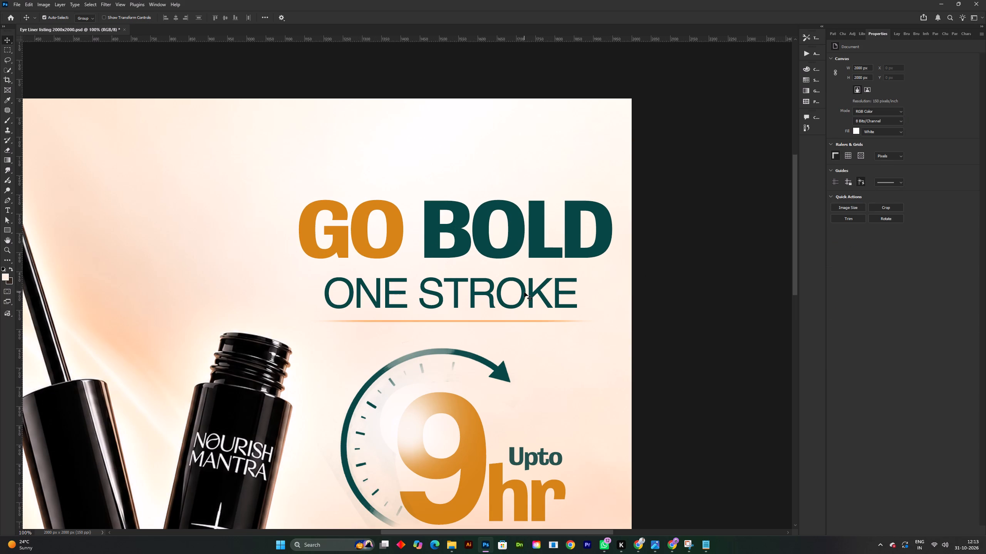
pyautogui.click(524, 292)
pyautogui.hotkey('ctrl', 't')
pyautogui.moveTo(453, 272); pyautogui.dragTo(453, 279)
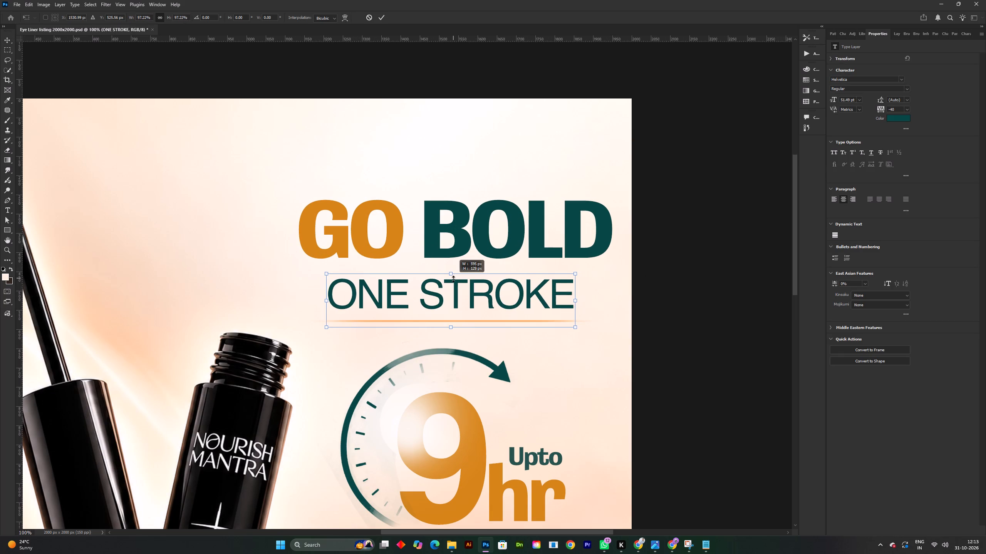
pyautogui.moveTo(453, 279); pyautogui.dragTo(453, 284)
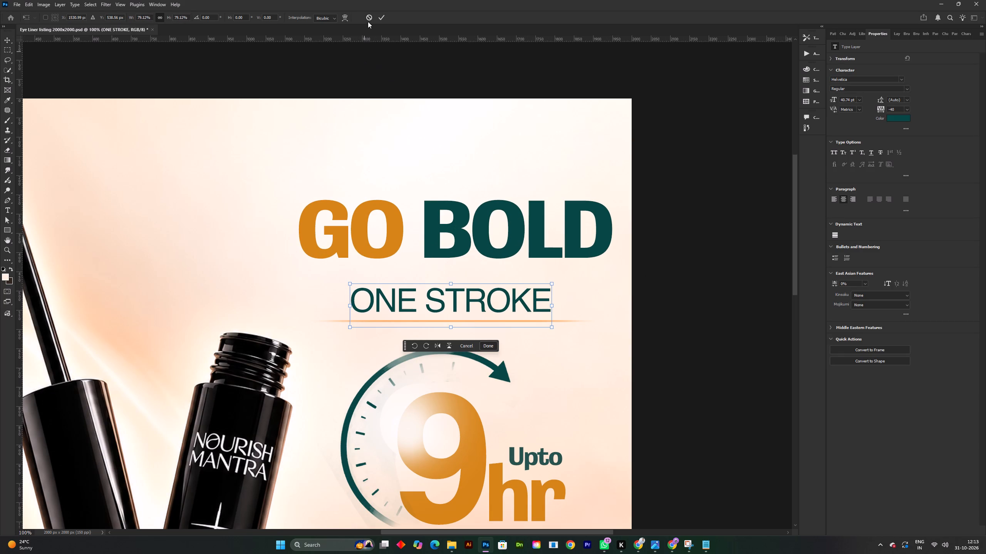
pyautogui.click(381, 18)
pyautogui.keyDown('shift'); pyautogui.scroll(-2, 463, 255); pyautogui.keyUp('shift')
pyautogui.press('space')
pyautogui.moveTo(501, 290); pyautogui.dragTo(505, 277)
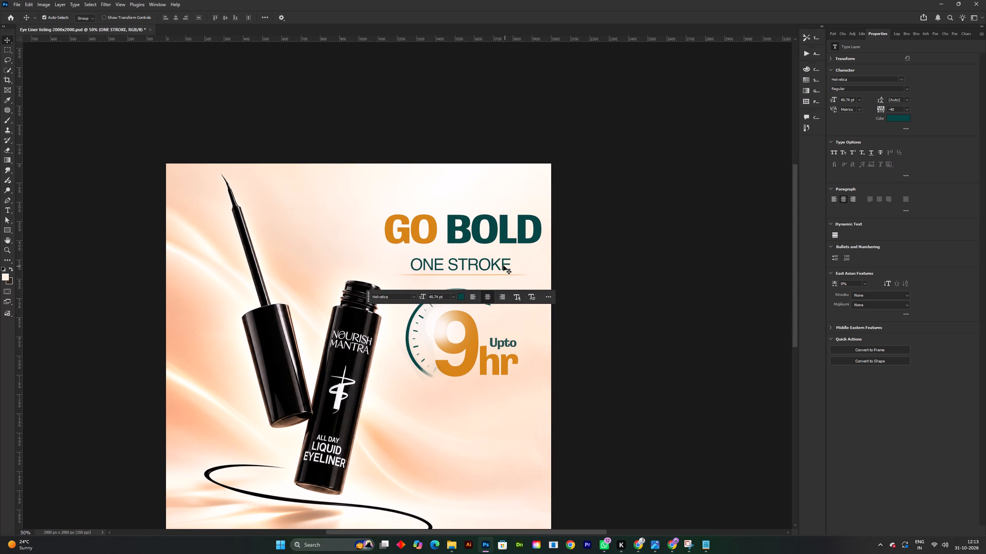
# Move the ONE STROKE text up close beneath GO BOLD, align their right edges, and lower ONE STROKE slightly.
pyautogui.moveTo(502, 265); pyautogui.dragTo(525, 253)
pyautogui.keyDown('shift'); pyautogui.click(522, 232); pyautogui.keyUp('shift')
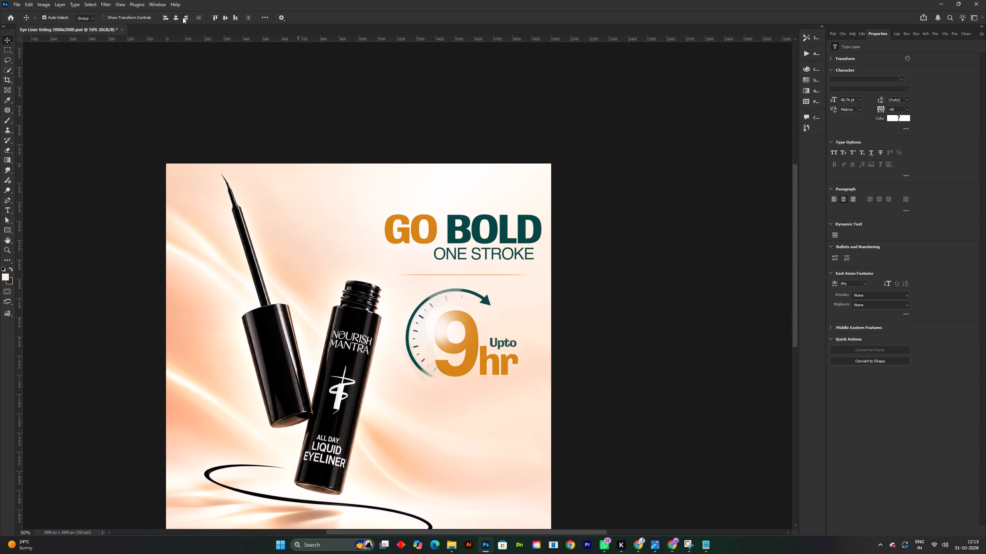
pyautogui.click(183, 17)
pyautogui.click(584, 249)
pyautogui.moveTo(532, 252); pyautogui.dragTo(532, 256)
# Nudge the GO BOLD heading down about 5 px, closer to the ONE STROKE text.
pyautogui.click(522, 232)
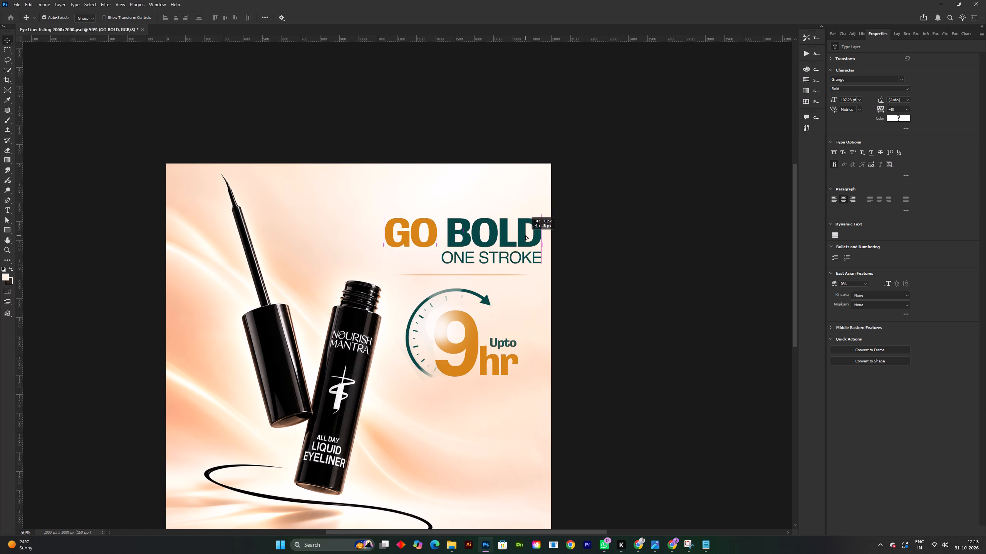
pyautogui.press('Down')
pyautogui.press('Down')
pyautogui.press('Down')
pyautogui.press('Down')
pyautogui.press('Down')
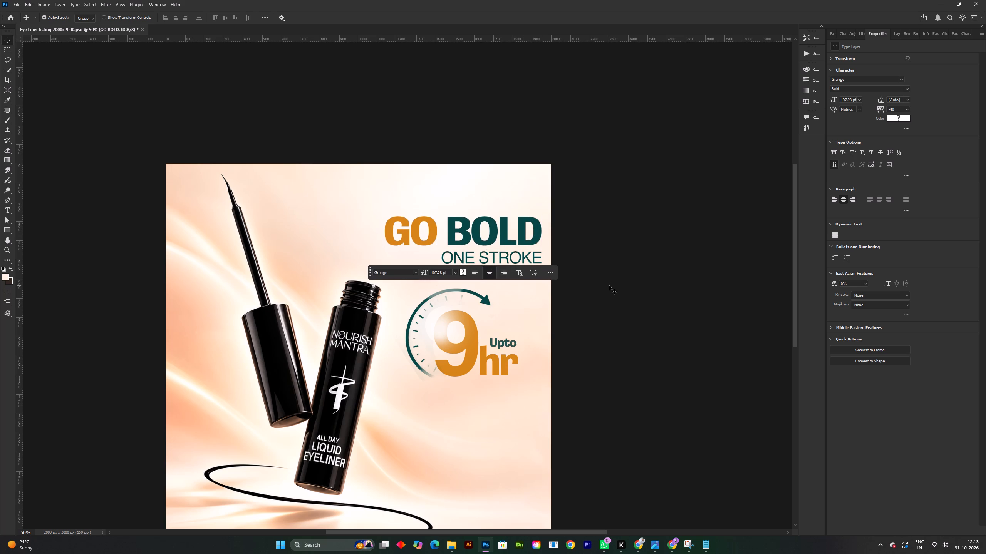
# Bring the ONE STROKE and GO BOLD layers together at the top of the layer stack, link them and save.
pyautogui.keyDown('shift'); pyautogui.click(515, 256); pyautogui.keyUp('shift')
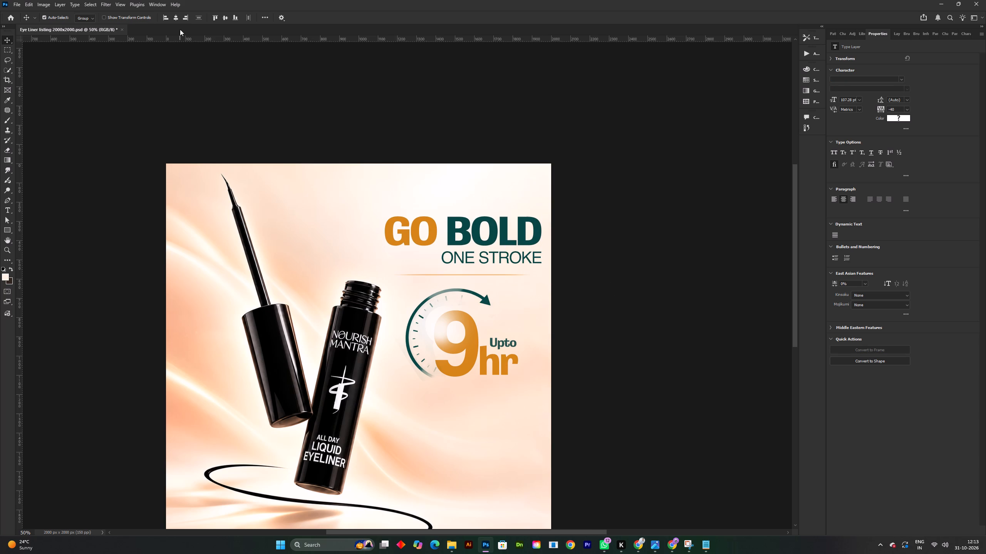
pyautogui.press('F7')
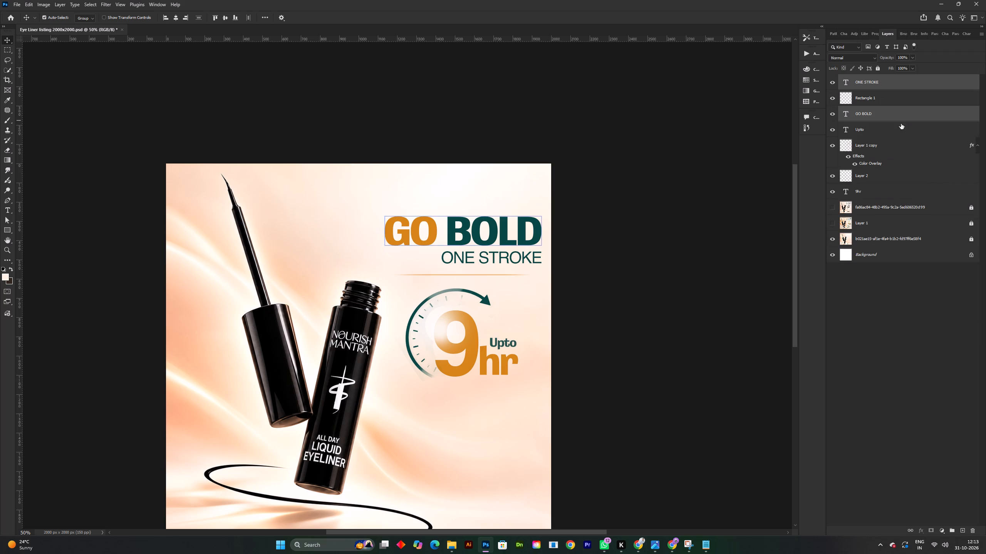
pyautogui.hotkey('ctrl', 'shift', ']')
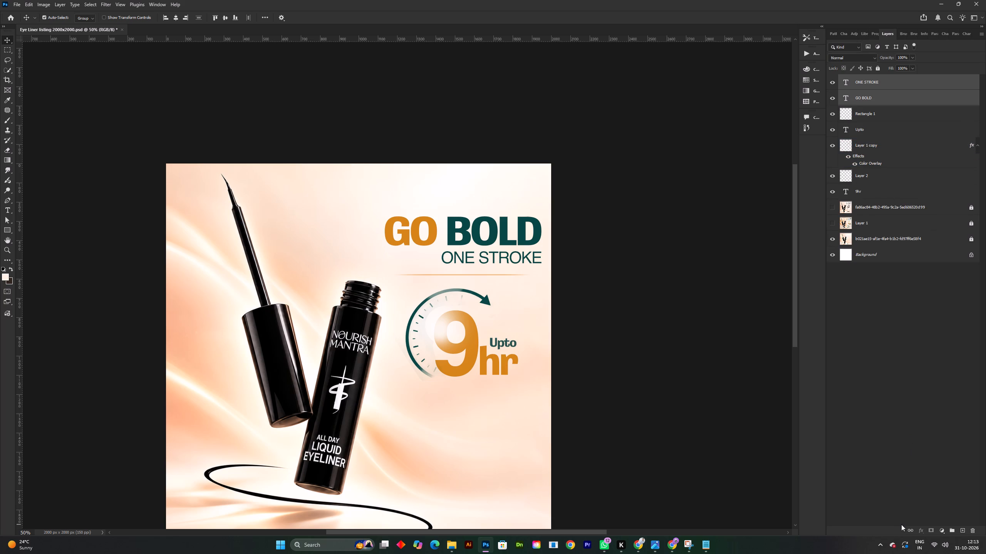
pyautogui.click(912, 532)
pyautogui.hotkey('ctrl', 's')
# Shift the orange line about 18 px towards the headings' right edge, lower the linked texts about 14 px towards it, and save.
pyautogui.keyDown('shift'); pyautogui.scroll(1, 550, 224); pyautogui.keyUp('shift')
pyautogui.press('space')
pyautogui.moveTo(524, 264); pyautogui.dragTo(559, 293)
pyautogui.keyDown('shift'); pyautogui.scroll(1, 538, 293); pyautogui.keyUp('shift')
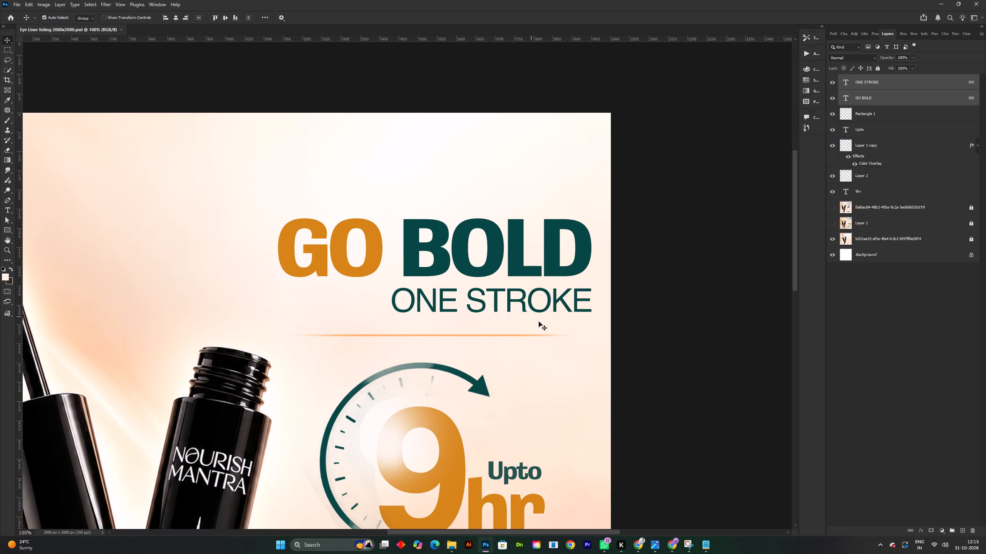
pyautogui.click(684, 308)
pyautogui.moveTo(476, 335); pyautogui.dragTo(493, 336)
pyautogui.moveTo(575, 297); pyautogui.dragTo(575, 311)
pyautogui.click(714, 288)
pyautogui.keyDown('shift'); pyautogui.scroll(-2, 716, 292); pyautogui.keyUp('shift')
pyautogui.press('space')
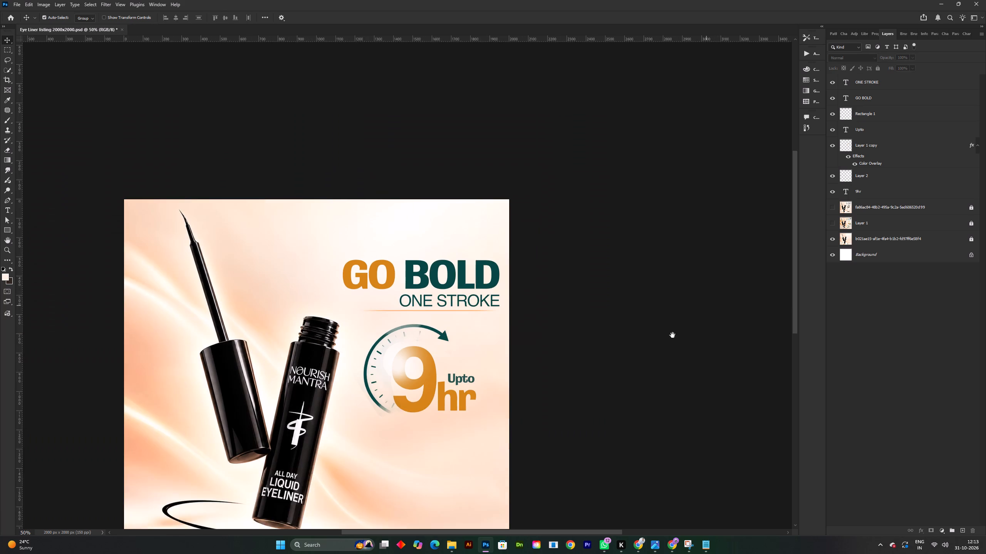
pyautogui.moveTo(672, 336); pyautogui.dragTo(709, 277)
pyautogui.hotkey('ctrl', 's')
# Unlink the ONE STROKE and GO BOLD text layers.
pyautogui.click(878, 81)
pyautogui.keyDown('shift'); pyautogui.click(878, 96); pyautogui.keyUp('shift')
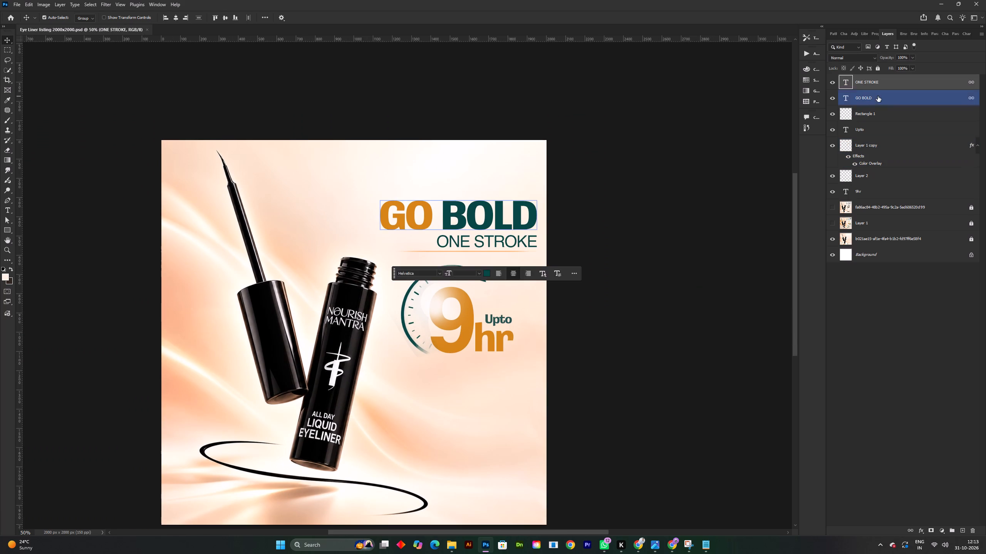
pyautogui.click(907, 531)
pyautogui.click(583, 341)
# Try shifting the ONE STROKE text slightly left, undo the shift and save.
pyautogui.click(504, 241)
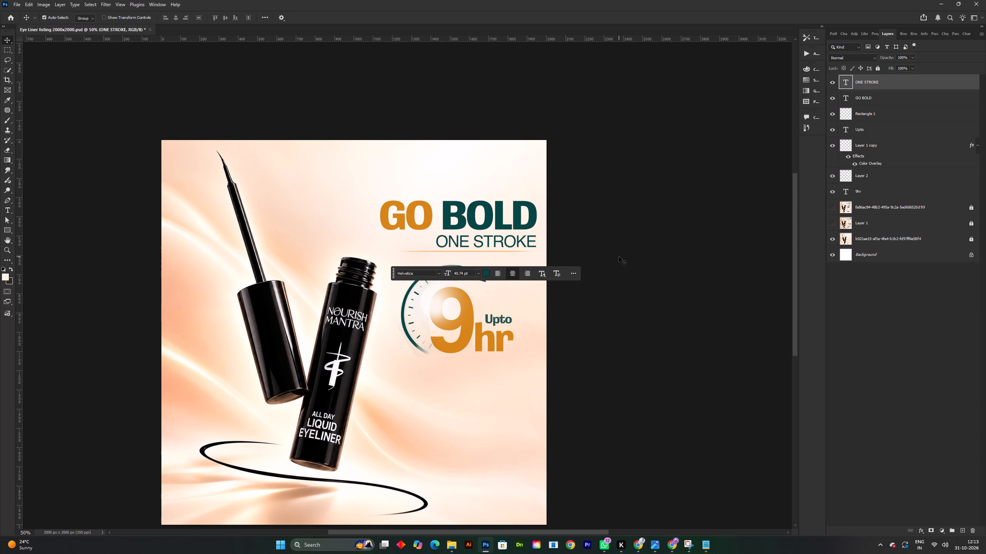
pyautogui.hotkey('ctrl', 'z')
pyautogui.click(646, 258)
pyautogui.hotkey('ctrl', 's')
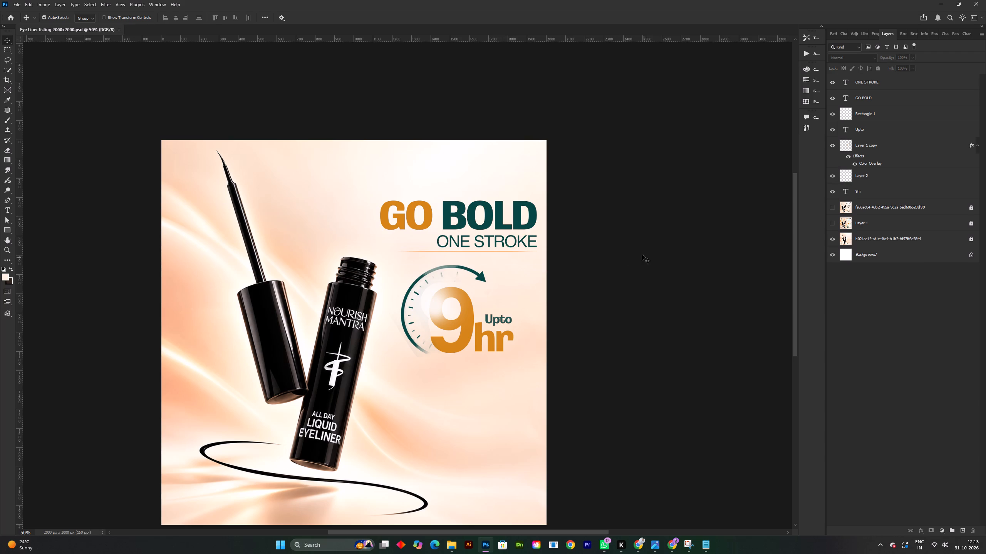
# Move the ONE STROKE text about 3 px left under GO BOLD and save the poster.
pyautogui.press('space')
pyautogui.moveTo(513, 194); pyautogui.dragTo(523, 182)
pyautogui.keyDown('shift'); pyautogui.scroll(3, 518, 229); pyautogui.keyUp('shift')
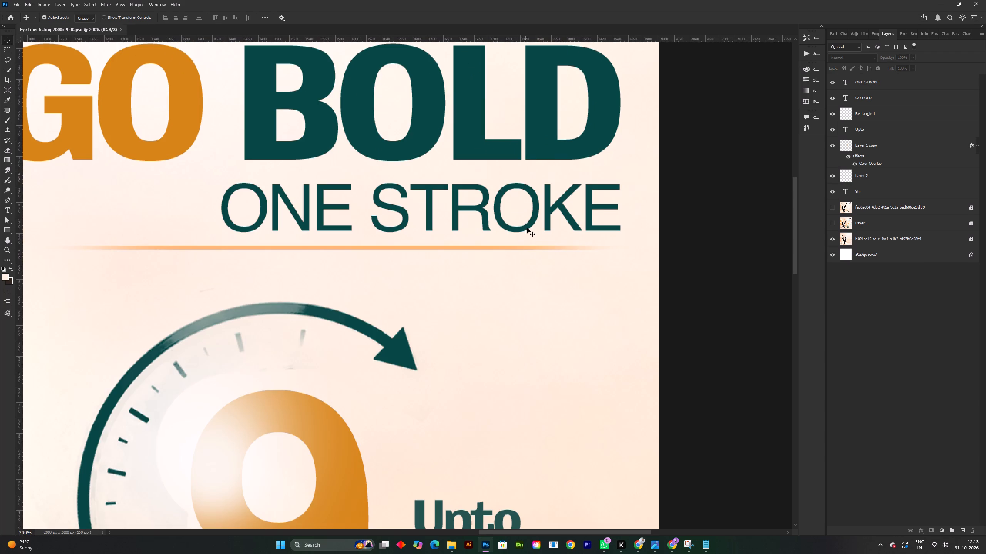
pyautogui.moveTo(533, 223); pyautogui.dragTo(528, 223)
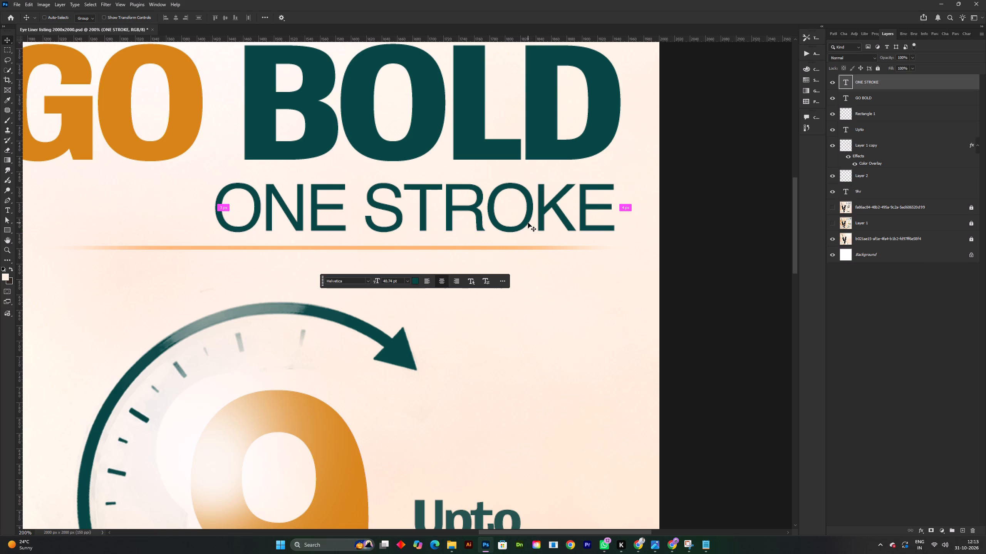
pyautogui.hotkey('ctrl', 's')
pyautogui.keyDown('shift'); pyautogui.scroll(-3, 528, 223); pyautogui.keyUp('shift')
pyautogui.press('space')
pyautogui.moveTo(518, 276); pyautogui.dragTo(521, 245)
pyautogui.hotkey('ctrl', 's')
pyautogui.click(617, 316)
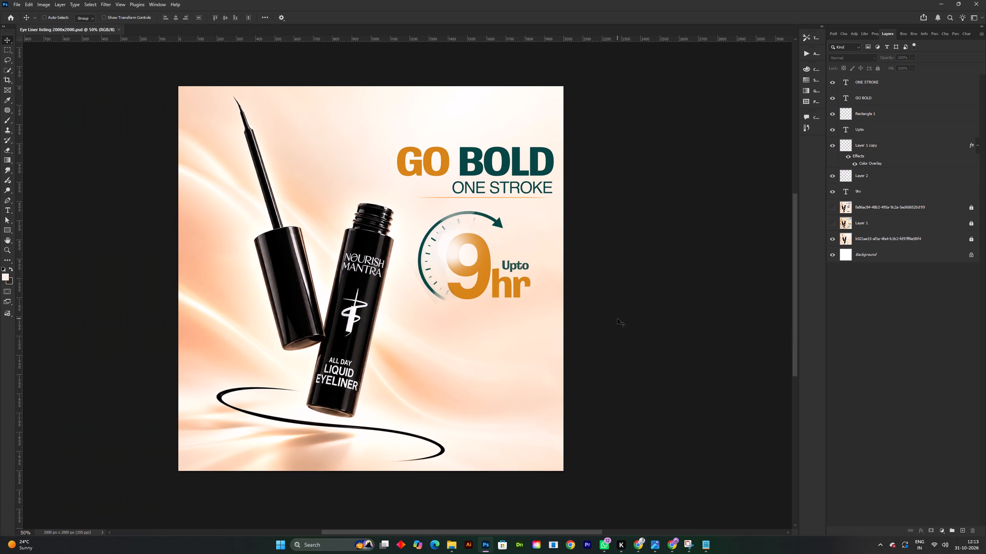
pyautogui.hotkey('ctrl', 's')
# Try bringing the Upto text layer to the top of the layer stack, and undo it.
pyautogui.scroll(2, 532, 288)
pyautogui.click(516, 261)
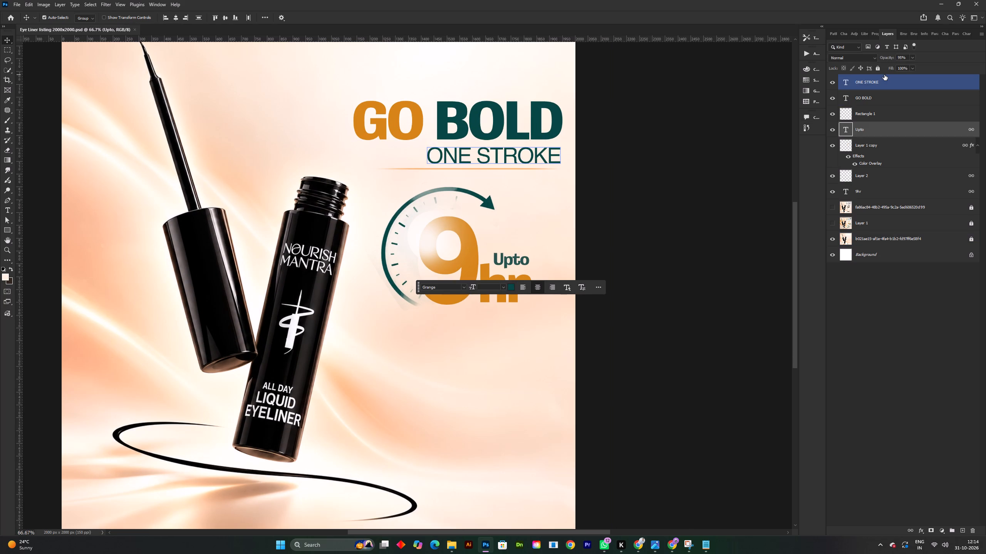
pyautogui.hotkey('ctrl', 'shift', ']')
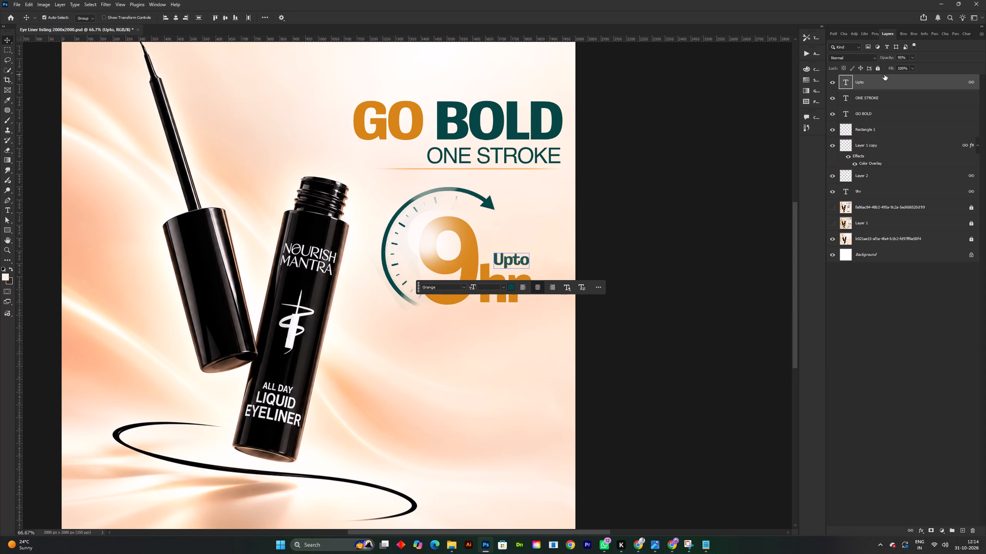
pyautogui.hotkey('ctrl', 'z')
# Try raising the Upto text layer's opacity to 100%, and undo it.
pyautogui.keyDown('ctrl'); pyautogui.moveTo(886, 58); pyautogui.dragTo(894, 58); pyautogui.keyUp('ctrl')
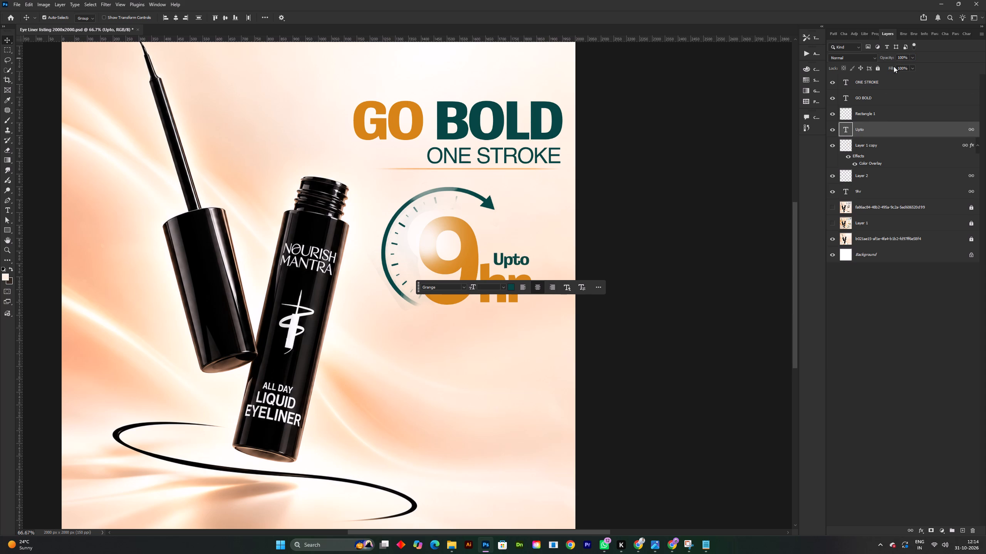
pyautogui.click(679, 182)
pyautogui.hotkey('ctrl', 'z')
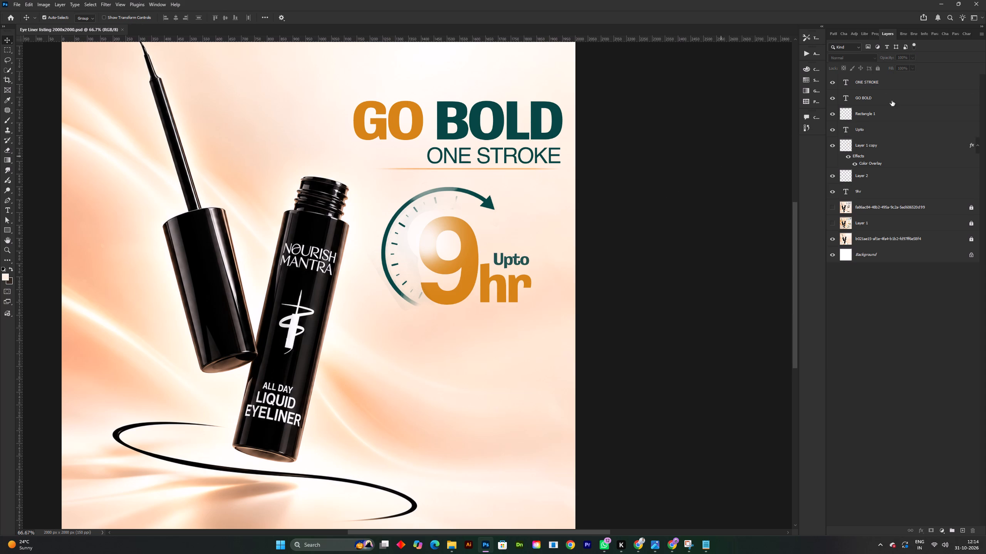
# Set the Upto text layer's opacity to 98% and save the poster.
pyautogui.click(885, 187)
pyautogui.click(881, 134)
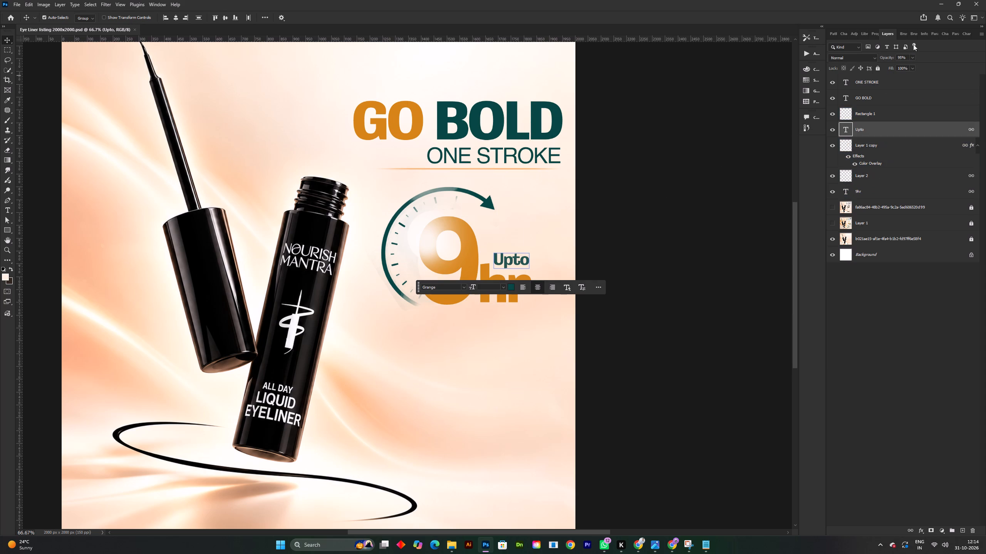
pyautogui.click(900, 55)
pyautogui.press('Right')
pyautogui.press('BackSpace')
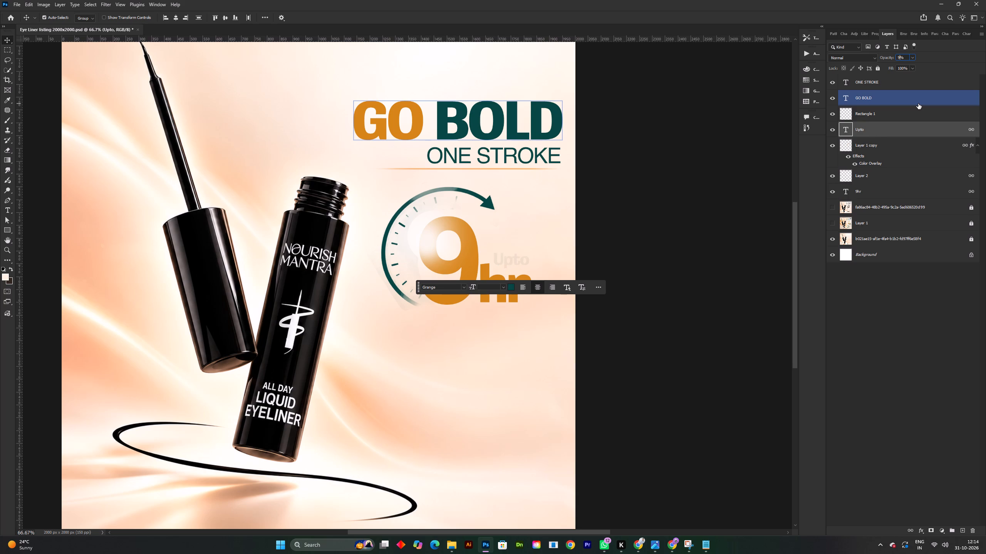
pyautogui.press('9')
pyautogui.press('BackSpace')
pyautogui.press('8')
pyautogui.press('Return')
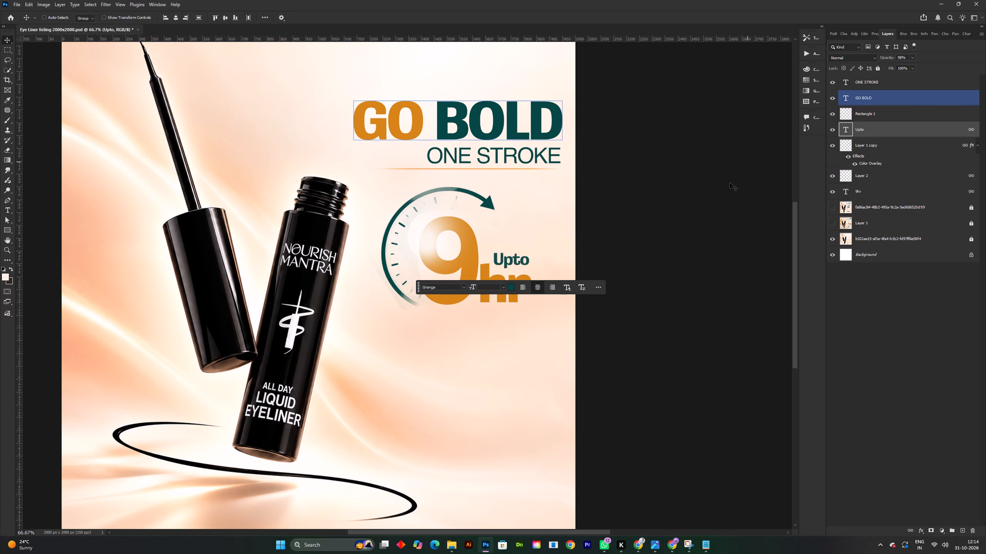
pyautogui.hotkey('ctrl', 's')
pyautogui.click(653, 234)
pyautogui.scroll(-1, 647, 234)
pyautogui.press('space')
pyautogui.press('space')
pyautogui.moveTo(617, 210); pyautogui.dragTo(628, 205)
pyautogui.hotkey('ctrl', 's')
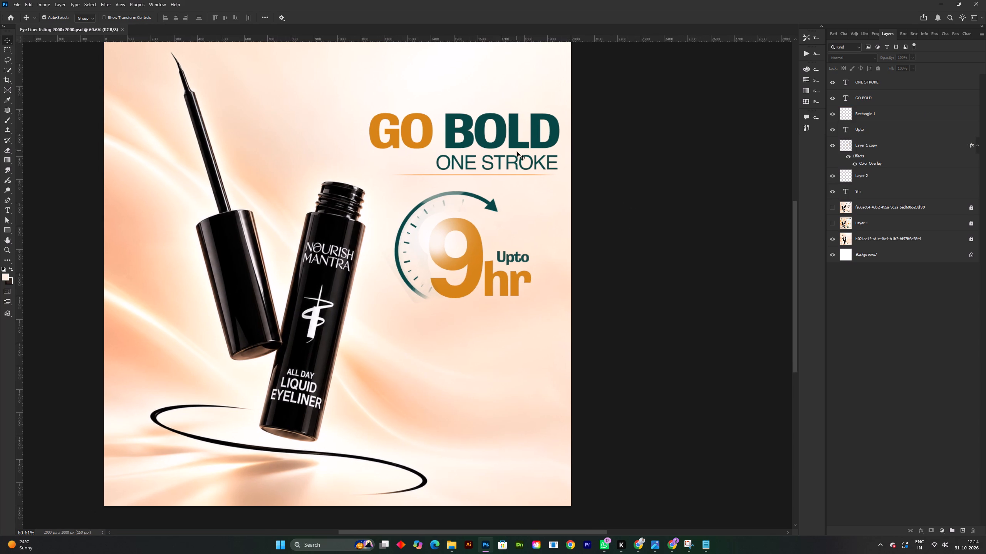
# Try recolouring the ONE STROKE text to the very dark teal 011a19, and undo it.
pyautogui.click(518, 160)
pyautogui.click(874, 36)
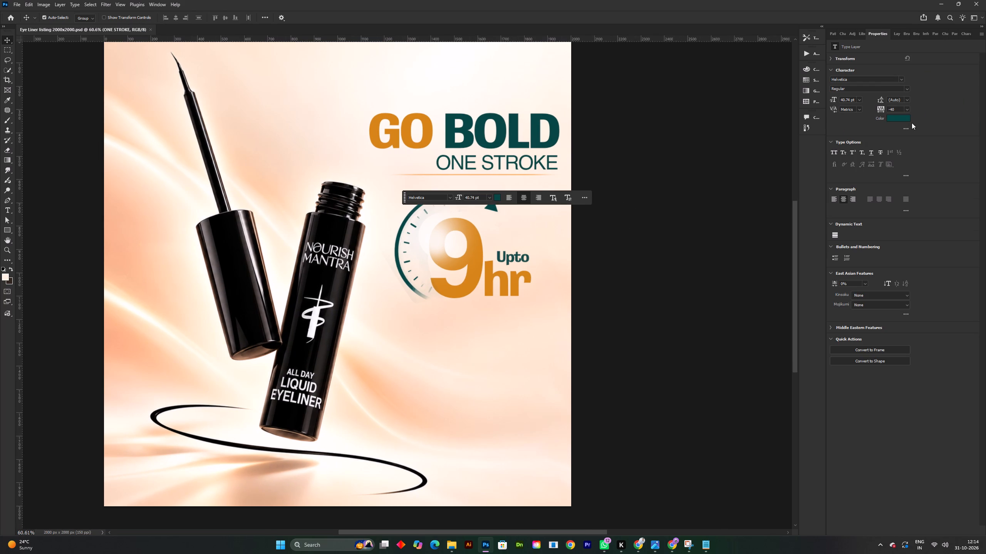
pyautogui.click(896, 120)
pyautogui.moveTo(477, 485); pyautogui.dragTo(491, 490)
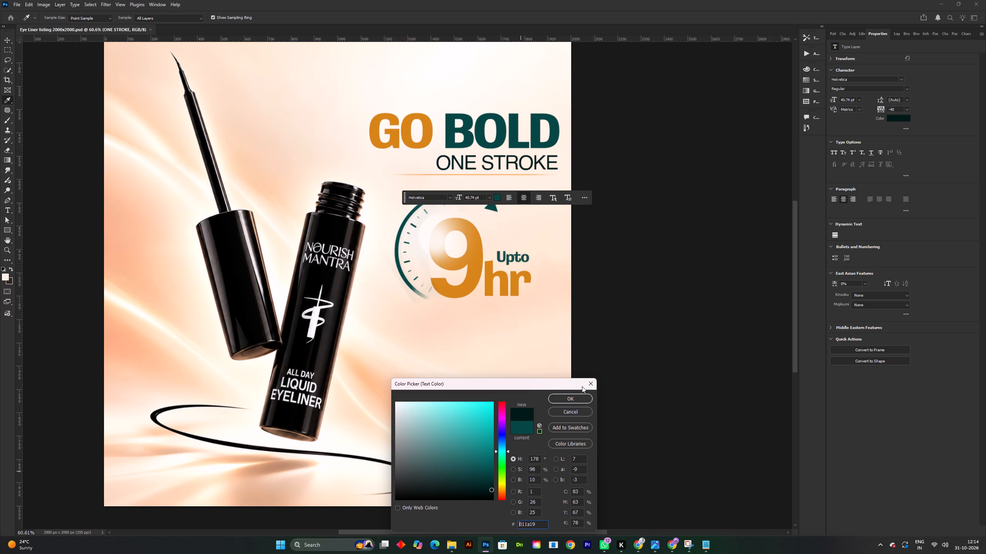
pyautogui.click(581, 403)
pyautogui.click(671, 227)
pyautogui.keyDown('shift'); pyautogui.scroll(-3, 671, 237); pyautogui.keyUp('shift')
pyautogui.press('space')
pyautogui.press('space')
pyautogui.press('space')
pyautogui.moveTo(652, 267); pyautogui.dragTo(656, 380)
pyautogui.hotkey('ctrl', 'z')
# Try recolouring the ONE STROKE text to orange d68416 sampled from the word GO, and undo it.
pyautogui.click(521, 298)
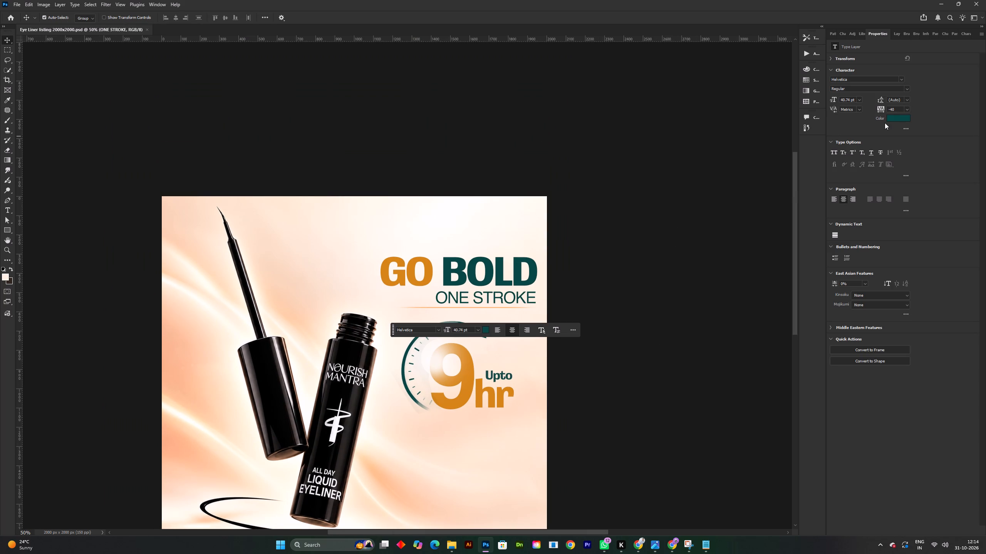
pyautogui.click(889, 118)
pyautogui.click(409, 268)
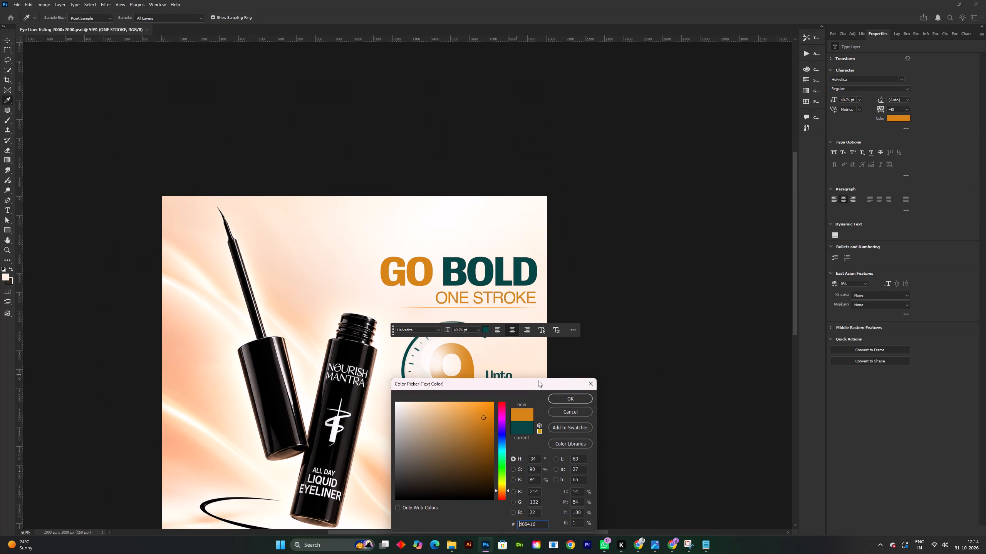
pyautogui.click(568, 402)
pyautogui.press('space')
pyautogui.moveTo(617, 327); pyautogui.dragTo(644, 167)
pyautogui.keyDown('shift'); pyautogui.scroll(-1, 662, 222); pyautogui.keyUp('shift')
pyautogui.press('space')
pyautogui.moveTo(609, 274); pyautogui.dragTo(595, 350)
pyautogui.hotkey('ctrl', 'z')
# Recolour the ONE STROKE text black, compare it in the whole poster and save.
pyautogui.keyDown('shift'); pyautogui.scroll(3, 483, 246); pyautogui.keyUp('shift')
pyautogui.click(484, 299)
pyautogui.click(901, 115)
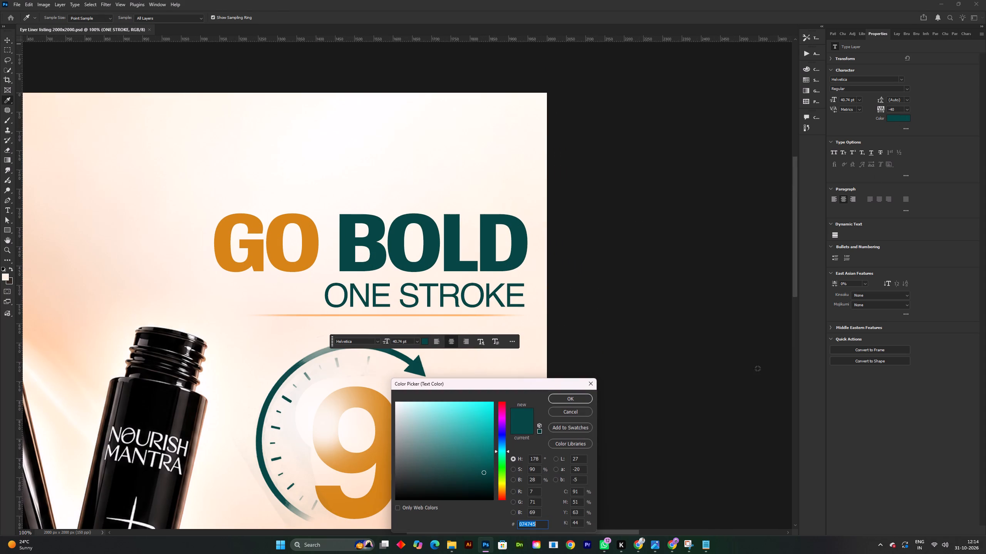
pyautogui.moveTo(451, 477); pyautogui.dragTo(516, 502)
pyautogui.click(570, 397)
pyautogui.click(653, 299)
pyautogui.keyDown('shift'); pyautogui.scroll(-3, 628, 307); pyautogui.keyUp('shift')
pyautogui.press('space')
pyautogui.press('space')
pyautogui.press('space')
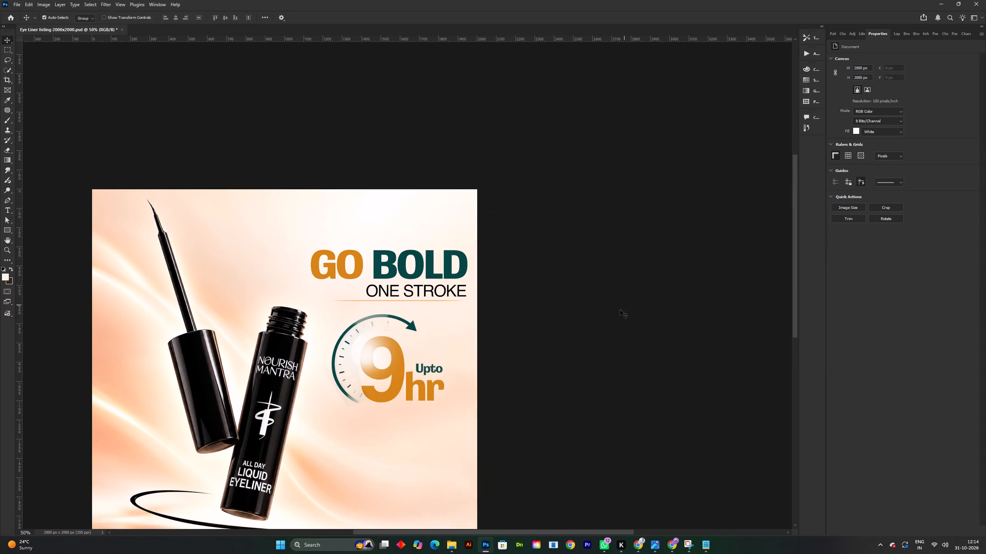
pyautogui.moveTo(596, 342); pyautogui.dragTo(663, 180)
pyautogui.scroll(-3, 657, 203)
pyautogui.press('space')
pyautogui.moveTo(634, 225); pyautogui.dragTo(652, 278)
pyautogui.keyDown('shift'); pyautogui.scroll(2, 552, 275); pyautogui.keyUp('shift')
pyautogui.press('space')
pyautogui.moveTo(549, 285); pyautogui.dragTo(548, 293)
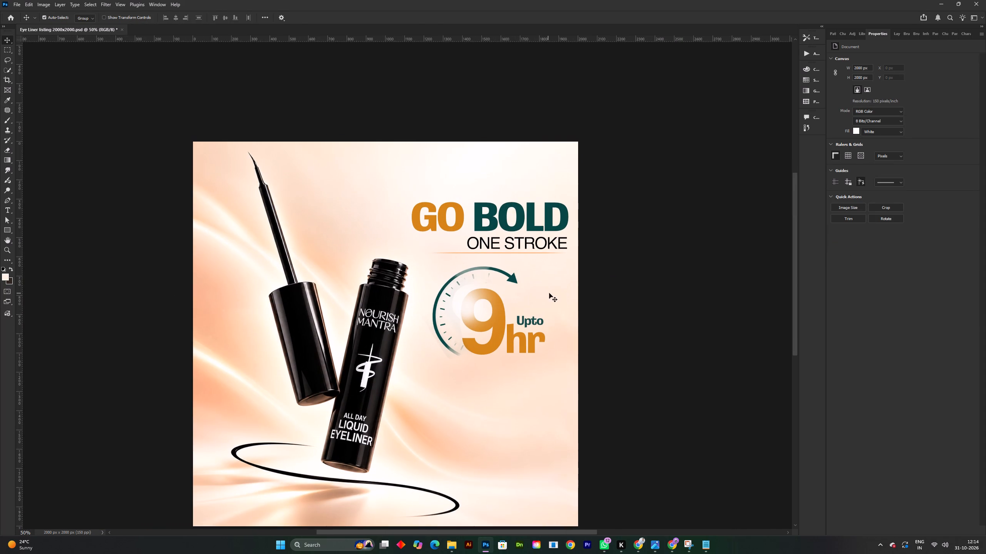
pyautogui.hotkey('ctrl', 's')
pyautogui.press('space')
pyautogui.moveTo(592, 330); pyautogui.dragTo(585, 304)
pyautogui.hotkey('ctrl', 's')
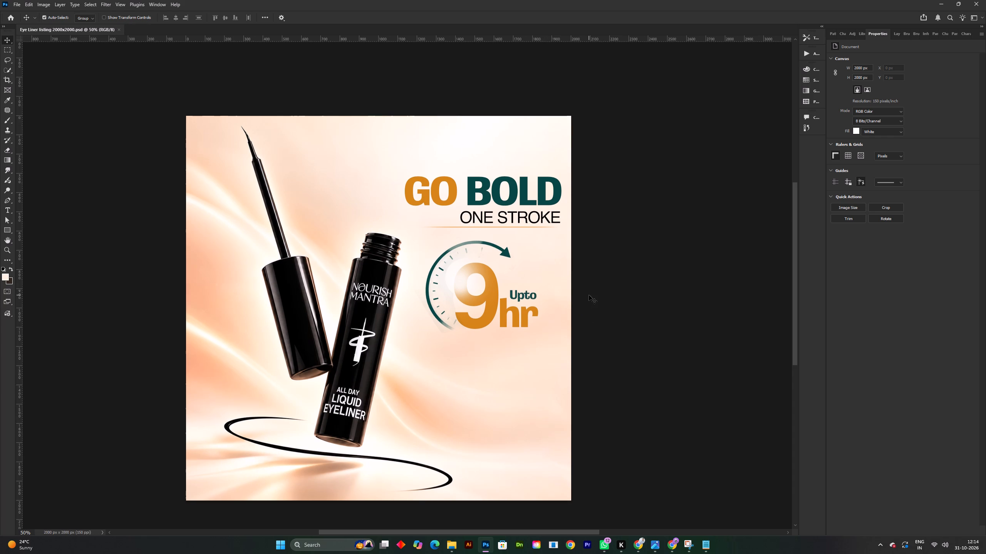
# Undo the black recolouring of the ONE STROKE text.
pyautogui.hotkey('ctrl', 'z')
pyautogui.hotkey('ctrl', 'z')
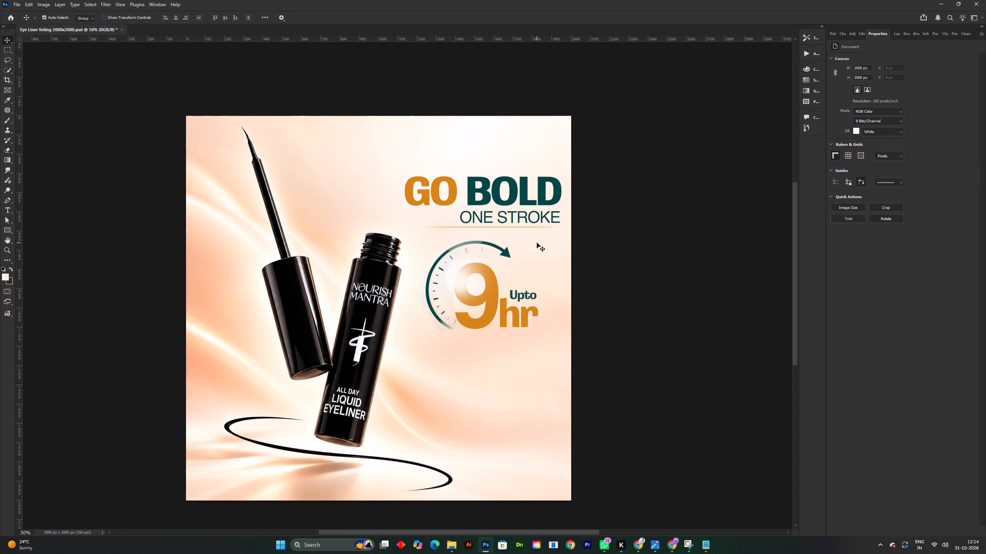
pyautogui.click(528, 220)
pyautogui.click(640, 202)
# Recolour the ONE STROKE text to orange d68417, sampled from the large 9.
pyautogui.keyDown('shift'); pyautogui.scroll(-2, 605, 262); pyautogui.keyUp('shift')
pyautogui.press('space')
pyautogui.moveTo(597, 285); pyautogui.dragTo(618, 317)
pyautogui.keyDown('shift'); pyautogui.scroll(2, 527, 302); pyautogui.keyUp('shift')
pyautogui.click(503, 275)
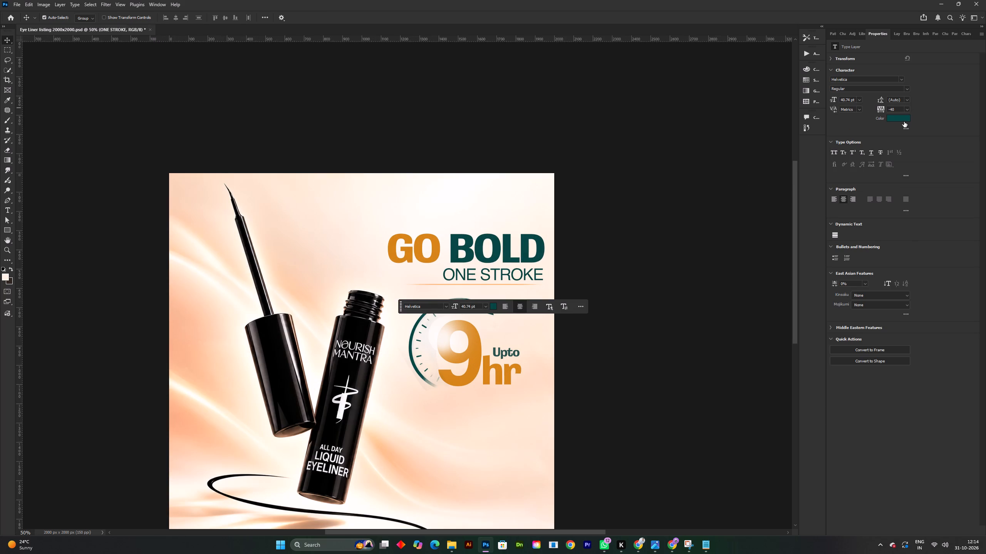
pyautogui.click(904, 122)
pyautogui.click(475, 365)
pyautogui.click(553, 396)
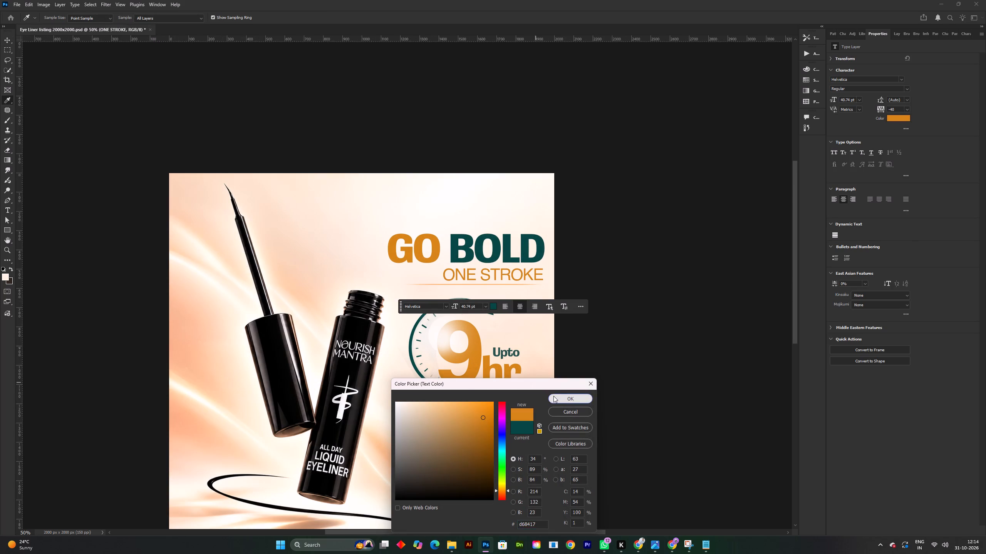
# Deselect the ONE STROKE text, bring the whole poster into view and save the document.
pyautogui.click(660, 322)
pyautogui.hotkey('ctrl', 's')
pyautogui.press('space')
pyautogui.moveTo(585, 404); pyautogui.dragTo(613, 280)
pyautogui.hotkey('ctrl', 's')
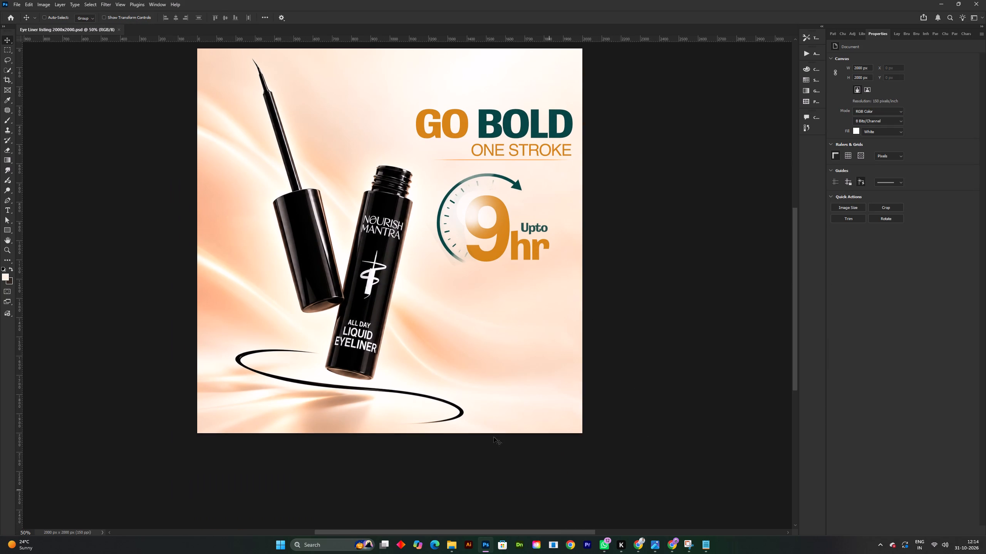
# Switch to Chrome and examine the first generated eyeliner poster in the ChatGPT chat at full size, including its three feature icons.
pyautogui.click(673, 548)
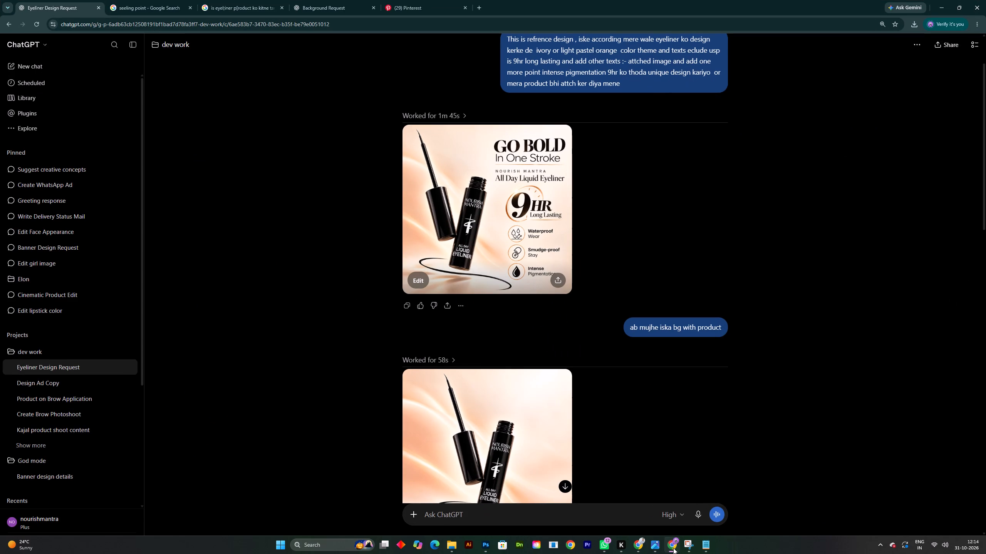
pyautogui.scroll(-3, 643, 433)
pyautogui.scroll(1, 639, 429)
pyautogui.scroll(-7, 639, 429)
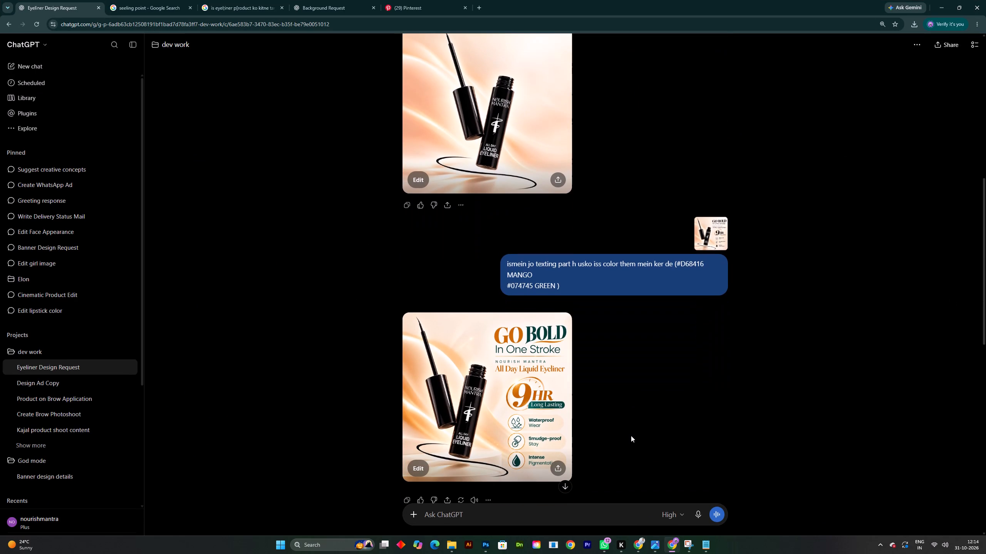
pyautogui.scroll(9, 631, 436)
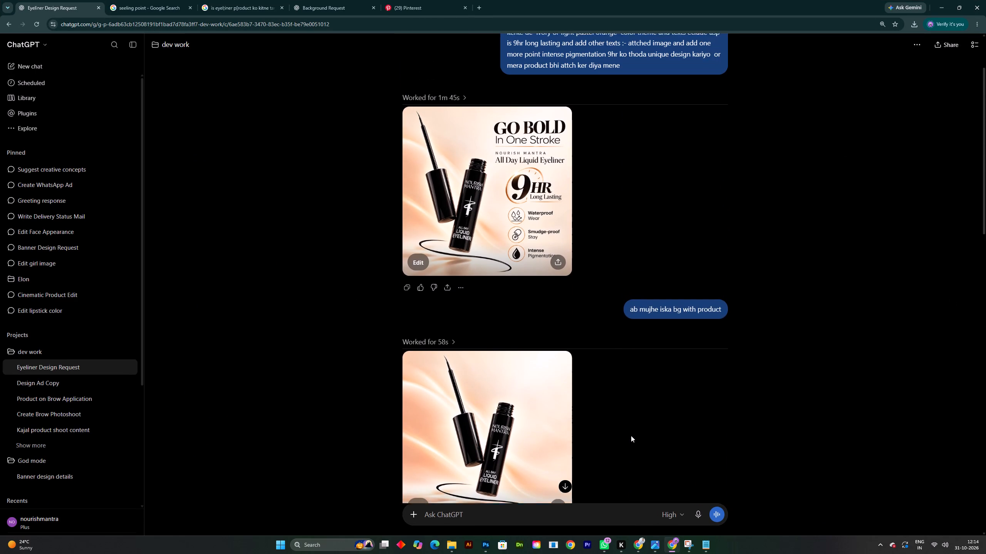
pyautogui.click(668, 547)
pyautogui.click(668, 547)
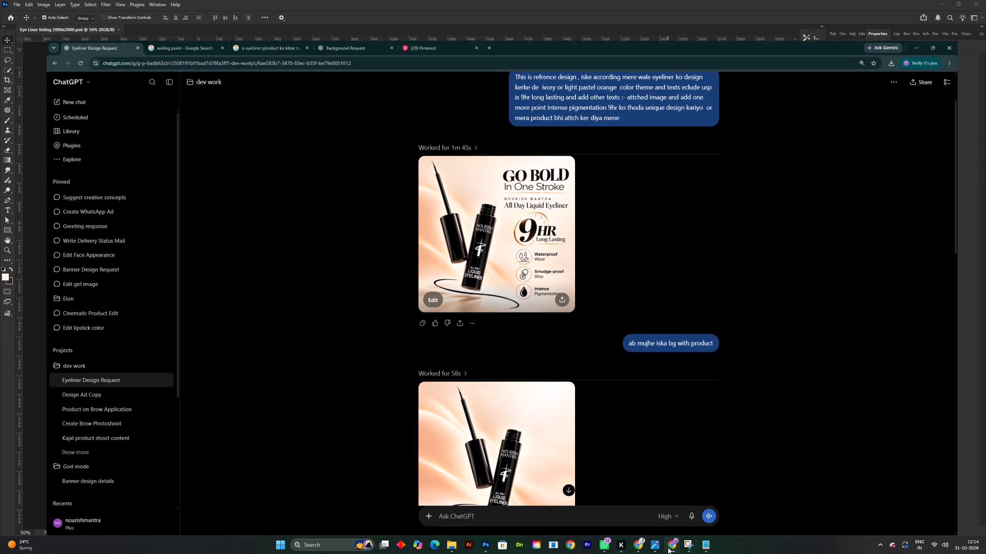
pyautogui.click(508, 240)
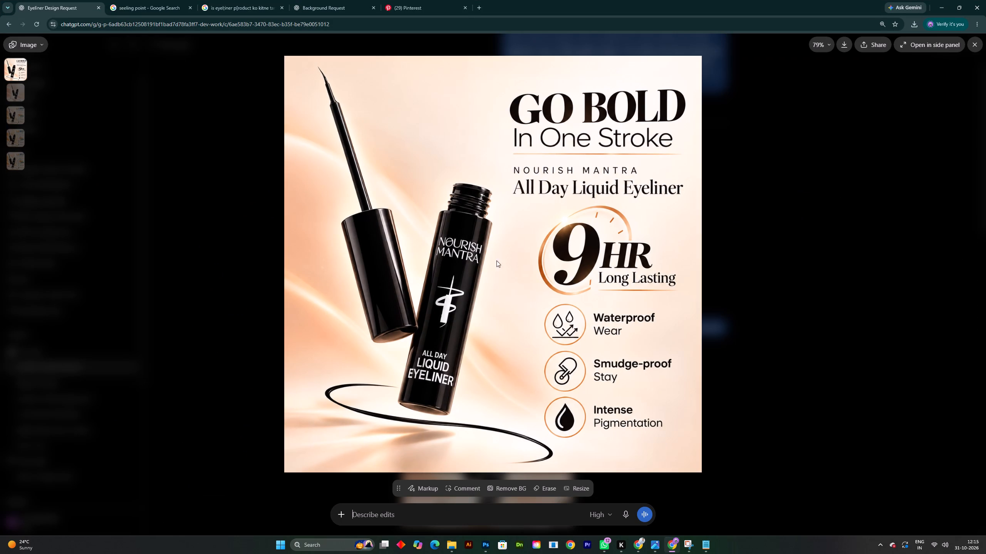
# Search Pinterest for "WATER PROFF ICON".
pyautogui.click(411, 0)
pyautogui.click(324, 47)
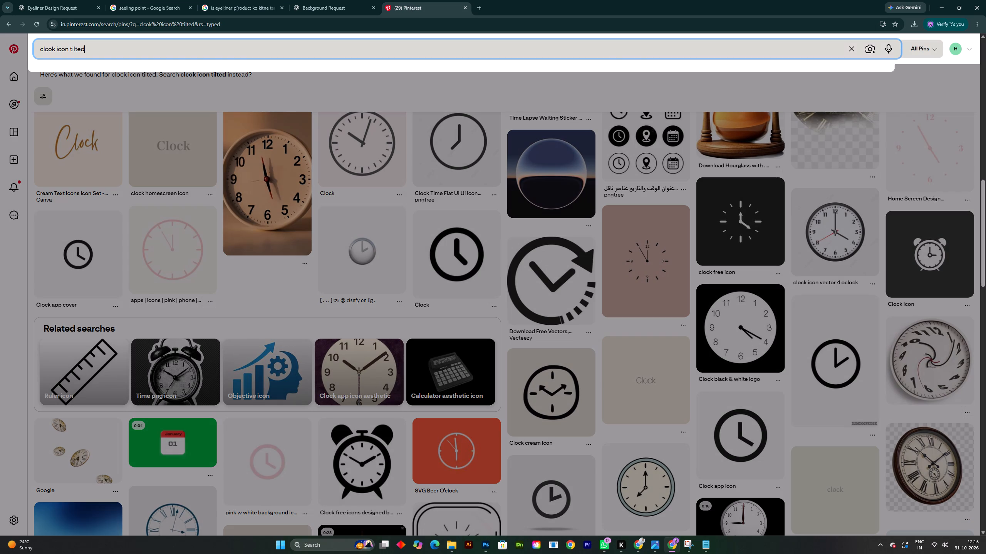
pyautogui.press('BackSpace')
pyautogui.press('BackSpace')
pyautogui.press('BackSpace')
pyautogui.press('BackSpace')
pyautogui.press('BackSpace')
pyautogui.press('BackSpace')
pyautogui.press('BackSpace')
pyautogui.press('BackSpace')
pyautogui.press('BackSpace')
pyautogui.press('BackSpace')
pyautogui.press('BackSpace')
pyautogui.press('BackSpace')
pyautogui.press('BackSpace')
pyautogui.press('BackSpace')
pyautogui.press('BackSpace')
pyautogui.press('BackSpace')
pyautogui.press('BackSpace')
pyautogui.press('BackSpace')
pyautogui.press('BackSpace')
pyautogui.press('BackSpace')
pyautogui.write('WATERPROFF I')
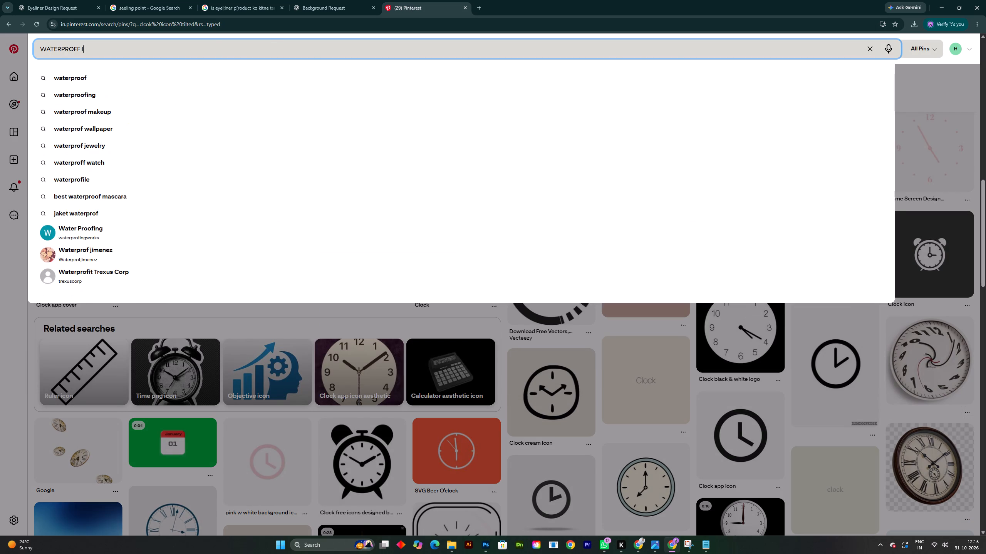
pyautogui.press('BackSpace')
pyautogui.press('BackSpace')
pyautogui.press('BackSpace')
pyautogui.press('BackSpace')
pyautogui.press('BackSpace')
pyautogui.press('BackSpace')
pyautogui.press('BackSpace')
pyautogui.press('BackSpace')
pyautogui.press('BackSpace')
pyautogui.press('BackSpace')
pyautogui.press('BackSpace')
pyautogui.press('BackSpace')
pyautogui.press('BackSpace')
pyautogui.press('BackSpace')
pyautogui.press('BackSpace')
pyautogui.press('BackSpace')
pyautogui.press('BackSpace')
pyautogui.press('BackSpace')
pyautogui.press('BackSpace')
pyautogui.press('BackSpace')
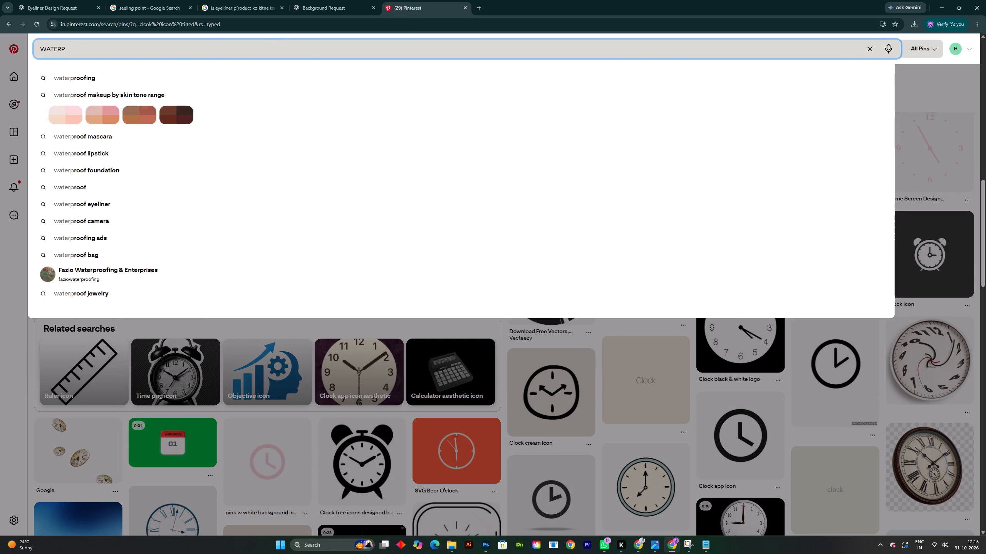
pyautogui.write('WATER PROFF ICON')
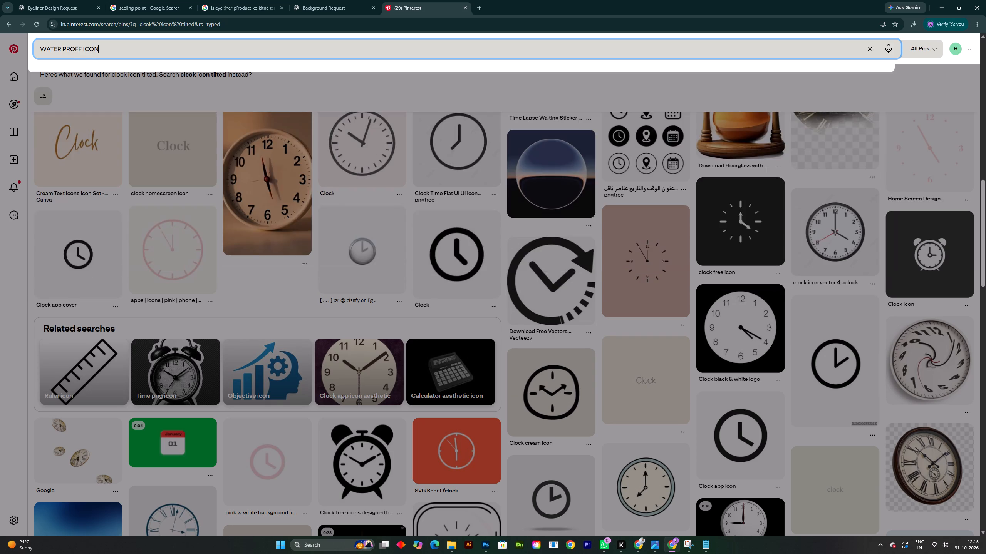
pyautogui.press('Return')
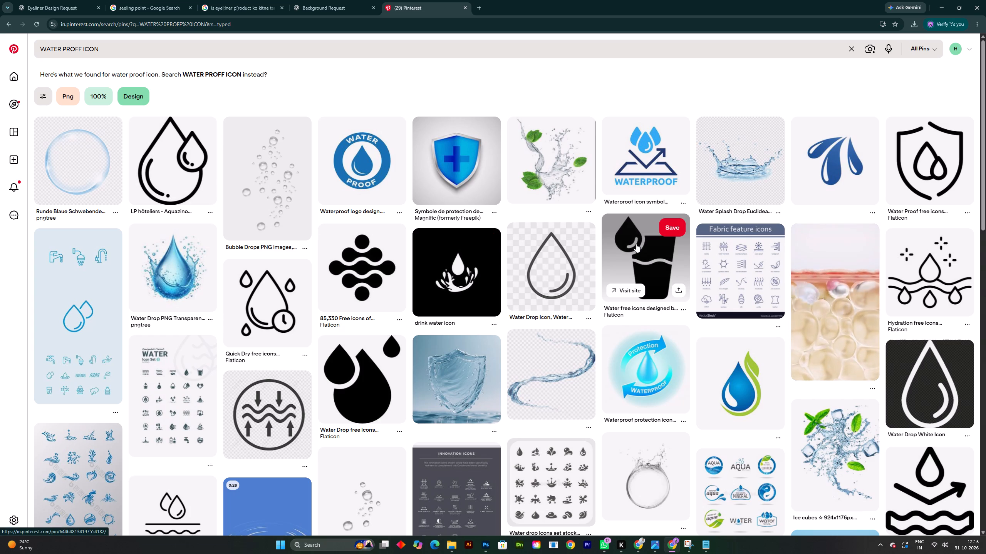
# Browse the Pinterest results for a waterproof icon that suits the poster's feature list.
pyautogui.scroll(-1, 403, 307)
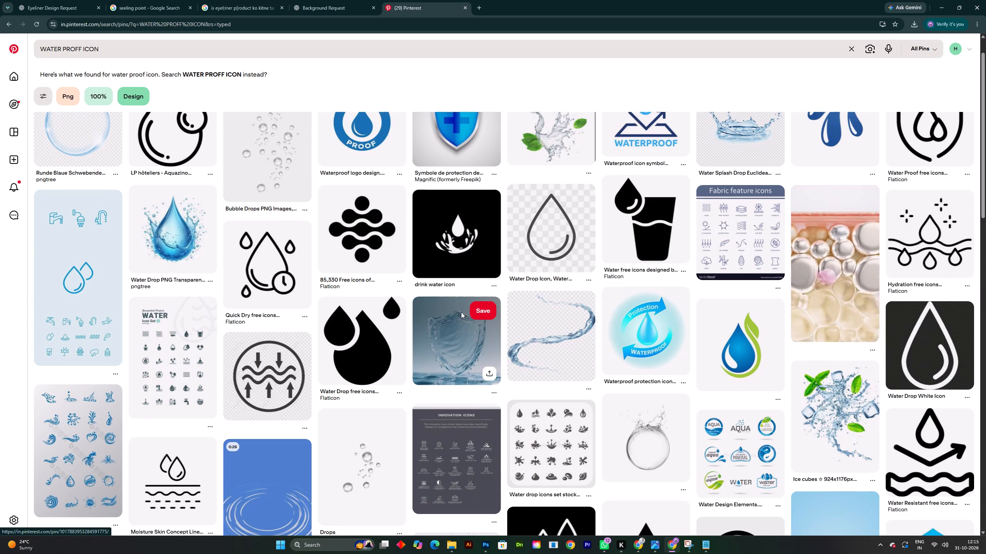
pyautogui.scroll(-4, 468, 301)
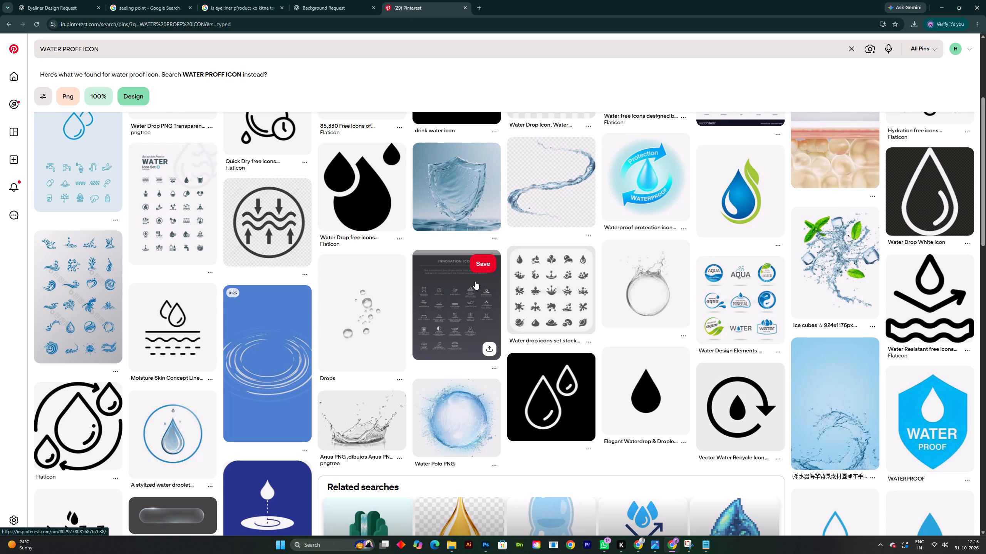
pyautogui.scroll(-2, 477, 280)
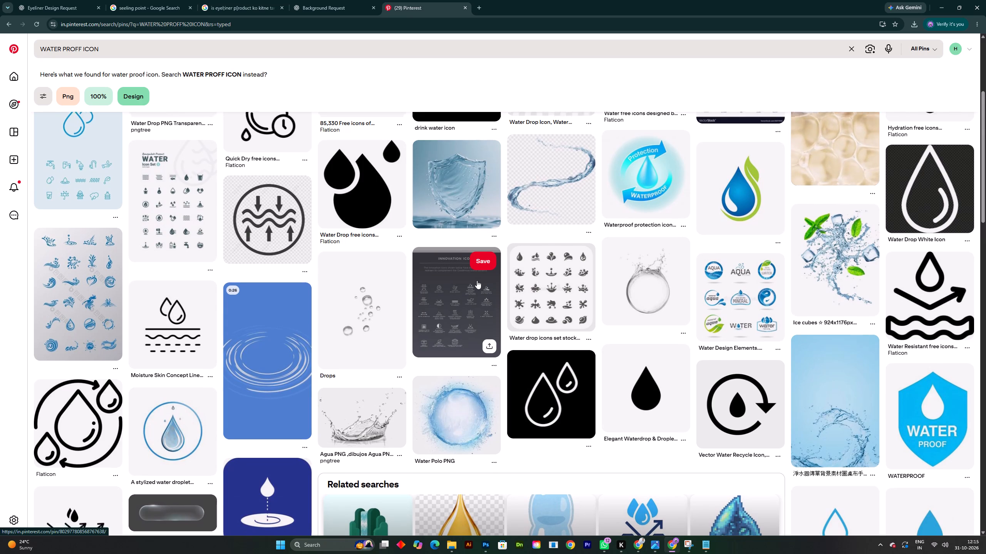
pyautogui.scroll(-2, 477, 280)
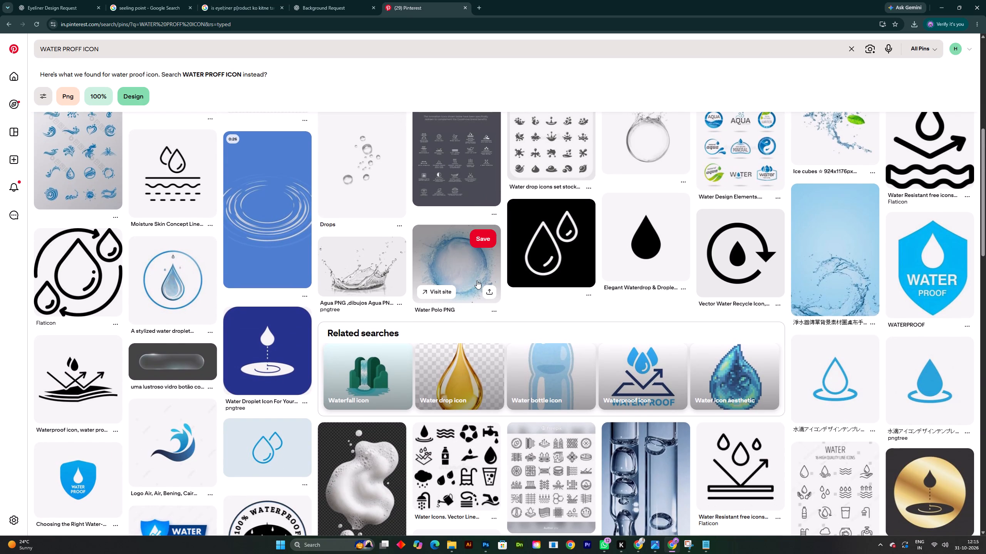
pyautogui.scroll(-3, 477, 280)
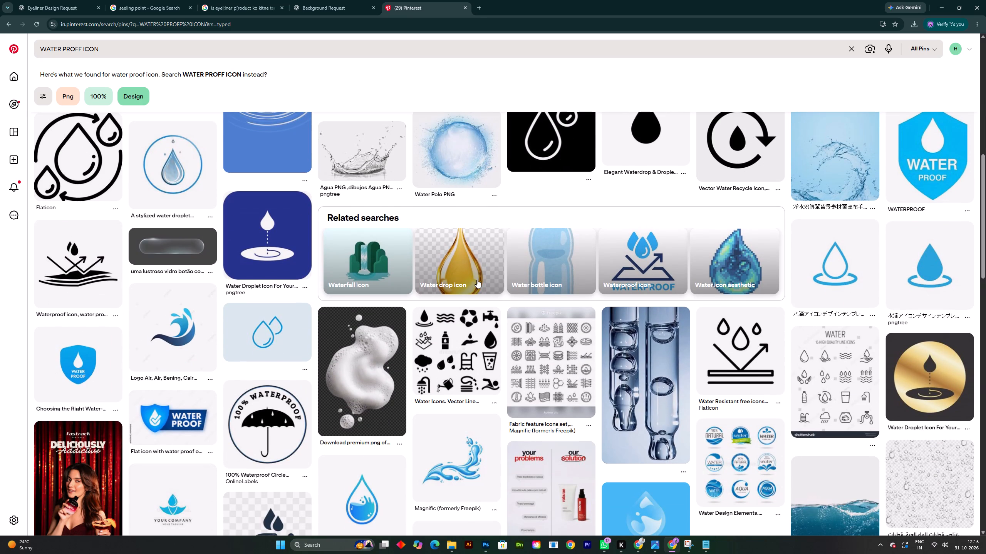
pyautogui.scroll(-4, 477, 279)
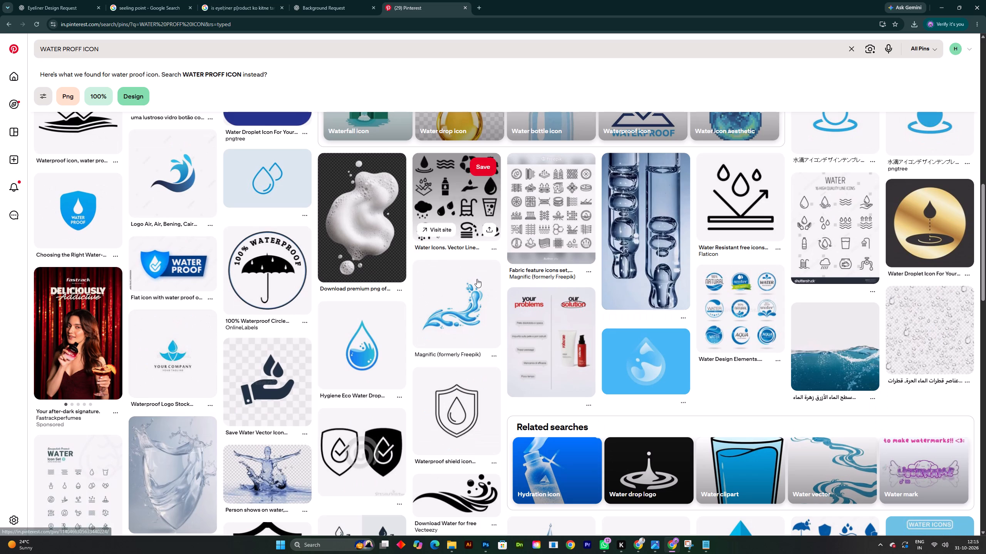
pyautogui.scroll(-5, 477, 279)
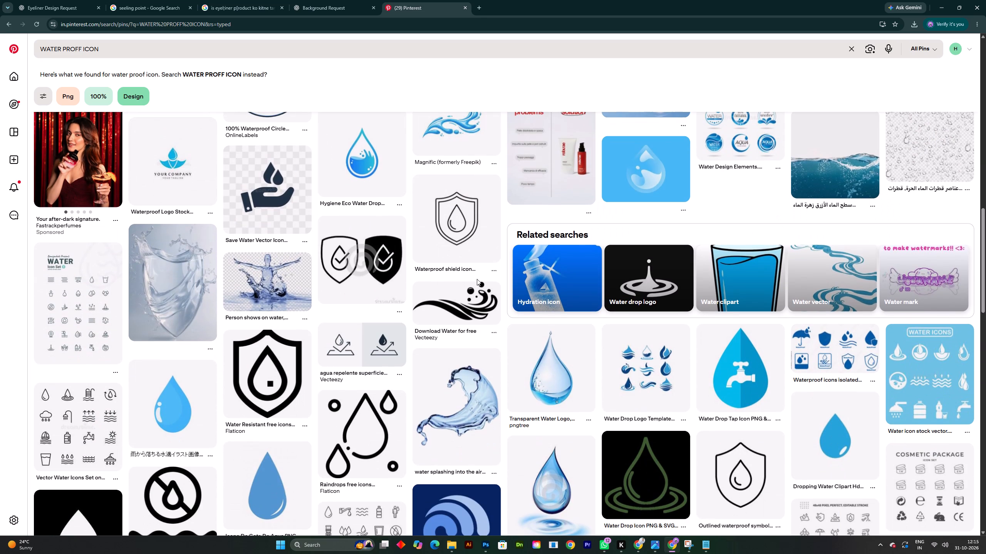
pyautogui.scroll(-8, 477, 279)
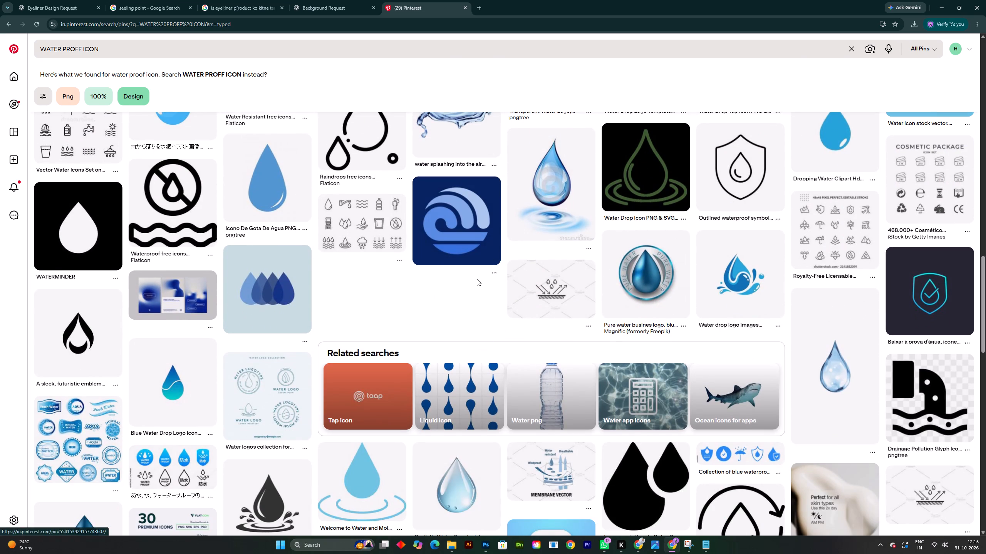
pyautogui.scroll(19, 477, 279)
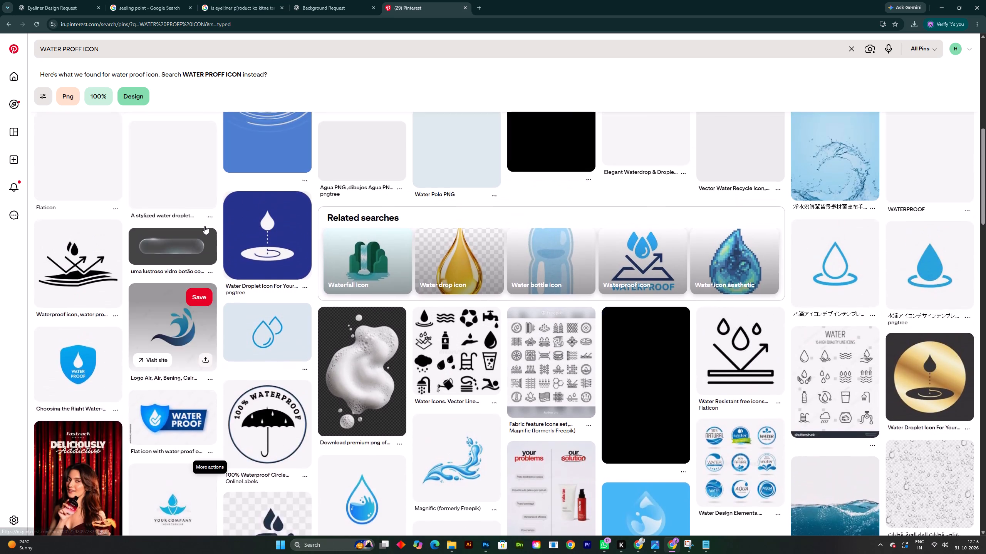
pyautogui.scroll(19, 205, 226)
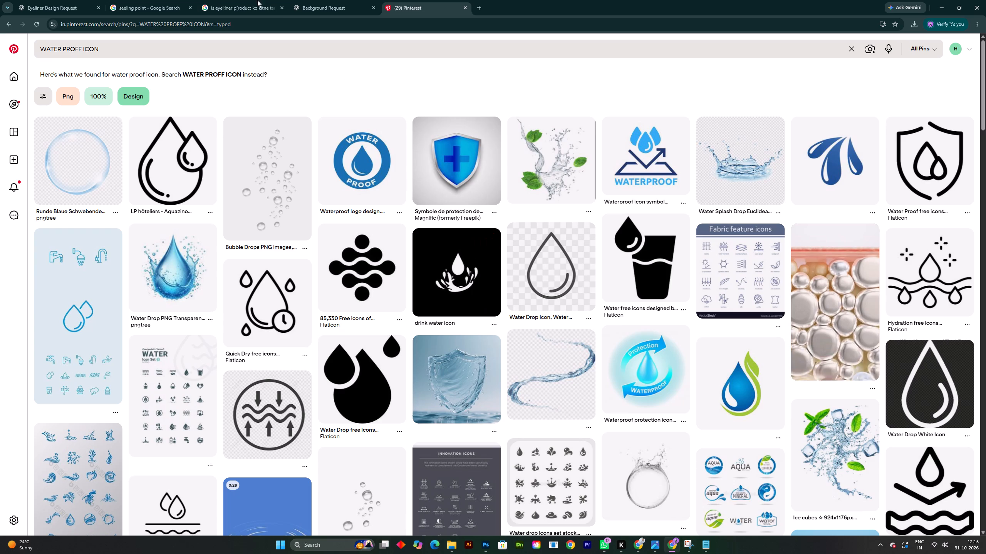
# Return to the enlarged ChatGPT reference poster and check its Waterproof, Smudge-proof and Intense Pigmentation icons.
pyautogui.click(672, 539)
pyautogui.click(672, 541)
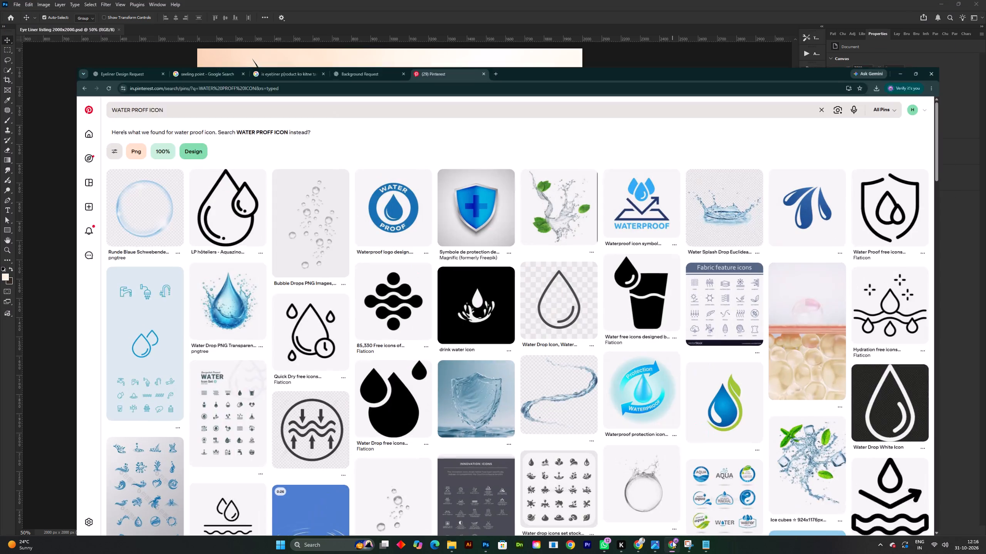
pyautogui.click(667, 549)
pyautogui.click(667, 550)
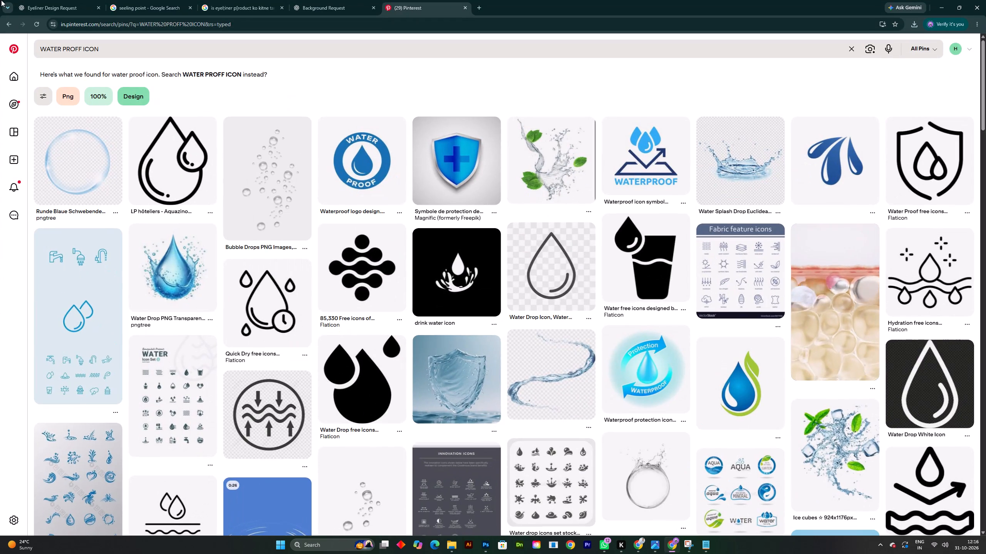
pyautogui.click(34, 0)
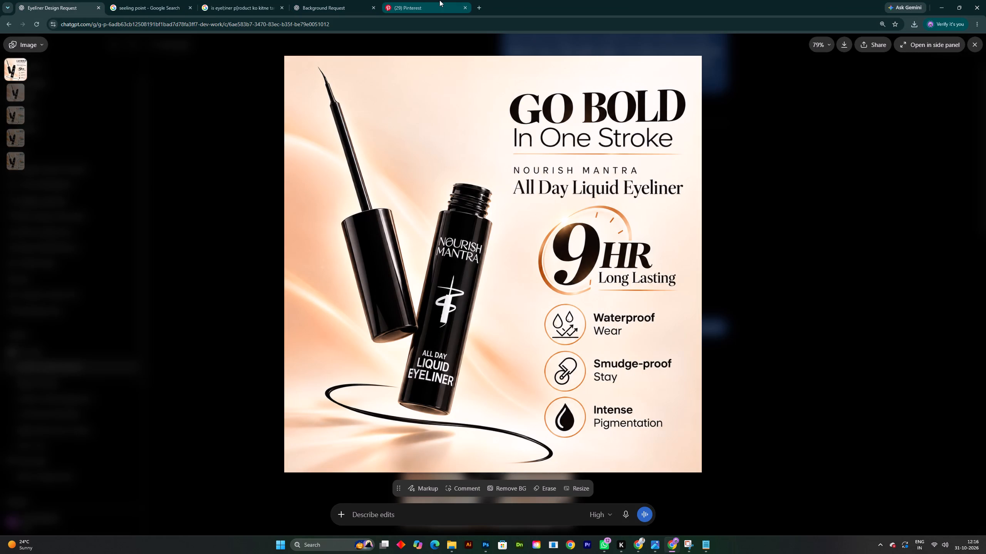
# Search Pinterest for "SMUDGE PROFF ICON".
pyautogui.click(439, 0)
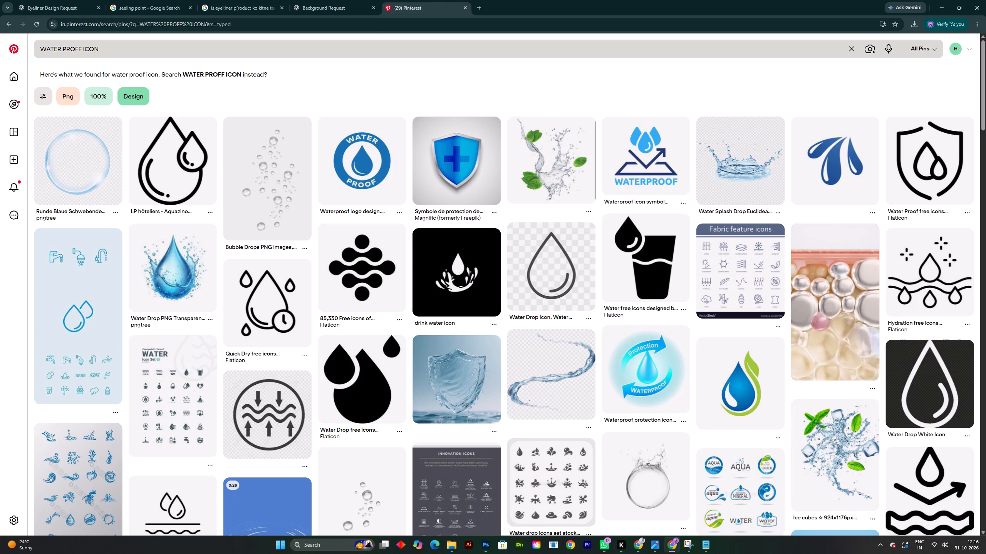
pyautogui.moveTo(62, 50); pyautogui.dragTo(0, 50)
pyautogui.press('BackSpace')
pyautogui.write('SMUDGE')
pyautogui.press('space')
pyautogui.press('Return')
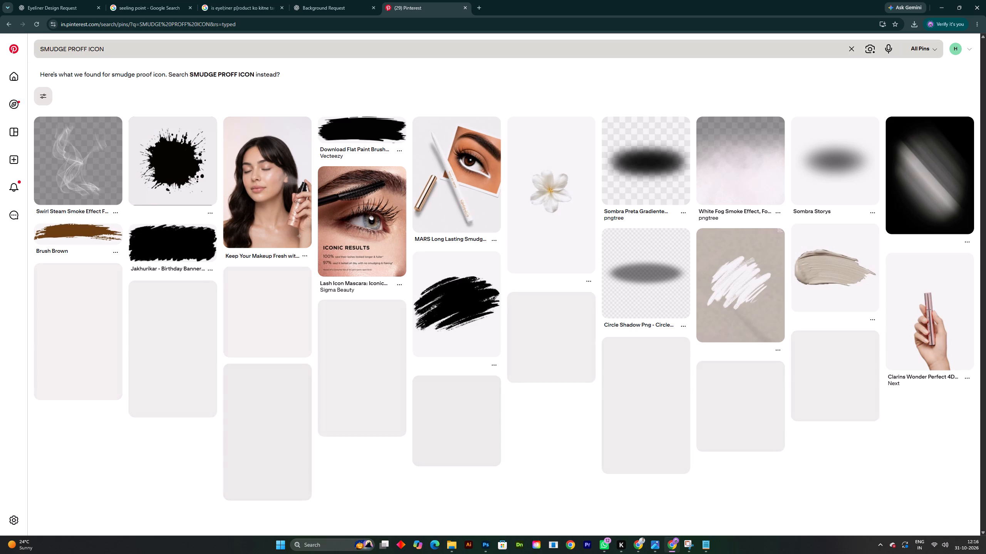
# Search Pinterest again for "SMUDGEPROFF ICON" and look through the results for a smudge-proof icon.
pyautogui.tripleClick(64, 48)
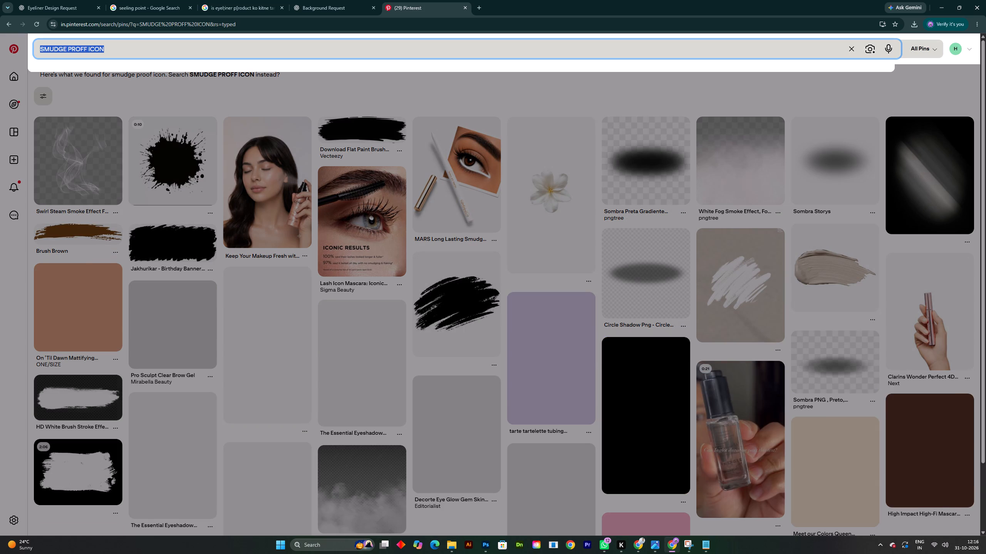
pyautogui.press('BackSpace')
pyautogui.write('SMUDGEPROFF ICON')
pyautogui.press('Return')
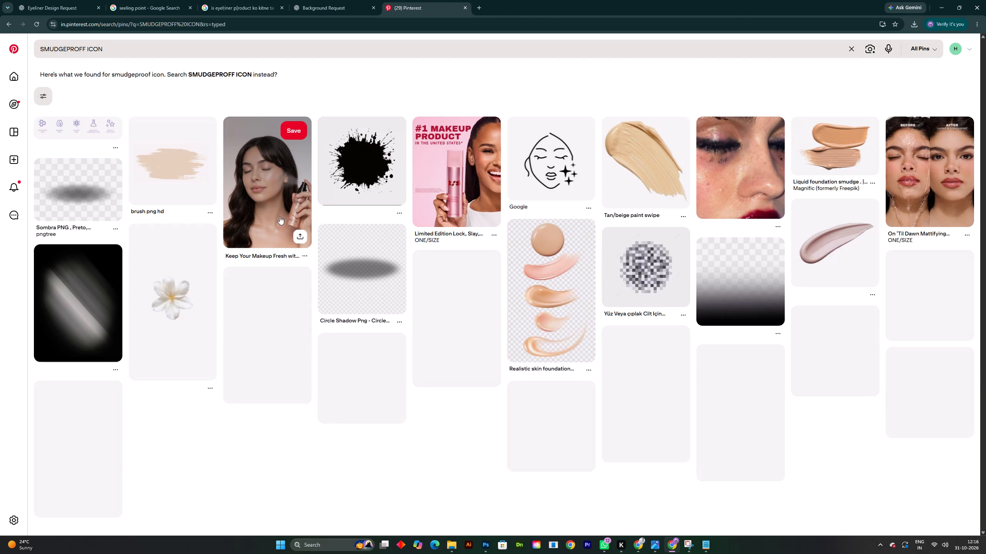
pyautogui.scroll(-3, 317, 238)
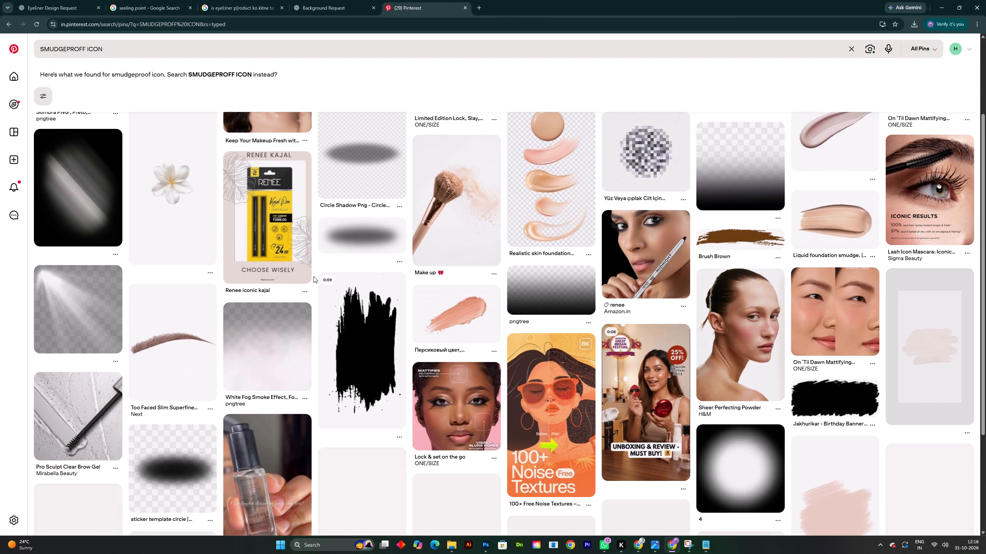
pyautogui.scroll(-8, 314, 276)
pyautogui.click(306, 0)
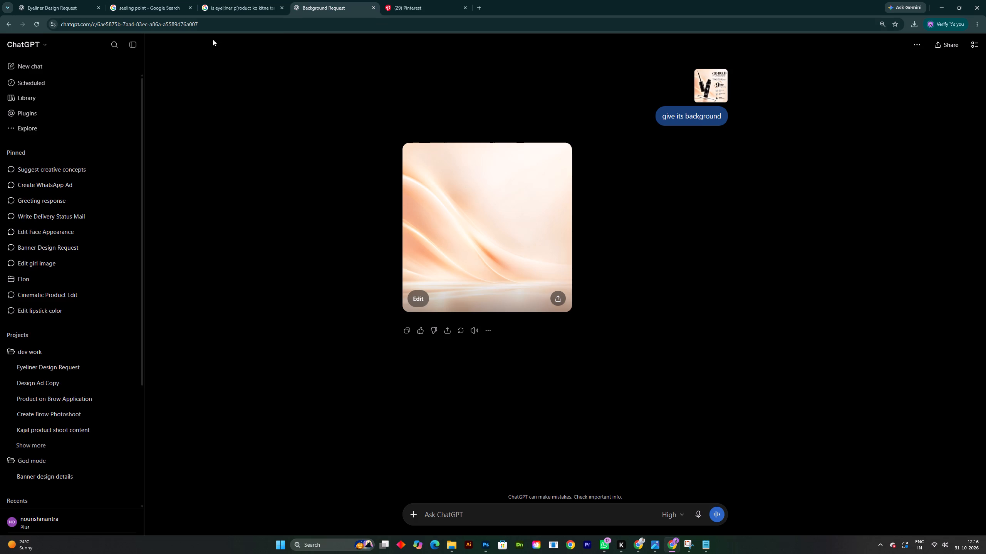
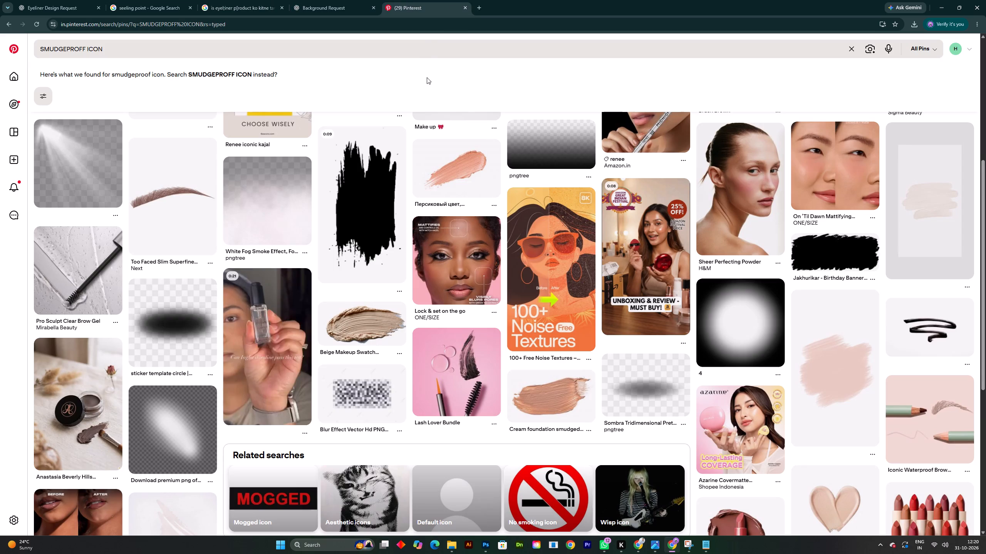
pyautogui.tripleClick(401, 49)
pyautogui.hotkey('ctrl', 'c')
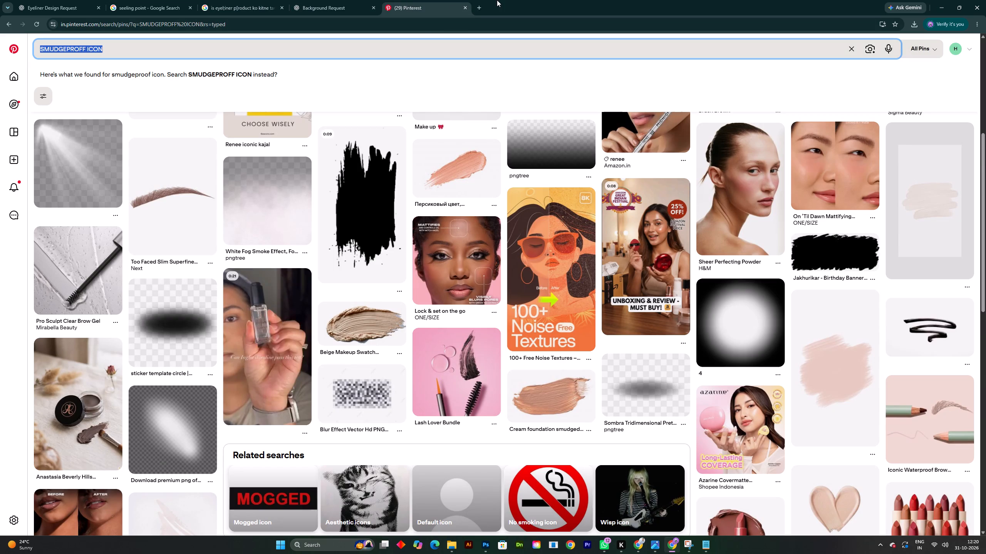
pyautogui.click(475, 7)
pyautogui.hotkey('ctrl', 'v')
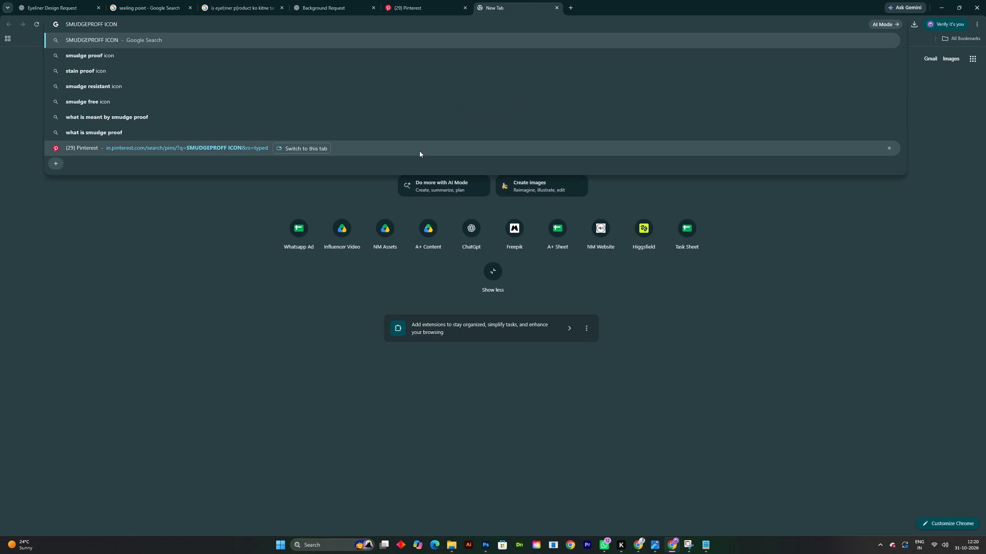
pyautogui.press('Return')
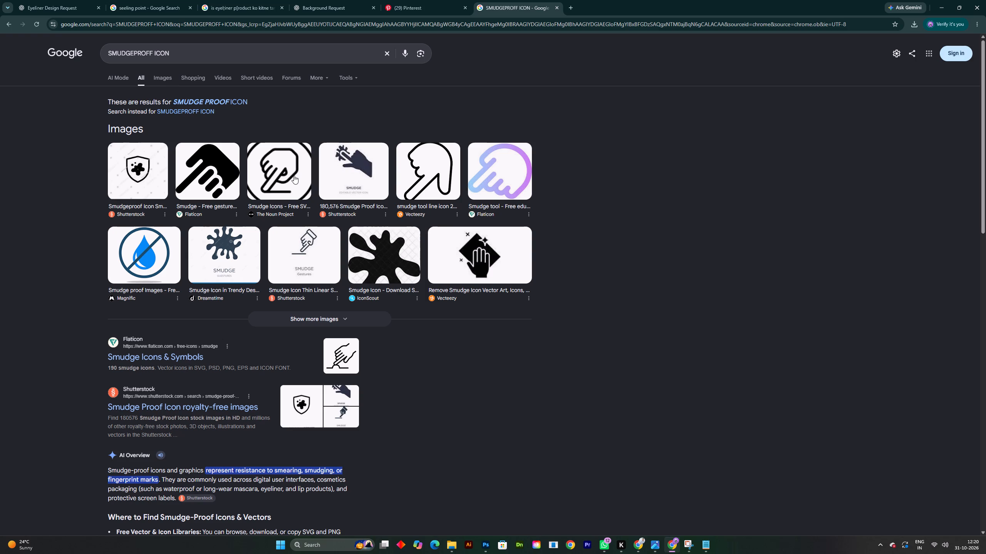
pyautogui.click(171, 80)
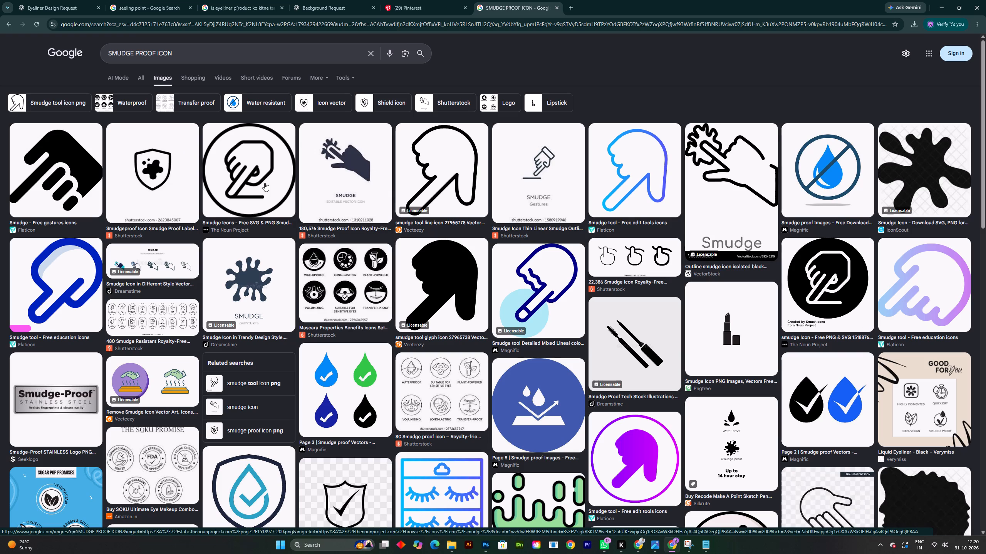
# Search Google Images for "WATER PROOF ICON" and save Vecteezy's waterproof droplet-and-checkmark icon set to Downloads as a JPG.
pyautogui.doubleClick(124, 53)
pyautogui.press('BackSpace')
pyautogui.write('WATER')
pyautogui.press('space')
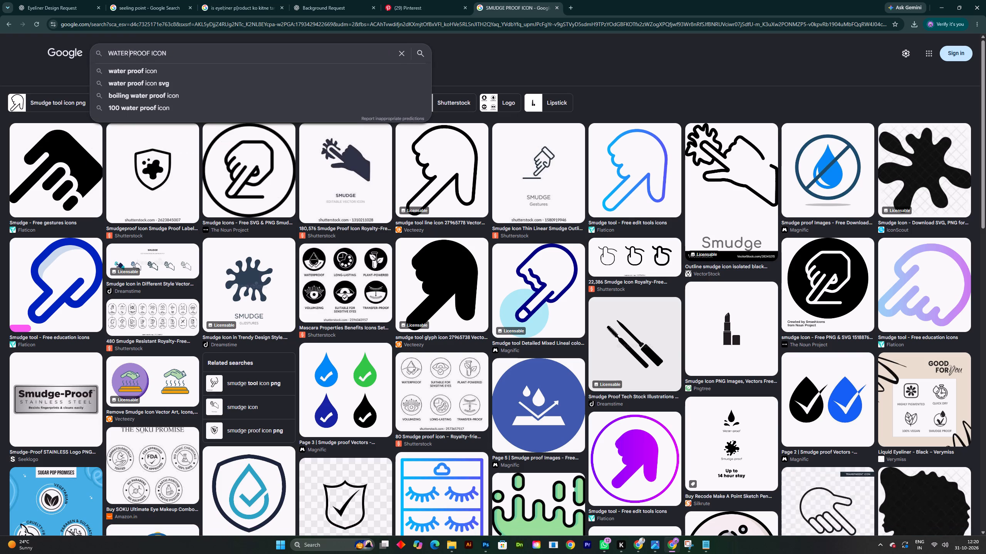
pyautogui.press('Return')
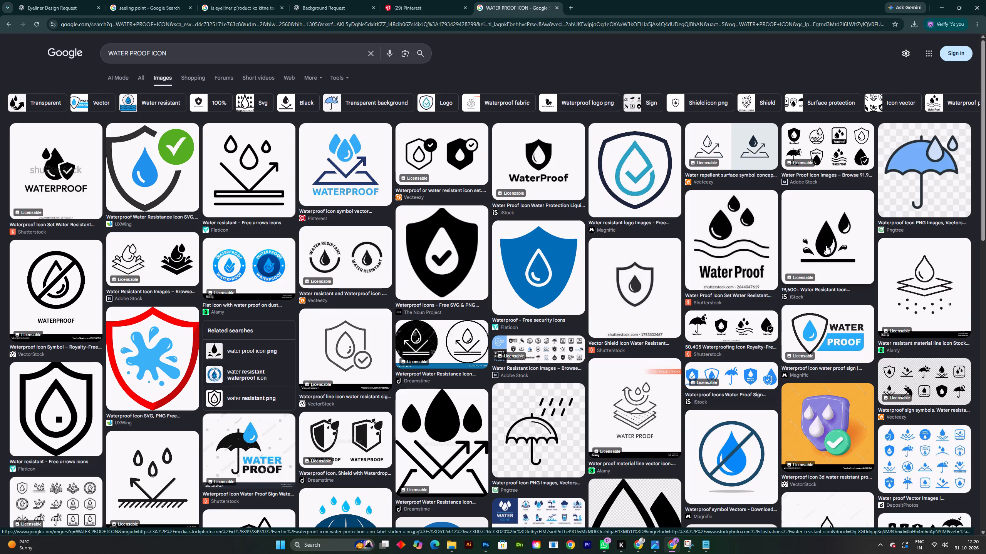
pyautogui.click(468, 160)
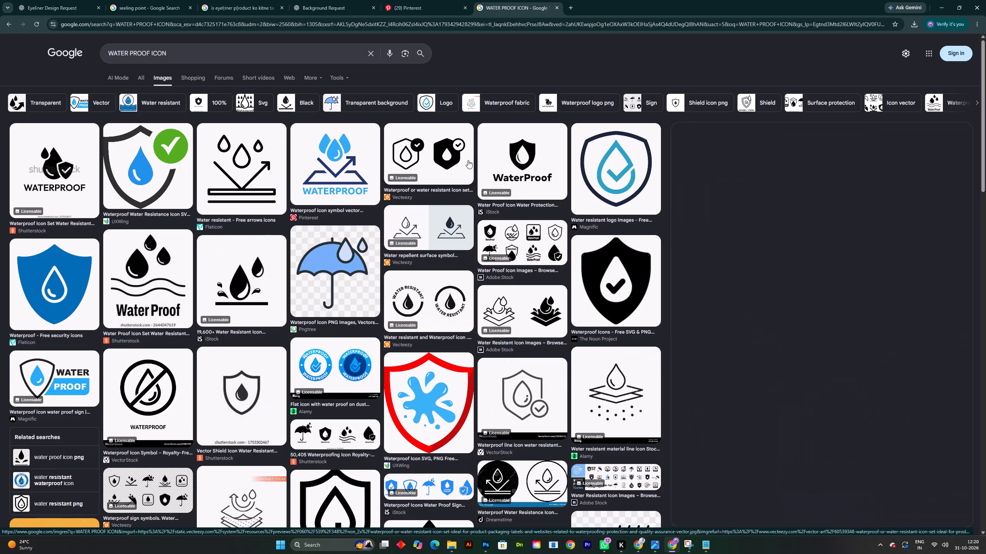
pyautogui.rightClick(811, 225)
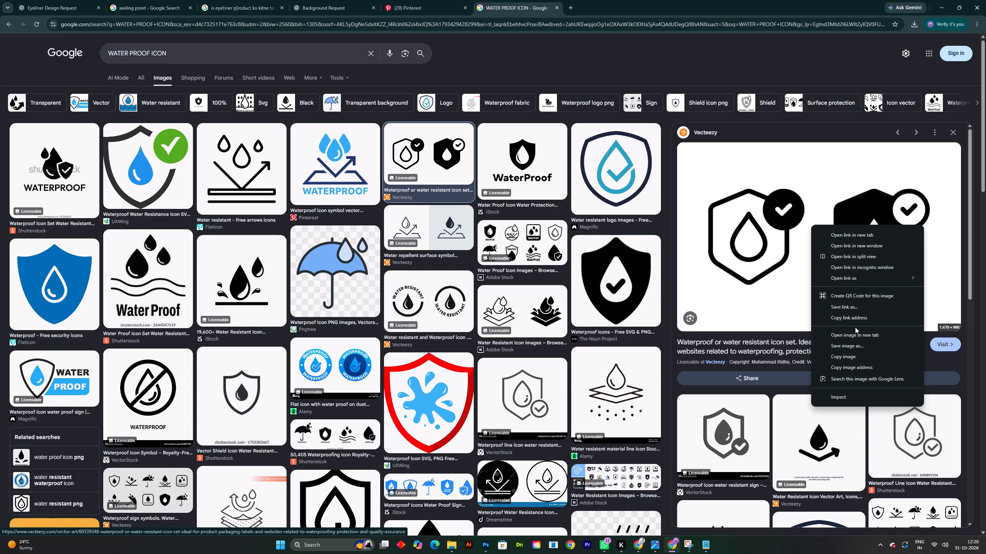
pyautogui.click(851, 347)
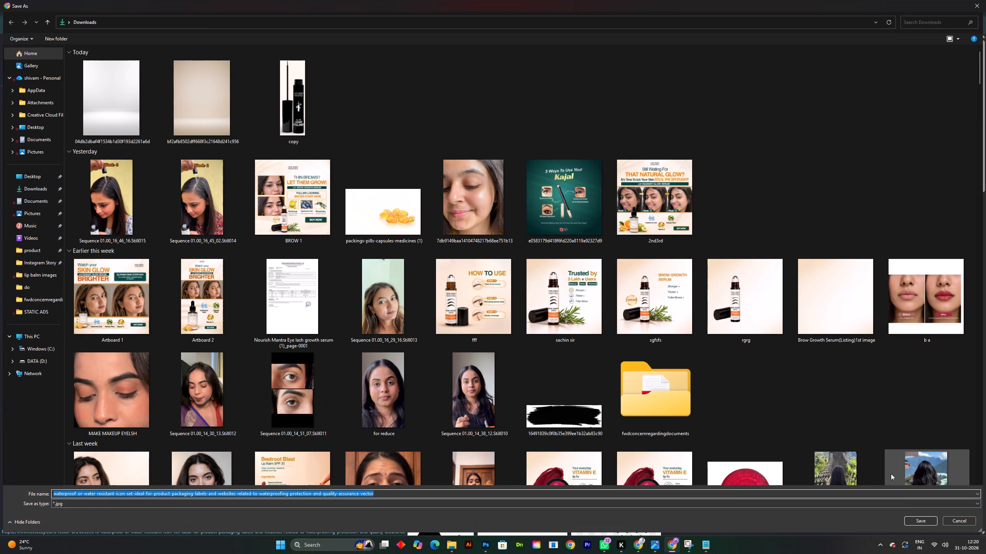
pyautogui.click(920, 526)
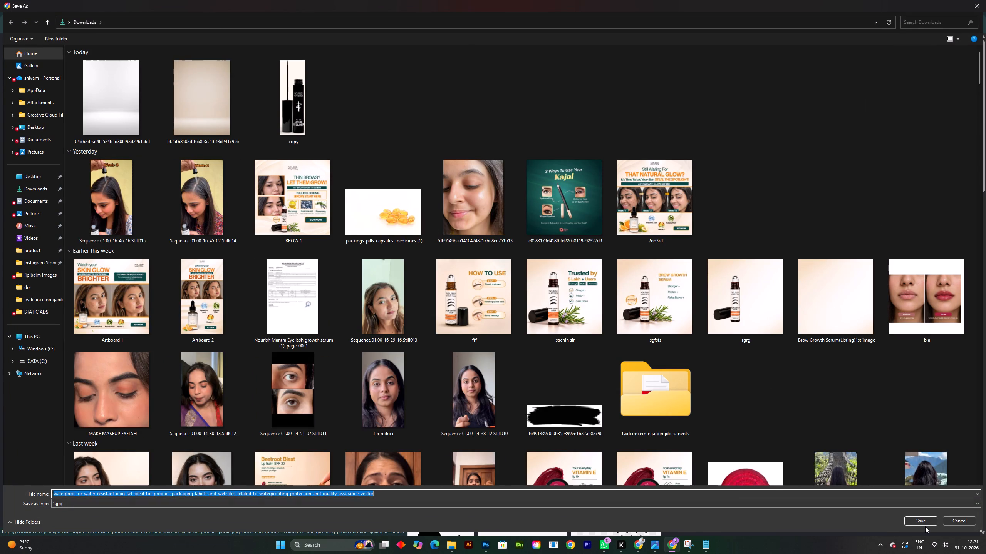
pyautogui.click(923, 519)
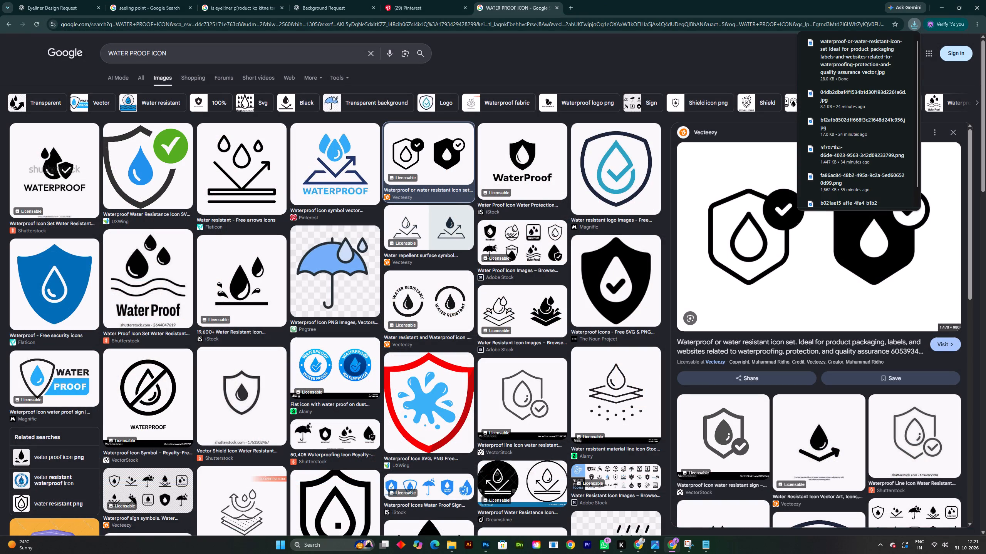
# Return to the "SMUDGE PROOF ICON" image results and examine the hand and smudge icons and their related images.
pyautogui.moveTo(148, 64); pyautogui.dragTo(153, 67)
pyautogui.moveTo(164, 74); pyautogui.dragTo(182, 84)
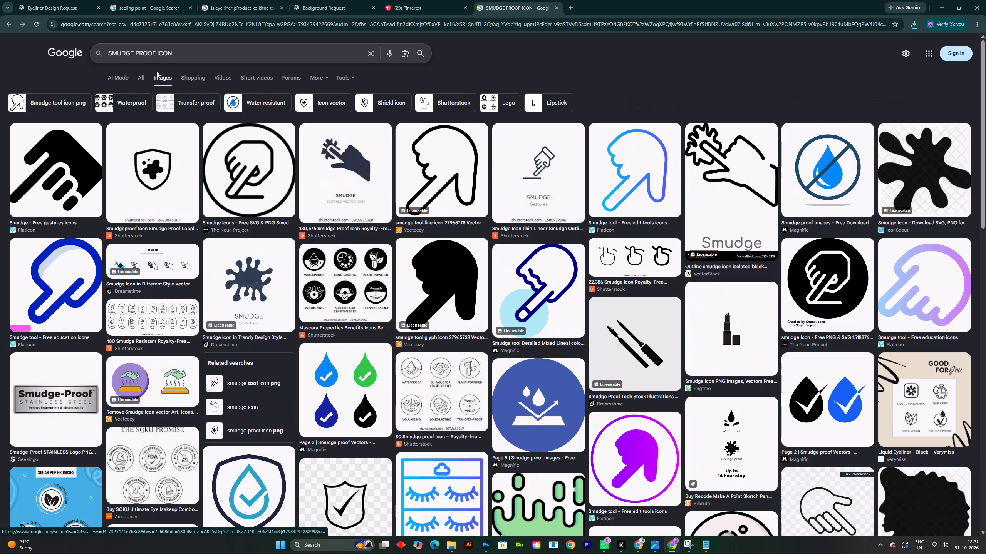
pyautogui.click(250, 185)
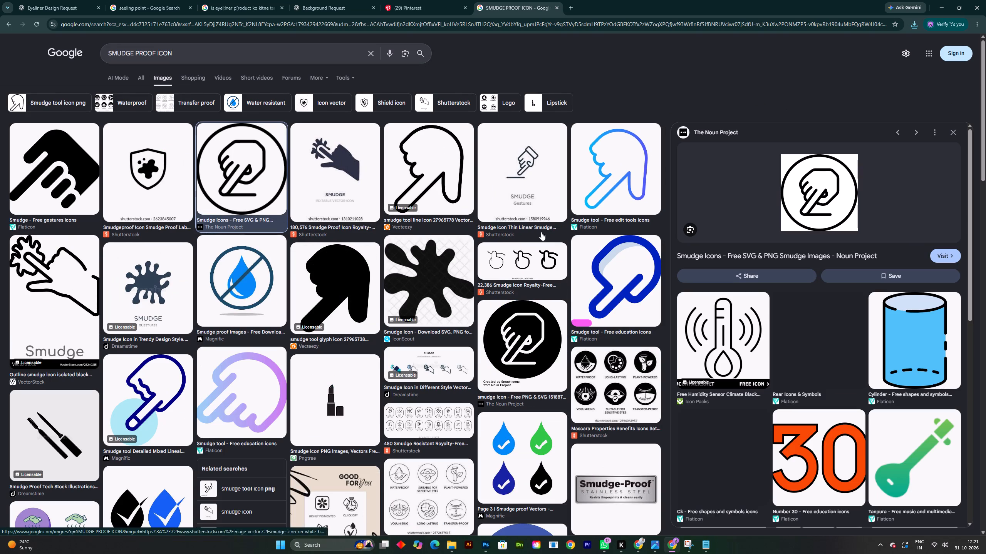
pyautogui.scroll(-4, 834, 403)
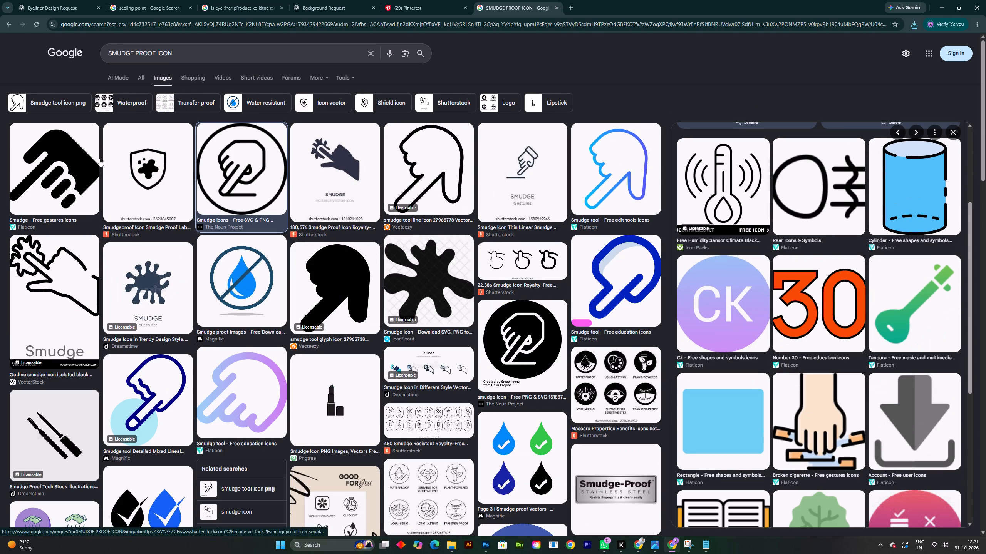
pyautogui.click(58, 159)
pyautogui.scroll(-4, 974, 307)
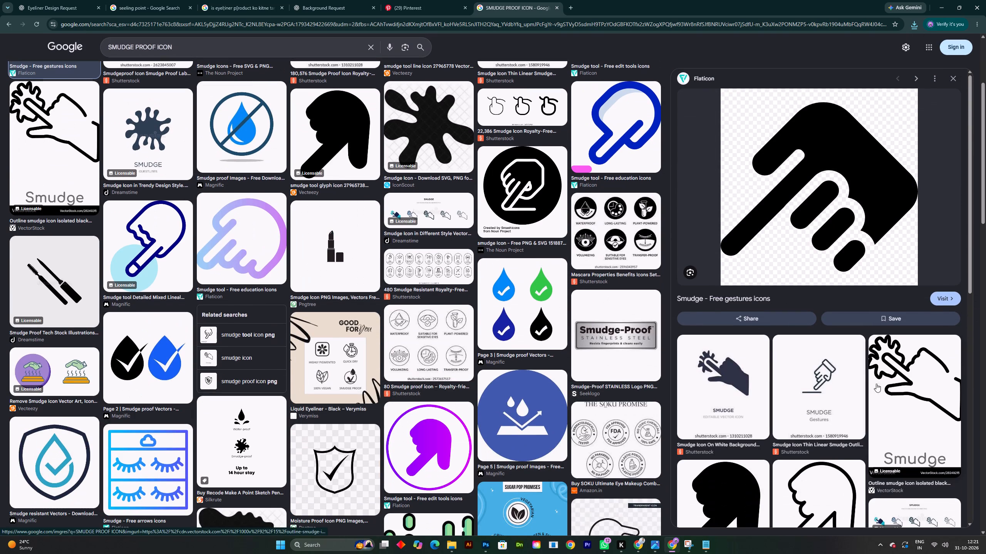
pyautogui.scroll(-2, 818, 394)
pyautogui.scroll(-4, 785, 344)
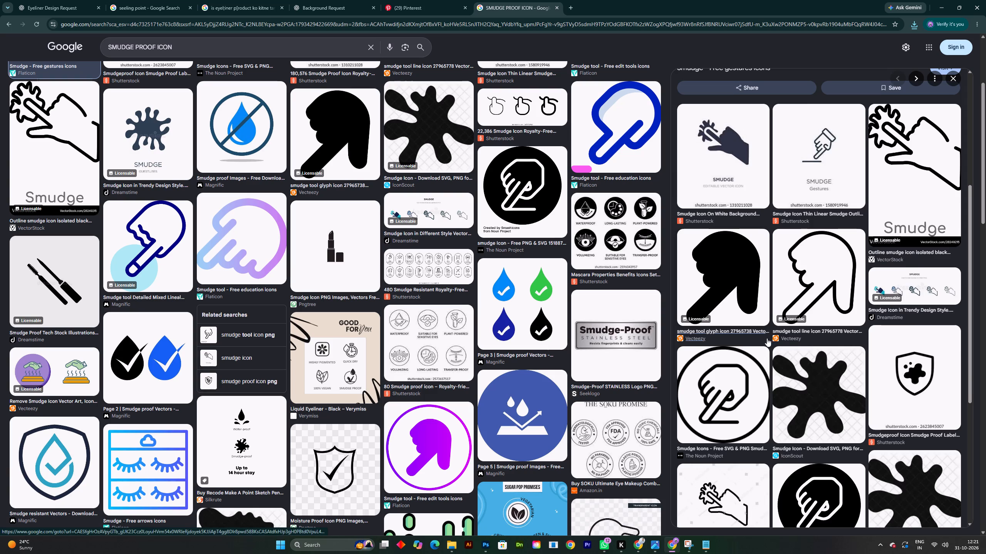
pyautogui.scroll(5, 764, 340)
pyautogui.scroll(-6, 767, 310)
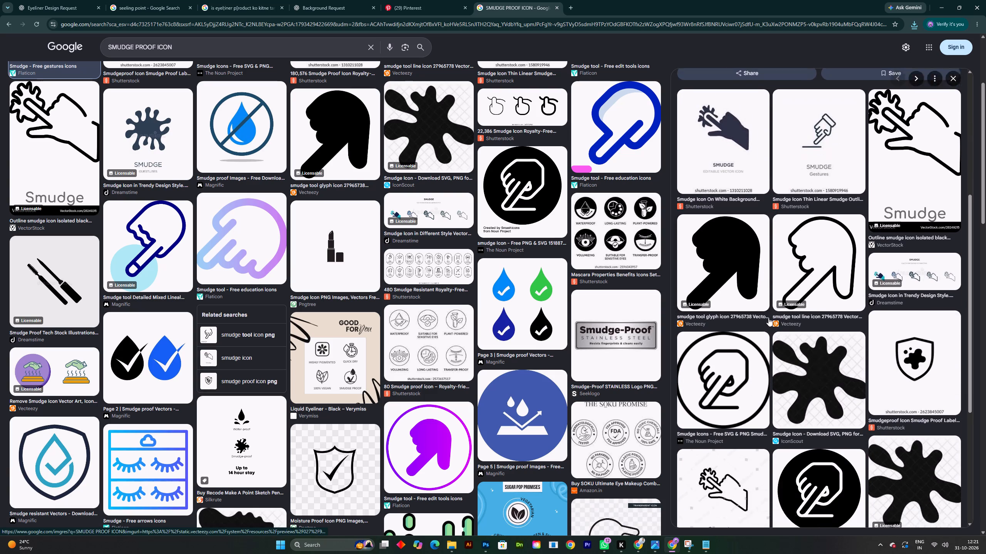
pyautogui.scroll(-5, 771, 325)
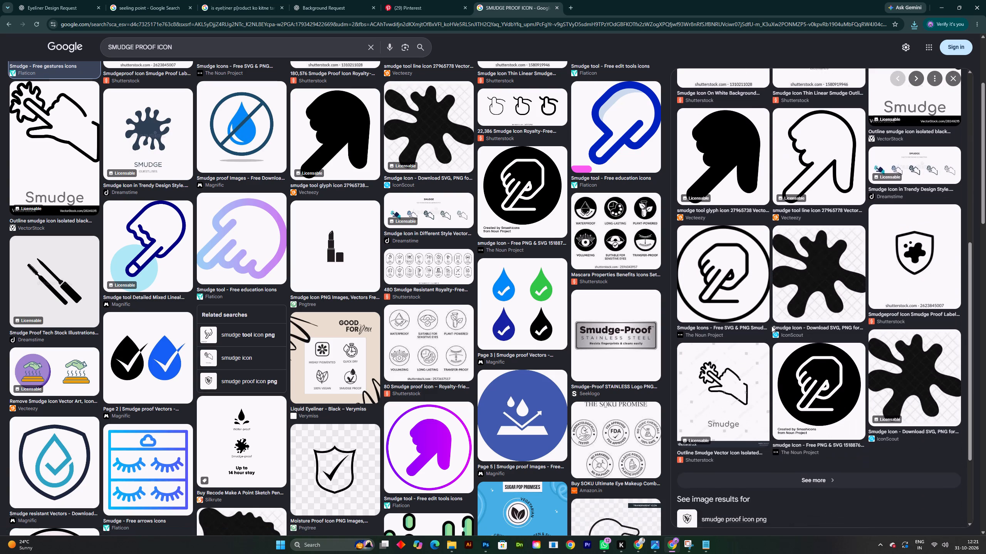
pyautogui.scroll(3, 771, 326)
pyautogui.scroll(-5, 771, 326)
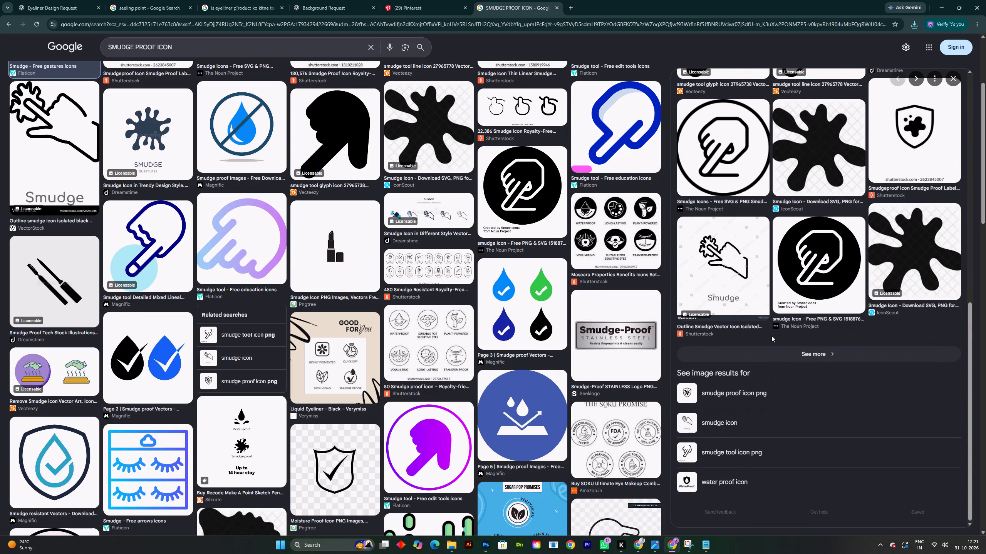
pyautogui.scroll(5, 771, 340)
pyautogui.click(426, 284)
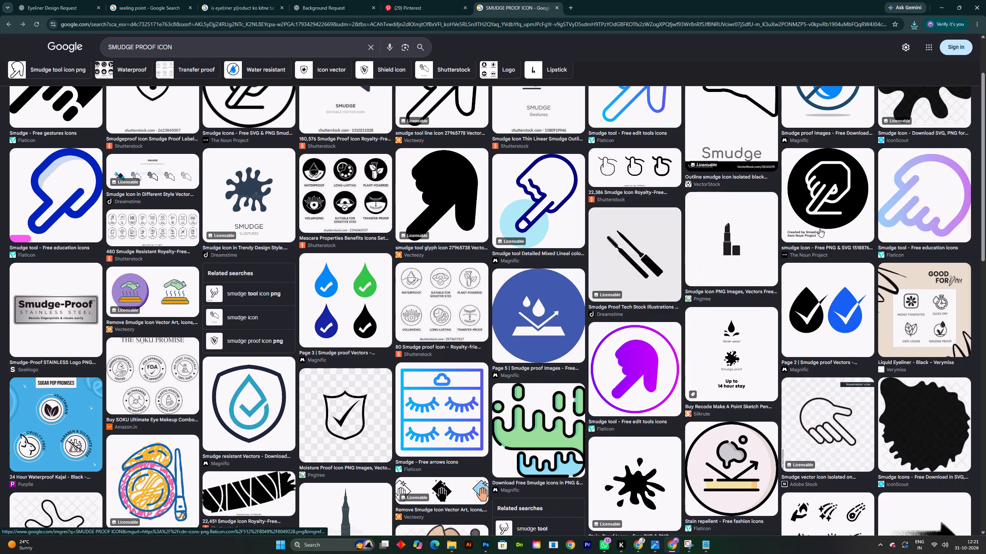
pyautogui.scroll(-8, 796, 271)
pyautogui.scroll(-3, 780, 300)
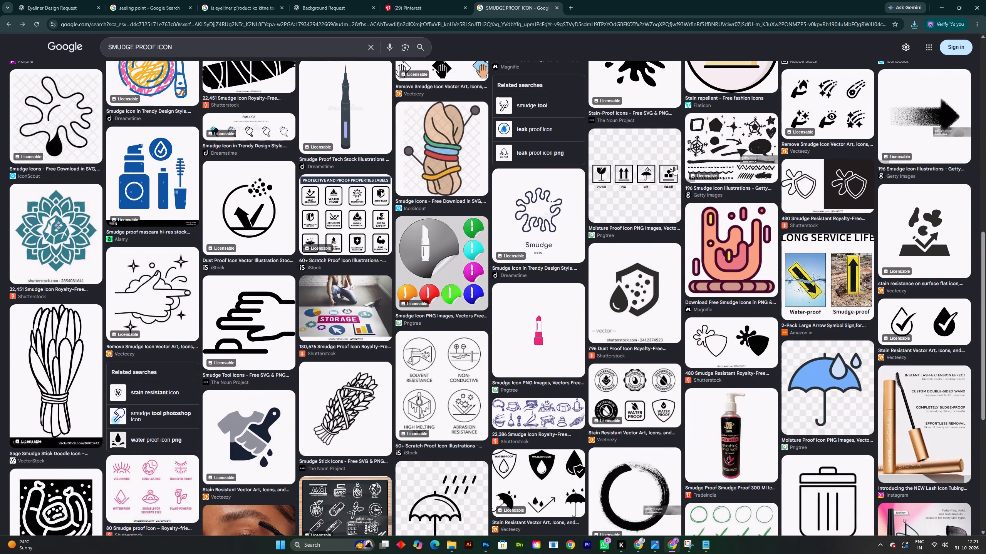
# Find the Flaticon website through a "FLAT ICON" search in a new tab and search its icons for "SMUDGEPROOF".
pyautogui.click(572, 5)
pyautogui.write('FLAT ICON')
pyautogui.press('Return')
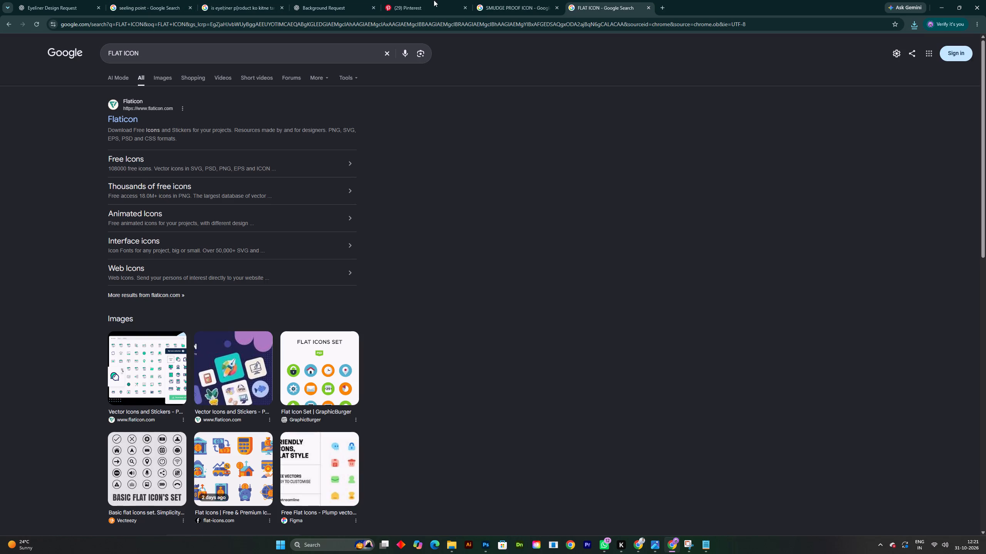
pyautogui.click(123, 118)
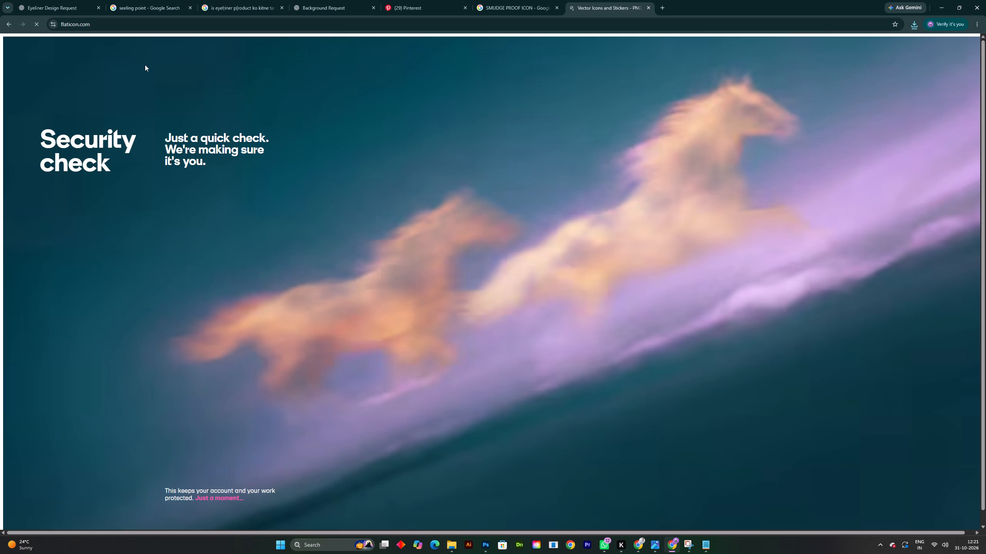
pyautogui.click(413, 162)
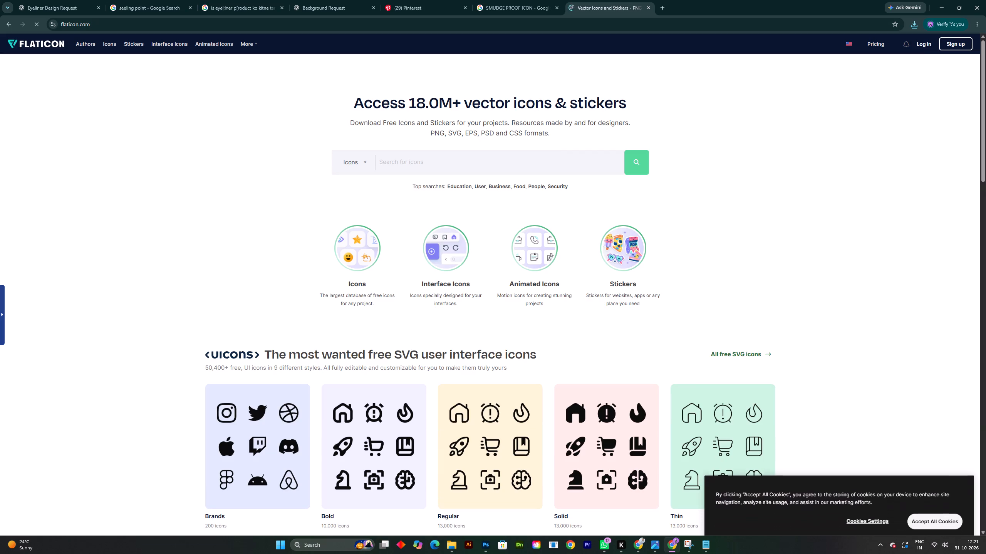
pyautogui.write('SMUDGEPROOF')
pyautogui.press('Return')
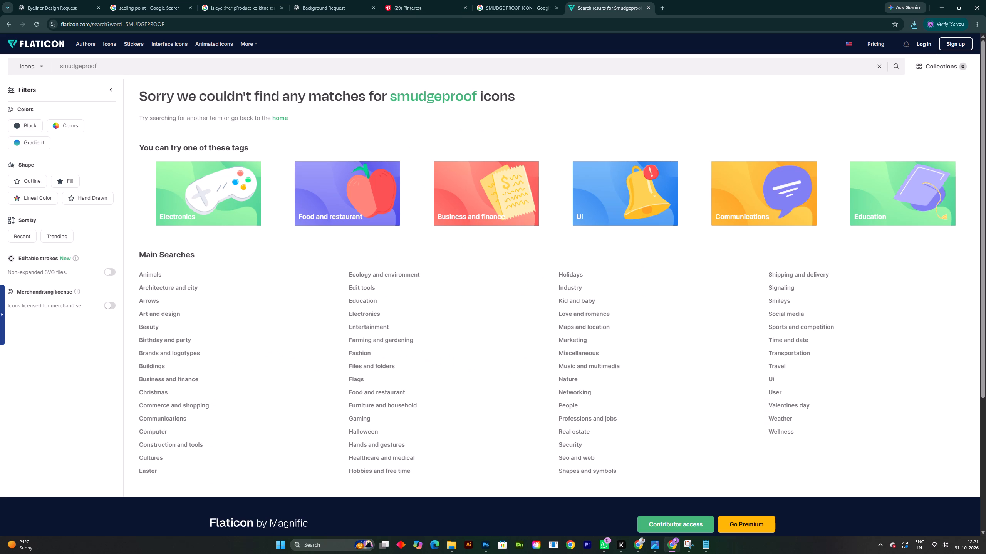
# Search Flaticon for "WATER PROOF" and download the black Clean Water droplet icon as a free PNG.
pyautogui.tripleClick(84, 67)
pyautogui.press('BackSpace')
pyautogui.press('BackSpace')
pyautogui.press('BackSpace')
pyautogui.write('WATER PROOF')
pyautogui.press('Return')
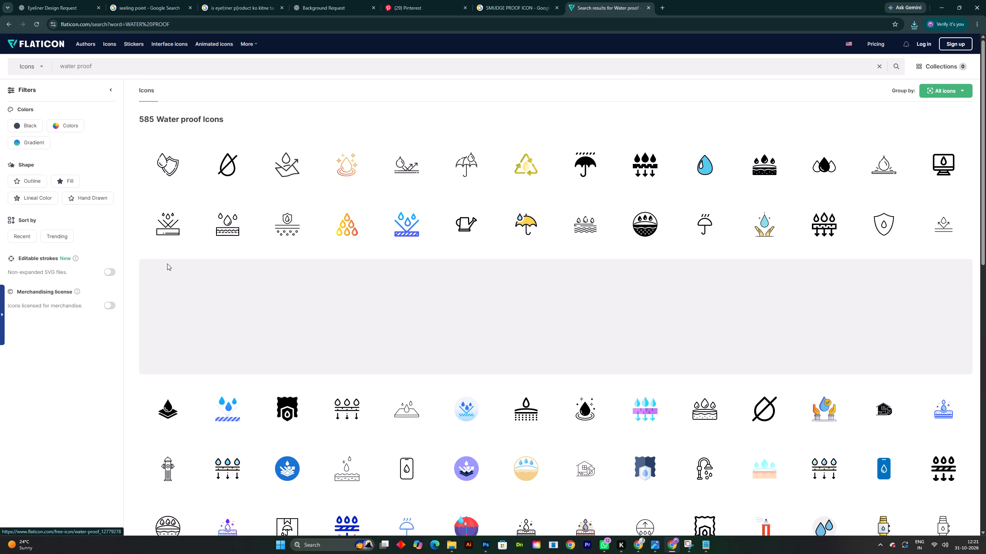
pyautogui.click(586, 424)
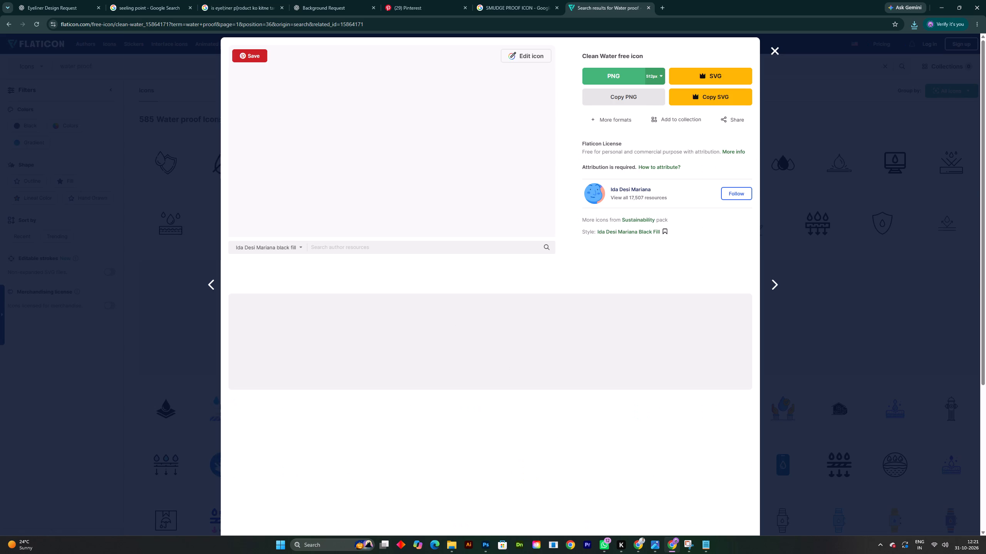
pyautogui.click(634, 74)
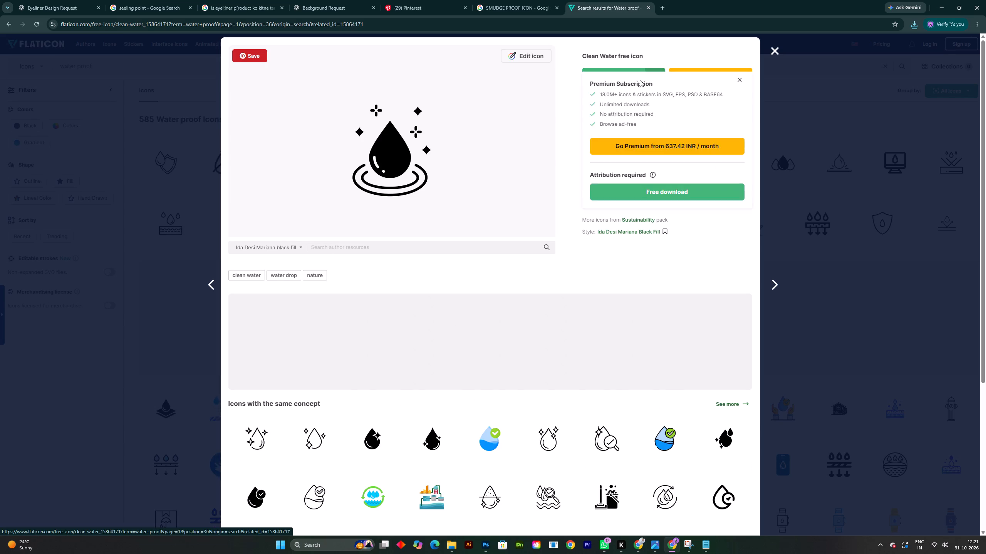
pyautogui.click(662, 189)
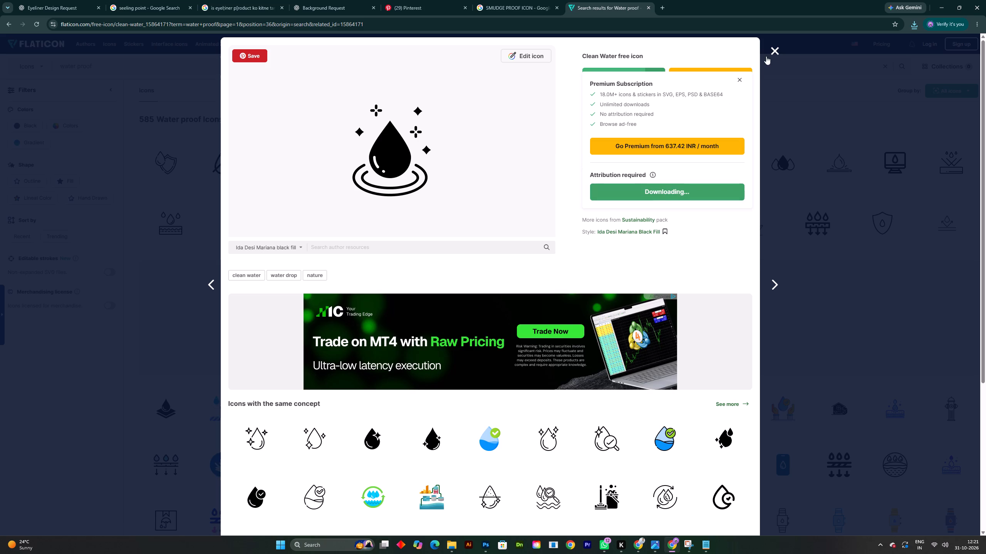
pyautogui.click(775, 51)
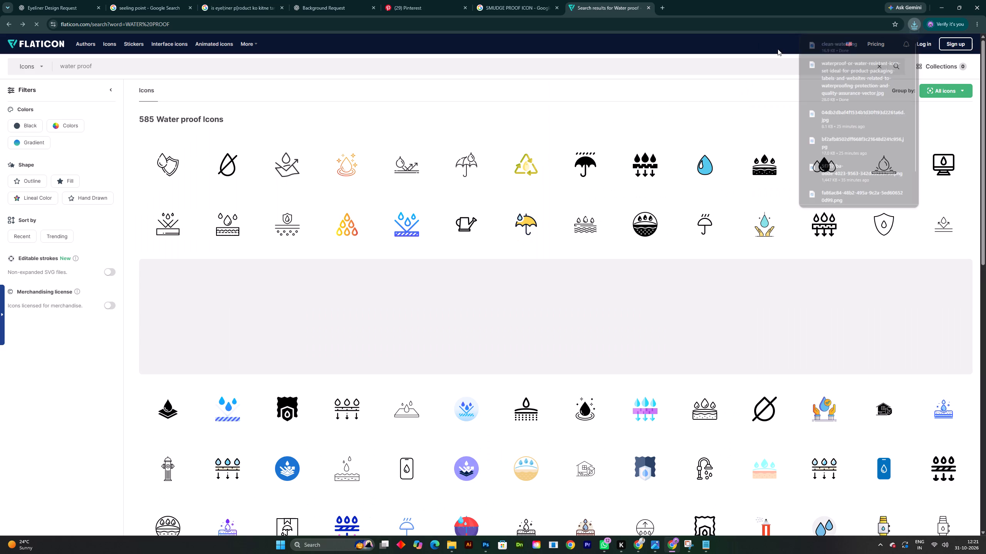
# Search Flaticon's icons for "SMUDGEproof".
pyautogui.doubleClick(70, 64)
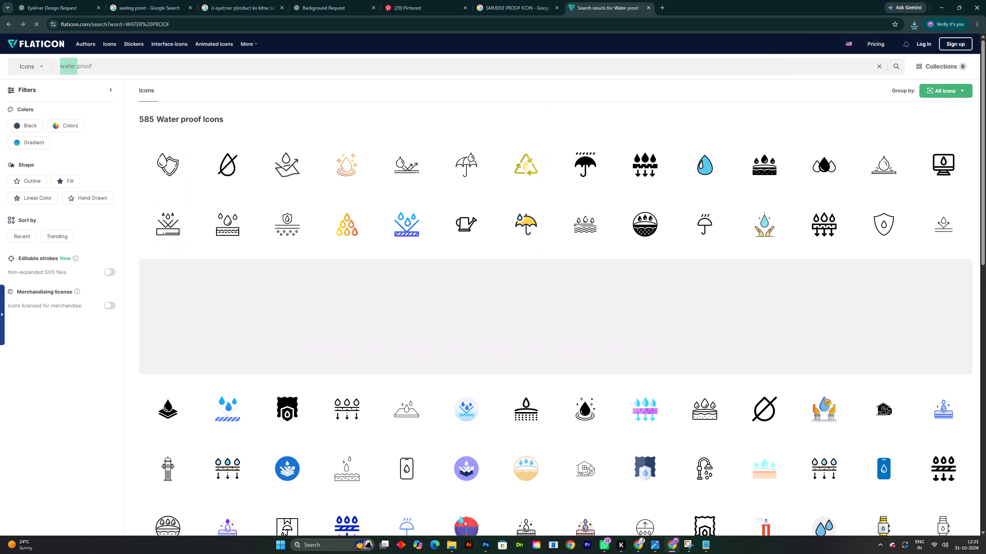
pyautogui.press('BackSpace')
pyautogui.write('SMUDGE')
pyautogui.press('Return')
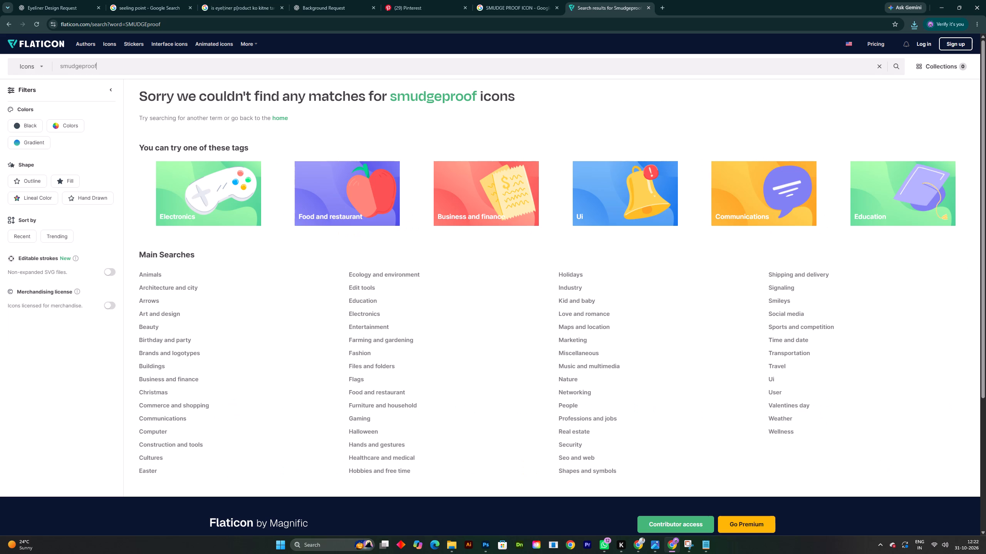
# Copy the Flaticon search term, search Google Images for "smudgeproof ICON" and open Shutterstock's dark smudging-hand result.
pyautogui.tripleClick(103, 66)
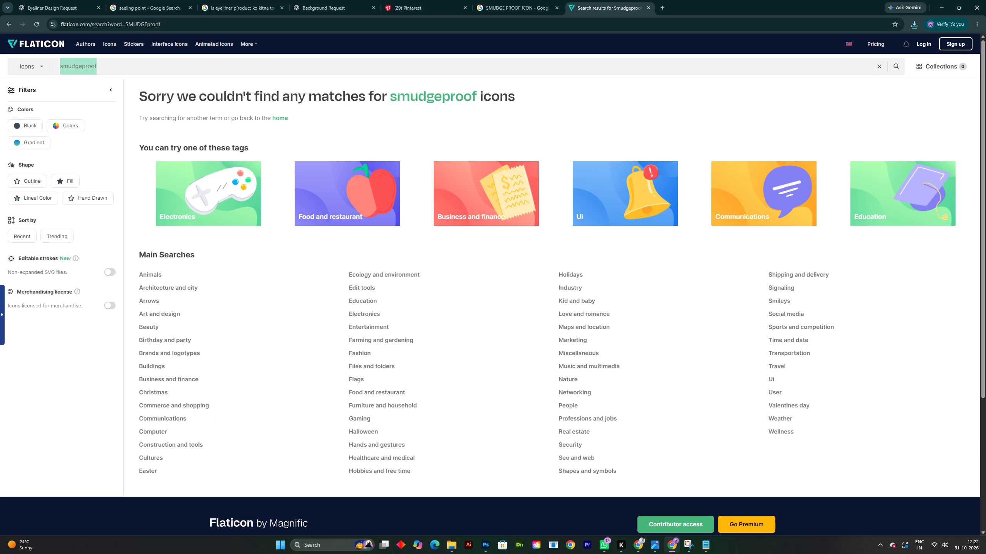
pyautogui.hotkey('ctrl', 'c')
pyautogui.click(449, 0)
pyautogui.click(511, 0)
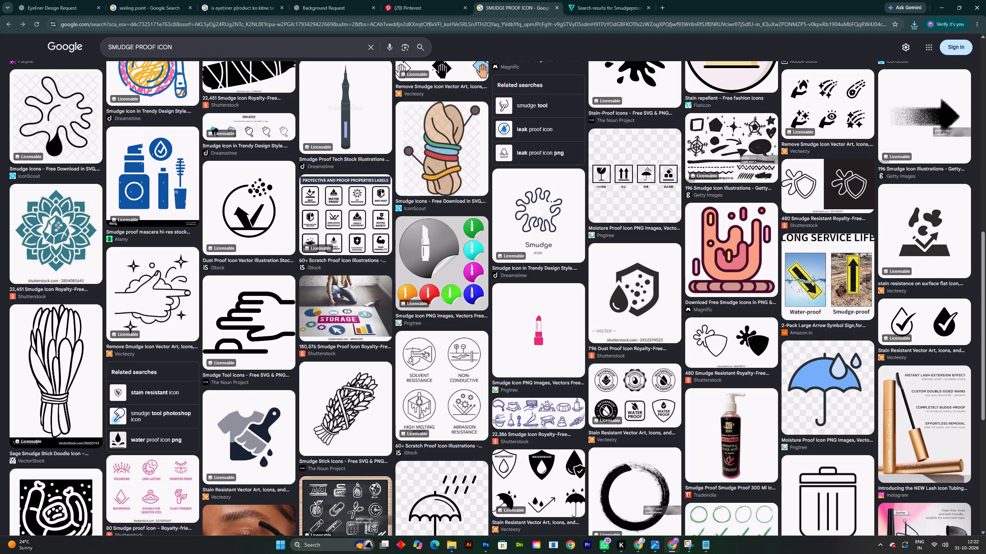
pyautogui.doubleClick(273, 43)
pyautogui.press('BackSpace')
pyautogui.press('BackSpace')
pyautogui.press('BackSpace')
pyautogui.press('BackSpace')
pyautogui.press('BackSpace')
pyautogui.press('BackSpace')
pyautogui.press('BackSpace')
pyautogui.press('BackSpace')
pyautogui.press('BackSpace')
pyautogui.press('BackSpace')
pyautogui.press('BackSpace')
pyautogui.press('BackSpace')
pyautogui.press('BackSpace')
pyautogui.press('BackSpace')
pyautogui.press('BackSpace')
pyautogui.press('BackSpace')
pyautogui.press('BackSpace')
pyautogui.press('BackSpace')
pyautogui.press('BackSpace')
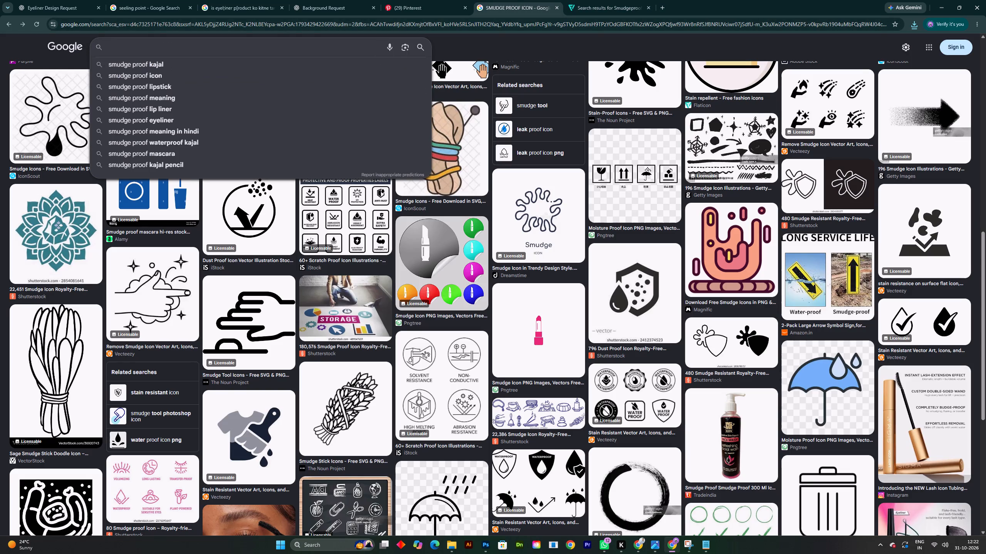
pyautogui.hotkey('ctrl', 'v')
pyautogui.press('Return')
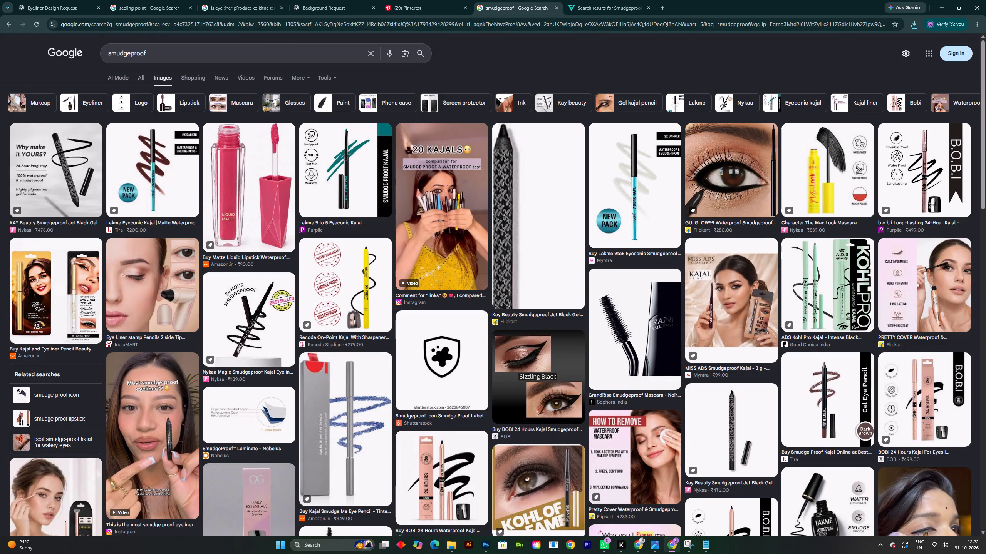
pyautogui.click(204, 60)
pyautogui.press('space')
pyautogui.write('ICON')
pyautogui.press('Return')
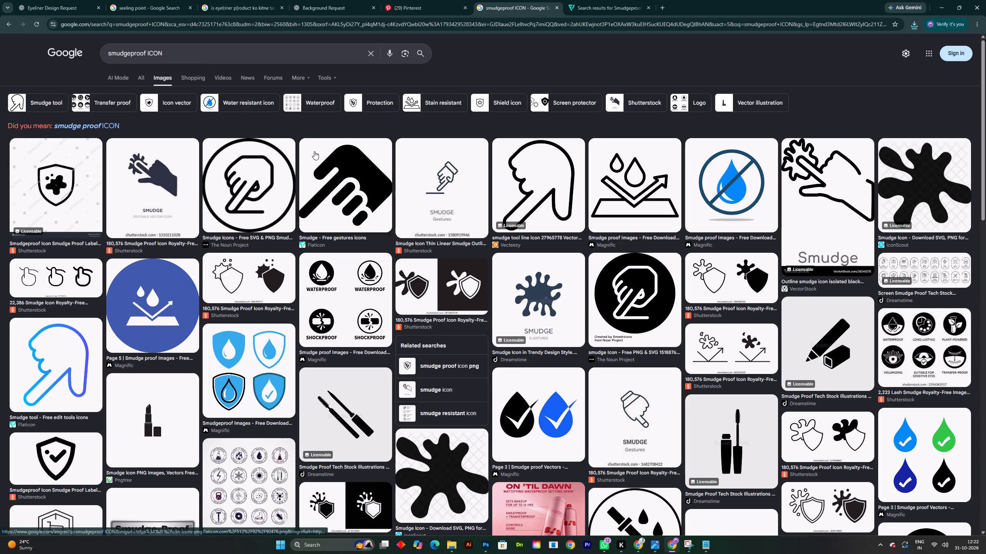
pyautogui.click(156, 183)
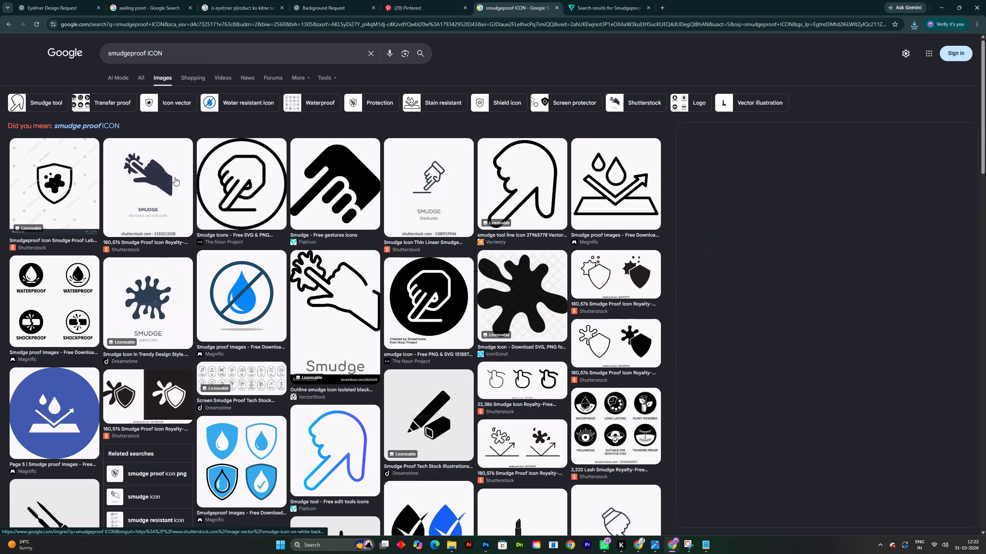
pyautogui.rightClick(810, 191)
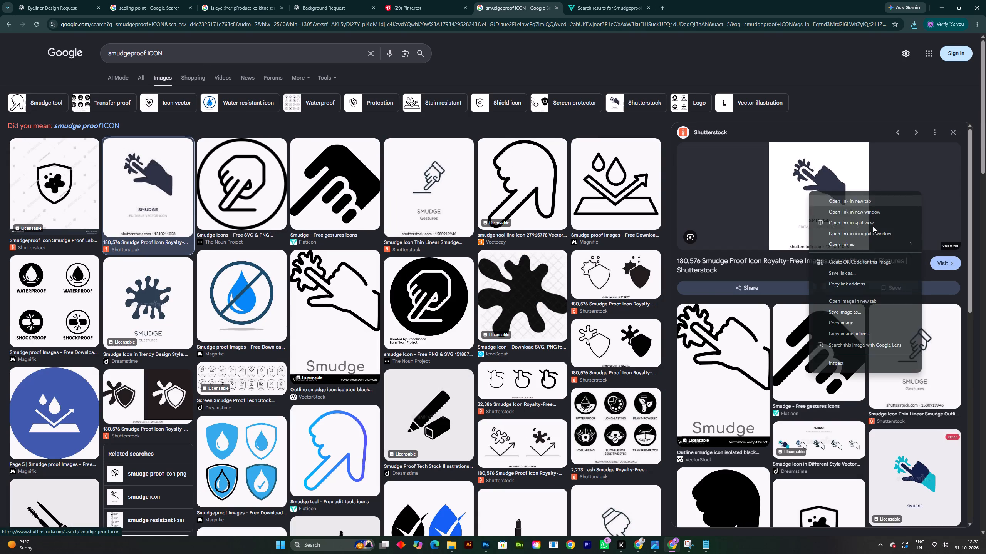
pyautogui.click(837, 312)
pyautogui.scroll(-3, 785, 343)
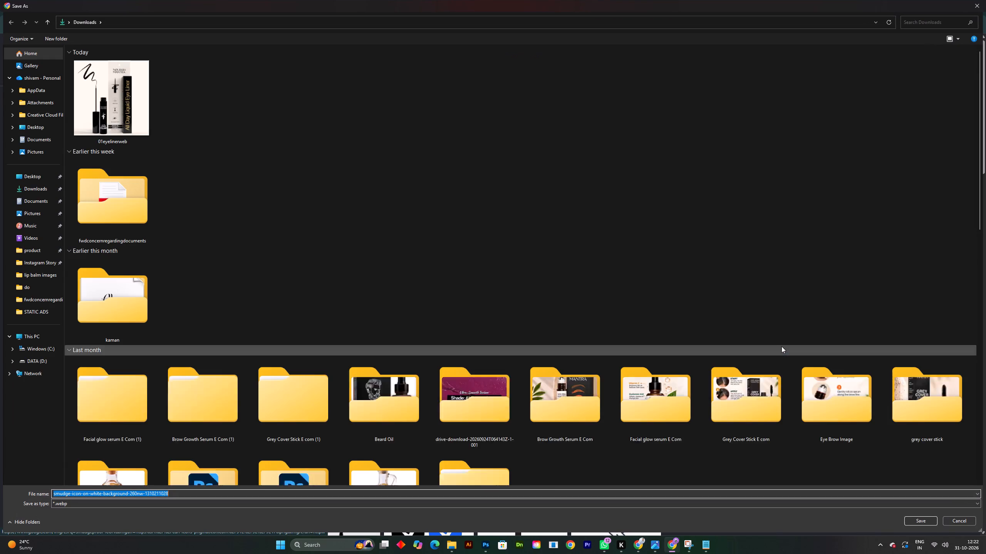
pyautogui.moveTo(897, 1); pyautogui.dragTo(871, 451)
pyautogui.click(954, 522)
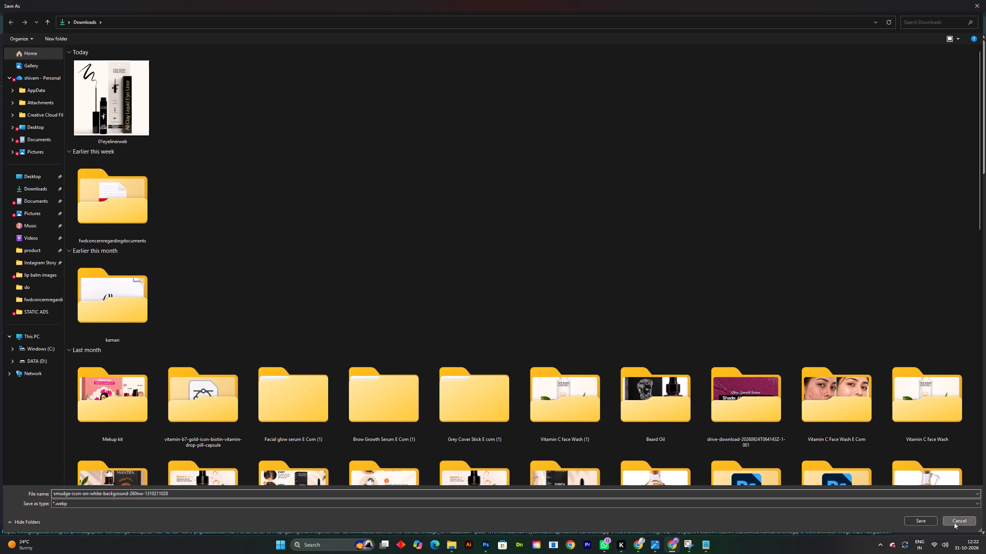
# Check the related smudge icons, then save the previewed Shutterstock smudging-hand image to Downloads as WEBP.
pyautogui.scroll(-3, 887, 453)
pyautogui.scroll(-1, 787, 309)
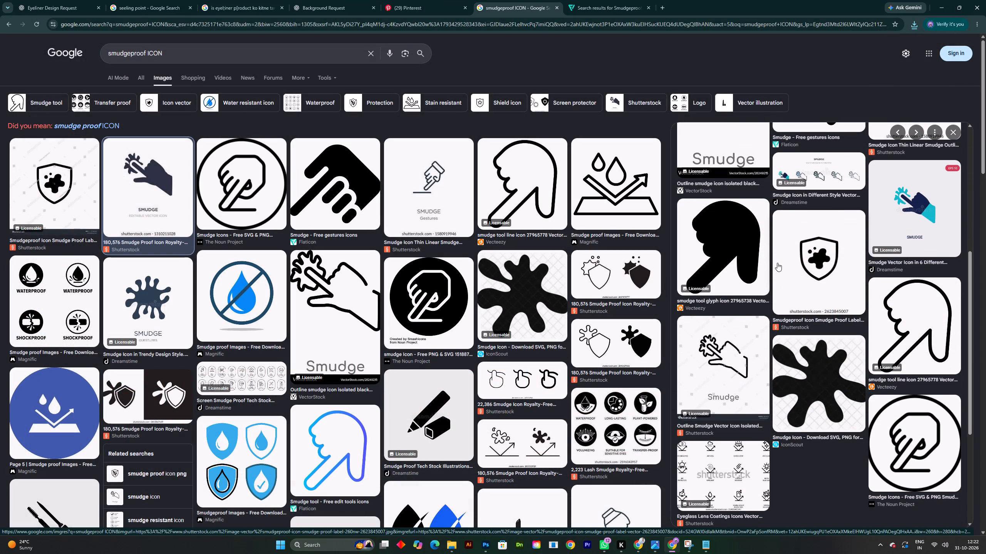
pyautogui.scroll(-3, 670, 218)
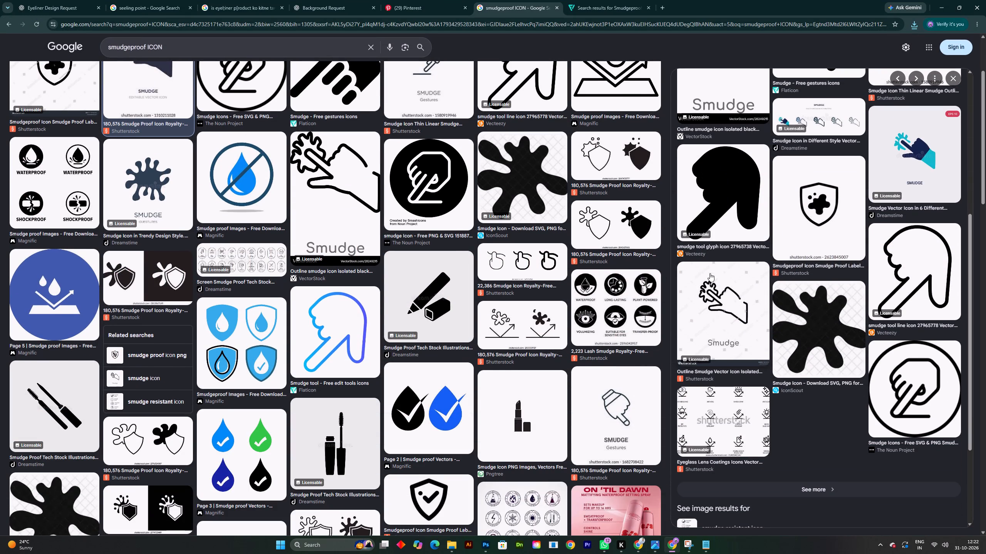
pyautogui.scroll(13, 721, 282)
pyautogui.rightClick(819, 128)
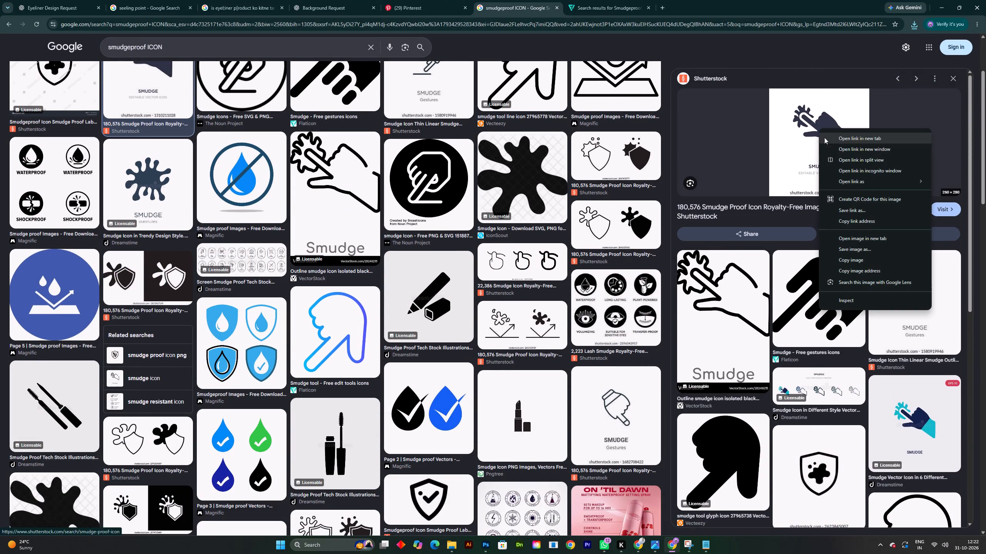
pyautogui.click(866, 250)
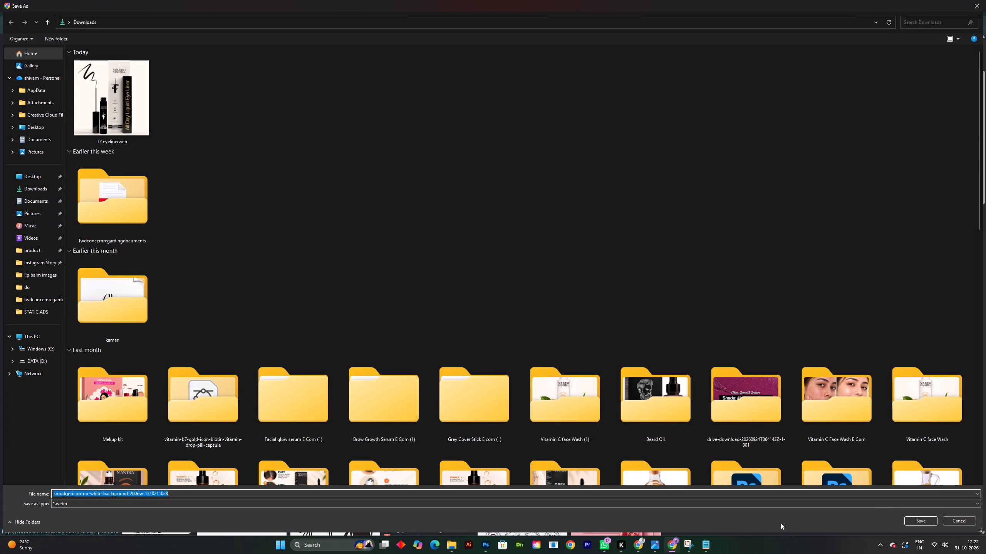
pyautogui.click(931, 524)
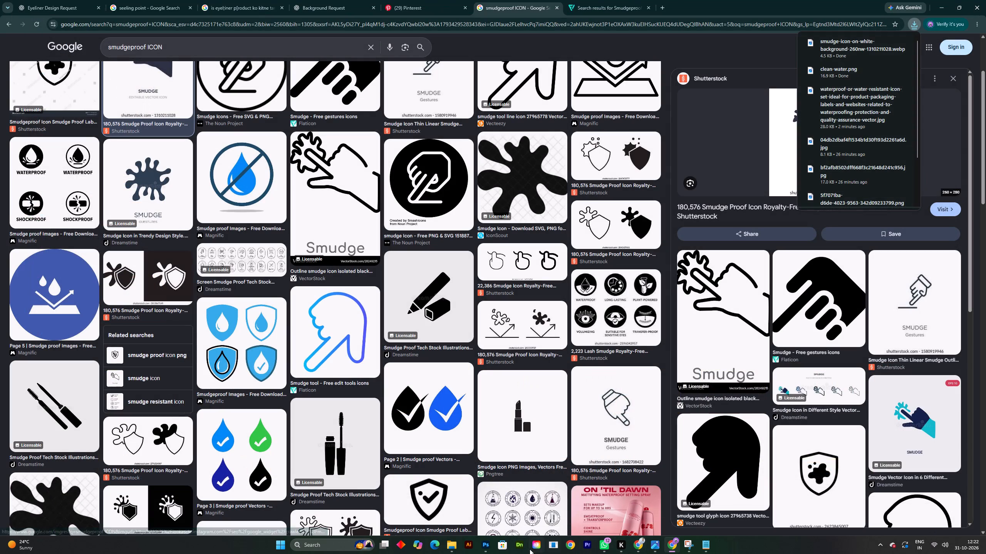
# Switch to File Explorer and place the clean-water PNG from Downloads into the eyeliner poster in Photoshop.
pyautogui.click(453, 551)
pyautogui.click(553, 78)
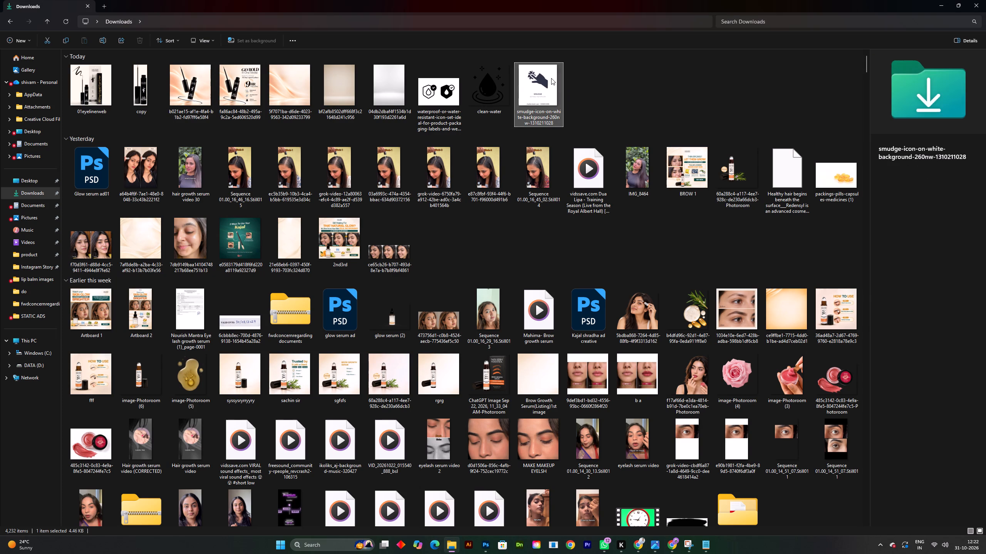
pyautogui.rightClick(532, 89)
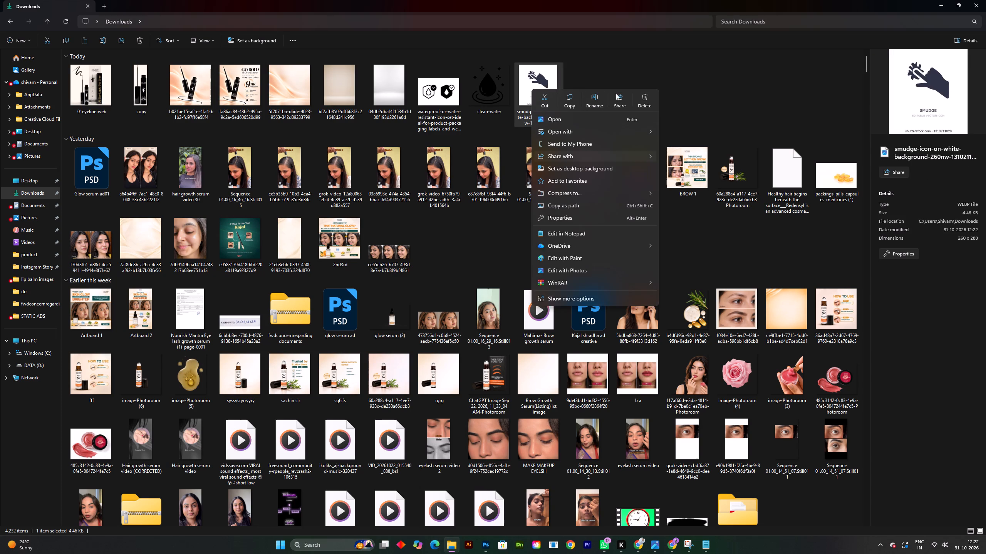
pyautogui.click(672, 63)
pyautogui.moveTo(485, 95); pyautogui.dragTo(585, 190)
pyautogui.hotkey('alt', 'Tab')
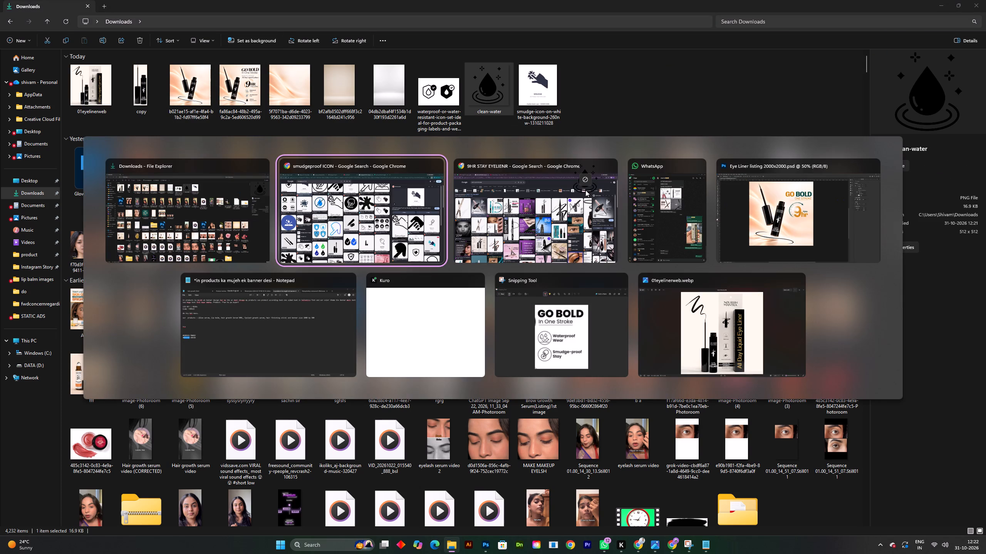
pyautogui.moveTo(585, 190); pyautogui.dragTo(473, 334)
pyautogui.hotkey('alt', 'Tab')
pyautogui.hotkey('alt', 'Tab')
pyautogui.hotkey('alt', 'Tab')
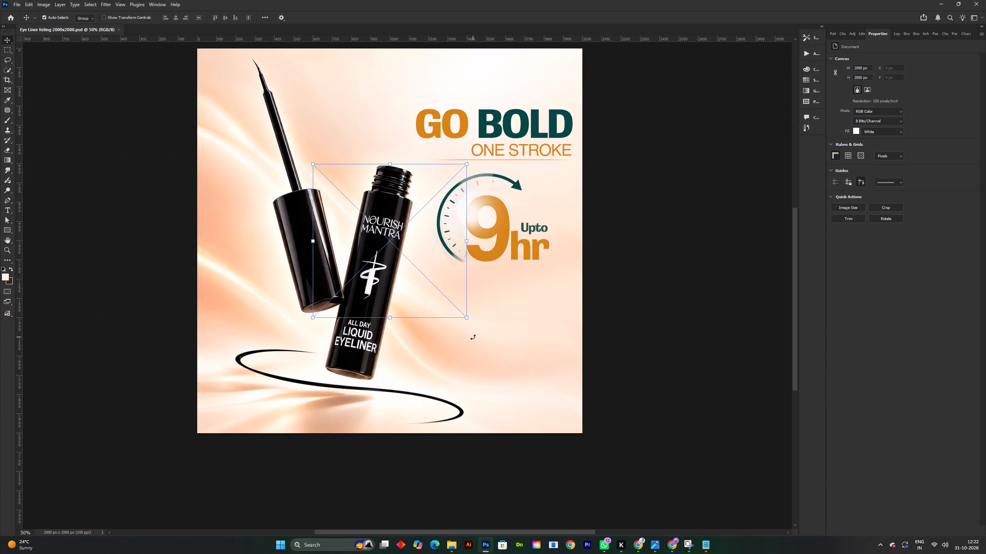
# Scale the placed droplet icon to 18.75%, position it just below the 9hr timer graphic, and save the document.
pyautogui.moveTo(392, 254); pyautogui.dragTo(466, 311)
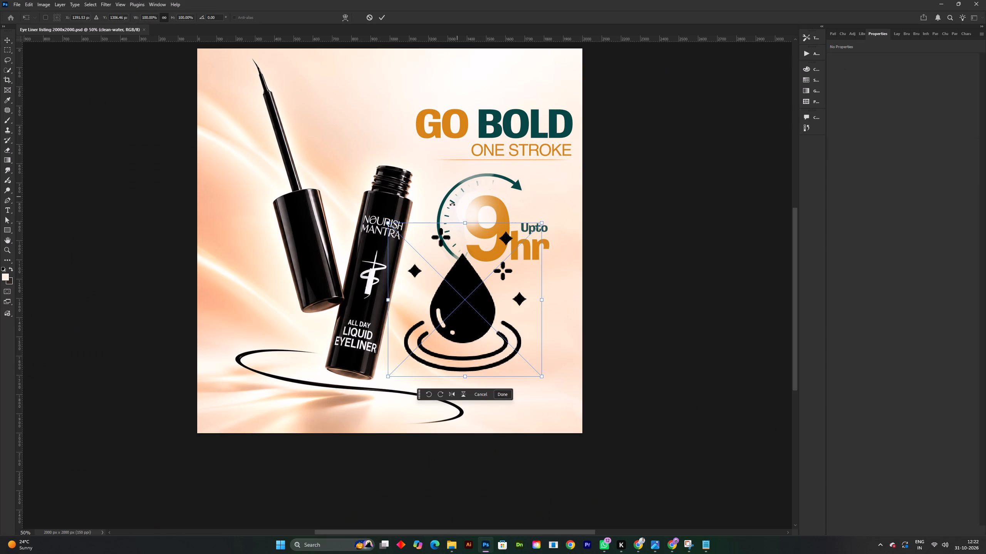
pyautogui.moveTo(466, 224); pyautogui.dragTo(460, 349)
pyautogui.moveTo(459, 365); pyautogui.dragTo(458, 317)
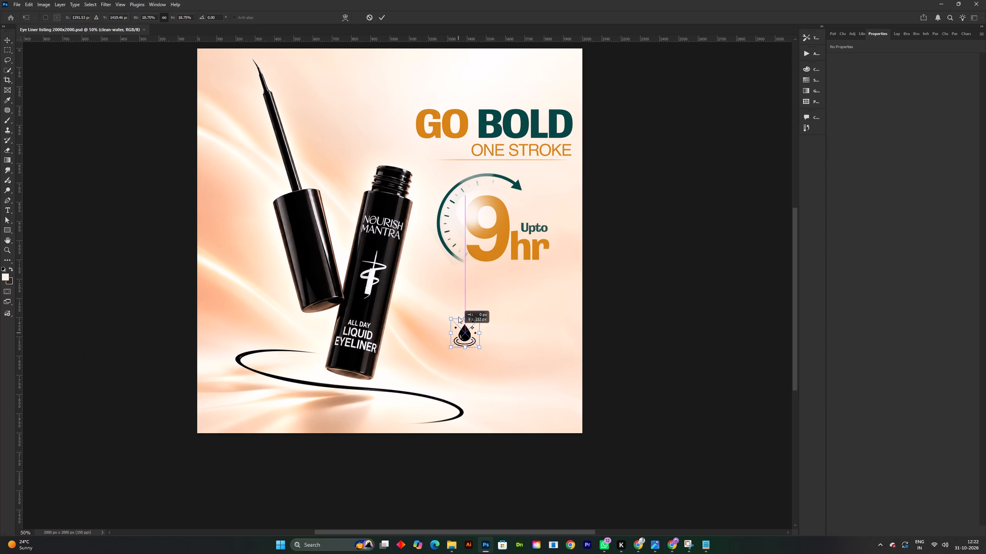
pyautogui.moveTo(458, 317); pyautogui.dragTo(457, 302)
pyautogui.click(381, 18)
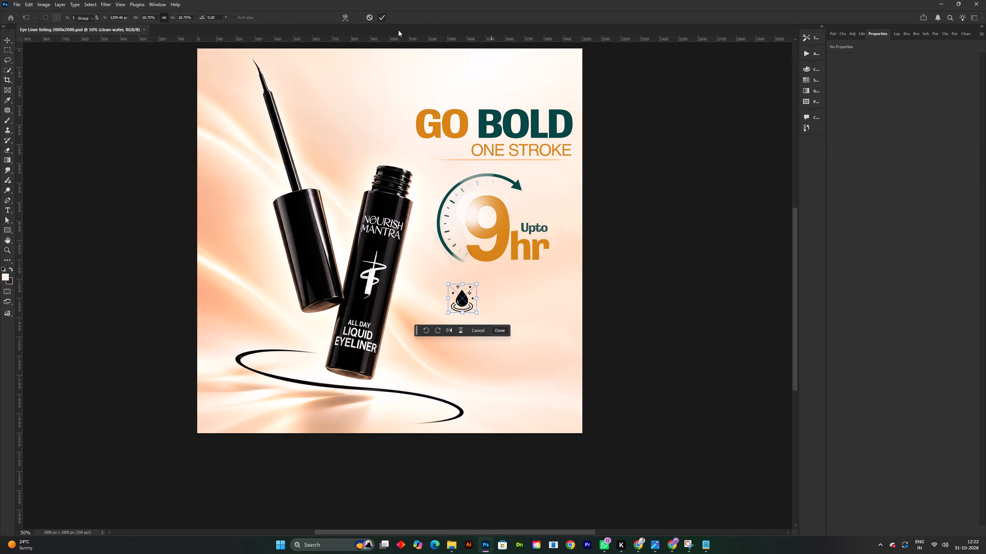
pyautogui.moveTo(461, 307); pyautogui.dragTo(460, 301)
pyautogui.moveTo(460, 301); pyautogui.dragTo(459, 295)
pyautogui.hotkey('ctrl', 's')
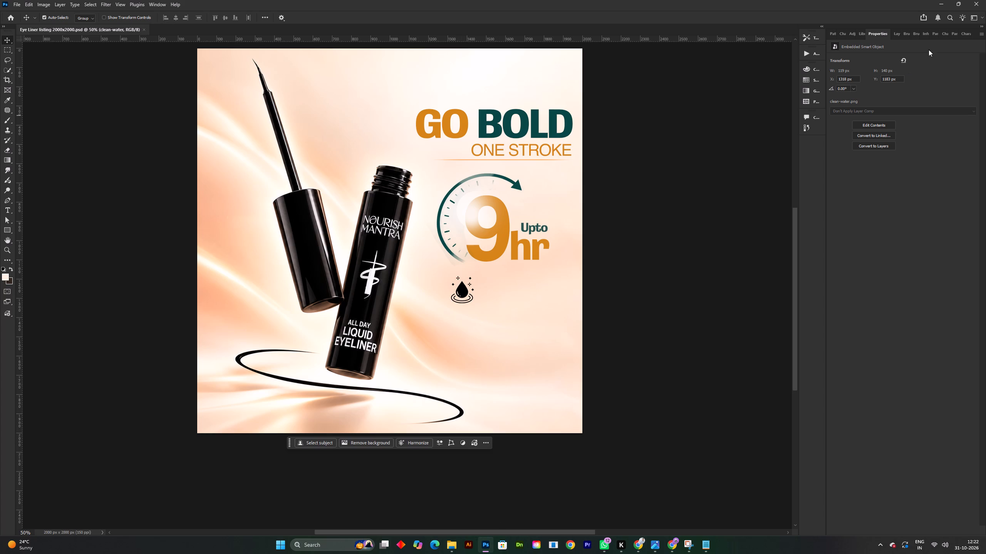
# Apply a dark green Color Overlay to the clean-water layer and save the document.
pyautogui.press('F7')
pyautogui.click(897, 76)
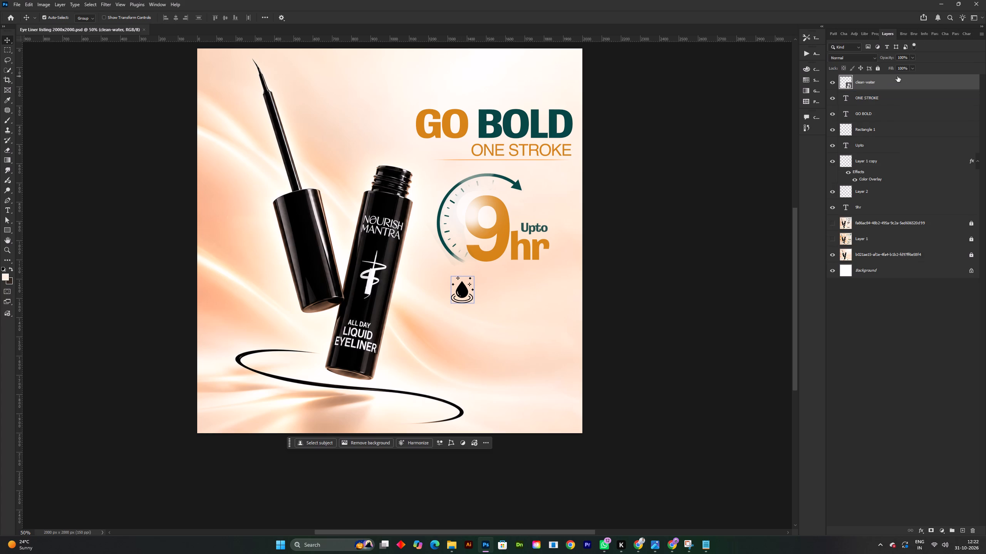
pyautogui.doubleClick(897, 85)
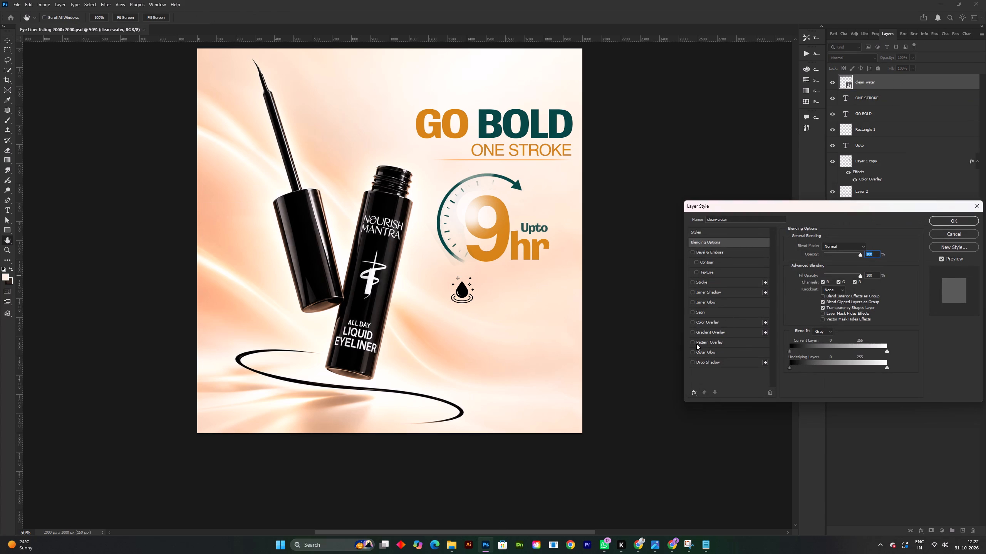
pyautogui.click(694, 324)
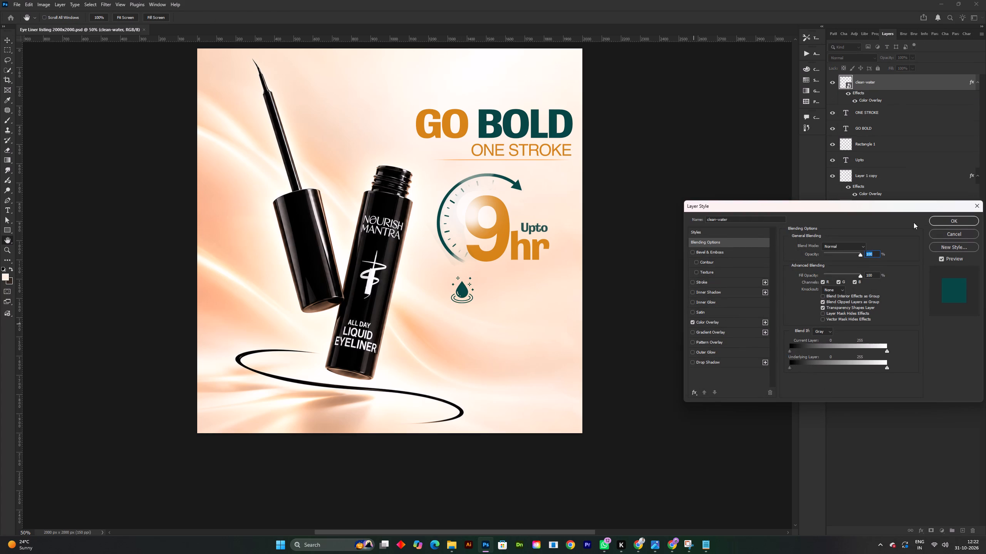
pyautogui.click(941, 219)
pyautogui.hotkey('ctrl', 's')
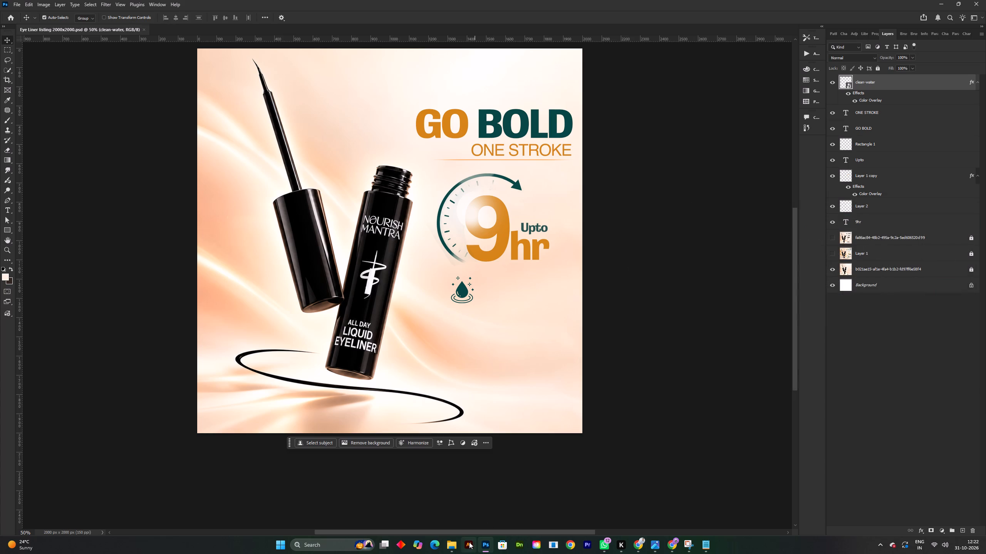
# Switch to File Explorer and place the smudge-icon WEBP image from Downloads into the eyeliner poster in Photoshop.
pyautogui.click(453, 549)
pyautogui.moveTo(548, 80); pyautogui.dragTo(593, 119)
pyautogui.hotkey('alt', 'Tab')
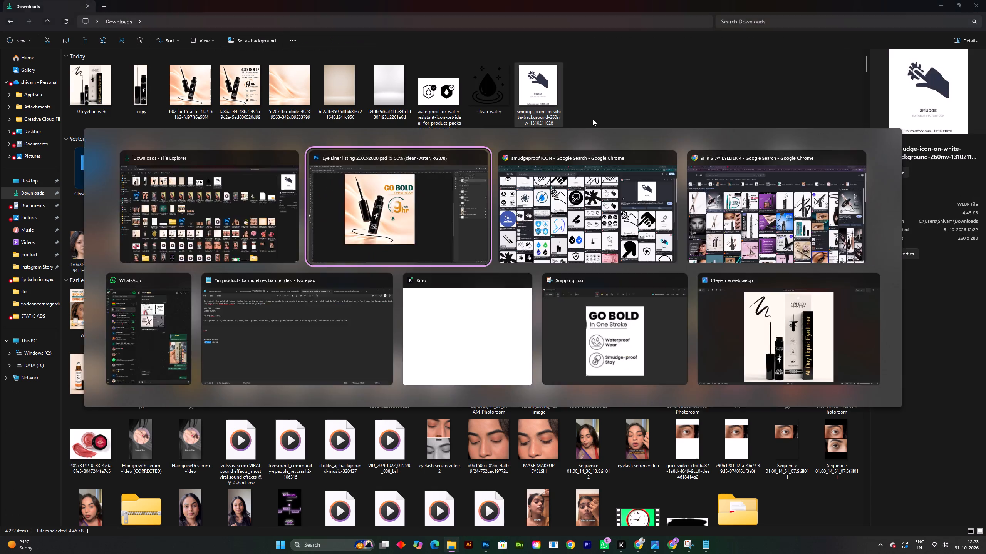
pyautogui.moveTo(593, 119); pyautogui.dragTo(490, 360)
# Scale the smudge image to about 80%, move it just below the droplet icon, and rotate it -90° so the hand points down.
pyautogui.moveTo(391, 183); pyautogui.dragTo(394, 207)
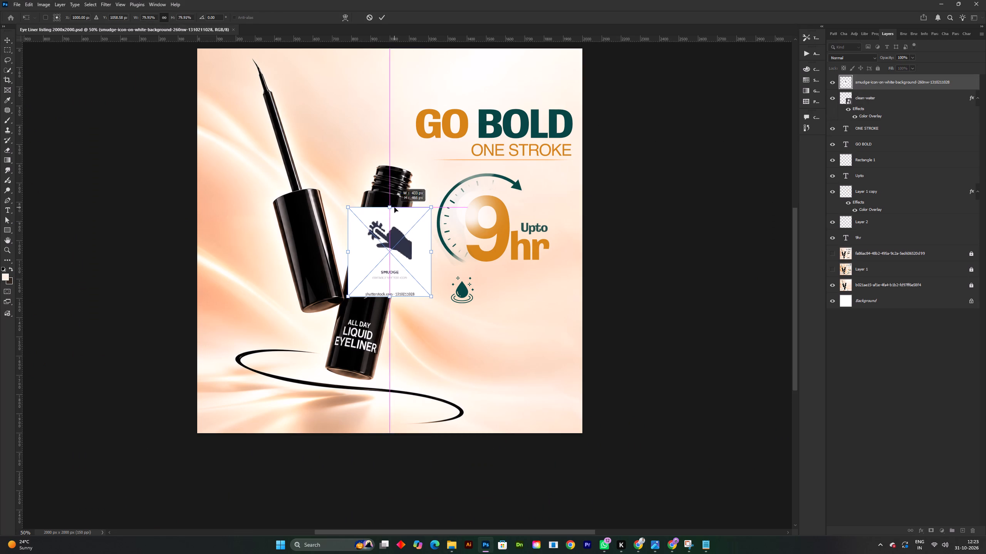
pyautogui.moveTo(402, 250); pyautogui.dragTo(470, 334)
pyautogui.moveTo(523, 344); pyautogui.dragTo(468, 239)
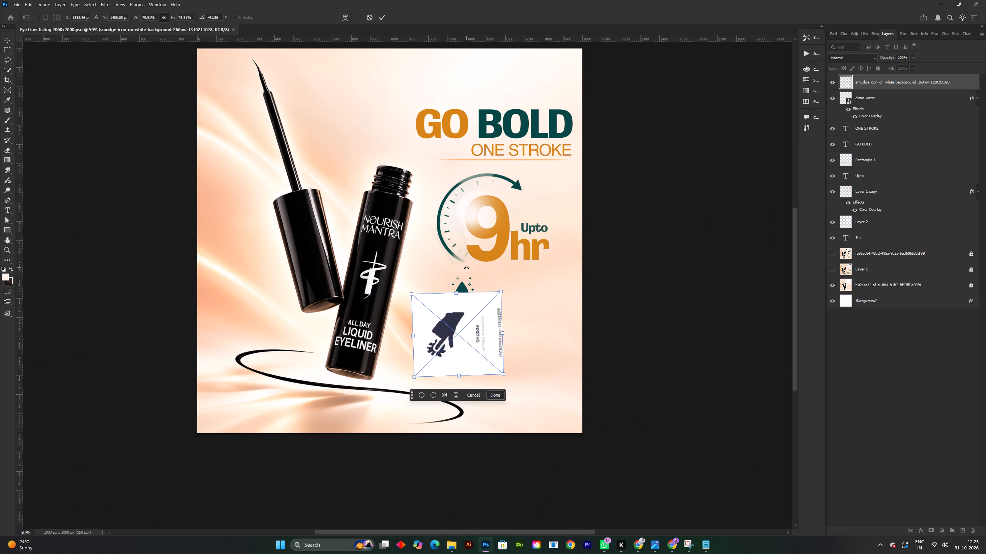
pyautogui.hotkey('ctrl', 'z')
pyautogui.moveTo(510, 278); pyautogui.dragTo(369, 254)
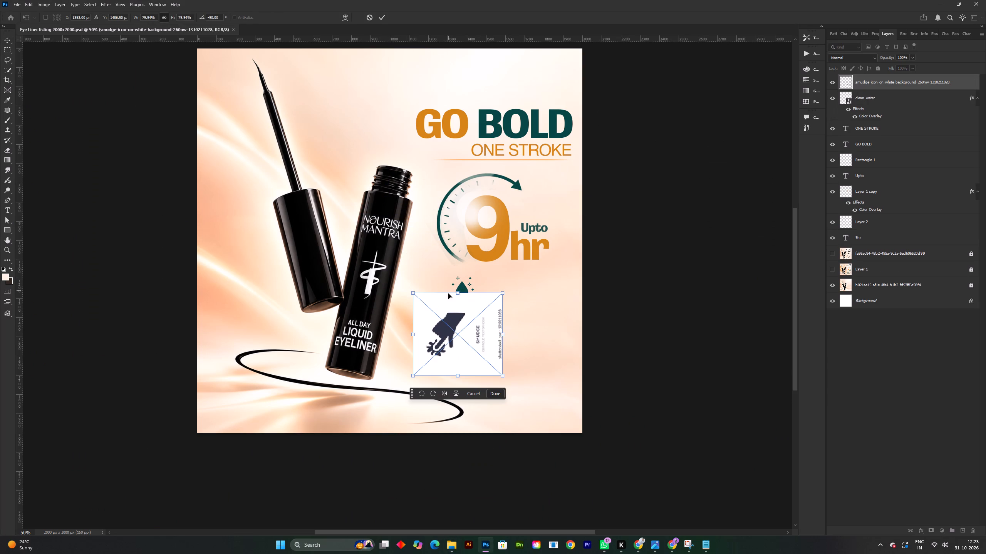
pyautogui.click(383, 14)
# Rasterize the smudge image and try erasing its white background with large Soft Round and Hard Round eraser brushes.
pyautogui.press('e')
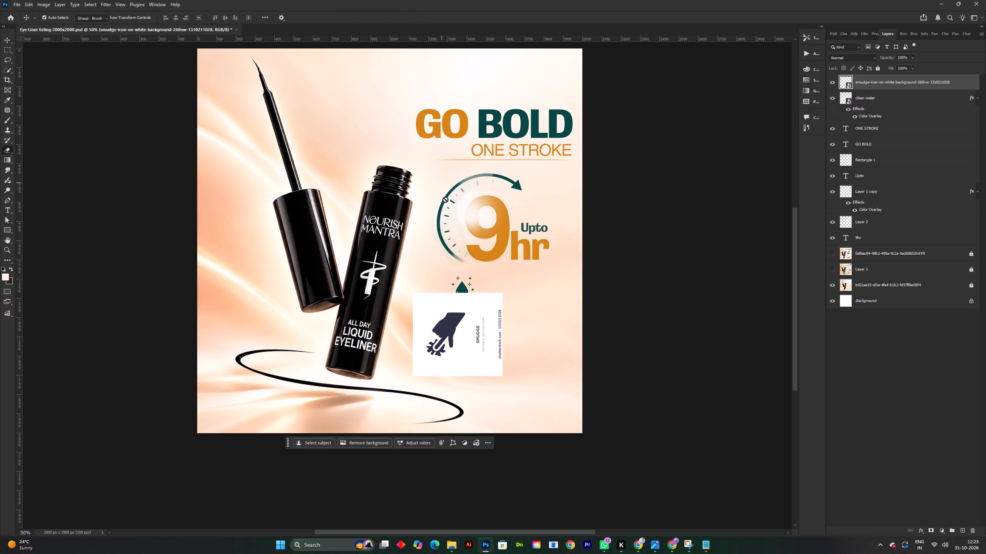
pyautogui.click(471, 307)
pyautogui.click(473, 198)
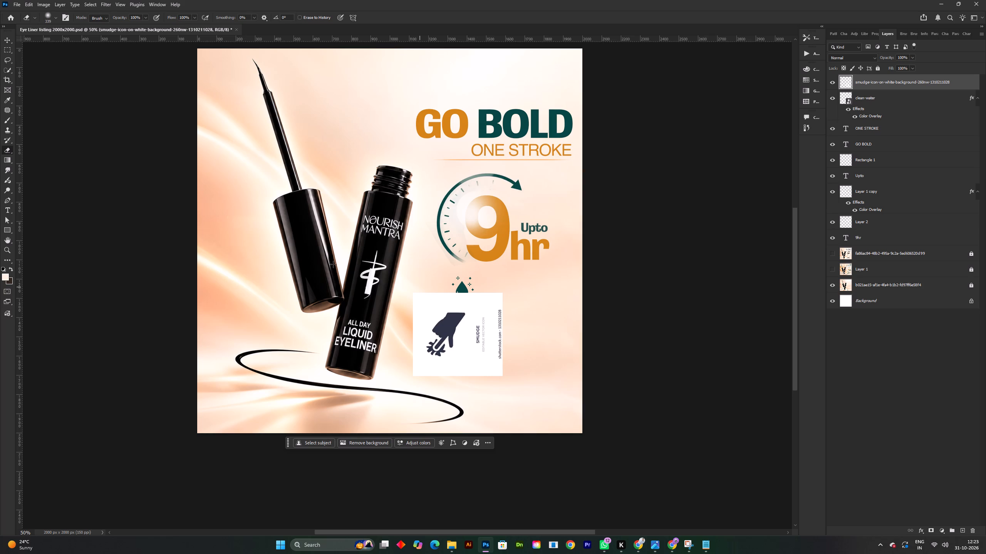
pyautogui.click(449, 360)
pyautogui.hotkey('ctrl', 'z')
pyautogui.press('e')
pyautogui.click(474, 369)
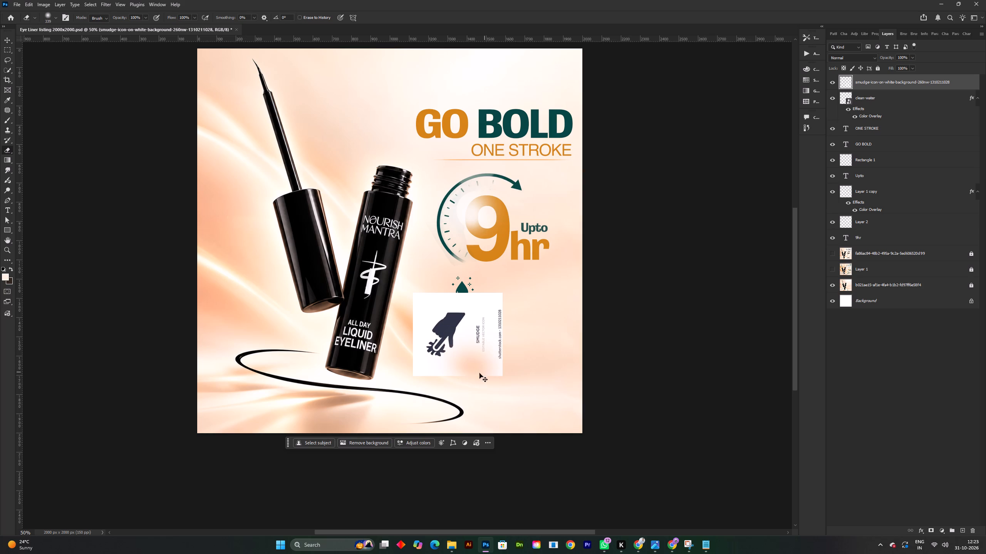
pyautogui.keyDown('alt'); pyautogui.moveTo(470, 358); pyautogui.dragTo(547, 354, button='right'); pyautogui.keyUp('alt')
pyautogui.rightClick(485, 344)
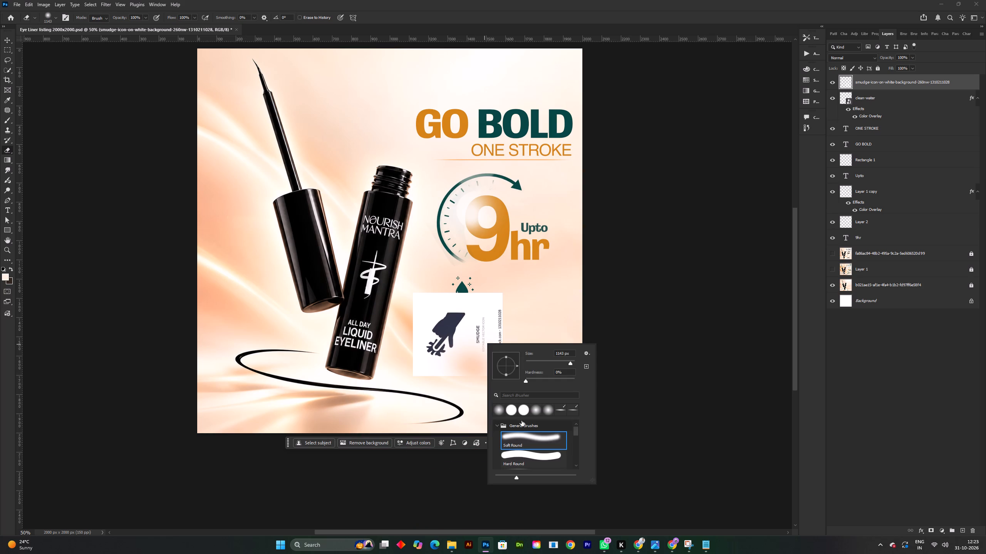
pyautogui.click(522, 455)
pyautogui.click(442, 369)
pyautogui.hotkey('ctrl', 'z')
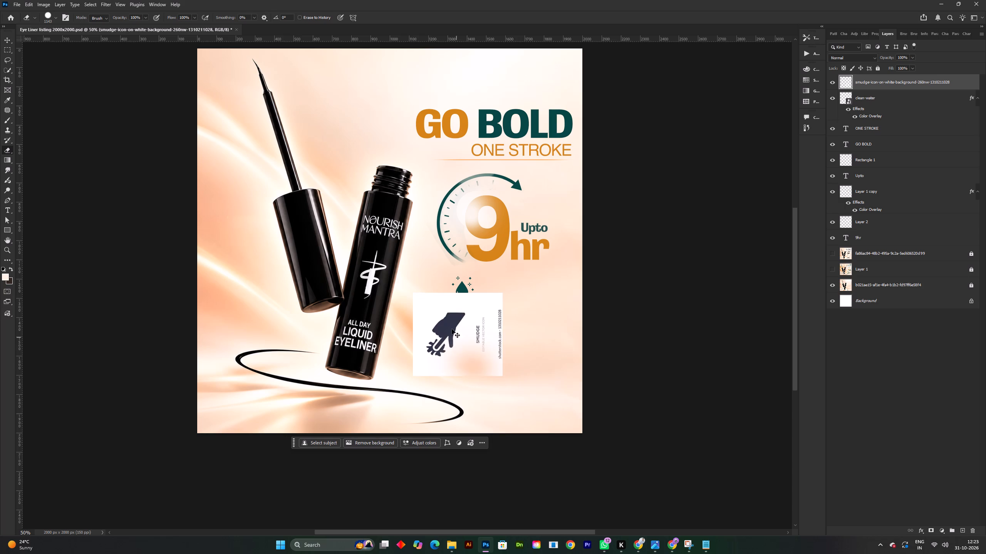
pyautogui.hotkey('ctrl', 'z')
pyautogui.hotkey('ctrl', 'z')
# Rasterize the smudge image layer and remove the white background around the hand with the Background Eraser.
pyautogui.click(427, 295)
pyautogui.click(456, 198)
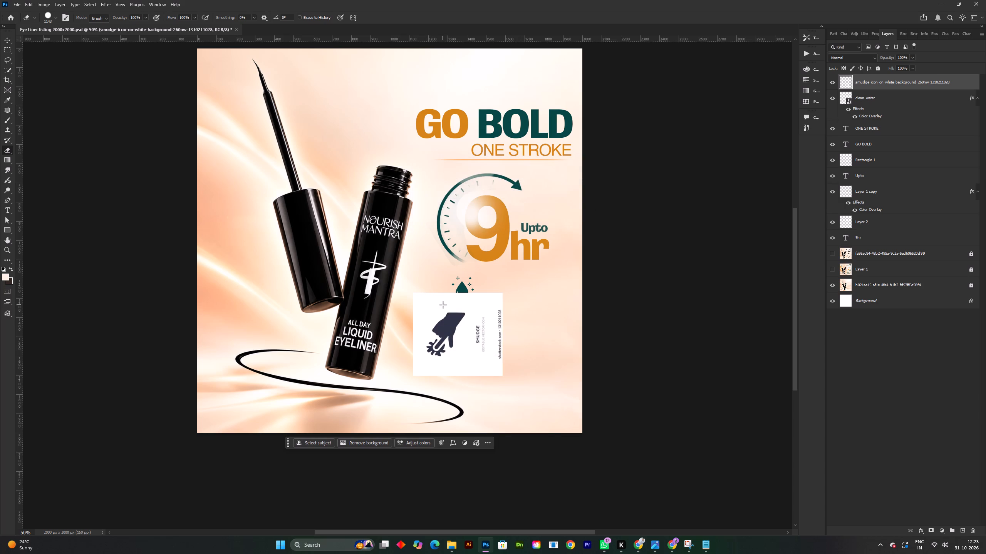
pyautogui.moveTo(443, 305); pyautogui.dragTo(438, 306, button='right')
pyautogui.click(488, 415)
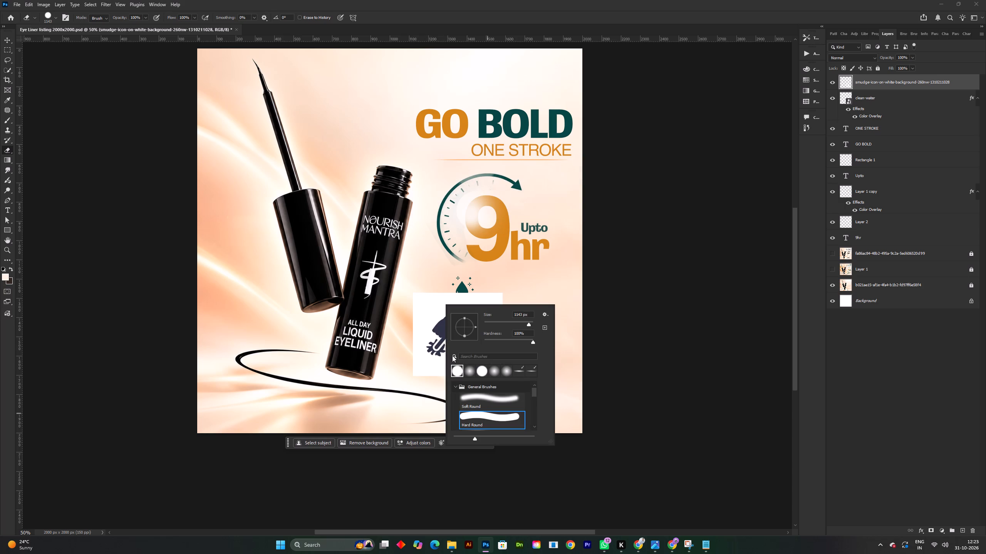
pyautogui.click(419, 310)
pyautogui.hotkey('ctrl', 'z')
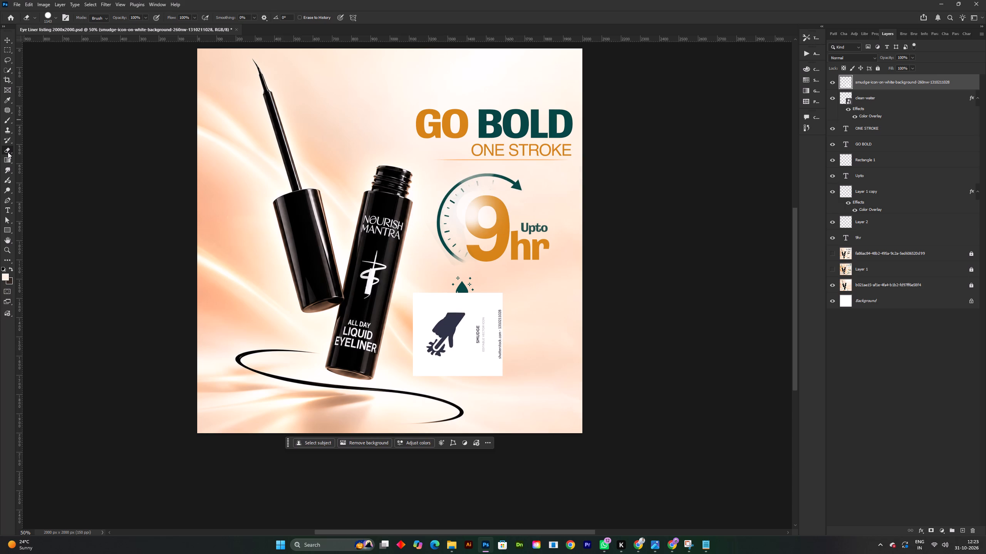
pyautogui.rightClick(8, 152)
pyautogui.click(52, 157)
pyautogui.click(436, 365)
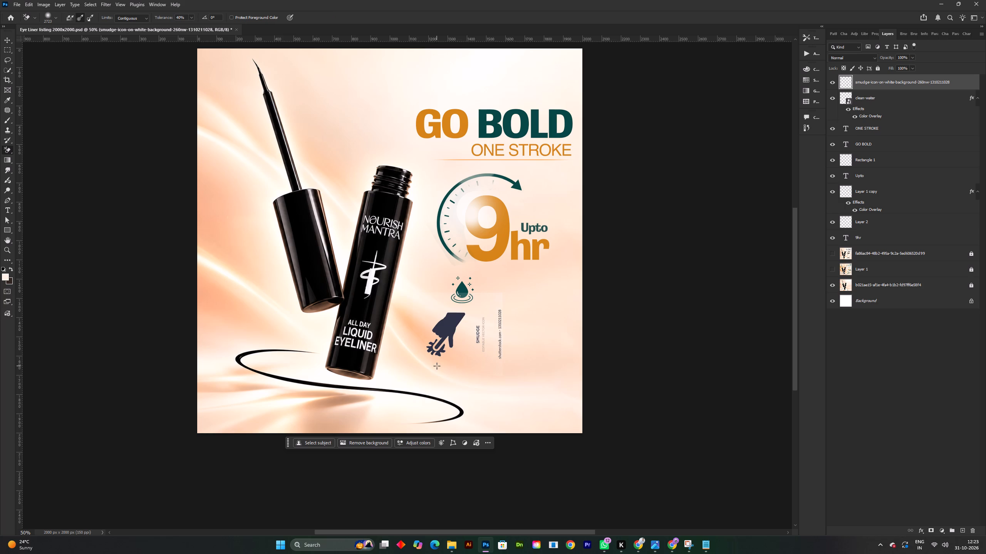
# Erase the leftover SMUDGE caption and Shutterstock text beside the hand with a smaller Hard Round eraser.
pyautogui.rightClick(8, 150)
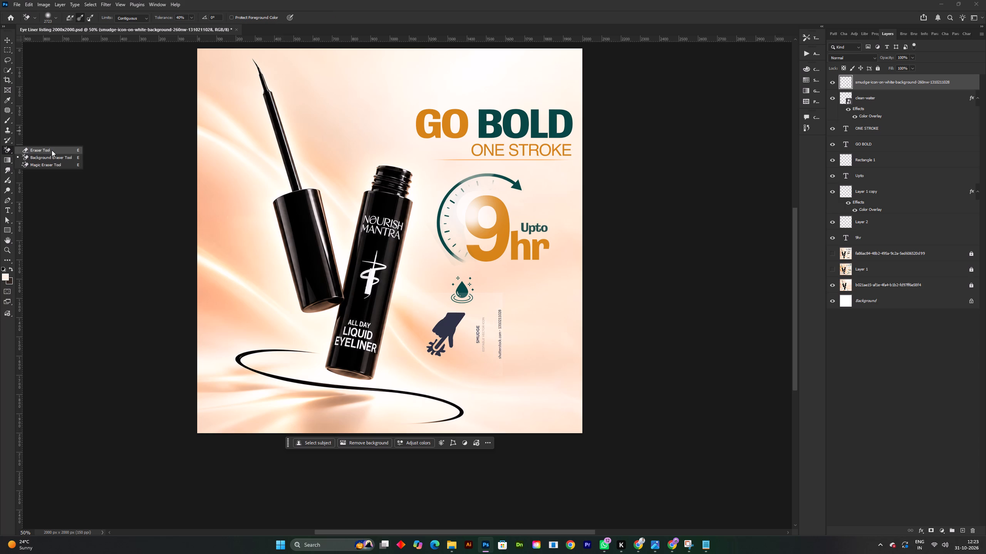
pyautogui.click(52, 150)
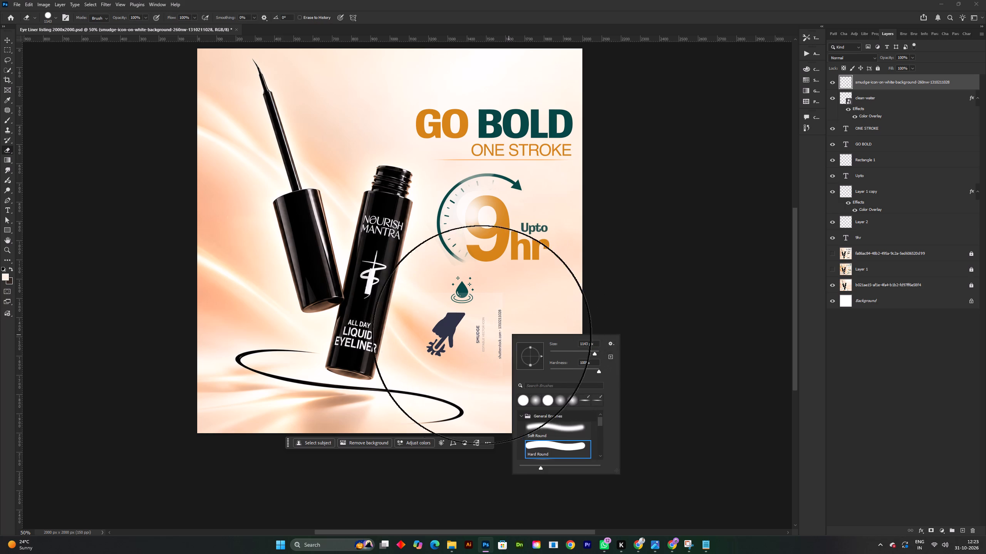
pyautogui.keyDown('alt'); pyautogui.moveTo(492, 255); pyautogui.dragTo(399, 254, button='right'); pyautogui.keyUp('alt')
pyautogui.click(492, 307)
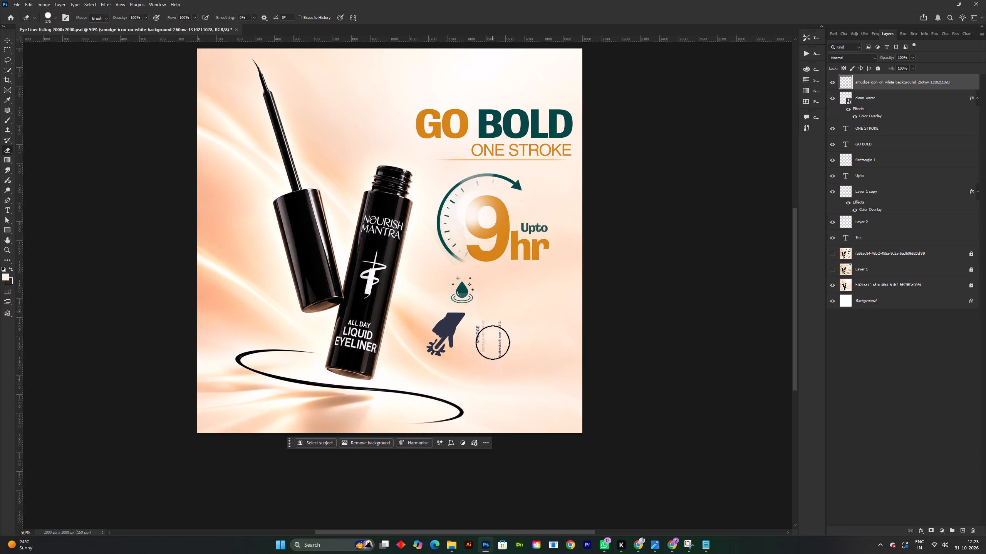
pyautogui.keyDown('shift'); pyautogui.click(493, 378); pyautogui.keyUp('shift')
# Shift the hand icon slightly right below the droplet and convert its layer to a smart object.
pyautogui.write('vv')
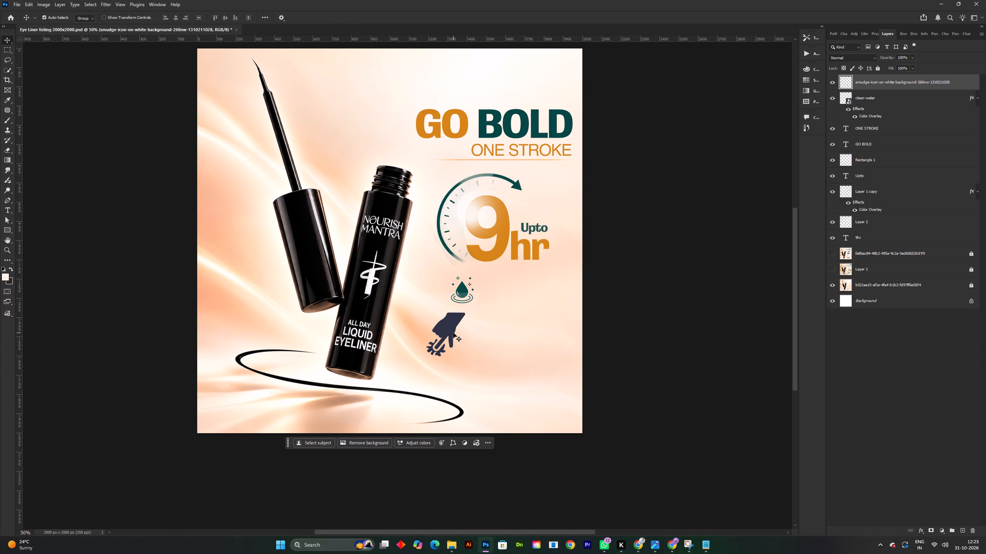
pyautogui.moveTo(453, 333); pyautogui.dragTo(471, 336)
pyautogui.hotkey('ctrl', 't')
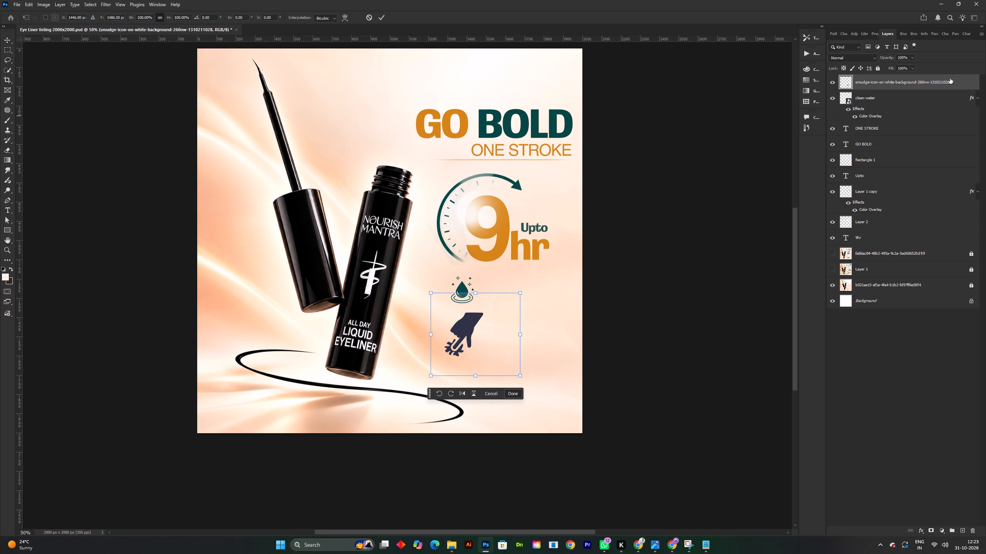
pyautogui.rightClick(965, 87)
pyautogui.rightClick(963, 89)
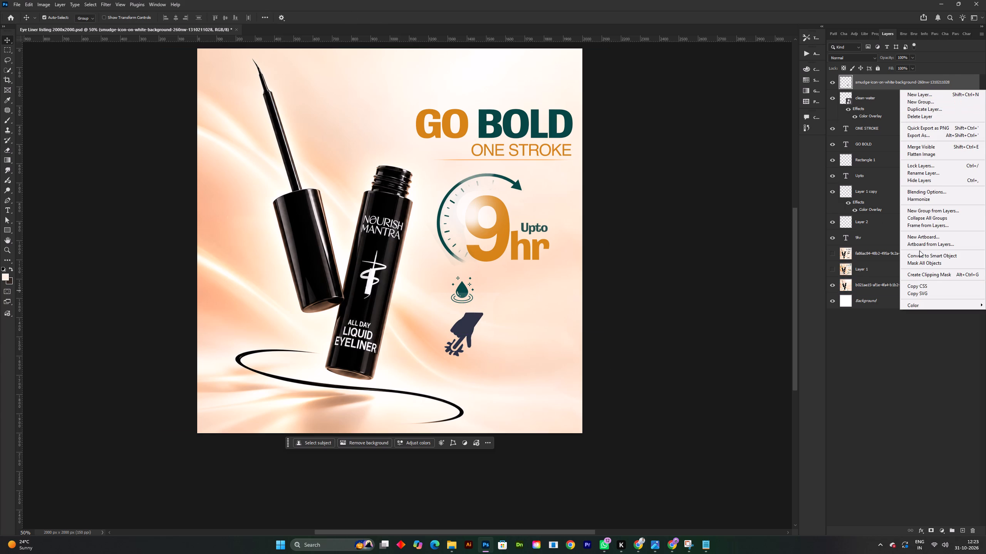
pyautogui.doubleClick(919, 250)
pyautogui.click(922, 251)
pyautogui.click(922, 258)
# Scale the hand icon to about 51.5% and position it a short gap below the droplet icon.
pyautogui.hotkey('ctrl', 't')
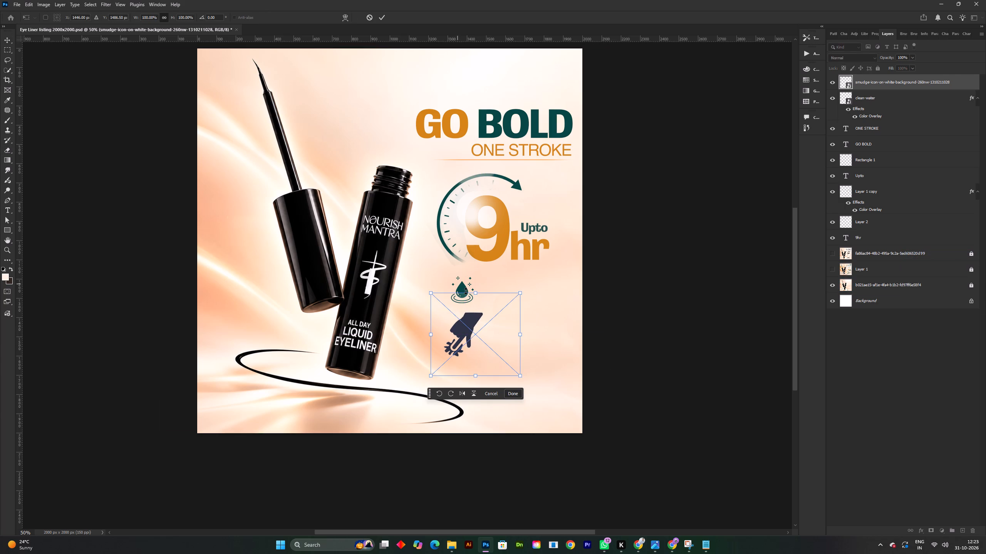
pyautogui.moveTo(480, 294); pyautogui.dragTo(479, 322)
pyautogui.moveTo(473, 346); pyautogui.dragTo(465, 346)
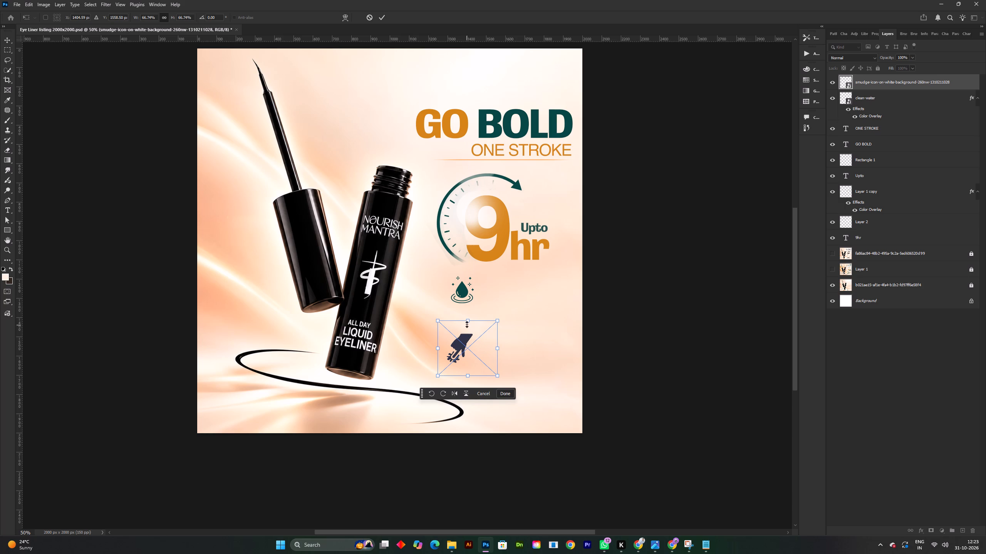
pyautogui.moveTo(467, 324); pyautogui.dragTo(468, 331)
pyautogui.moveTo(466, 345); pyautogui.dragTo(470, 332)
pyautogui.moveTo(474, 337); pyautogui.dragTo(474, 338)
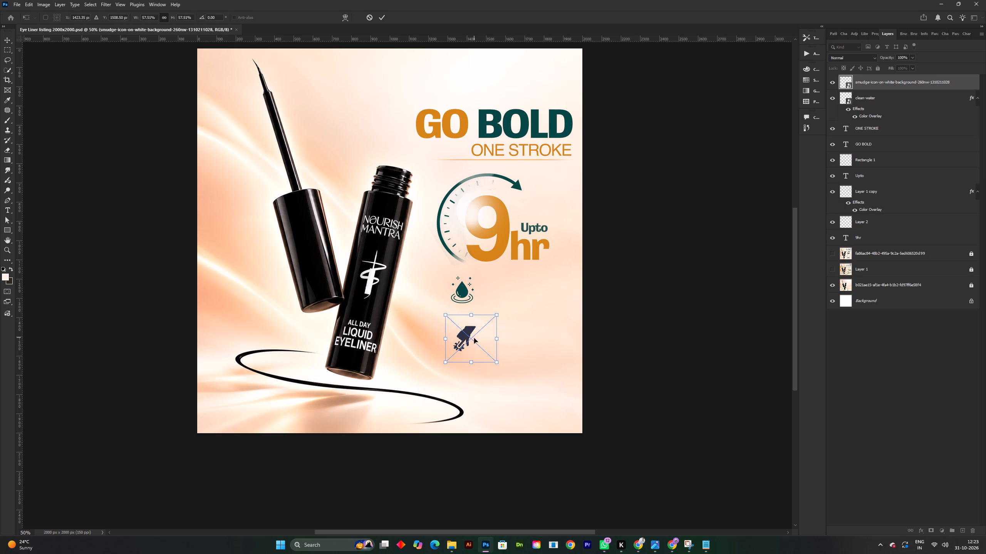
pyautogui.moveTo(474, 338); pyautogui.dragTo(469, 338)
pyautogui.moveTo(468, 312); pyautogui.dragTo(468, 317)
pyautogui.moveTo(467, 330); pyautogui.dragTo(469, 326)
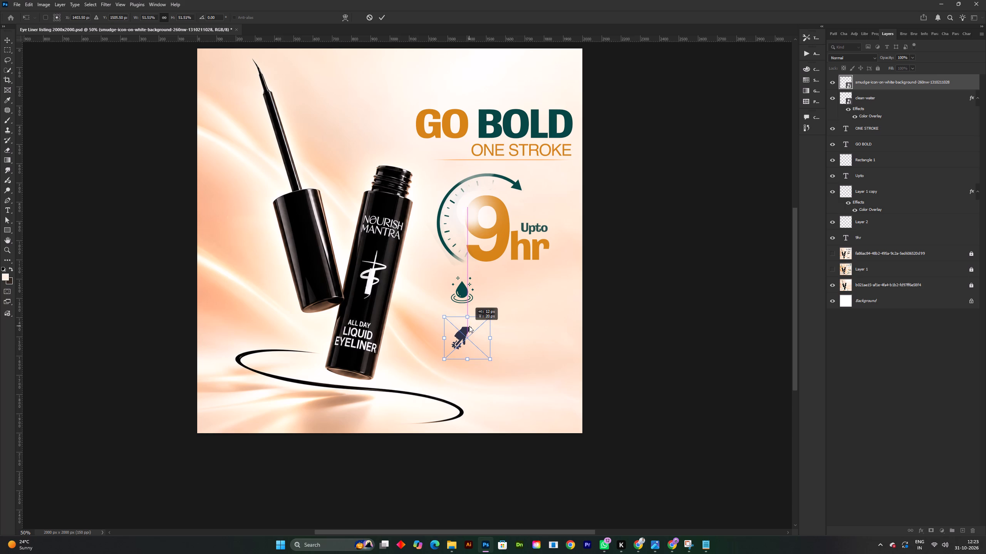
pyautogui.moveTo(469, 326); pyautogui.dragTo(469, 325)
pyautogui.click(469, 315)
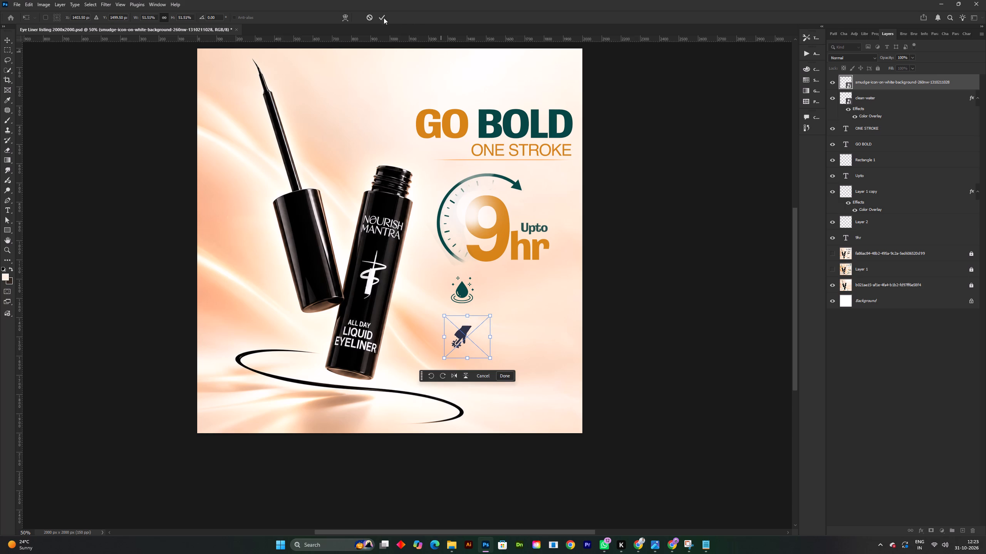
pyautogui.click(384, 15)
# Apply a dark green Color Overlay to the smudge hand layer.
pyautogui.doubleClick(972, 83)
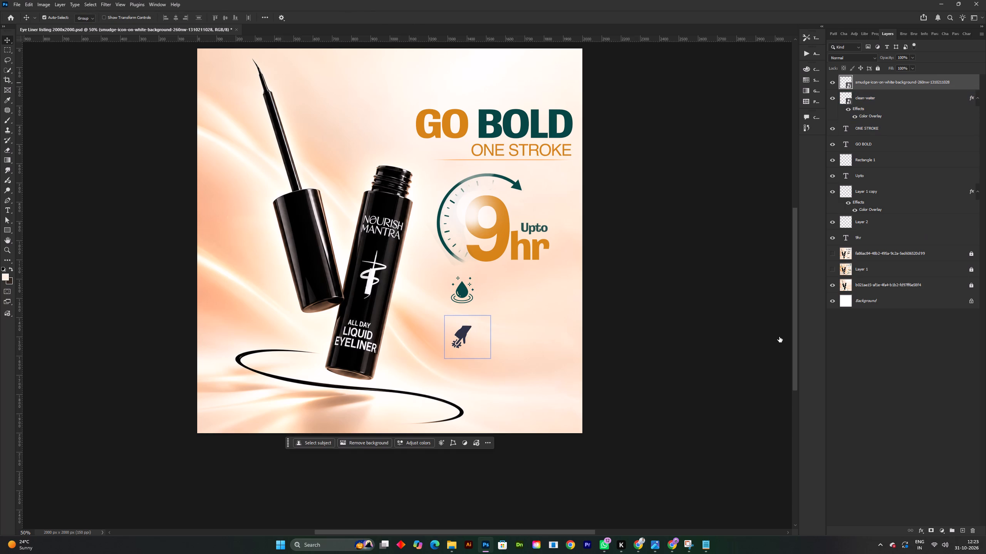
pyautogui.click(694, 320)
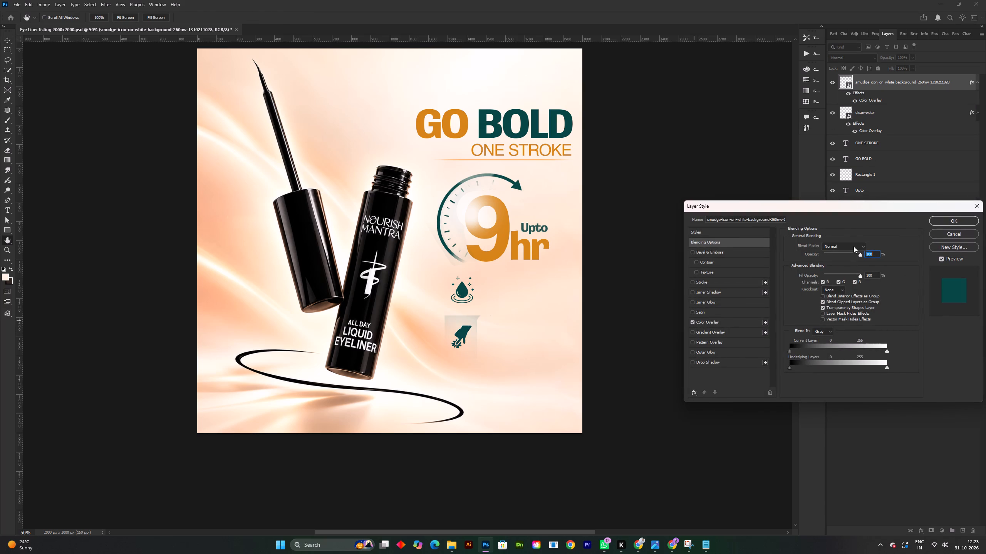
pyautogui.click(944, 218)
# Rasterize the smudge hand layer and erase the tinted background remnants to the right of the hand.
pyautogui.press('e')
pyautogui.keyDown('alt'); pyautogui.scroll(3, 462, 327); pyautogui.keyUp('alt')
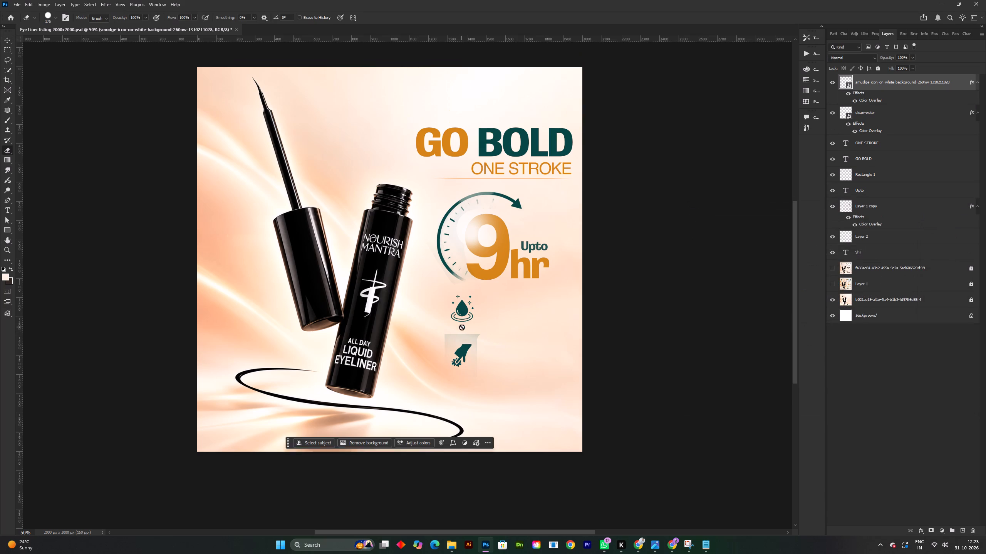
pyautogui.keyDown('shift'); pyautogui.scroll(3, 487, 388); pyautogui.keyUp('shift')
pyautogui.press('space')
pyautogui.moveTo(475, 352); pyautogui.dragTo(511, 395)
pyautogui.keyDown('alt'); pyautogui.moveTo(471, 306); pyautogui.dragTo(448, 303, button='right'); pyautogui.keyUp('alt')
pyautogui.moveTo(482, 302); pyautogui.dragTo(455, 366)
pyautogui.click(452, 194)
pyautogui.moveTo(502, 300); pyautogui.dragTo(488, 364)
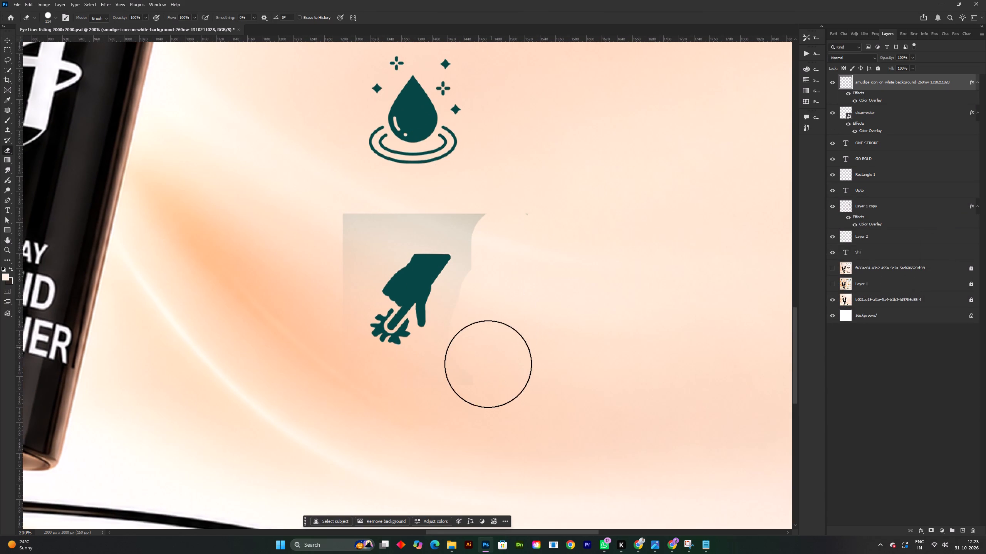
pyautogui.moveTo(488, 364); pyautogui.dragTo(511, 247)
# Clear the remaining grey tint around the hand with the Background Eraser and save the document.
pyautogui.press('e')
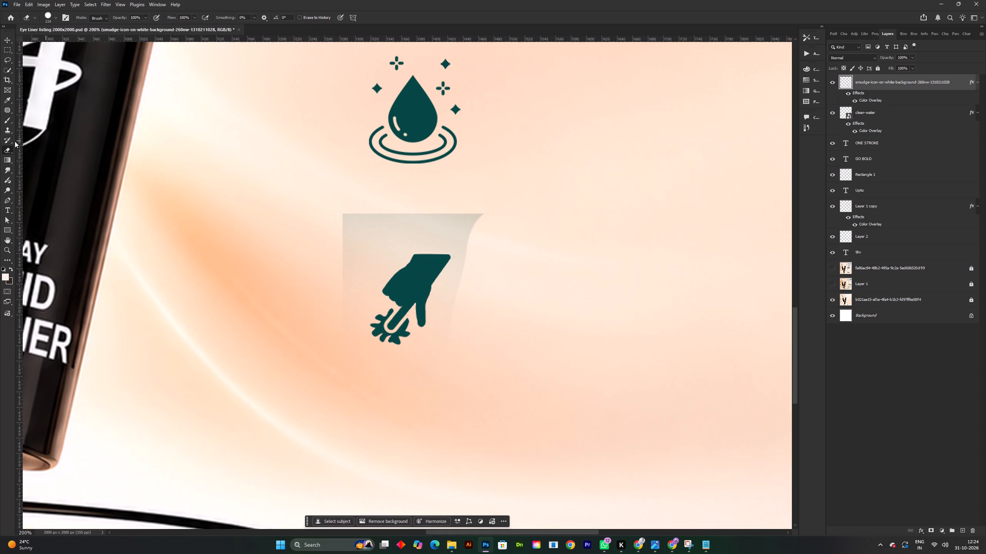
pyautogui.rightClick(7, 149)
pyautogui.click(36, 158)
pyautogui.click(456, 227)
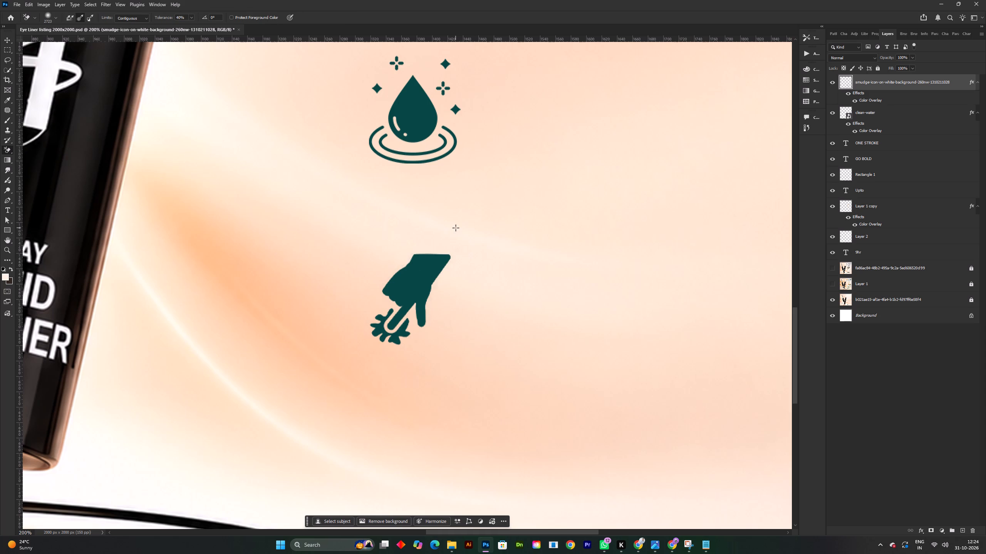
pyautogui.press('v')
pyautogui.hotkey('ctrl', 's')
# Move the hand icon slightly up toward the droplet icon and save the document.
pyautogui.keyDown('shift'); pyautogui.scroll(-2, 494, 264); pyautogui.keyUp('shift')
pyautogui.press('space')
pyautogui.moveTo(471, 263); pyautogui.dragTo(465, 273)
pyautogui.keyDown('shift'); pyautogui.scroll(1, 474, 277); pyautogui.keyUp('shift')
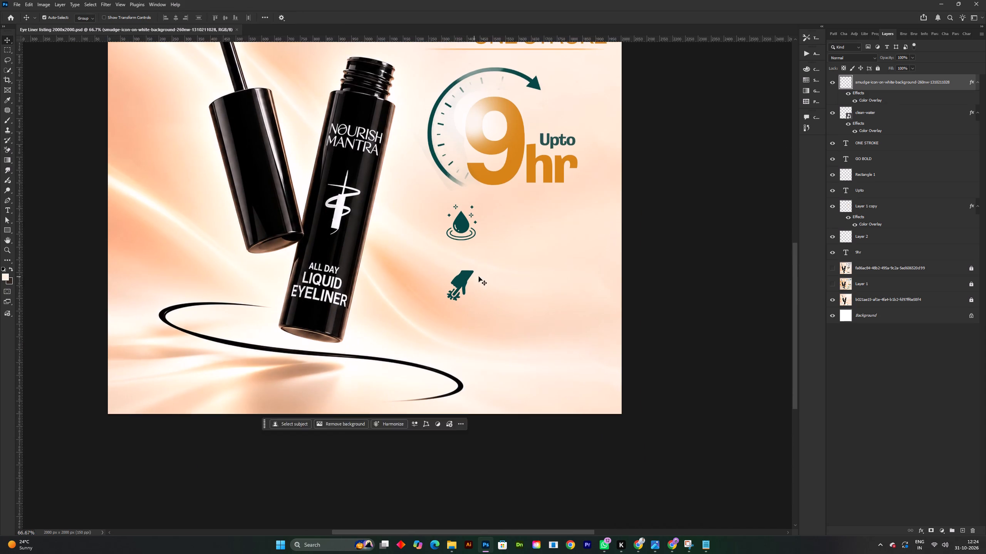
pyautogui.moveTo(461, 271); pyautogui.dragTo(460, 265)
pyautogui.hotkey('ctrl', 's')
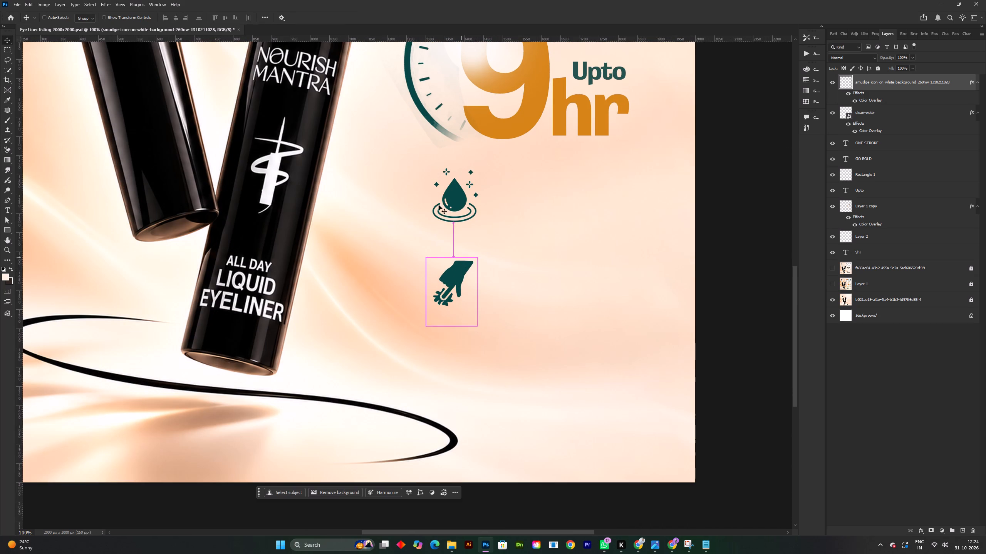
# Align the droplet and hand icons to each other on their horizontal centers.
pyautogui.keyDown('shift'); pyautogui.click(459, 201); pyautogui.keyUp('shift')
pyautogui.click(177, 18)
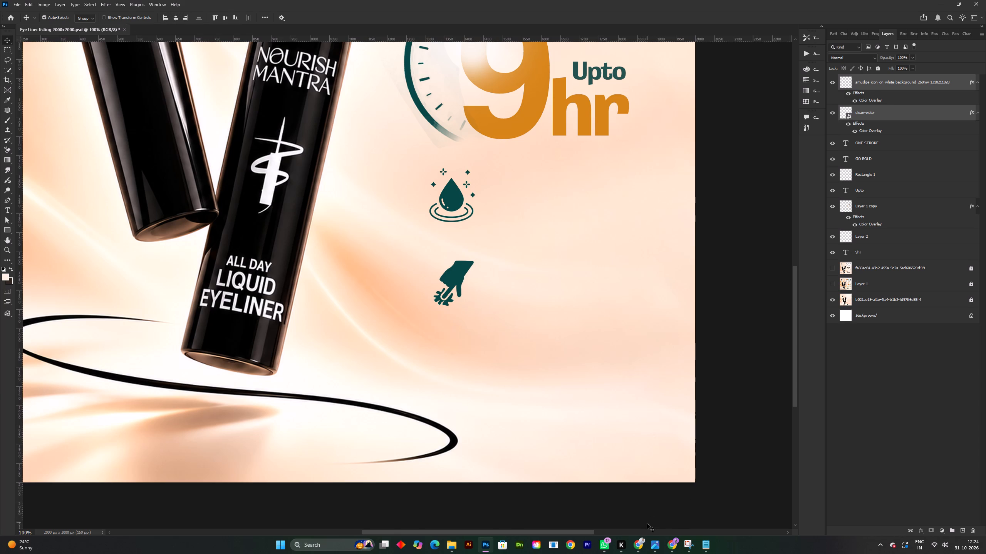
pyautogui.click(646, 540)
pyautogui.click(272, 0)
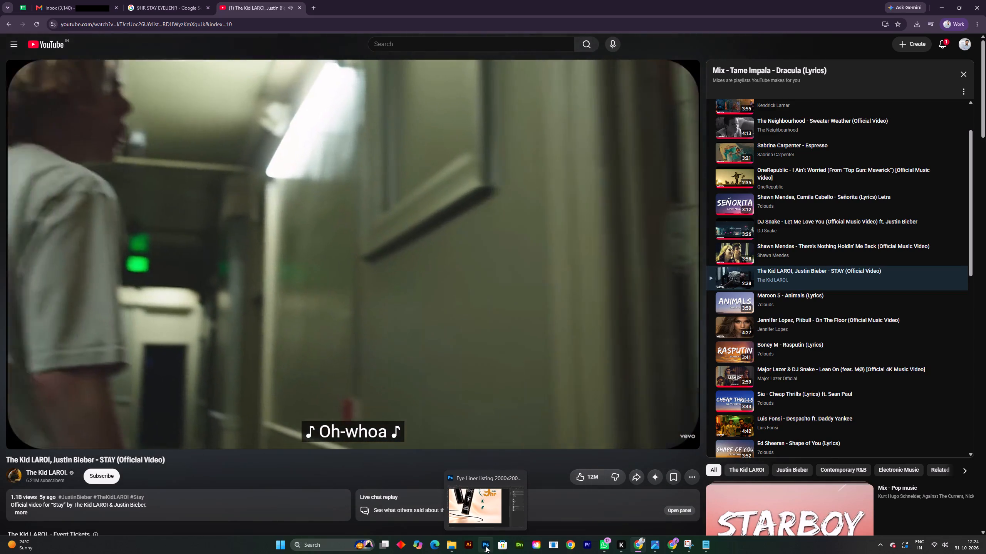
# Back in Photoshop, save the document and move the droplet and hand icons together slightly up toward the 9hr graphic.
pyautogui.click(486, 546)
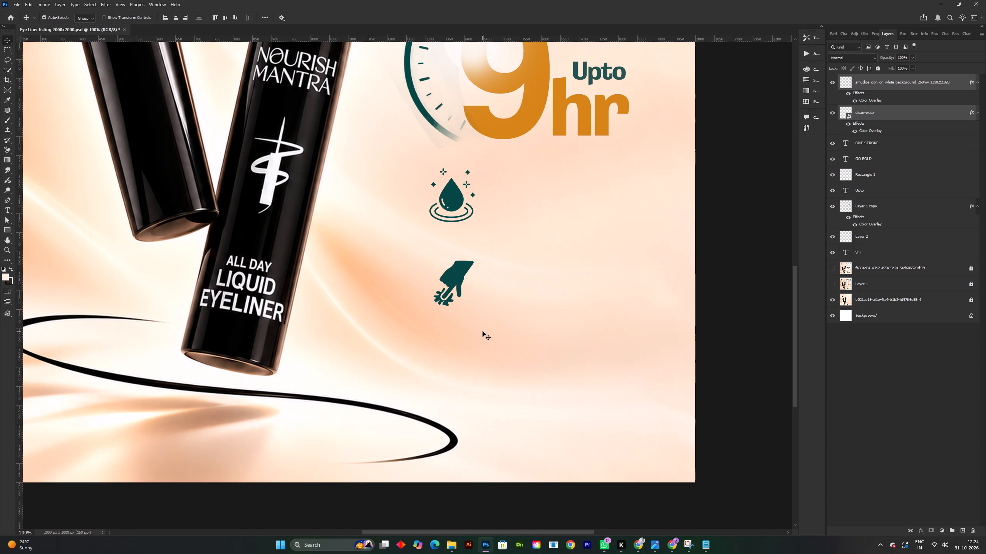
pyautogui.hotkey('ctrl', 's')
pyautogui.moveTo(454, 281); pyautogui.dragTo(454, 274)
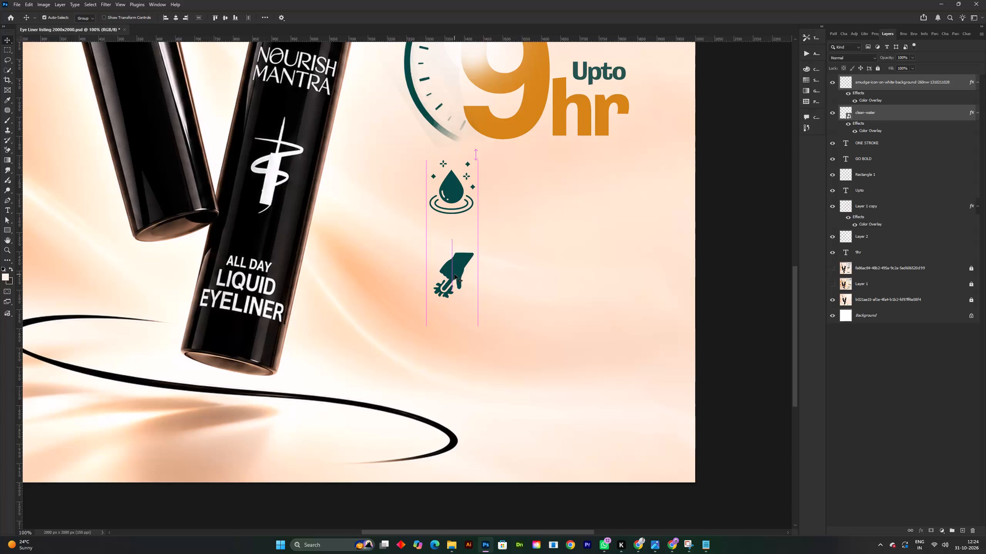
pyautogui.keyDown('shift'); pyautogui.scroll(-2, 464, 267); pyautogui.keyUp('shift')
pyautogui.press('space')
pyautogui.moveTo(473, 249); pyautogui.dragTo(478, 333)
pyautogui.click(677, 227)
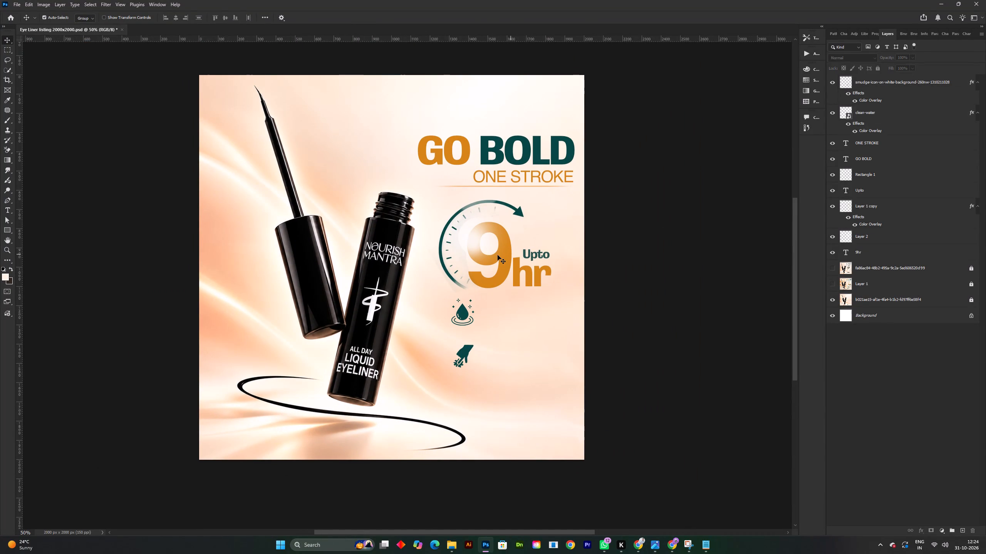
# Scale down the linked 9hr, Upto and clock dial graphic proportionally and center it between the headline and the droplet icon.
pyautogui.click(498, 254)
pyautogui.moveTo(503, 239); pyautogui.dragTo(503, 247)
pyautogui.hotkey('ctrl', 'z')
pyautogui.hotkey('ctrl', 't')
pyautogui.moveTo(487, 178); pyautogui.dragTo(487, 184)
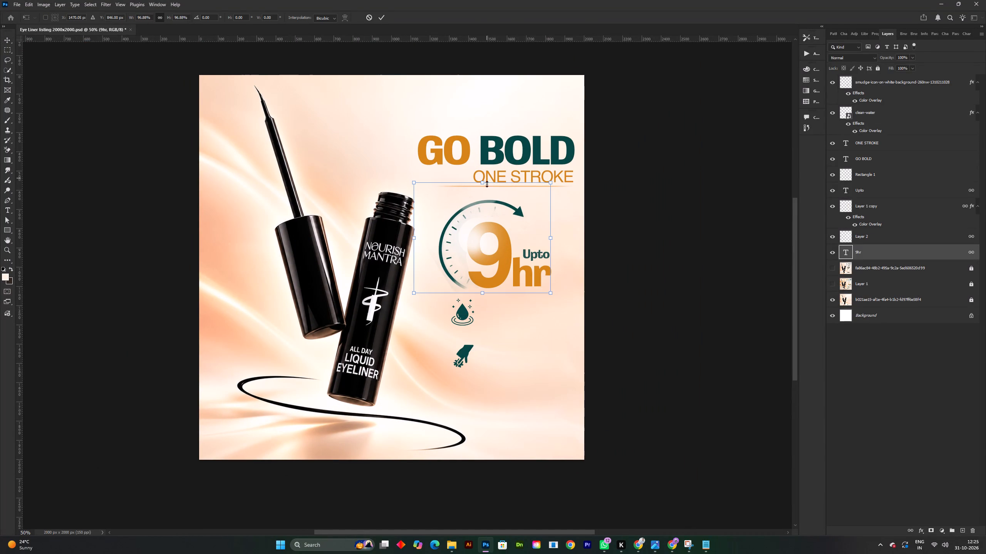
pyautogui.moveTo(487, 184); pyautogui.dragTo(489, 200)
pyautogui.moveTo(495, 254); pyautogui.dragTo(495, 244)
pyautogui.click(386, 15)
pyautogui.click(381, 15)
pyautogui.click(680, 252)
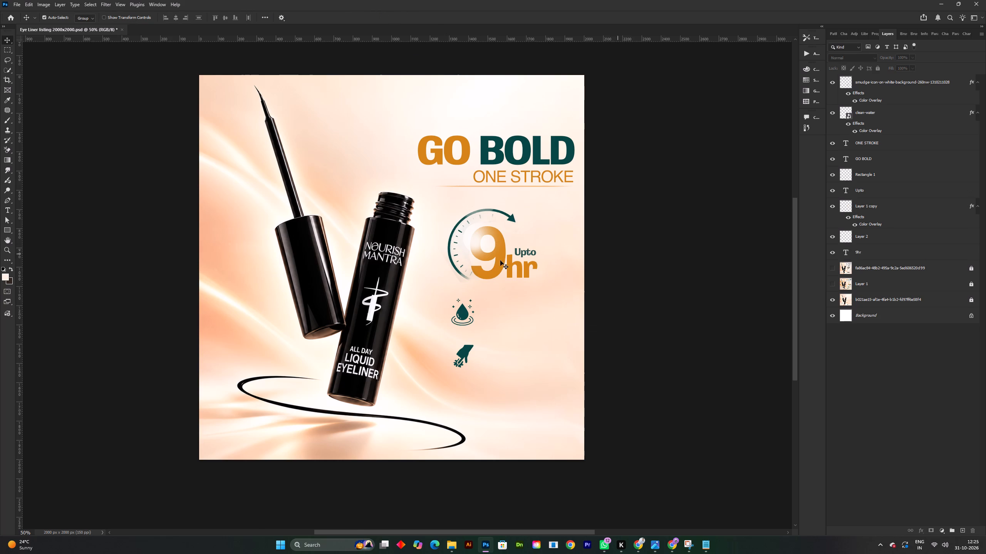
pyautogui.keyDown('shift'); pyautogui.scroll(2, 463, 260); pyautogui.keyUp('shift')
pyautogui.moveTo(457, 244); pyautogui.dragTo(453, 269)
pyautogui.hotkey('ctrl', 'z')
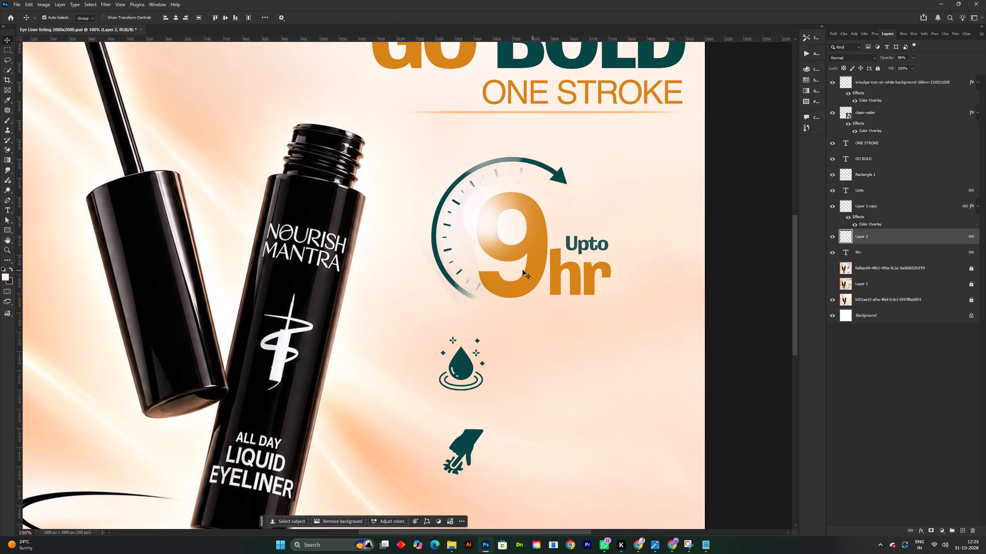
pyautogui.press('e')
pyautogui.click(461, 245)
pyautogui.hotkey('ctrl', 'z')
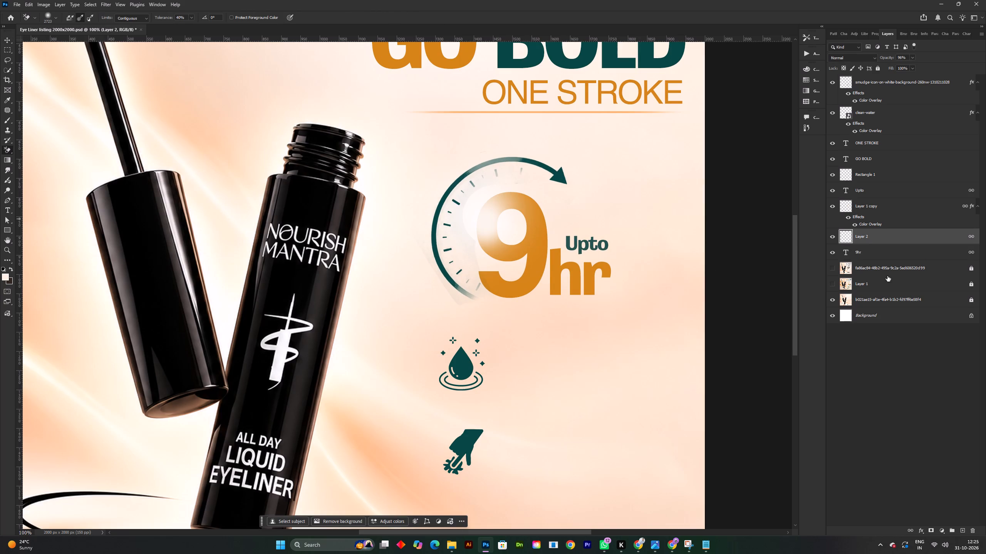
# Erase the pale tint around and inside the clock dial on Layer 1 copy with the Background Eraser and save the document.
pyautogui.click(832, 214)
pyautogui.click(832, 214)
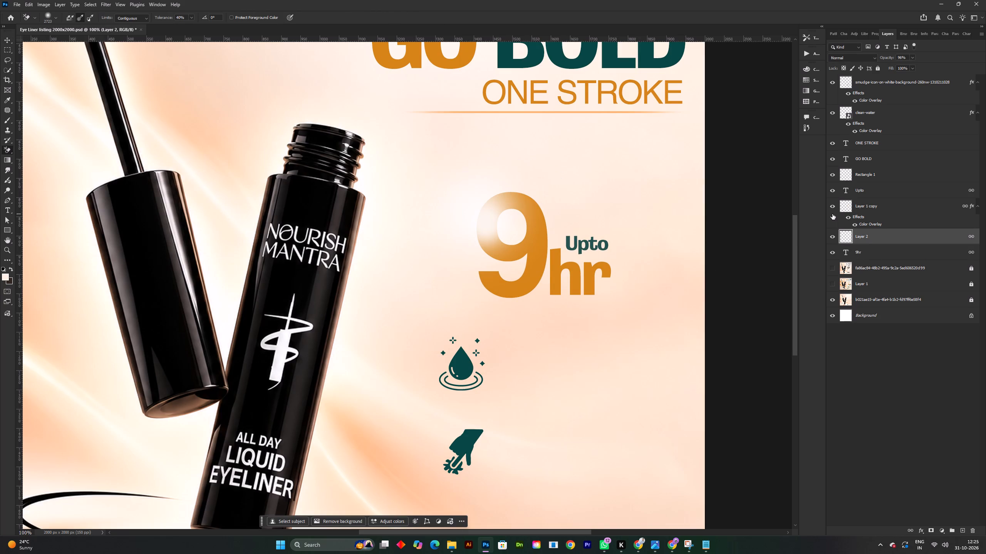
pyautogui.click(880, 210)
pyautogui.click(476, 260)
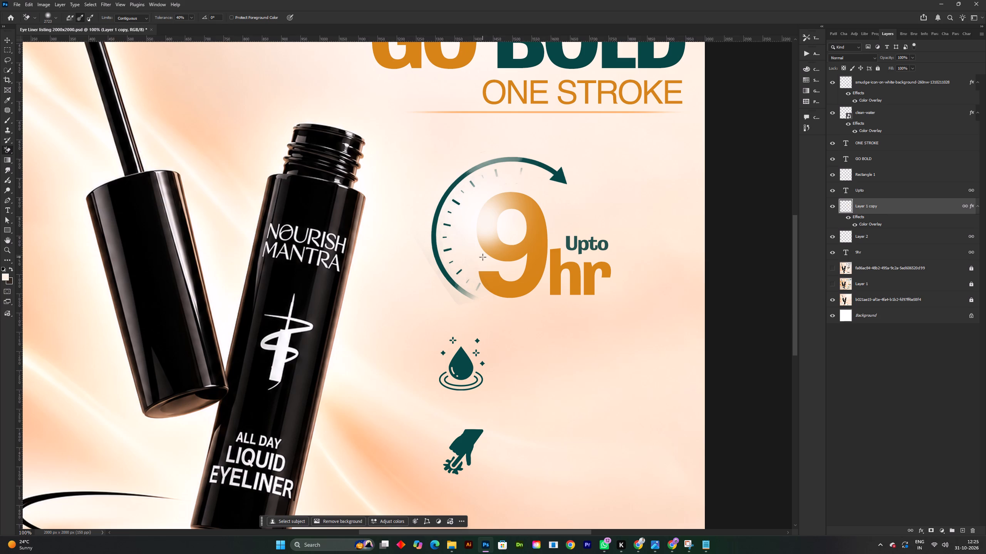
pyautogui.click(450, 295)
pyautogui.click(445, 283)
pyautogui.click(448, 288)
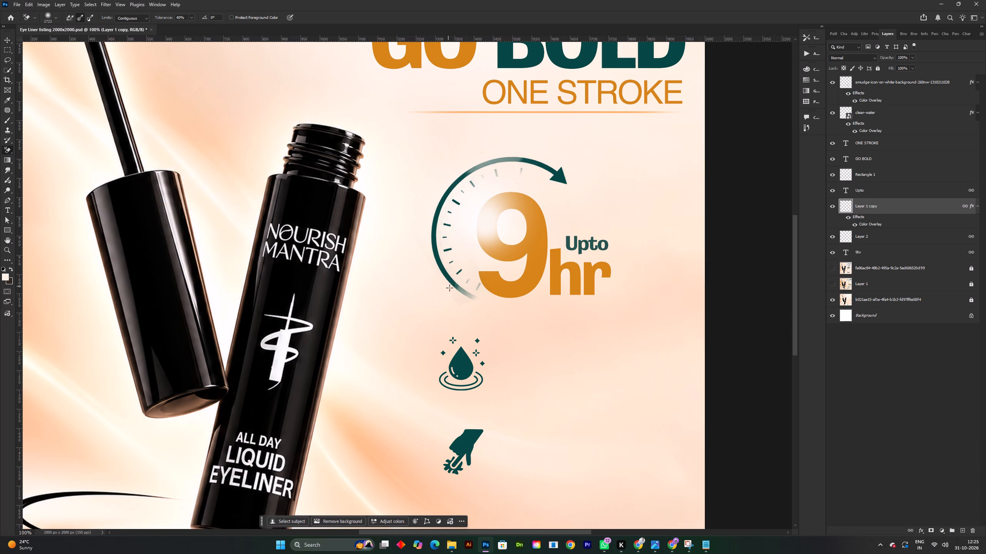
pyautogui.tripleClick(454, 292)
pyautogui.tripleClick(459, 300)
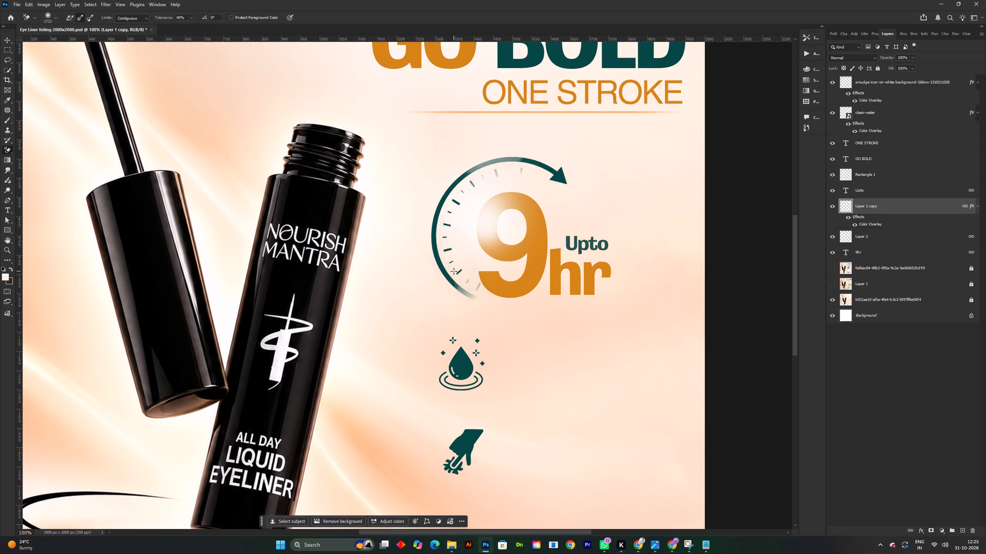
pyautogui.tripleClick(454, 271)
pyautogui.click(451, 268)
pyautogui.doubleClick(540, 182)
pyautogui.doubleClick(547, 194)
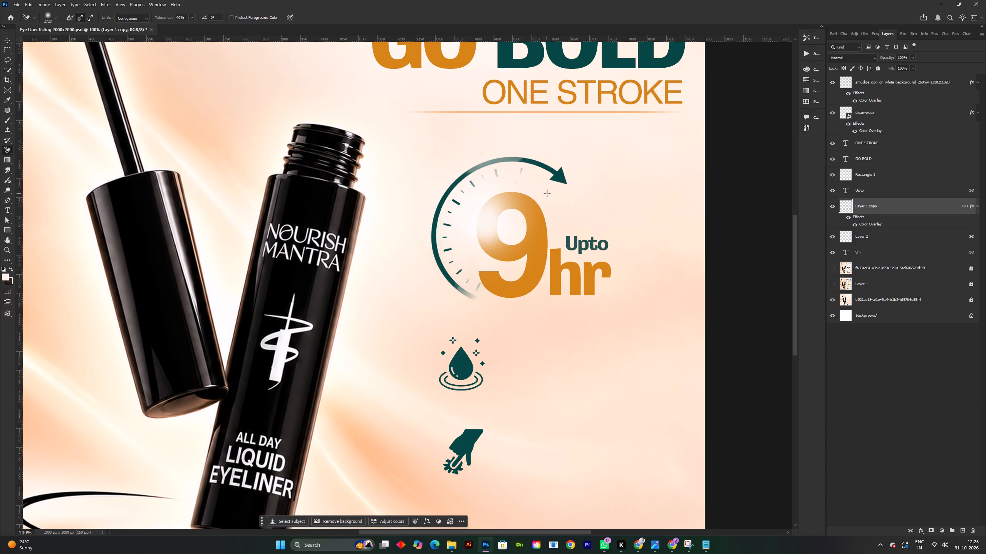
pyautogui.moveTo(551, 196); pyautogui.dragTo(556, 197)
pyautogui.tripleClick(556, 197)
pyautogui.press('v')
pyautogui.hotkey('ctrl', 's')
pyautogui.keyDown('shift'); pyautogui.scroll(-1, 556, 256); pyautogui.keyUp('shift')
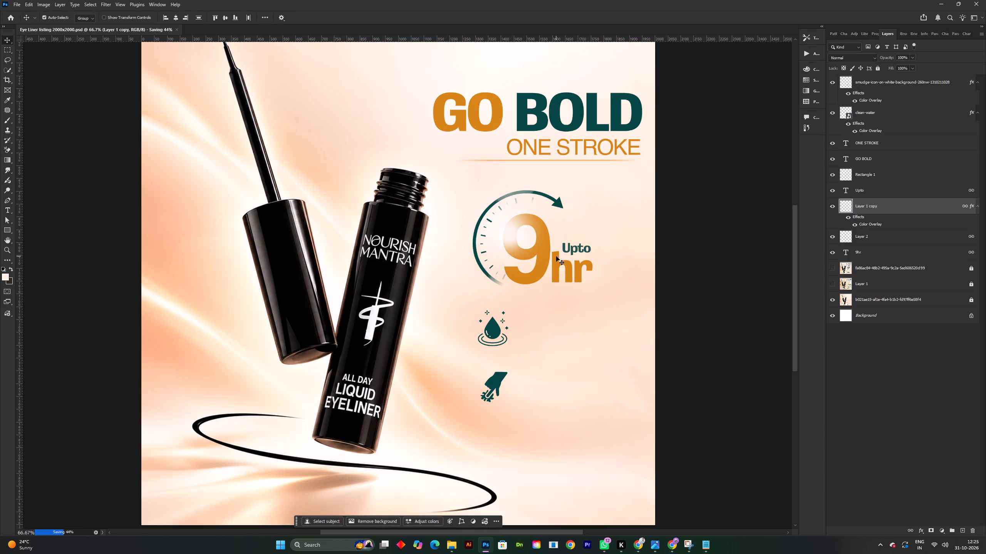
pyautogui.press('space')
pyautogui.moveTo(522, 284); pyautogui.dragTo(505, 292)
pyautogui.press('v')
pyautogui.hotkey('ctrl', 's')
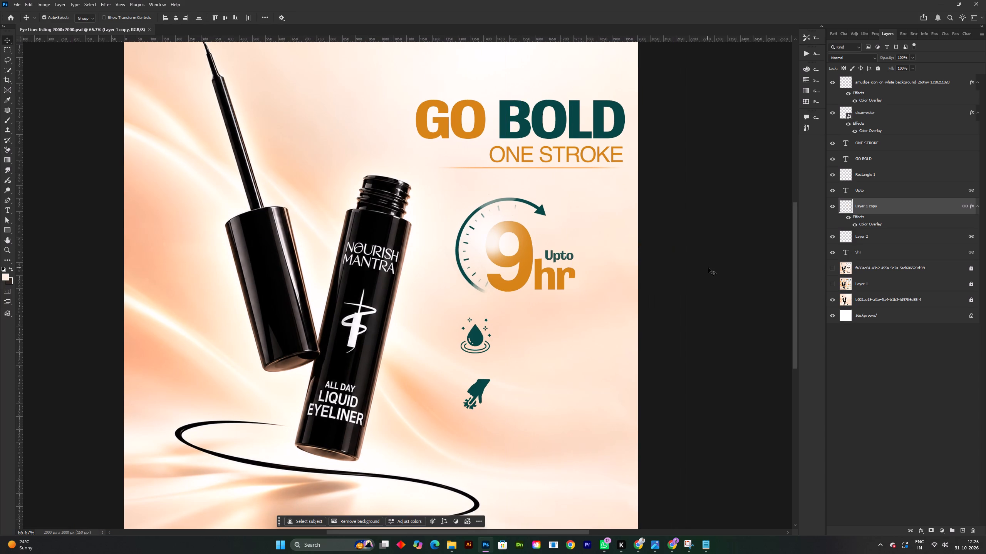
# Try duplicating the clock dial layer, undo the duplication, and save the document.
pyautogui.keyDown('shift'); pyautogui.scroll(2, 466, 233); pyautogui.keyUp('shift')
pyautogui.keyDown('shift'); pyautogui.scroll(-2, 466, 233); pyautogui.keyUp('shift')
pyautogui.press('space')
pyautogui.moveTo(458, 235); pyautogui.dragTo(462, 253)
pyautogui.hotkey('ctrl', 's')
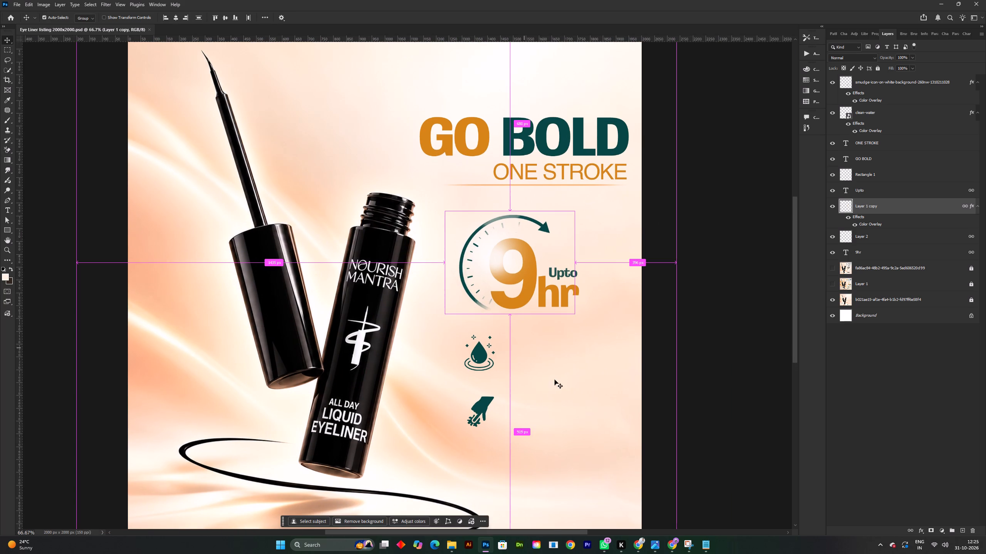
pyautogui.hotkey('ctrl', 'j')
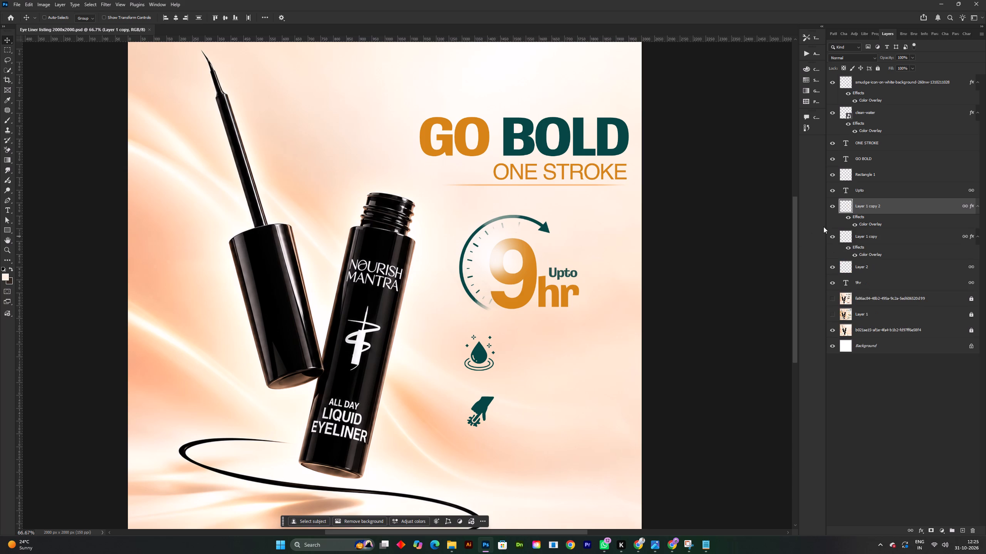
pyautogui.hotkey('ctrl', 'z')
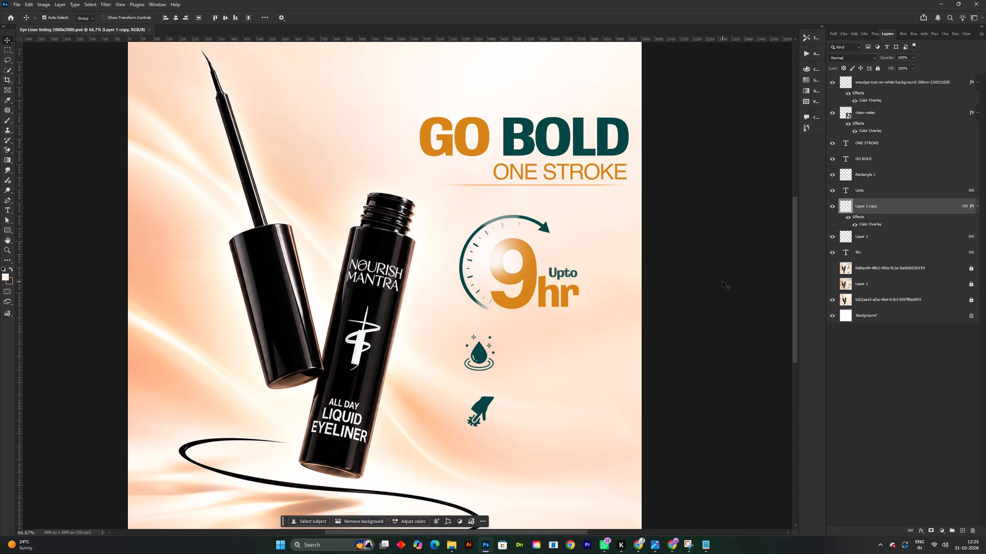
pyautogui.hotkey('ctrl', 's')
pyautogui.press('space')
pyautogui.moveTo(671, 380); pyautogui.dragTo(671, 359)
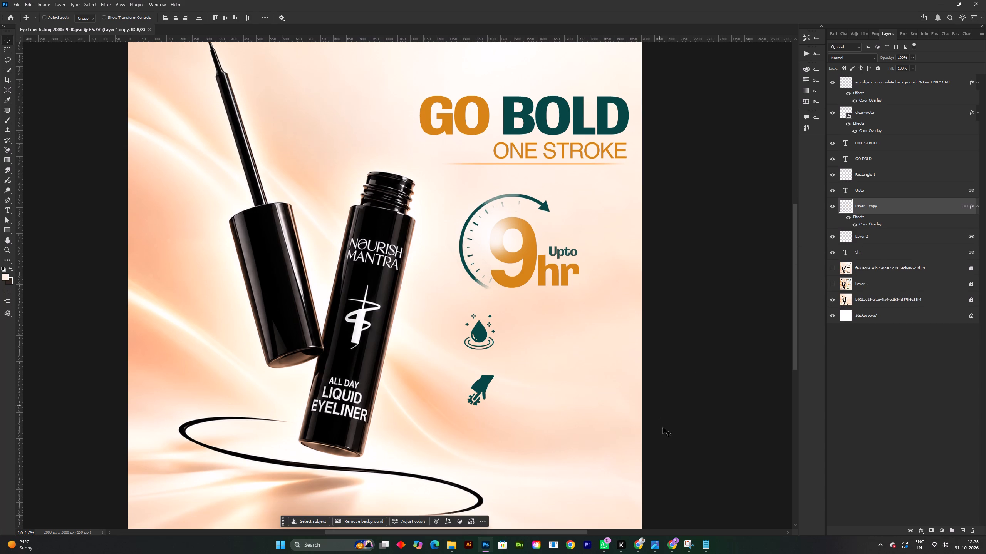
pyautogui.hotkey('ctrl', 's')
pyautogui.click(679, 549)
pyautogui.click(679, 548)
pyautogui.click(639, 542)
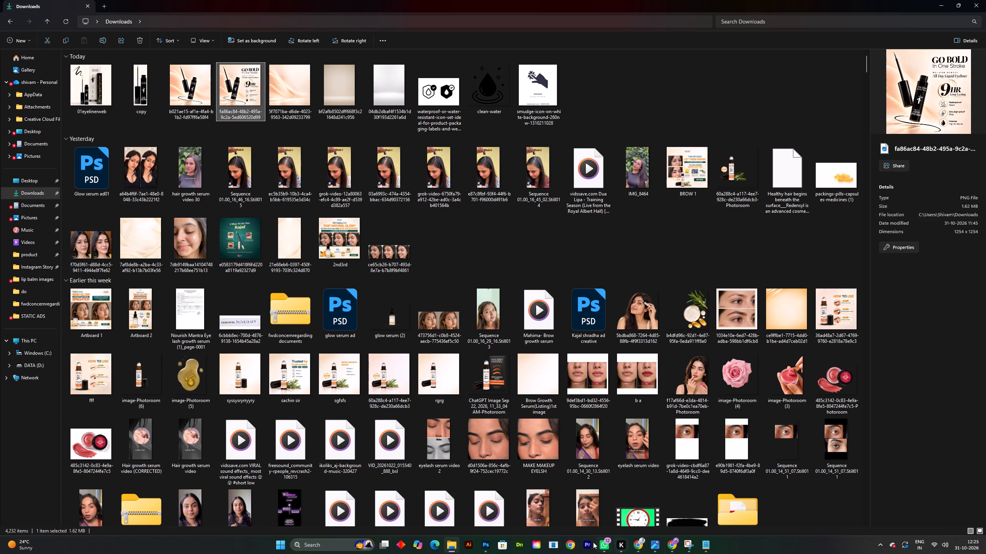
pyautogui.click(486, 545)
pyautogui.click(832, 269)
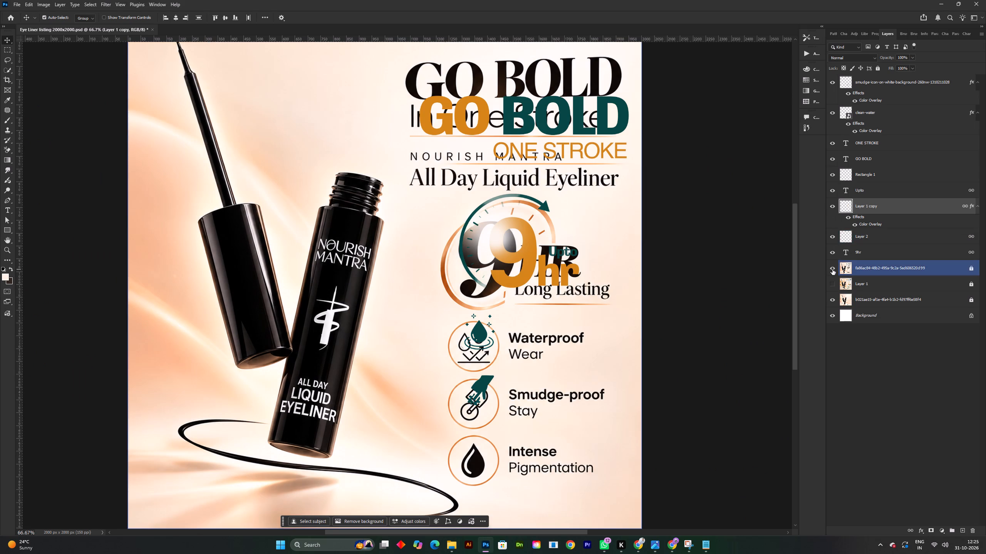
pyautogui.click(832, 269)
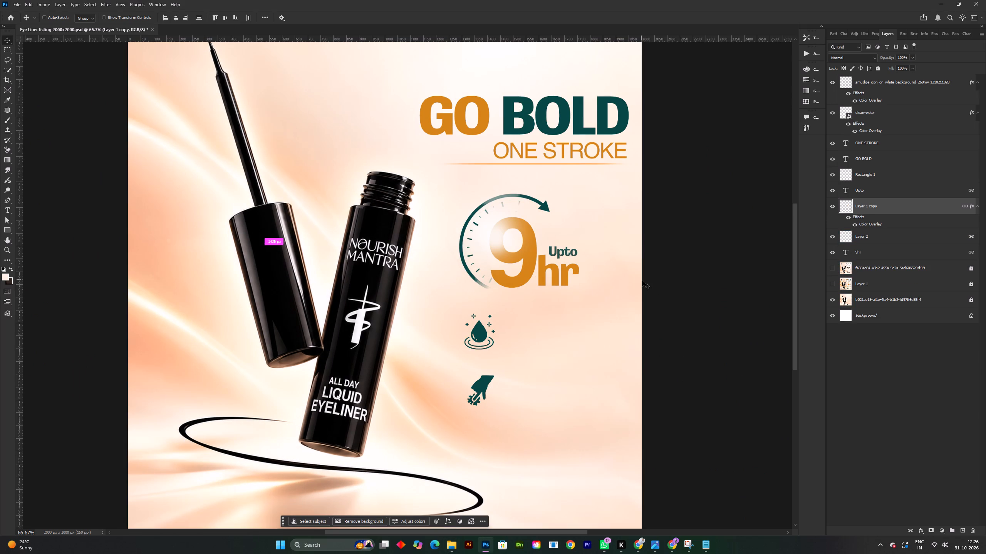
pyautogui.hotkey('ctrl', 's')
# Switch to Chrome and search Google in a new tab for "intense pigmentation icon".
pyautogui.click(676, 546)
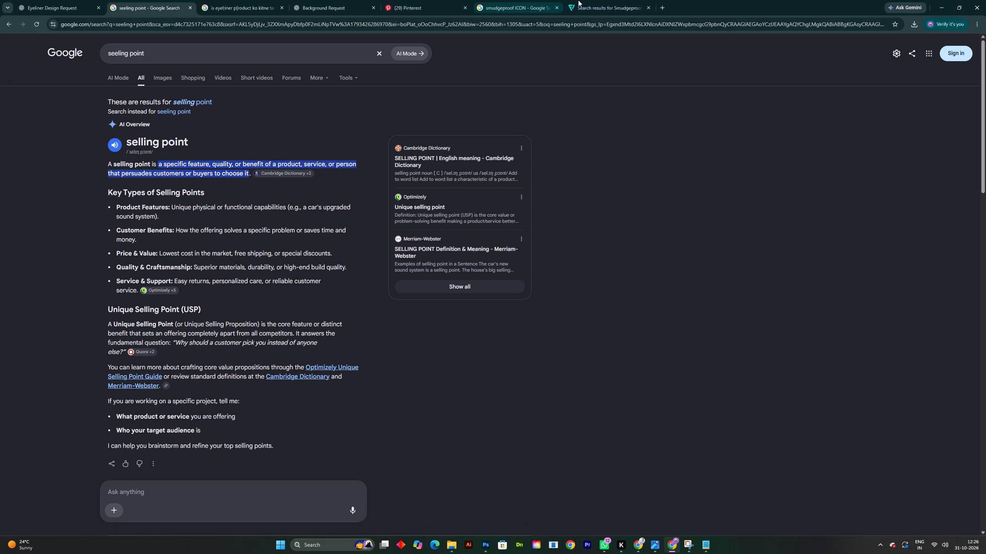
pyautogui.click(664, 5)
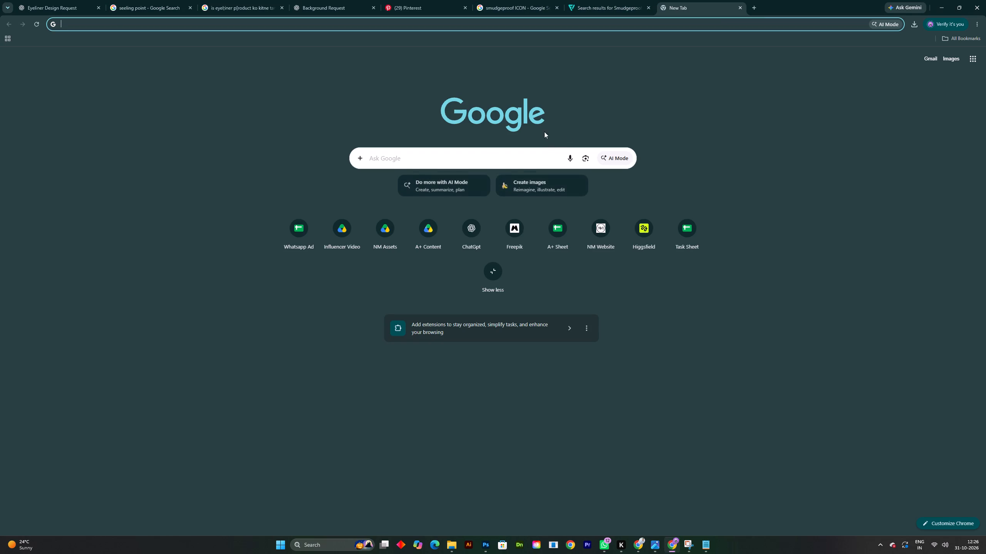
pyautogui.click(480, 159)
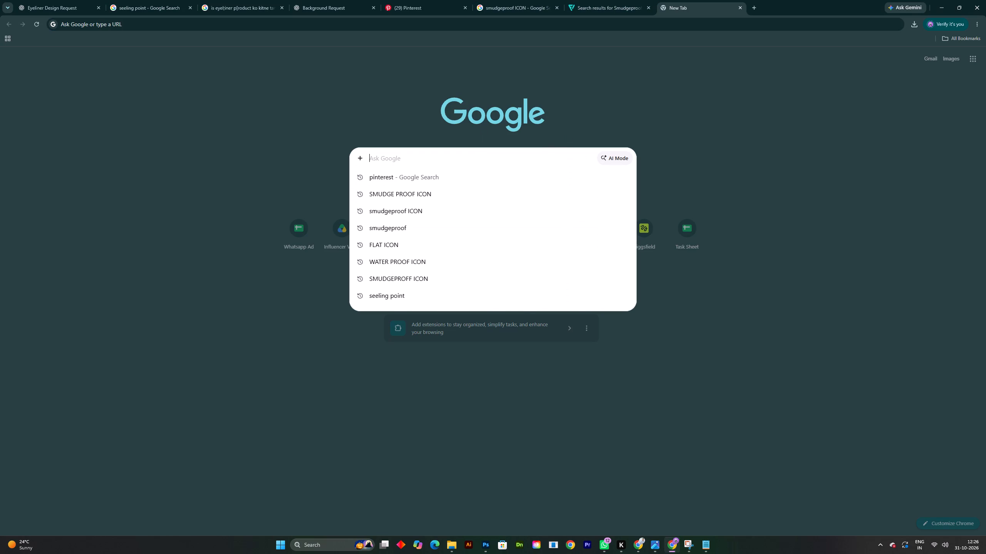
pyautogui.write('intense pigmentation icon')
pyautogui.press('Return')
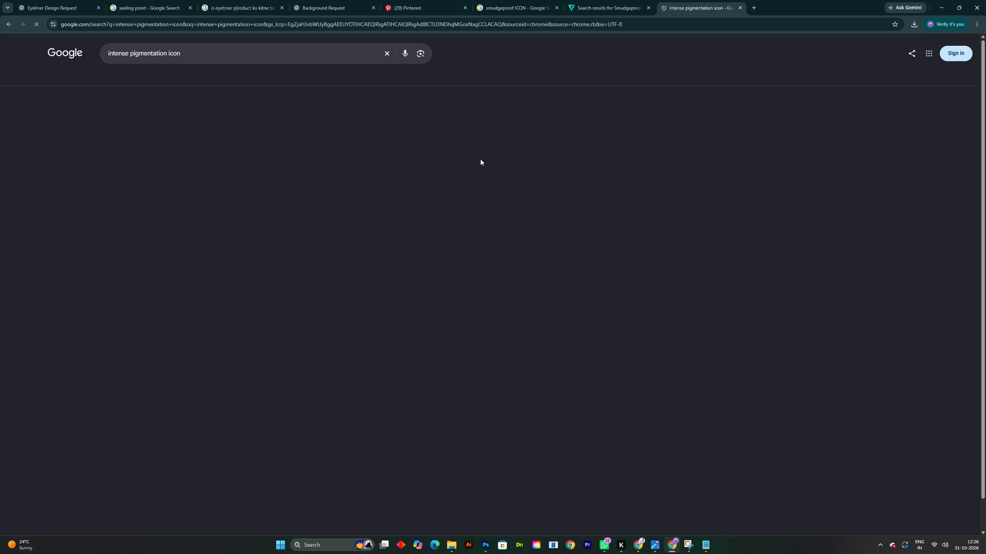
# Refine the Google search to "intense pigmentation icon eye" and browse its image results.
pyautogui.tripleClick(240, 52)
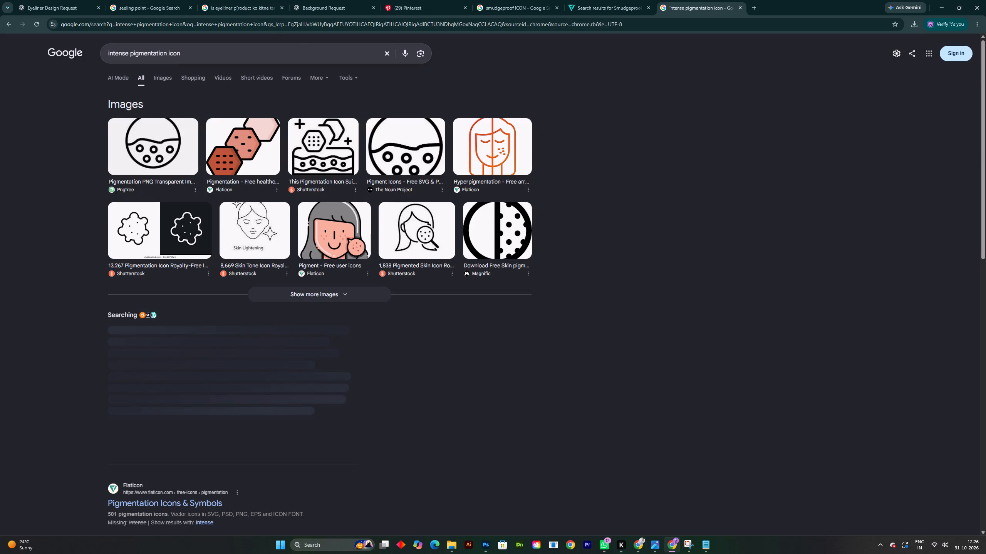
pyautogui.doubleClick(240, 52)
pyautogui.click(295, 55)
pyautogui.press('space')
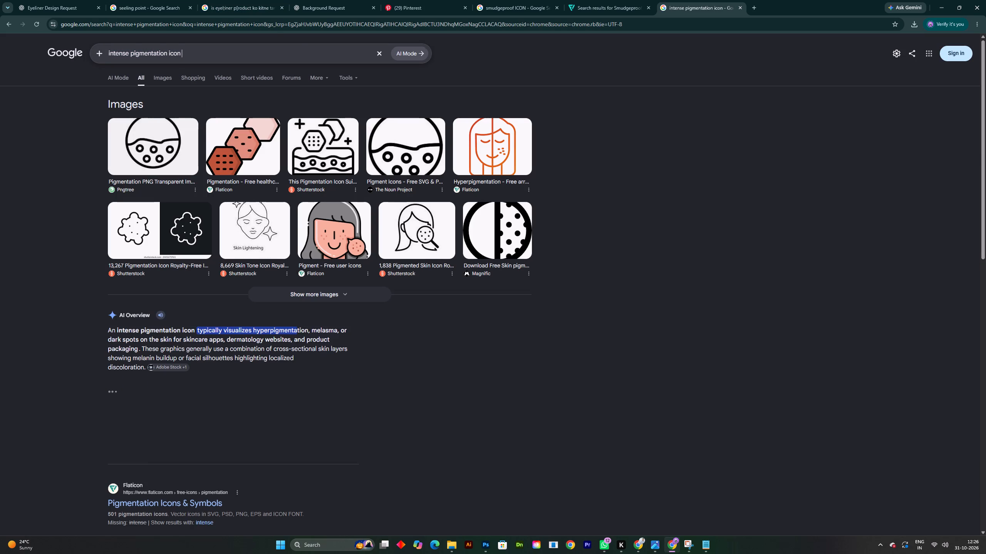
pyautogui.write('eye')
pyautogui.press('Return')
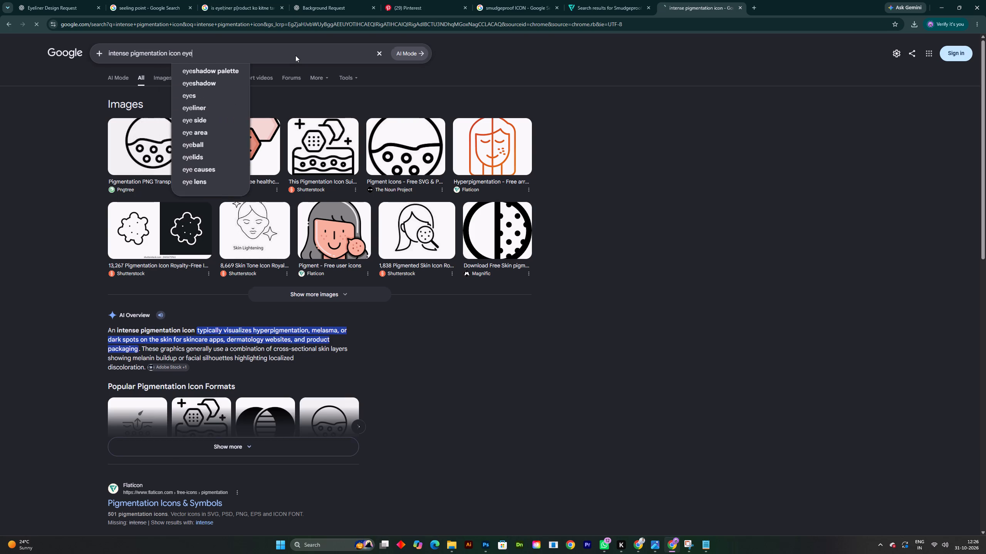
pyautogui.click(161, 81)
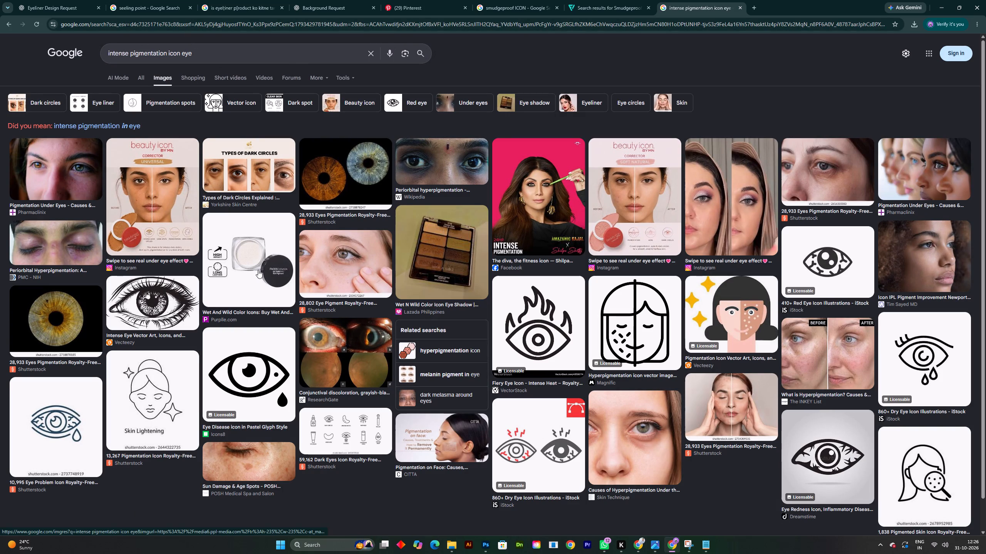
pyautogui.scroll(-6, 298, 301)
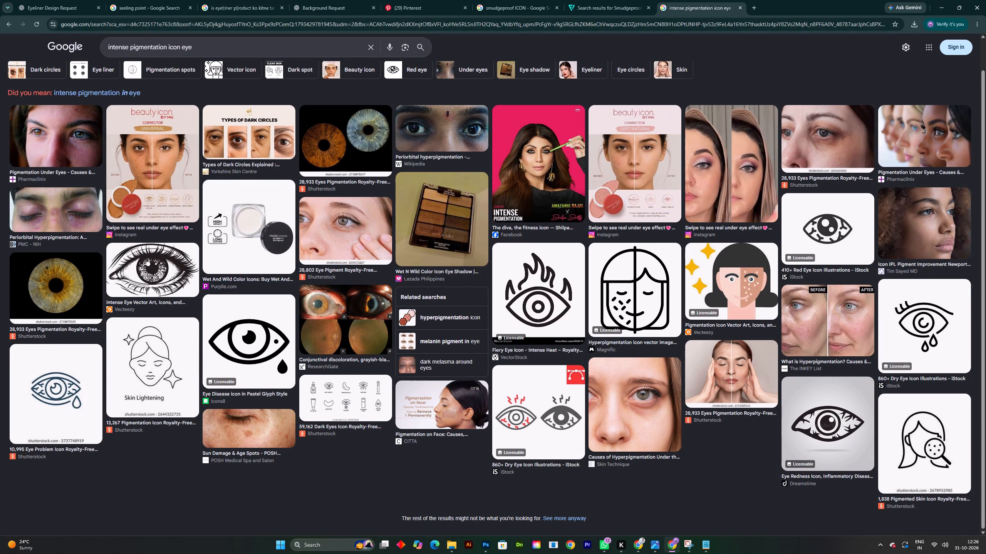
# Change the Google image search to "intense pigmentation icon eyeliner".
pyautogui.click(208, 43)
pyautogui.write('liner')
pyautogui.press('Return')
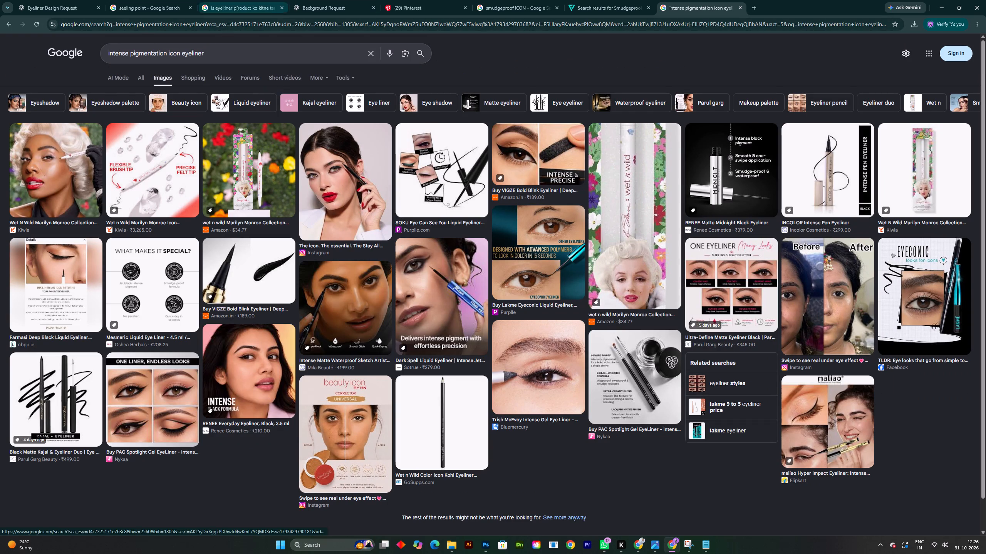
# Search Google Images for "eye icon" and browse the results for a suitable eye graphic.
pyautogui.click(370, 52)
pyautogui.write('eye icon')
pyautogui.press('Return')
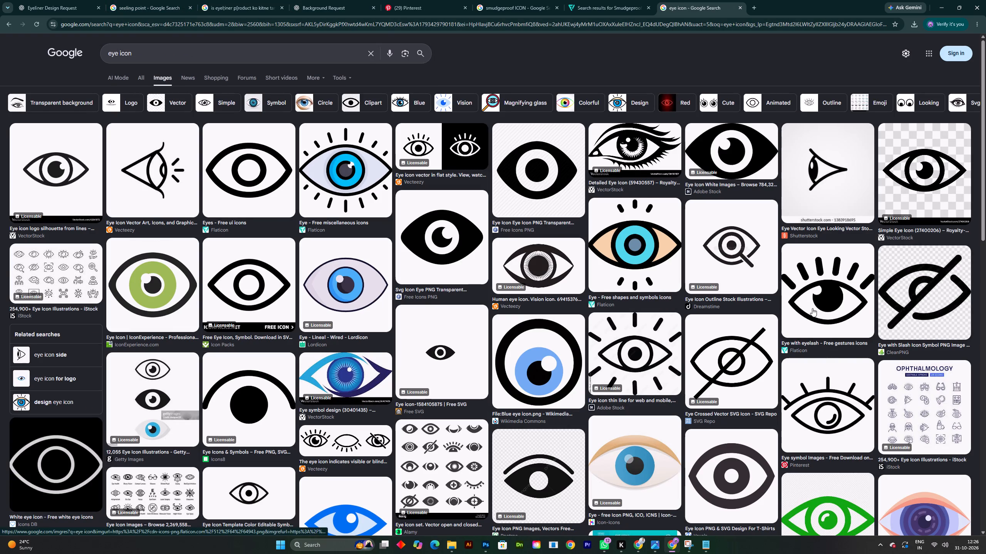
pyautogui.scroll(-4, 803, 302)
pyautogui.scroll(-3, 684, 299)
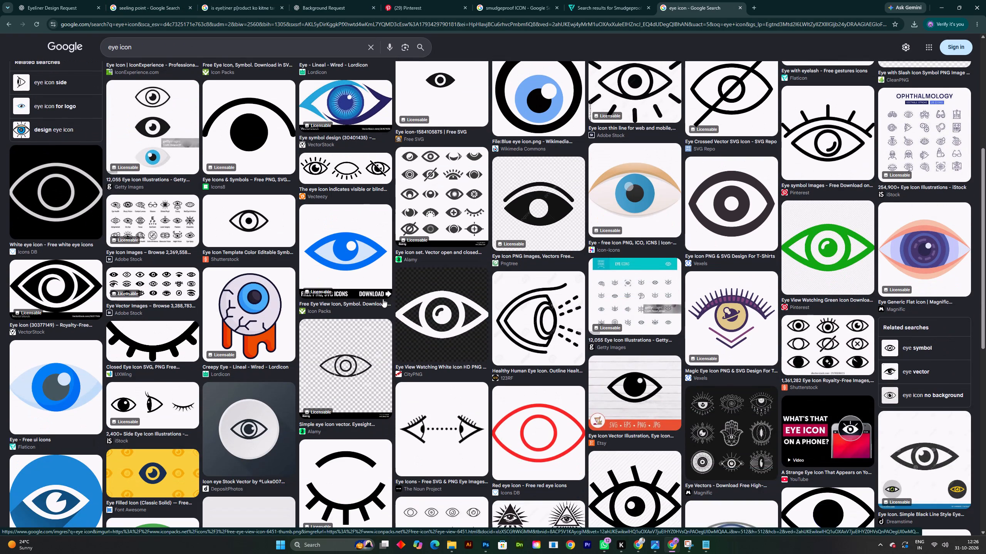
pyautogui.scroll(-4, 345, 276)
# Extend the image search to "eye icon mackup" and browse the results for a makeup-style eye.
pyautogui.click(145, 49)
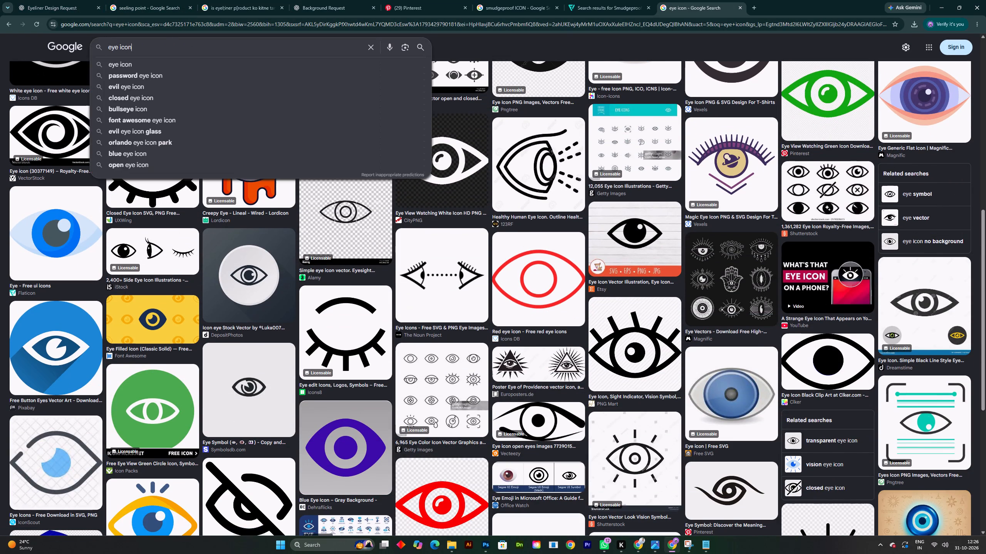
pyautogui.press('space')
pyautogui.write('mackup')
pyautogui.press('Return')
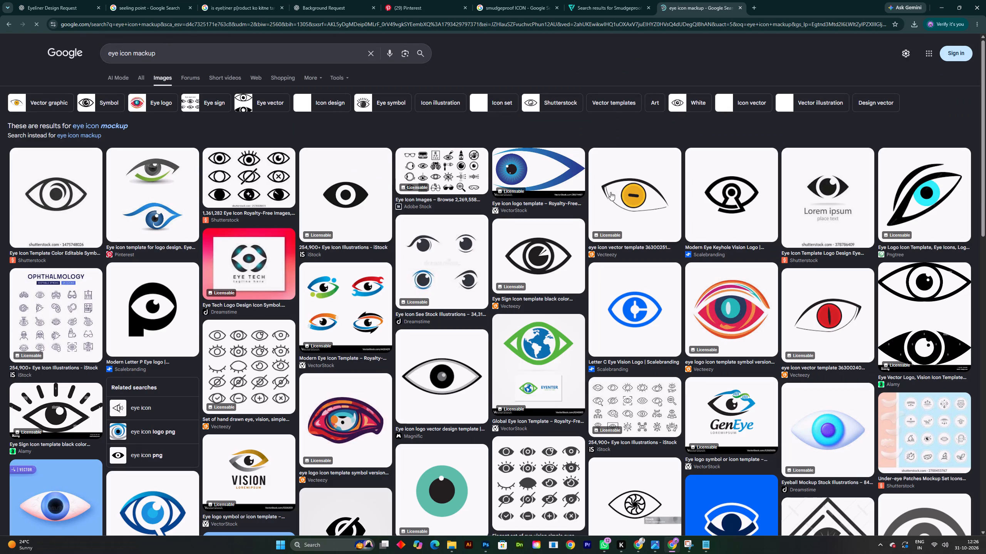
pyautogui.scroll(-7, 520, 382)
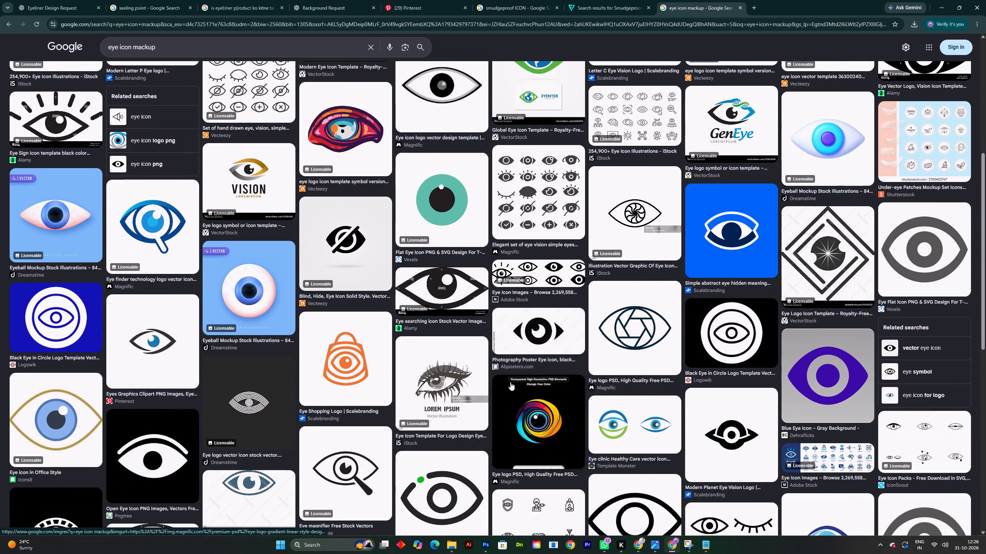
pyautogui.scroll(-9, 510, 387)
# Switch to the Pinterest tab and search for "intense pigmentation icon".
pyautogui.click(429, 0)
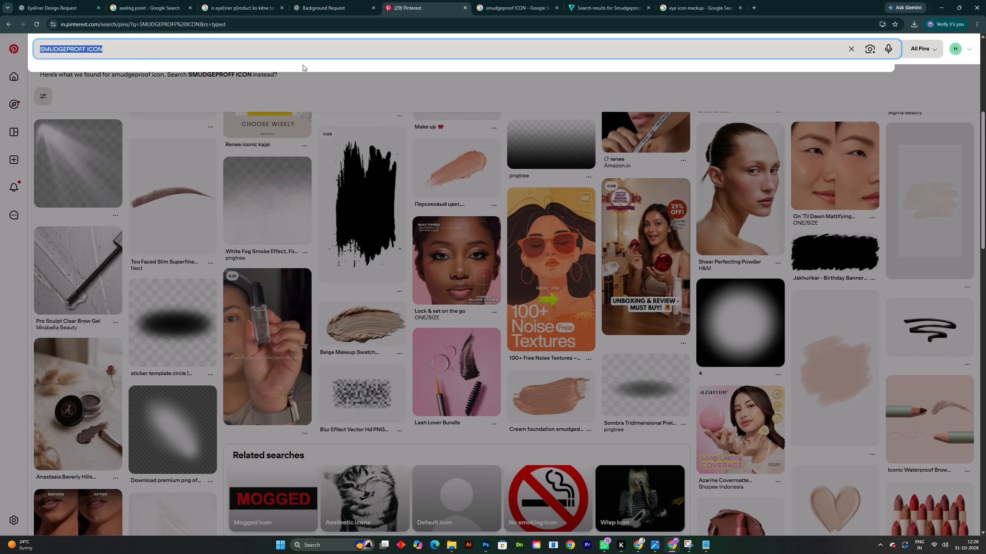
pyautogui.press('BackSpace')
pyautogui.write('intense pigmentation')
pyautogui.press('space')
pyautogui.press('Return')
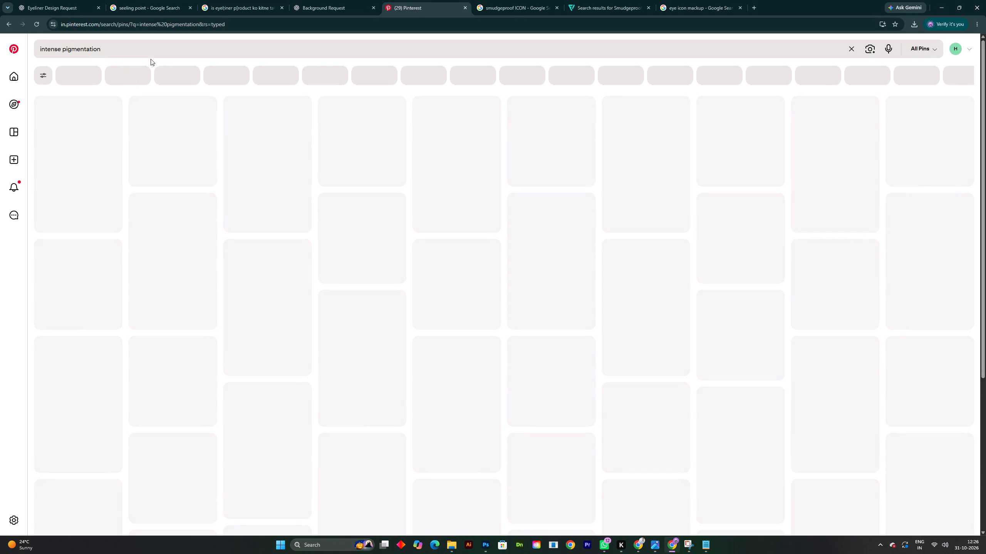
pyautogui.click(151, 50)
pyautogui.press('space')
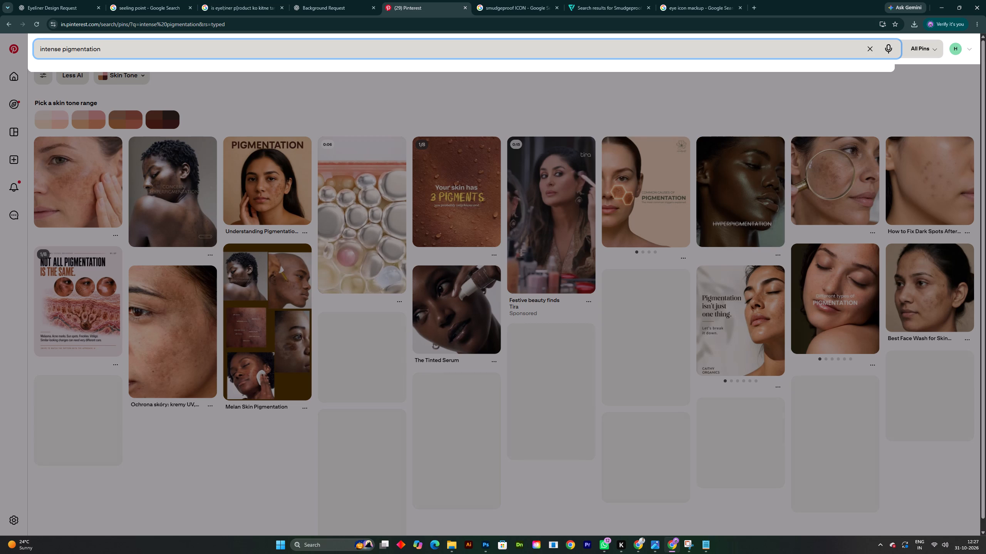
pyautogui.write('icon')
pyautogui.press('Return')
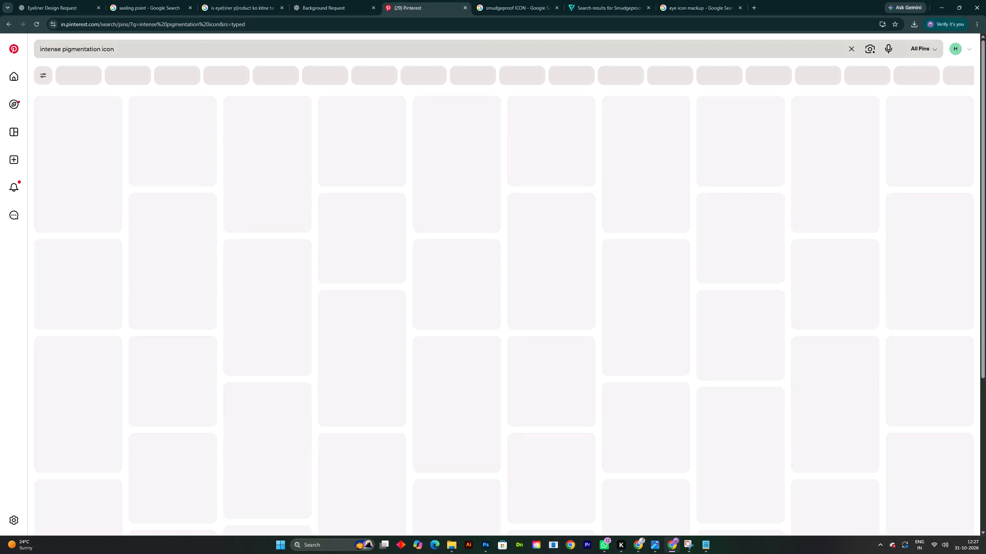
# Look through the Pinterest pigmentation results, opening the golden bubble pin and returning to the results.
pyautogui.click(240, 152)
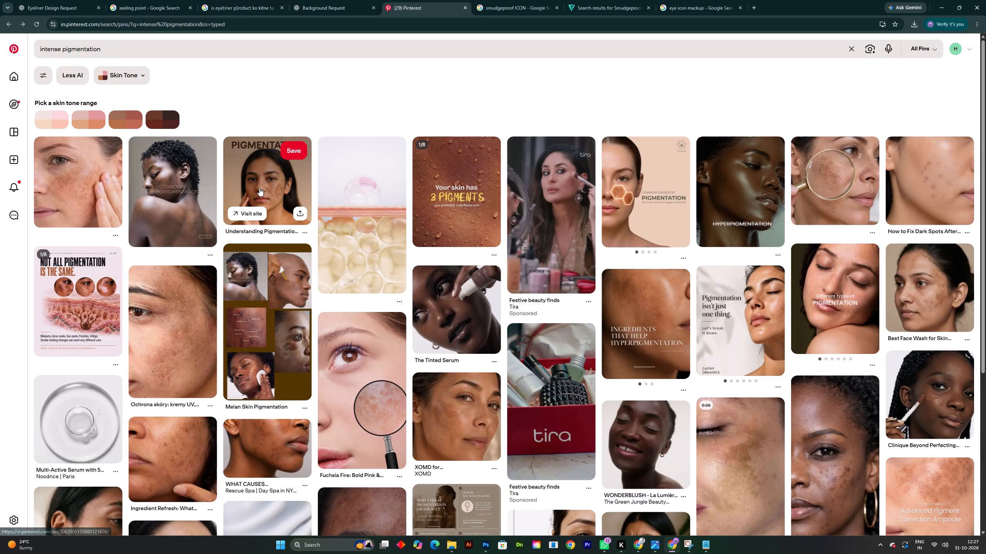
pyautogui.click(189, 98)
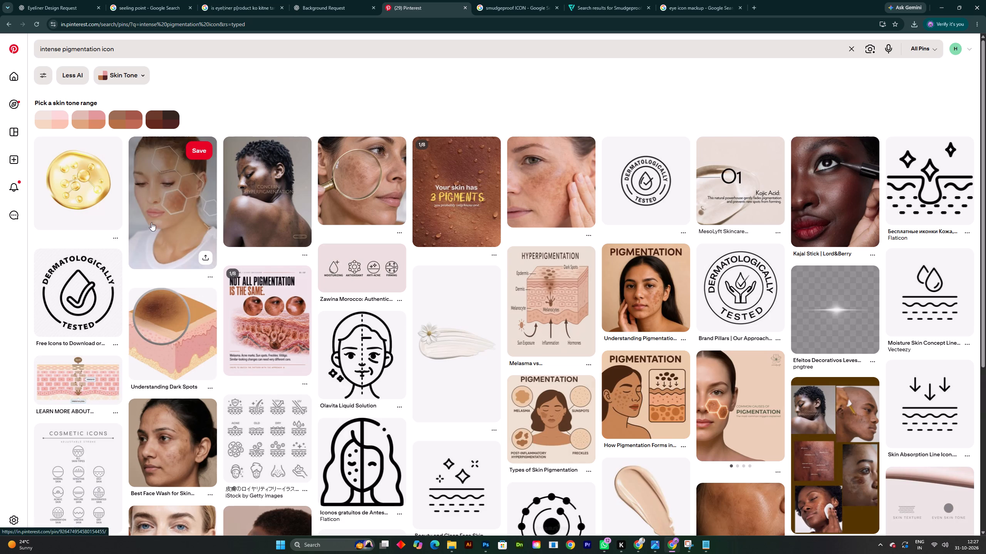
pyautogui.click(53, 176)
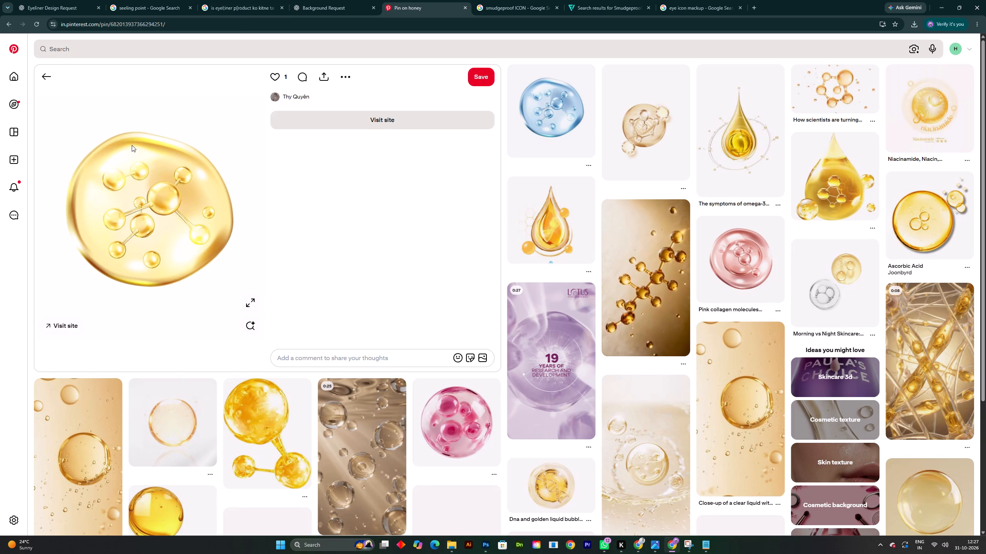
pyautogui.moveTo(133, 145); pyautogui.dragTo(138, 145)
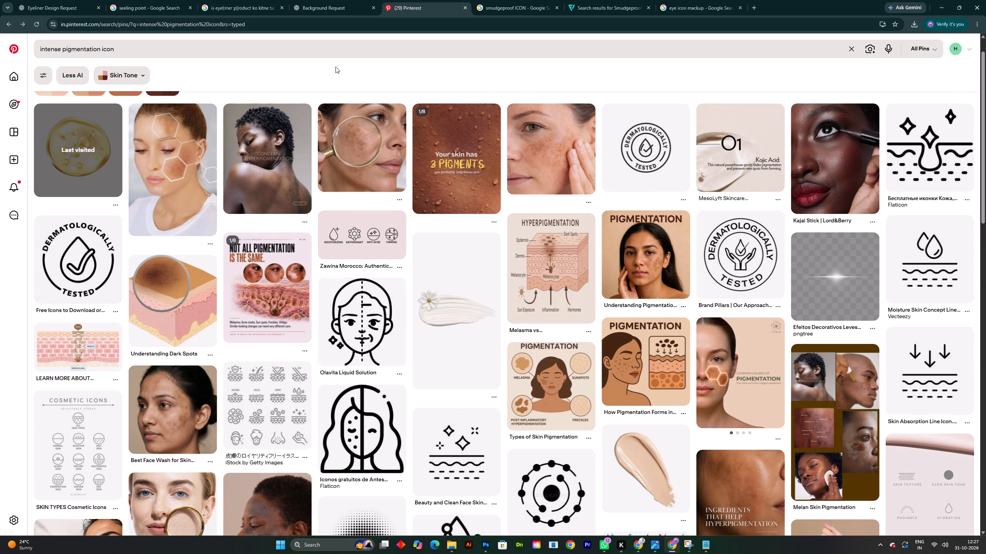
# Replace the Pinterest search with "eye icon".
pyautogui.doubleClick(315, 55)
pyautogui.click(316, 48)
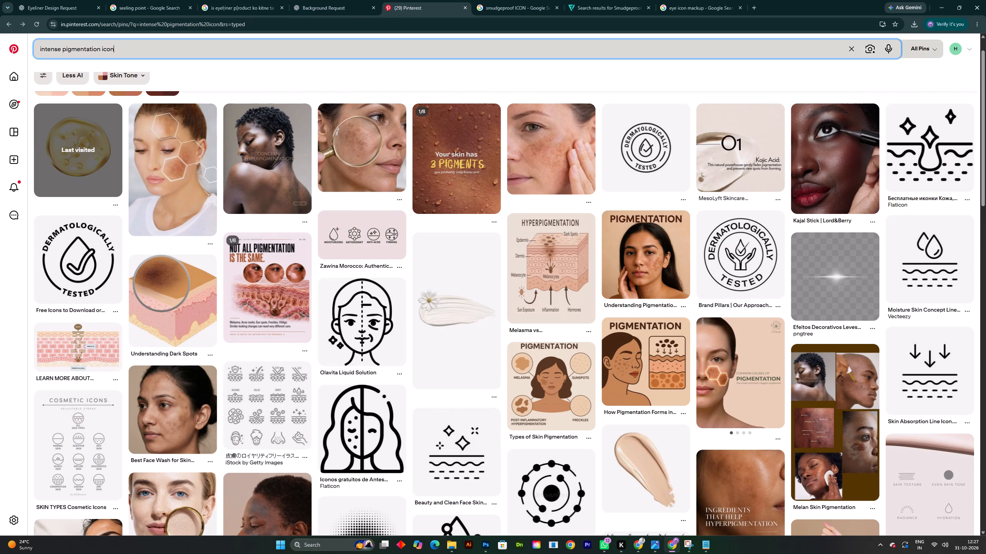
pyautogui.press('BackSpace')
pyautogui.press('BackSpace')
pyautogui.press('BackSpace')
pyautogui.press('BackSpace')
pyautogui.press('BackSpace')
pyautogui.press('BackSpace')
pyautogui.press('BackSpace')
pyautogui.press('BackSpace')
pyautogui.press('BackSpace')
pyautogui.press('BackSpace')
pyautogui.press('BackSpace')
pyautogui.press('BackSpace')
pyautogui.press('BackSpace')
pyautogui.press('BackSpace')
pyautogui.press('BackSpace')
pyautogui.press('BackSpace')
pyautogui.press('BackSpace')
pyautogui.press('BackSpace')
pyautogui.press('BackSpace')
pyautogui.press('BackSpace')
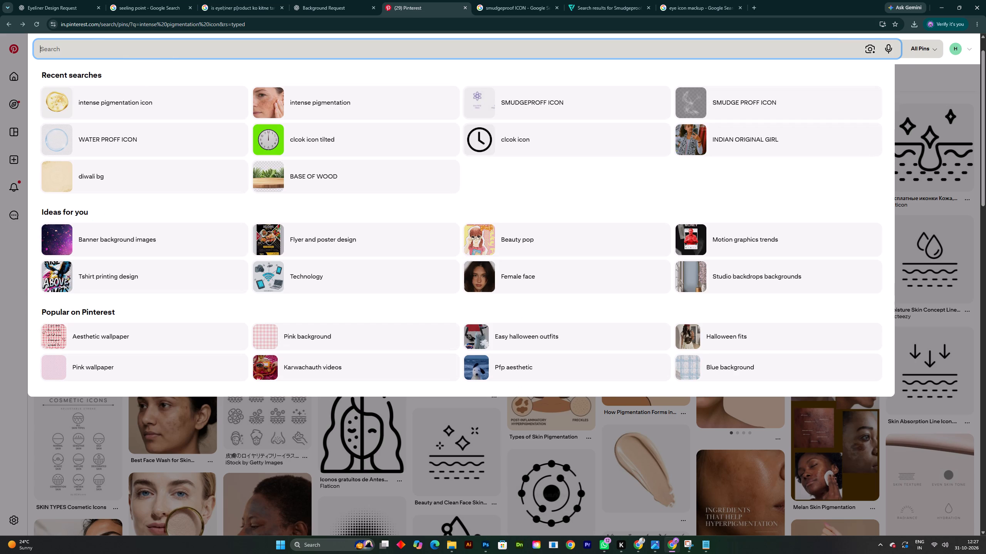
pyautogui.write('etye')
pyautogui.press('BackSpace')
pyautogui.press('BackSpace')
pyautogui.press('BackSpace')
pyautogui.press('BackSpace')
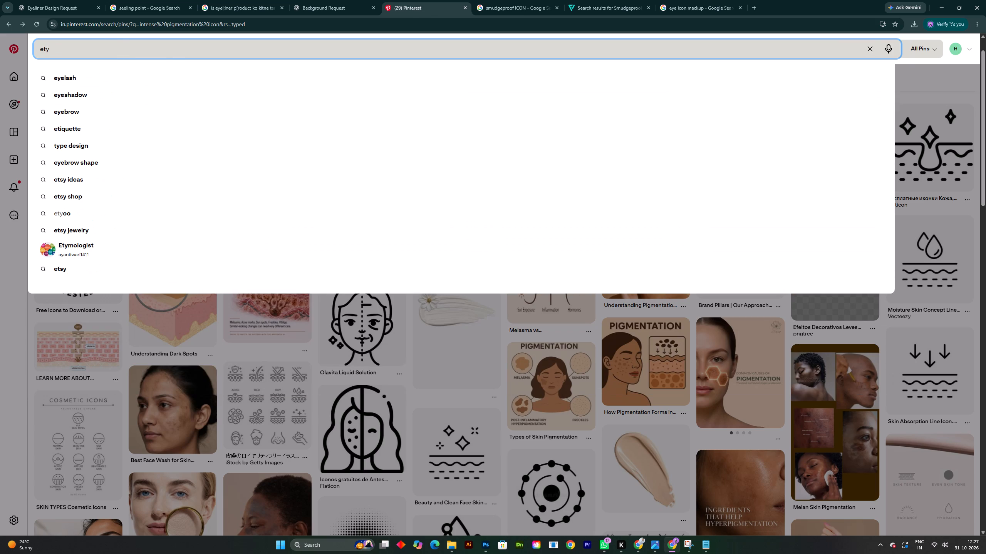
pyautogui.write('eye icon')
pyautogui.press('Return')
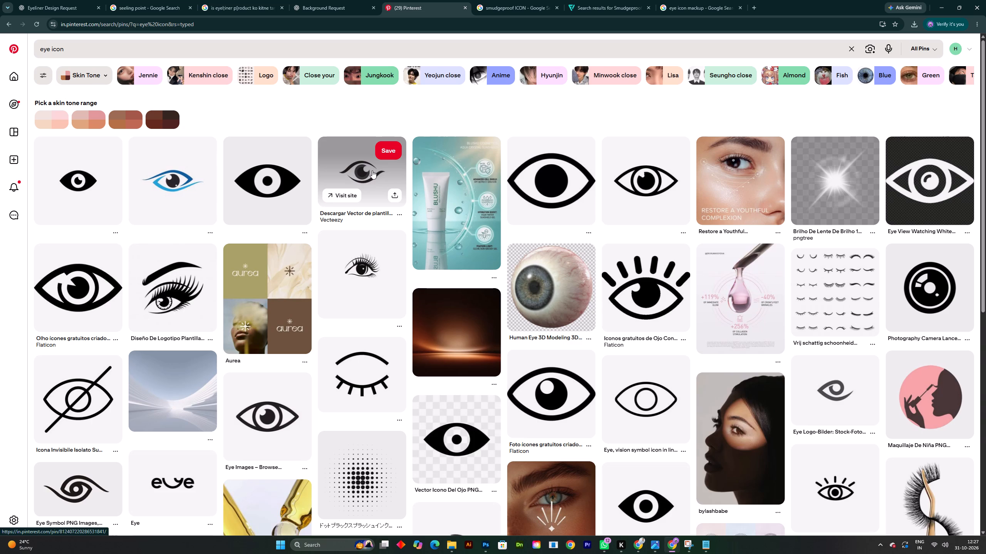
# Preview the two black eye illustrations with long lashes and return to the eye icon results.
pyautogui.click(171, 289)
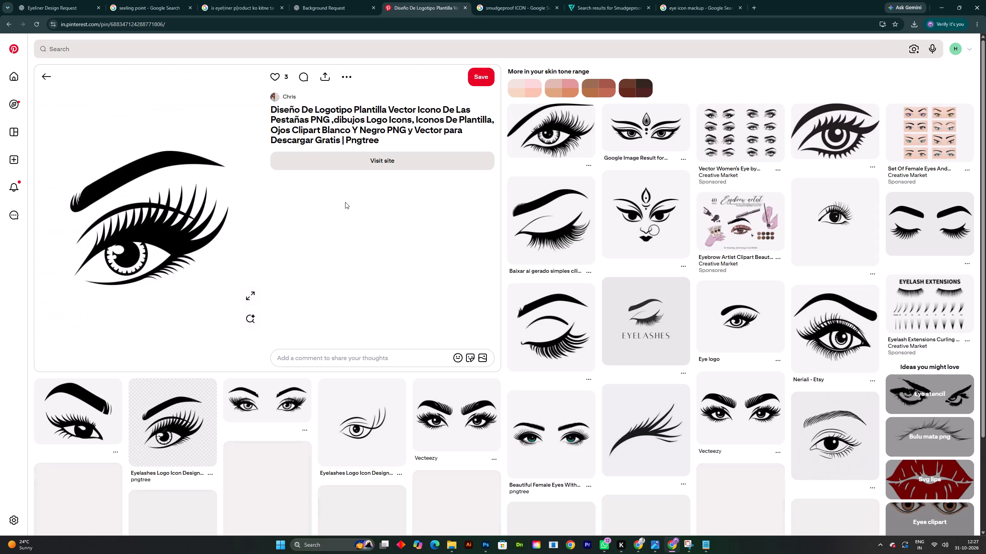
pyautogui.click(345, 202)
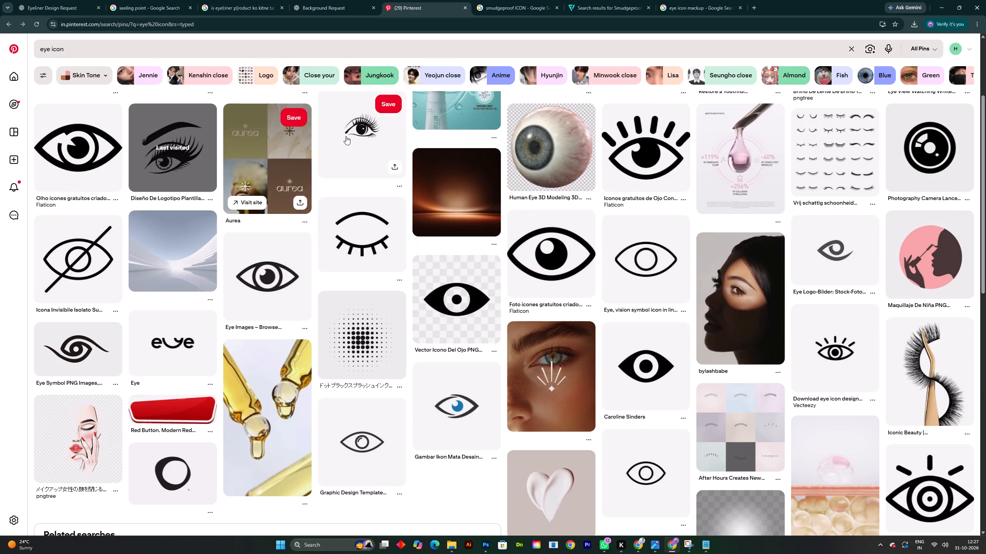
pyautogui.doubleClick(347, 136)
pyautogui.click(338, 138)
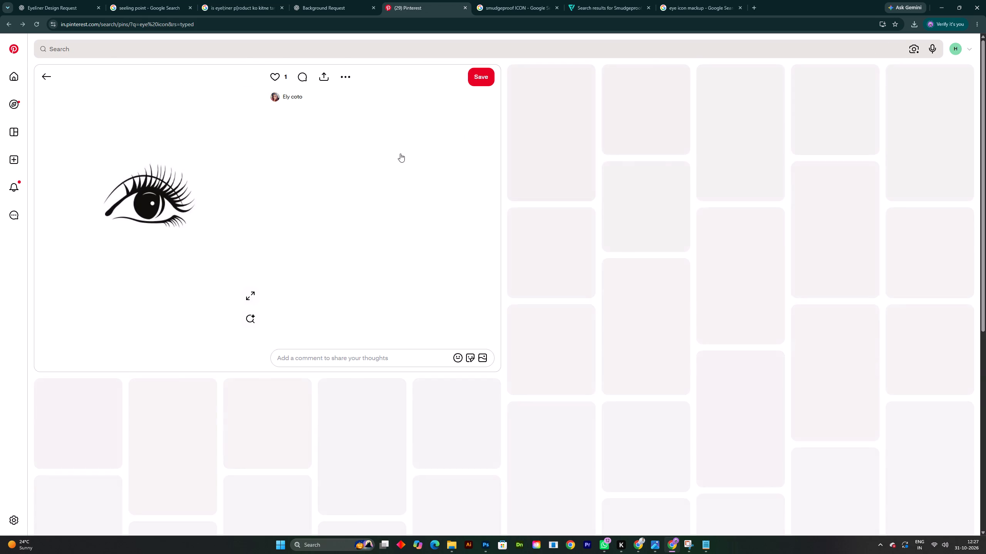
pyautogui.scroll(9, 609, 215)
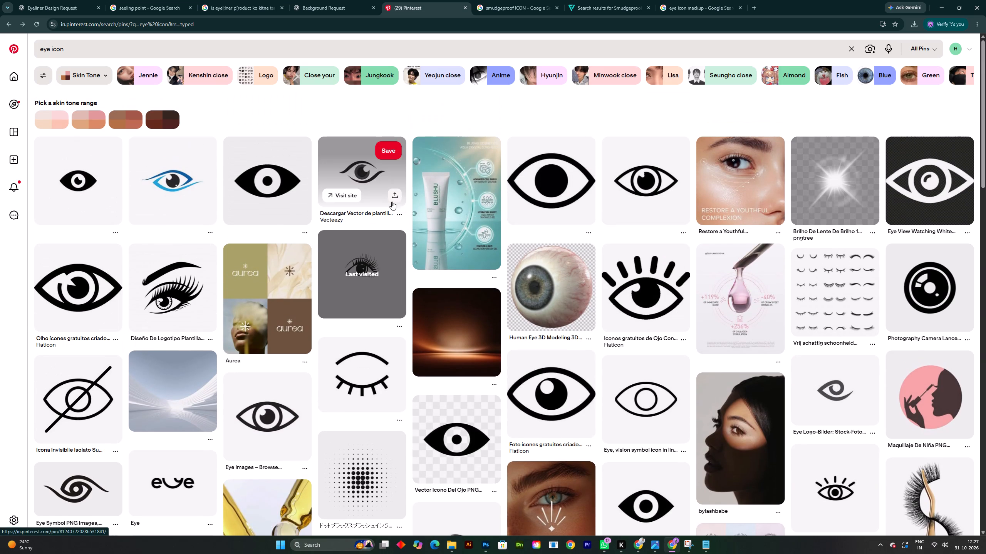
# Open the Vecteezy eye care logo pin and copy its black eye image.
pyautogui.click(362, 172)
pyautogui.rightClick(151, 217)
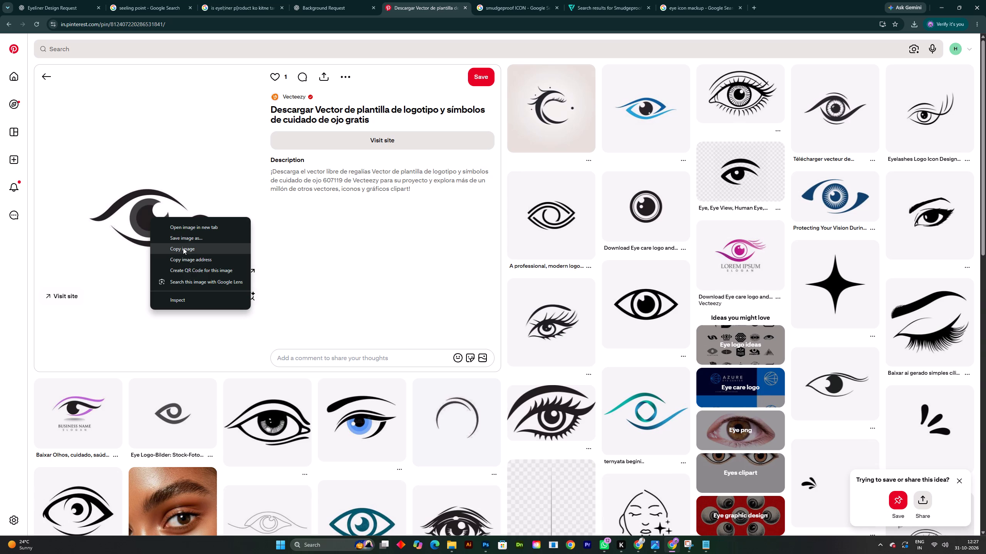
pyautogui.click(183, 248)
# Check the generated eyeliner poster designs in the ChatGPT Eyeliner Design Request conversation.
pyautogui.click(72, 0)
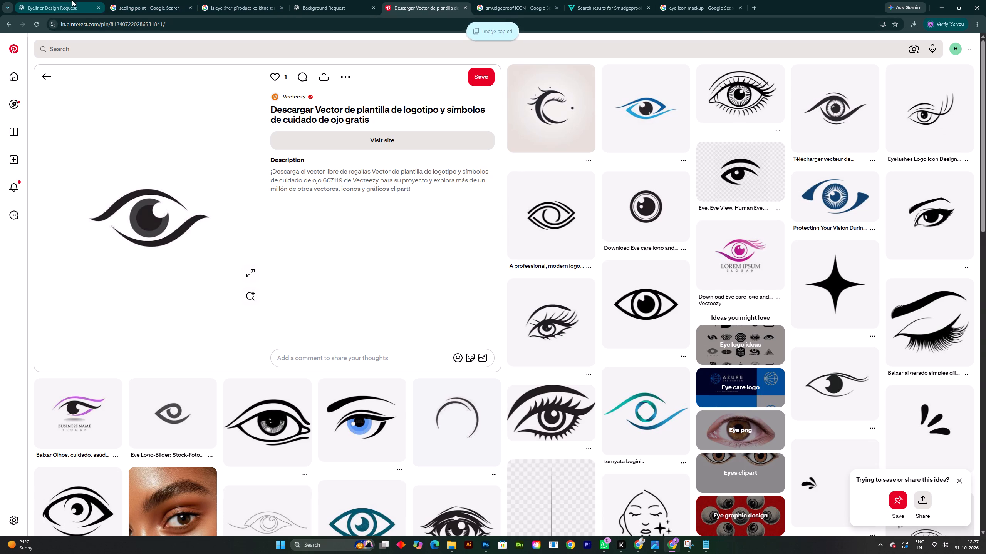
pyautogui.scroll(-2, 456, 219)
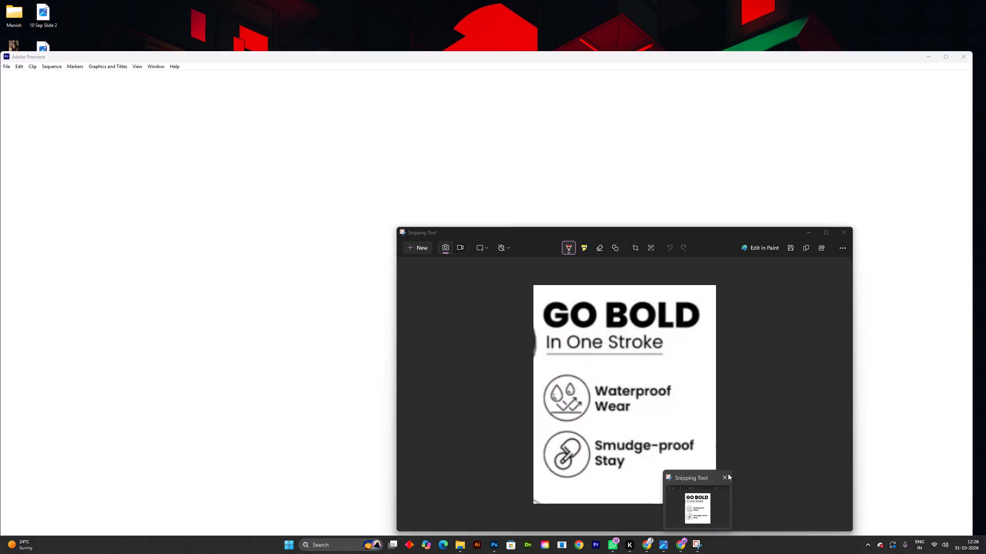
pyautogui.click(728, 474)
pyautogui.click(725, 477)
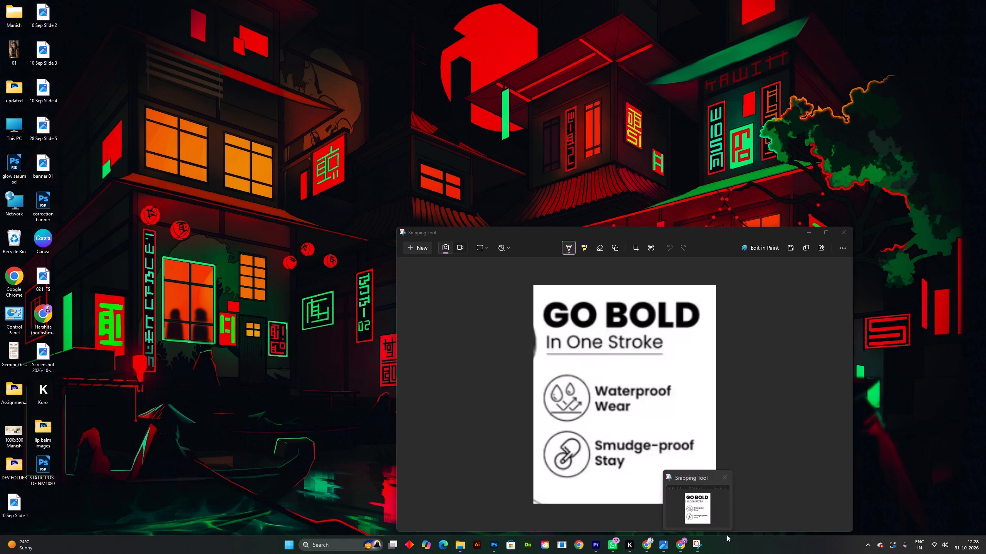
pyautogui.rightClick(728, 542)
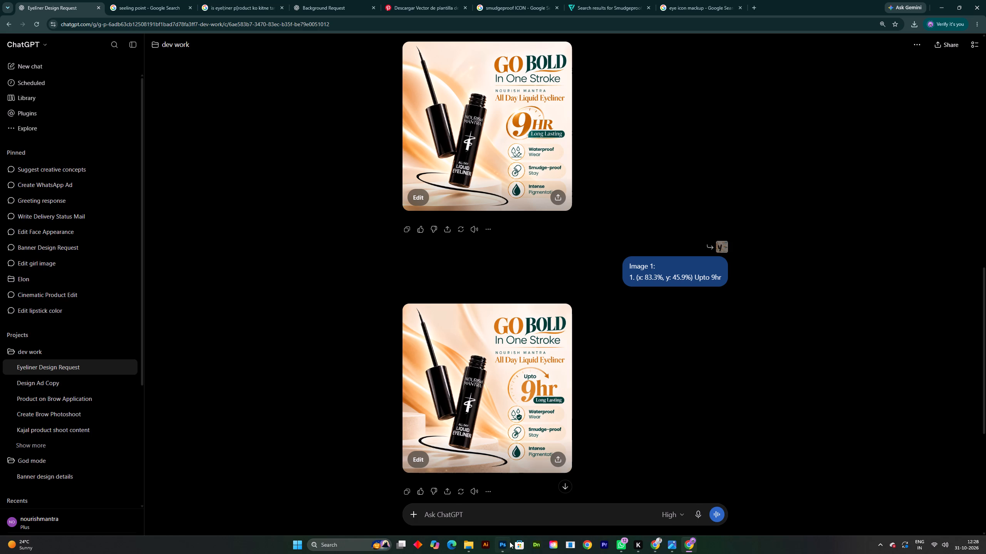
# Switch to Photoshop and paste the copied eye image into the eyeliner listing poster.
pyautogui.moveTo(510, 542); pyautogui.dragTo(703, 548)
pyautogui.click(692, 543)
pyautogui.hotkey('ctrl', 'v')
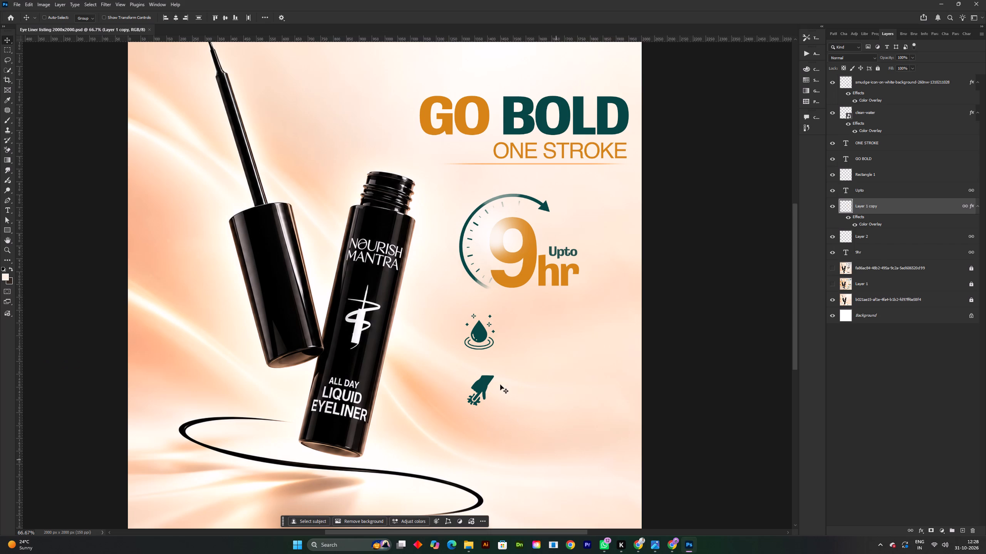
# Erase the white background around the pasted eye with the Background Eraser and move the eye down below the hand icon.
pyautogui.press('e')
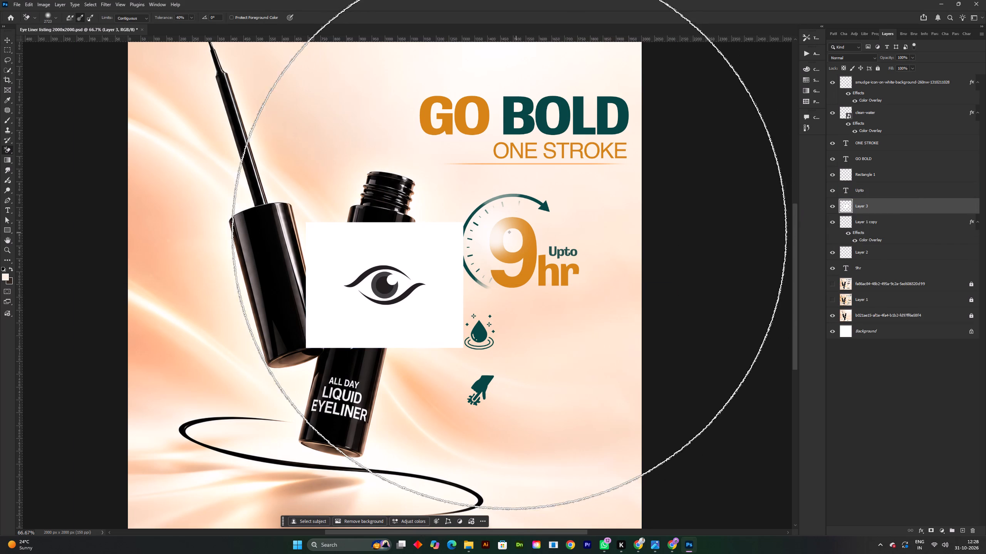
pyautogui.click(455, 264)
pyautogui.press('v')
pyautogui.moveTo(391, 288); pyautogui.dragTo(492, 427)
pyautogui.press('w')
pyautogui.press('e')
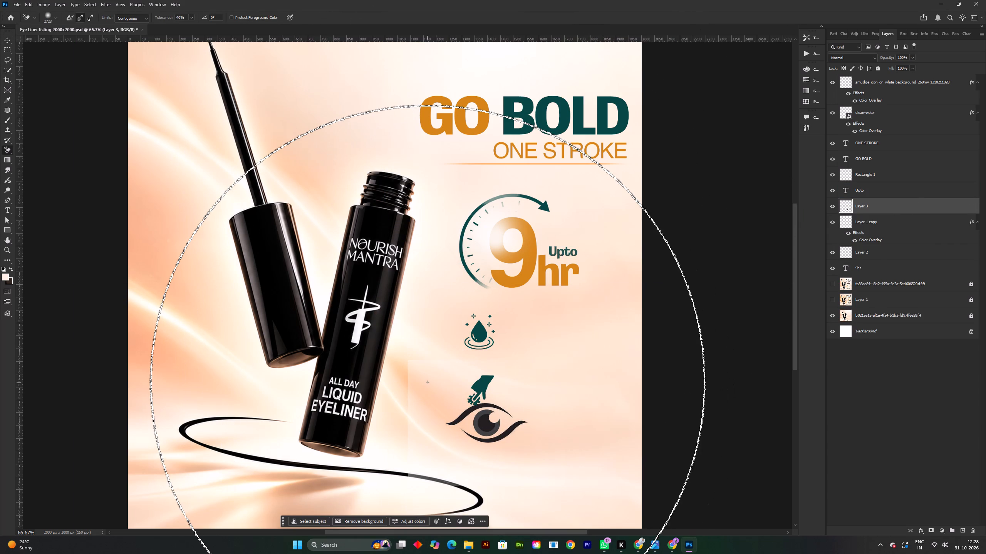
pyautogui.click(428, 382)
pyautogui.press('v')
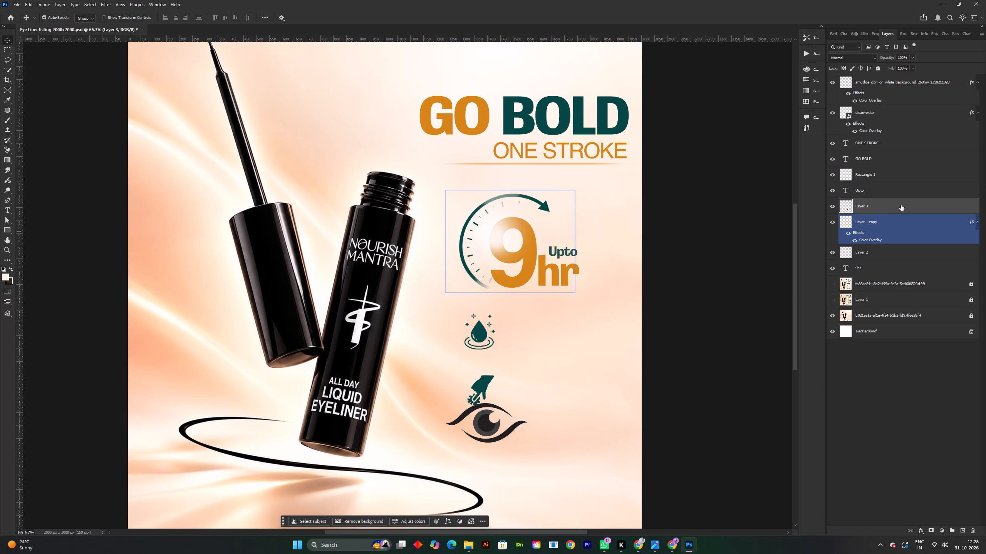
# Apply a dark teal Color Overlay to the eye layer (Layer 3) and convert it to a smart object.
pyautogui.doubleClick(902, 205)
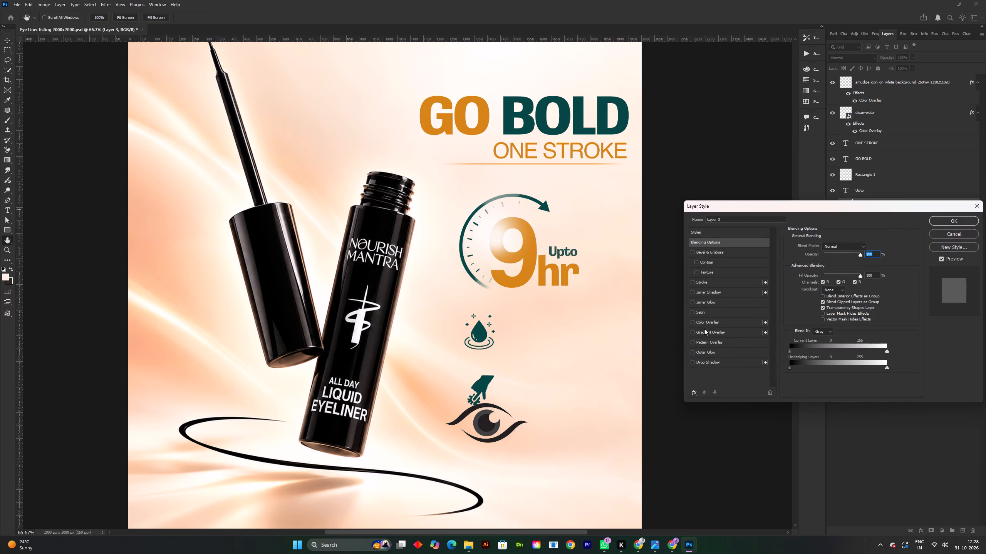
pyautogui.click(693, 323)
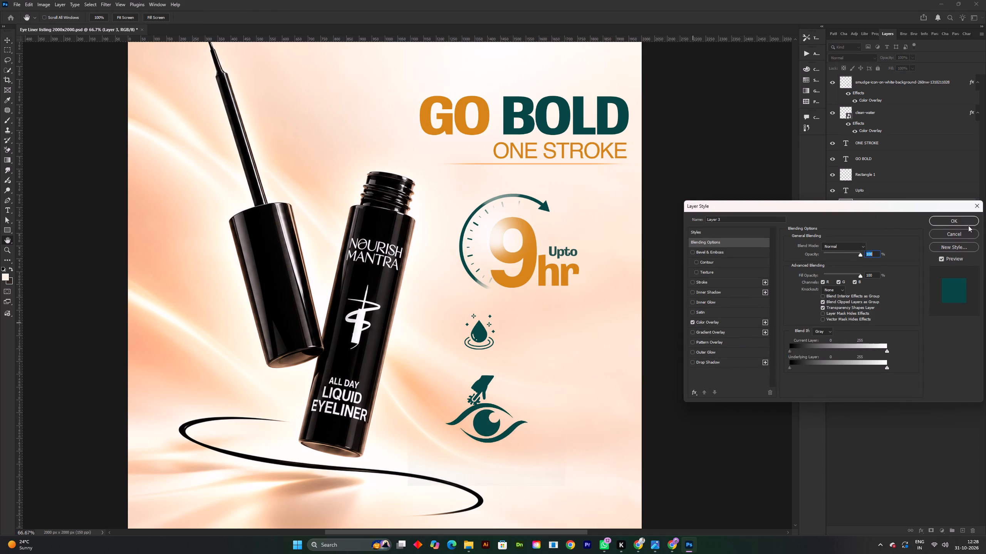
pyautogui.click(968, 223)
pyautogui.rightClick(927, 207)
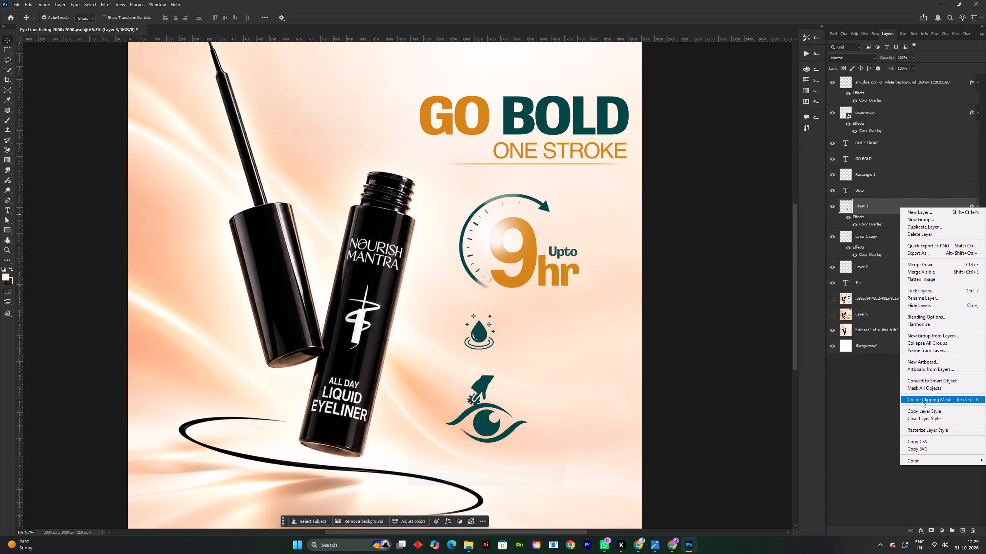
pyautogui.click(922, 379)
# Scale the eye down to about the size of the other icons and place it beneath the smudge-proof hand icon.
pyautogui.hotkey('ctrl', 't')
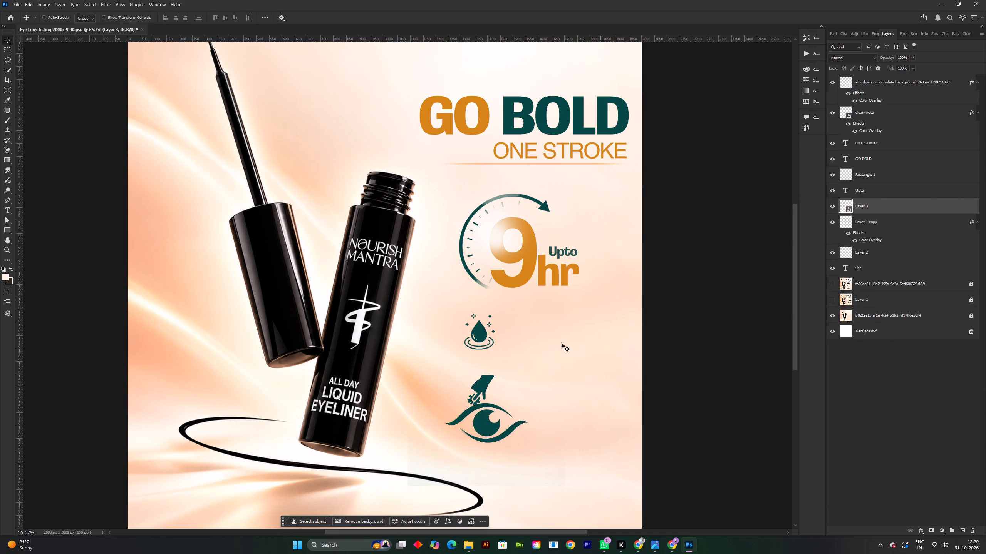
pyautogui.moveTo(488, 360); pyautogui.dragTo(482, 427)
pyautogui.moveTo(484, 448); pyautogui.dragTo(478, 436)
pyautogui.moveTo(482, 414); pyautogui.dragTo(482, 408)
pyautogui.click(381, 16)
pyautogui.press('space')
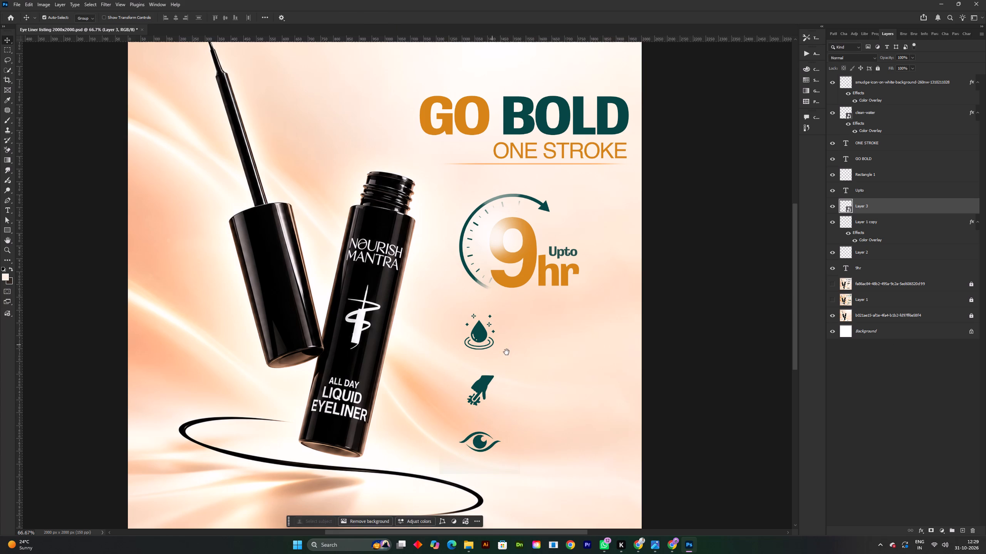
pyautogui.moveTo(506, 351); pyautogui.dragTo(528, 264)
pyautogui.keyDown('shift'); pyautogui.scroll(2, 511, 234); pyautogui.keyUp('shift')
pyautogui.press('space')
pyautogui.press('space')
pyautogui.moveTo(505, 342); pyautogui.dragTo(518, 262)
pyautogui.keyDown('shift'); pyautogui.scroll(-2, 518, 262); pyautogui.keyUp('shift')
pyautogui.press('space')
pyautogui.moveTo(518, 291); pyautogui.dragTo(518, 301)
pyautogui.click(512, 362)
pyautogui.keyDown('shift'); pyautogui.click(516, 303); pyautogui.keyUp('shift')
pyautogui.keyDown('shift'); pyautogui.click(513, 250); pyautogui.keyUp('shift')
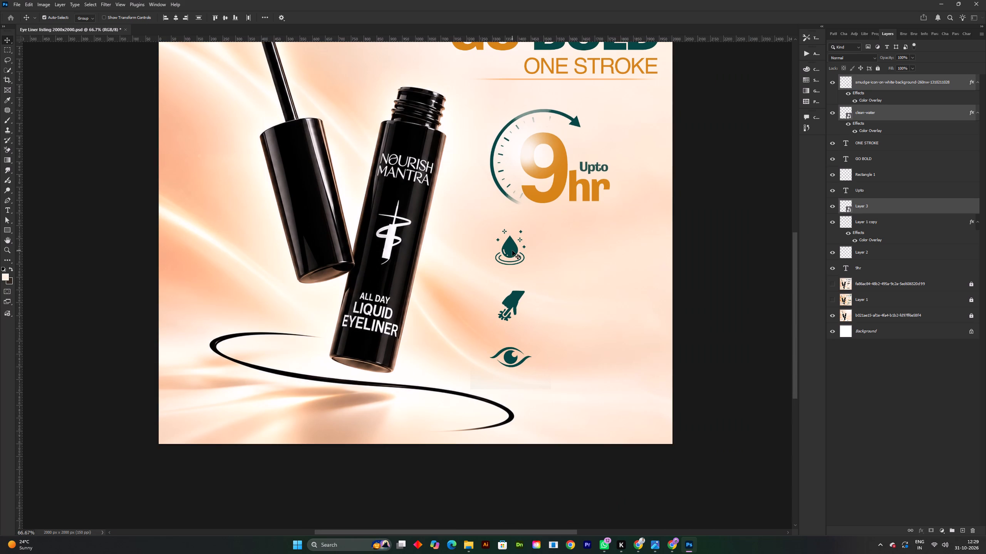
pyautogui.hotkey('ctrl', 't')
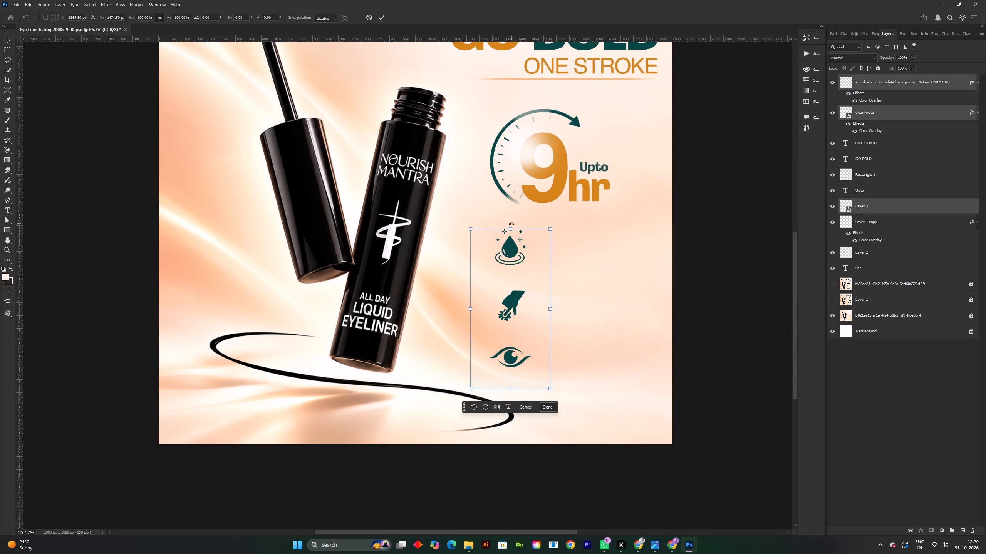
# Convert the smudge-proof hand icon layer to a smart object.
pyautogui.rightClick(964, 88)
pyautogui.rightClick(963, 88)
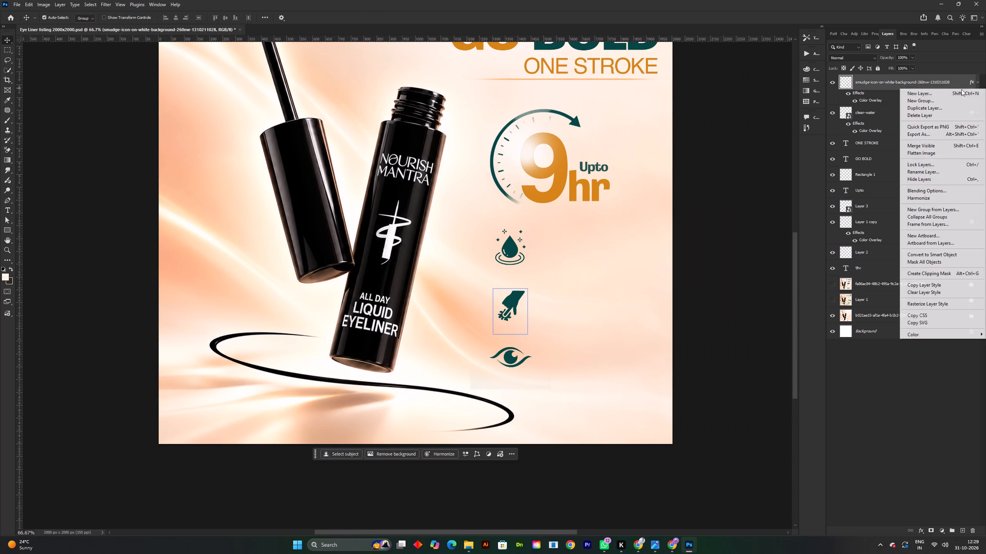
pyautogui.click(935, 252)
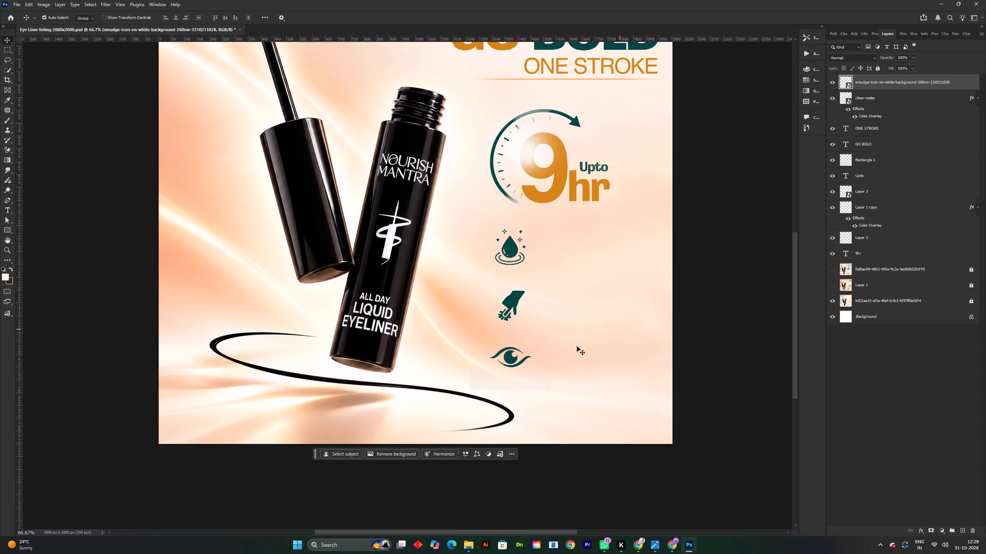
# Scale the water-drop, hand and eye icons down together and reposition them as a group below the 9hr graphic.
pyautogui.click(518, 357)
pyautogui.click(508, 357)
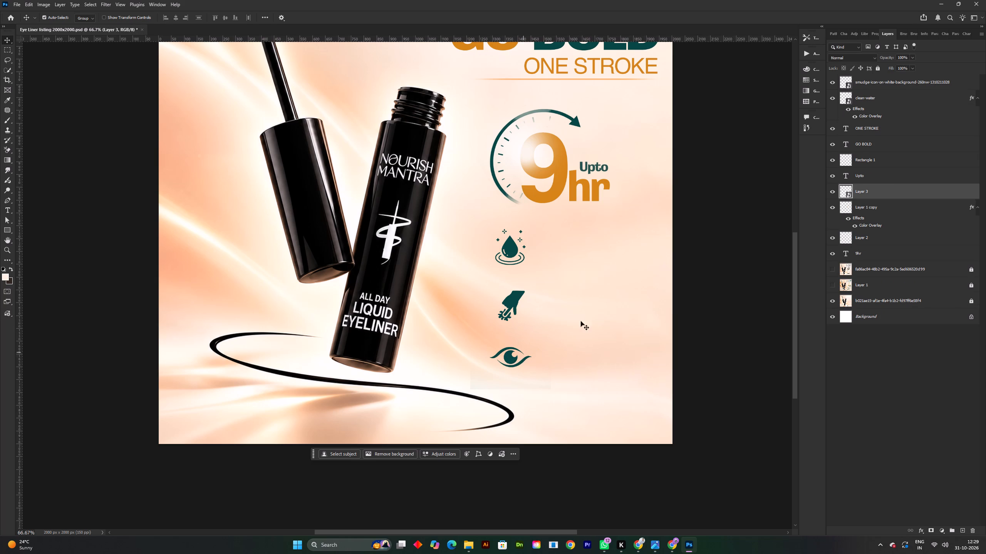
pyautogui.keyDown('shift'); pyautogui.click(515, 297); pyautogui.keyUp('shift')
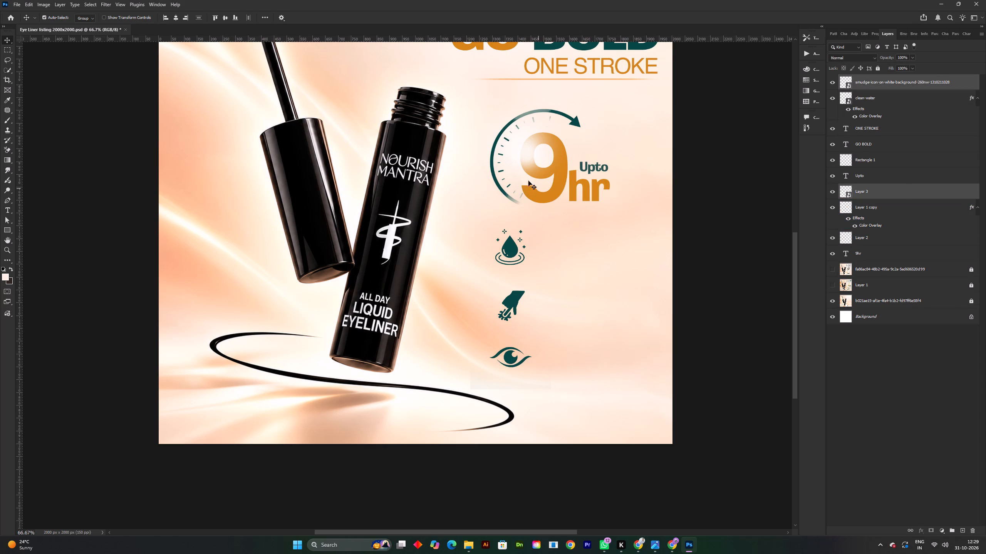
pyautogui.keyDown('shift'); pyautogui.click(509, 246); pyautogui.keyUp('shift')
pyautogui.hotkey('ctrl', 't')
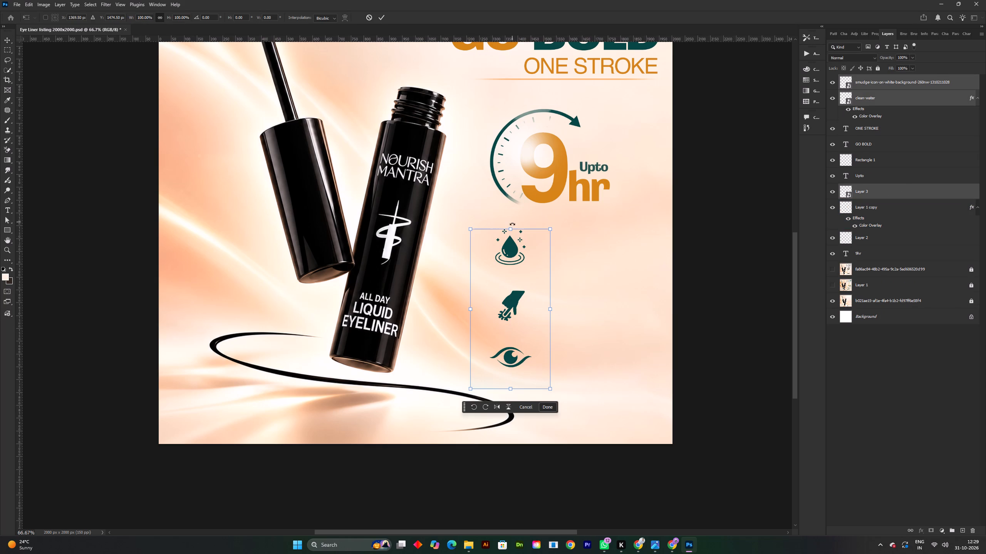
pyautogui.moveTo(512, 228); pyautogui.dragTo(512, 260)
pyautogui.moveTo(512, 275); pyautogui.dragTo(519, 257)
pyautogui.doubleClick(382, 20)
pyautogui.click(721, 230)
# Move the water-drop and hand icons up to spread the three icons out vertically, and save the document.
pyautogui.keyDown('shift'); pyautogui.scroll(2, 544, 255); pyautogui.keyUp('shift')
pyautogui.press('space')
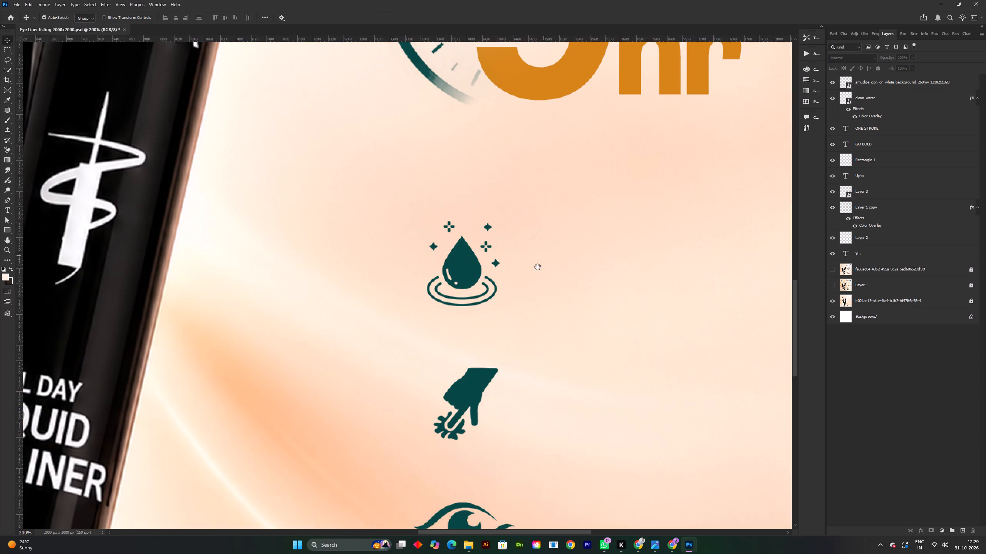
pyautogui.moveTo(522, 279); pyautogui.dragTo(546, 259)
pyautogui.keyDown('ctrl'); pyautogui.scroll(-2, 549, 257); pyautogui.keyUp('ctrl')
pyautogui.moveTo(498, 245); pyautogui.dragTo(498, 229)
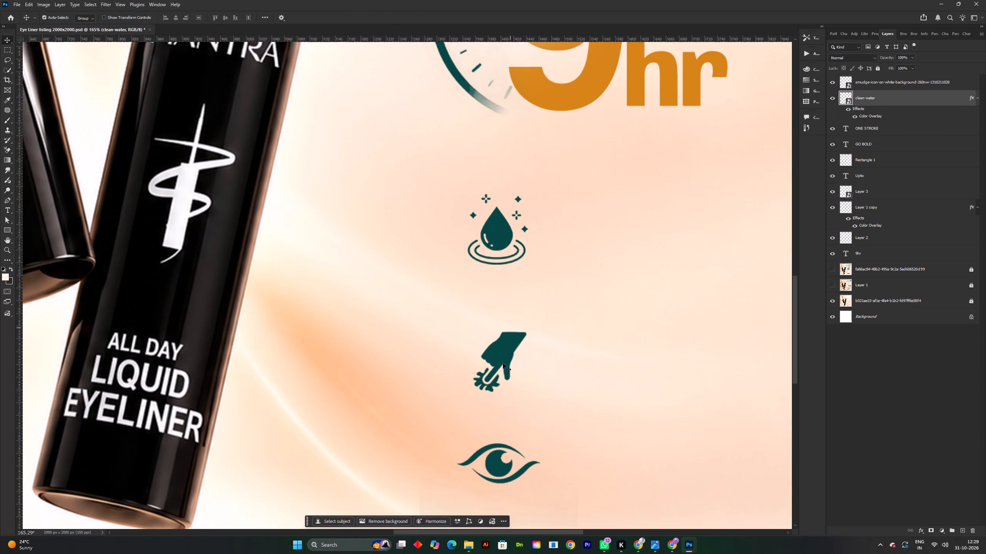
pyautogui.keyDown('shift'); pyautogui.scroll(-1, 528, 372); pyautogui.keyUp('shift')
pyautogui.press('space')
pyautogui.moveTo(522, 344); pyautogui.dragTo(524, 251)
pyautogui.moveTo(515, 275); pyautogui.dragTo(515, 265)
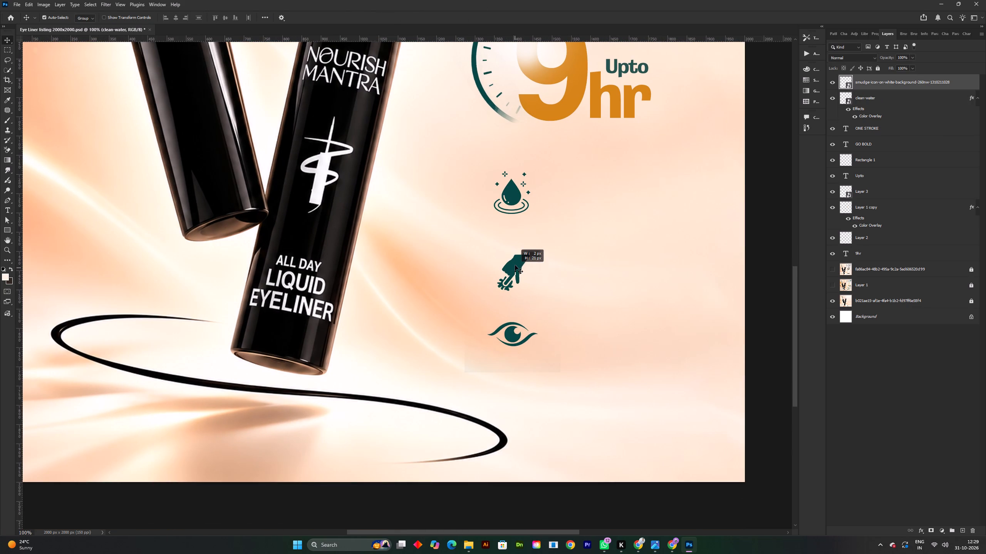
pyautogui.moveTo(515, 265); pyautogui.dragTo(515, 263)
pyautogui.moveTo(511, 280); pyautogui.dragTo(511, 269)
pyautogui.moveTo(518, 265); pyautogui.dragTo(520, 249)
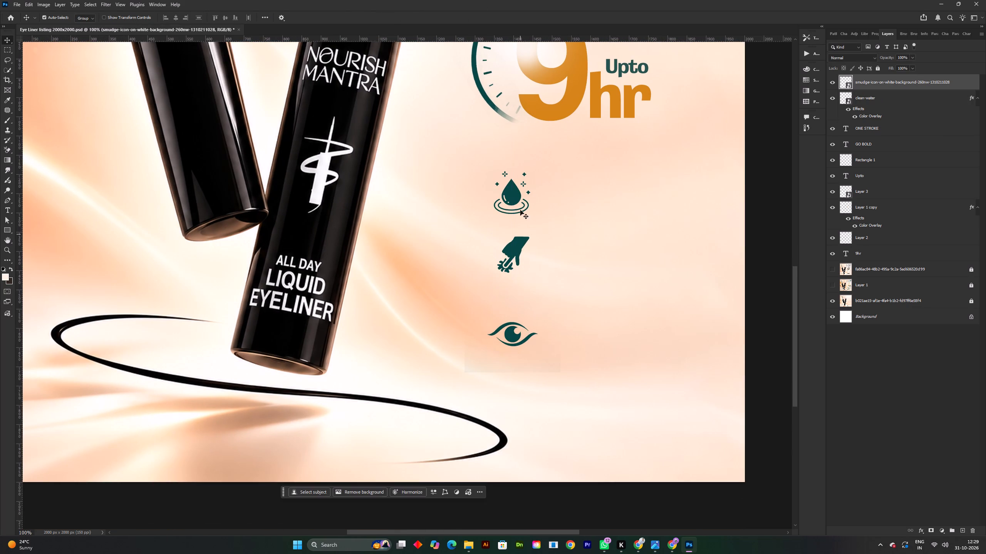
pyautogui.moveTo(516, 190); pyautogui.dragTo(516, 172)
pyautogui.hotkey('ctrl', 's')
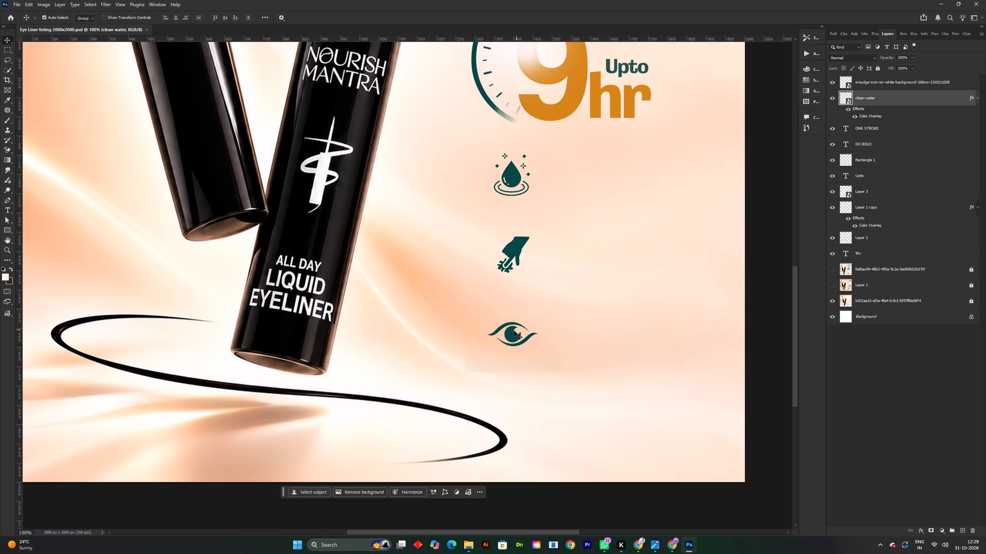
# Rasterize the eye icon, erase the faint leftover background patch around it with the Background Eraser, and save the document.
pyautogui.click(514, 332)
pyautogui.press('e')
pyautogui.click(484, 355)
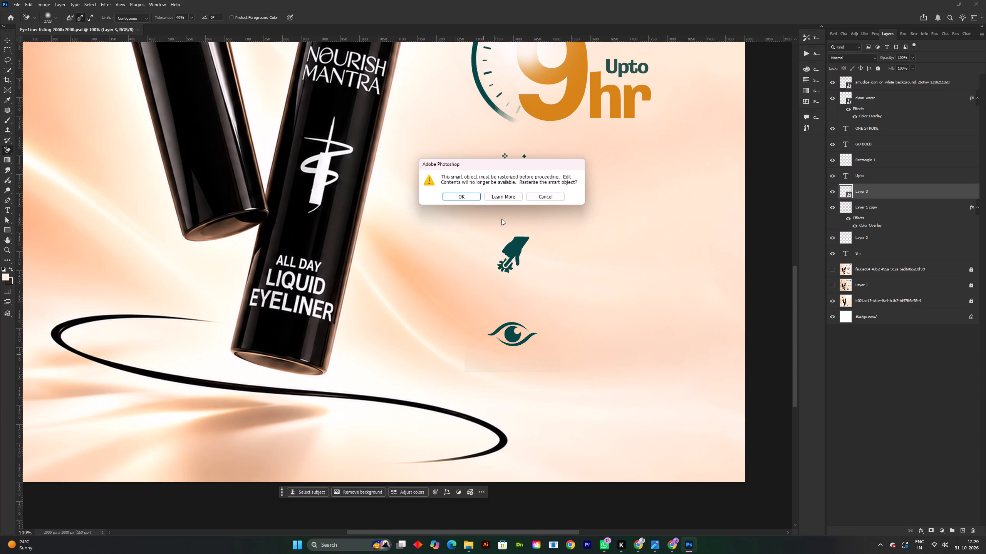
pyautogui.click(469, 201)
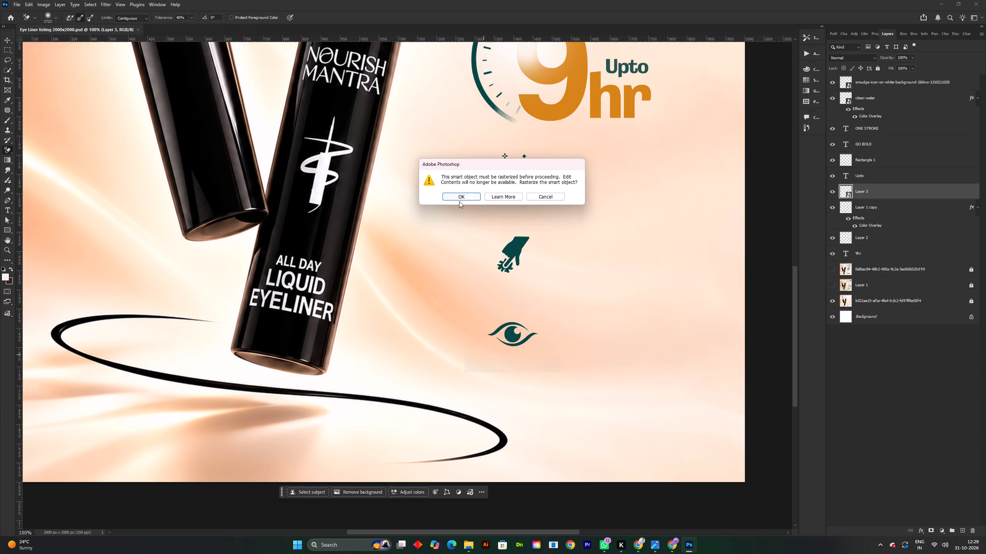
pyautogui.click(459, 201)
pyautogui.click(461, 198)
pyautogui.tripleClick(481, 361)
pyautogui.click(481, 361)
pyautogui.click(486, 361)
pyautogui.press('v')
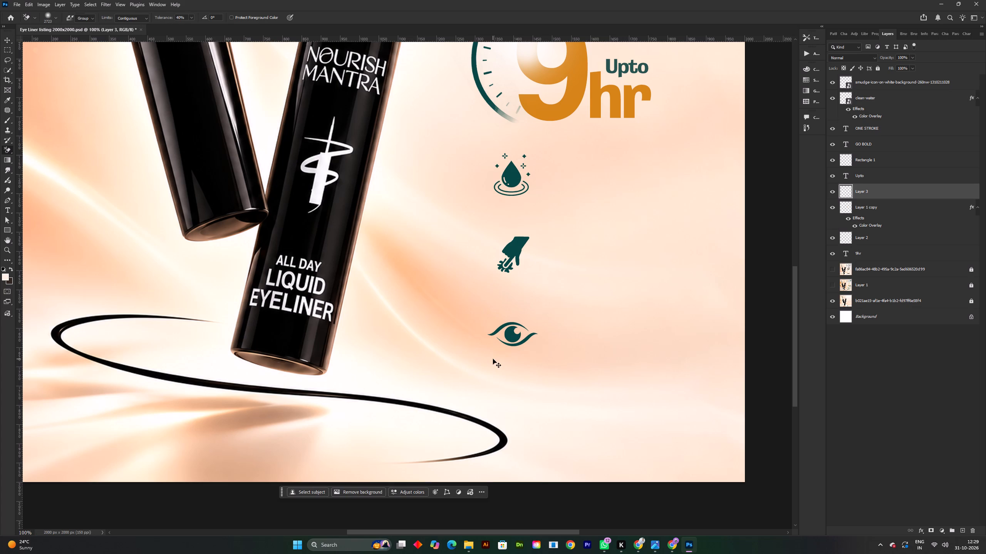
pyautogui.hotkey('ctrl', 's')
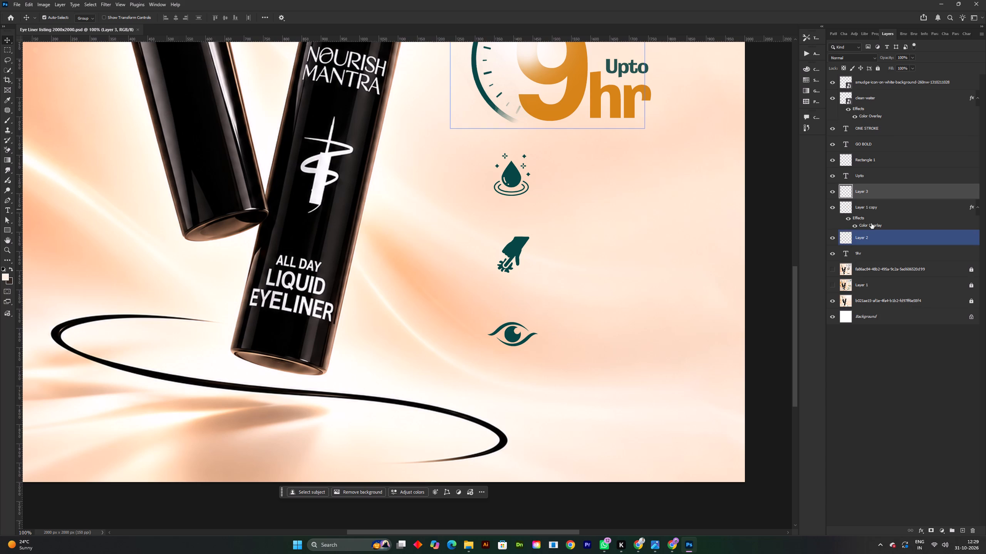
# Add a new layer beneath the eye icon, draw an orange circle about 149 px wide, and position it behind the eye.
pyautogui.click(907, 215)
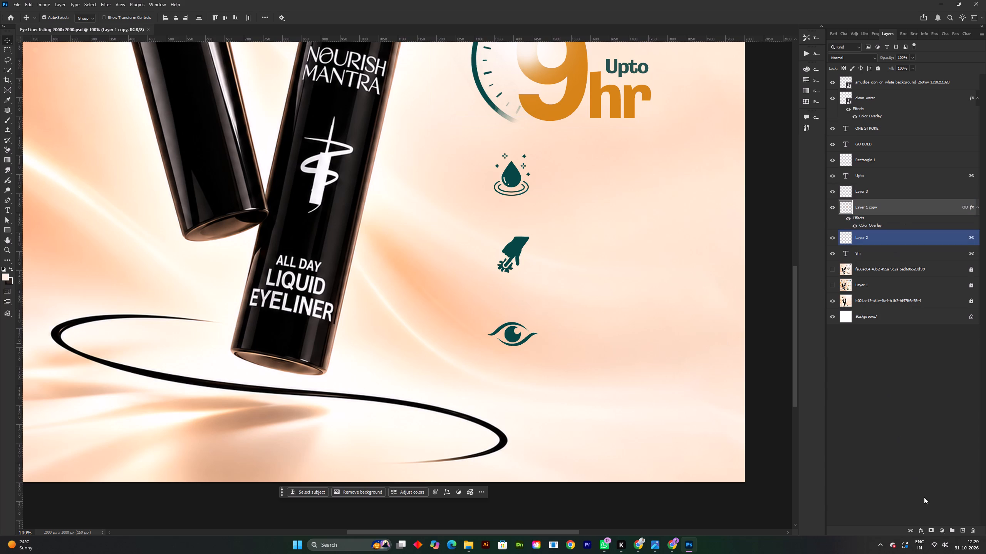
pyautogui.click(964, 528)
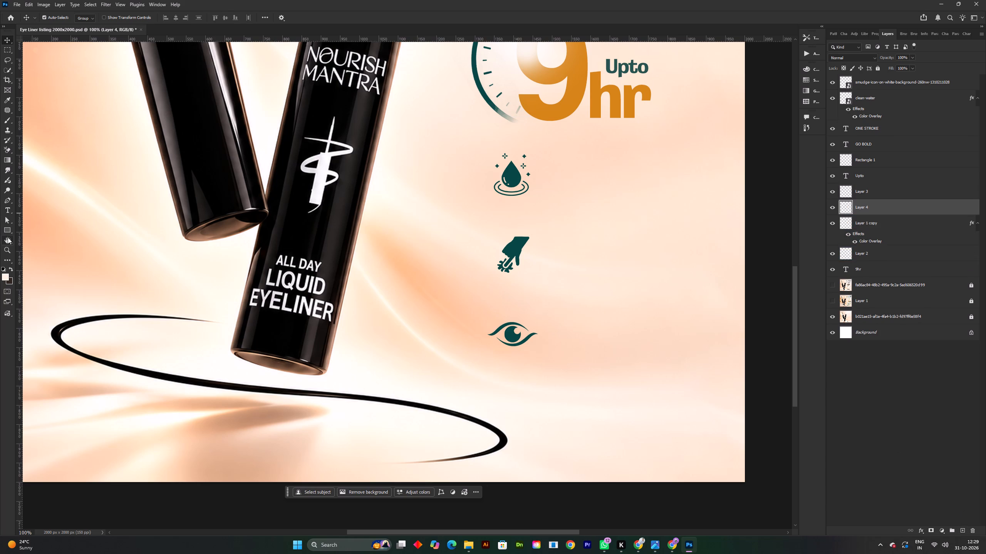
pyautogui.rightClick(8, 227)
pyautogui.click(27, 234)
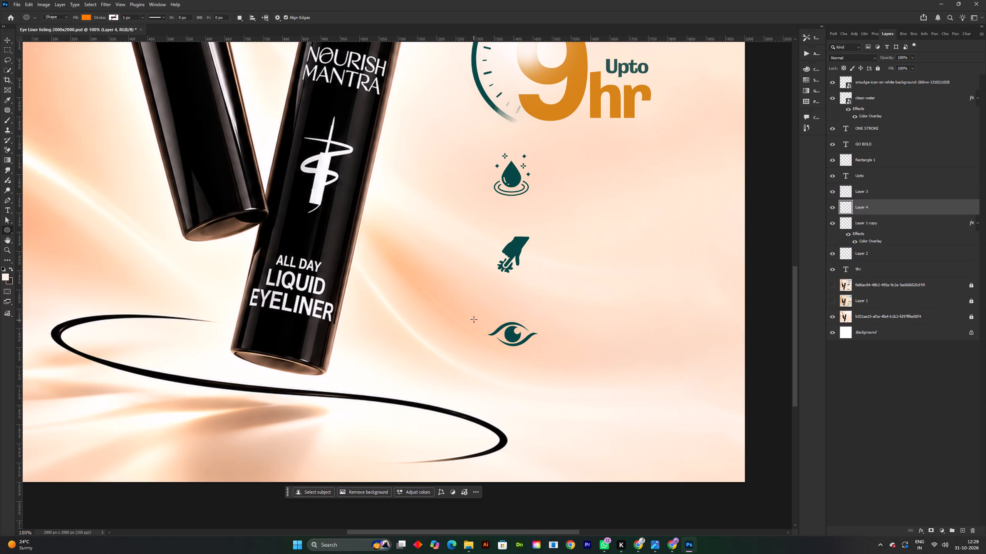
pyautogui.keyDown('shift'); pyautogui.moveTo(475, 315); pyautogui.dragTo(540, 372); pyautogui.keyUp('shift')
pyautogui.press('v')
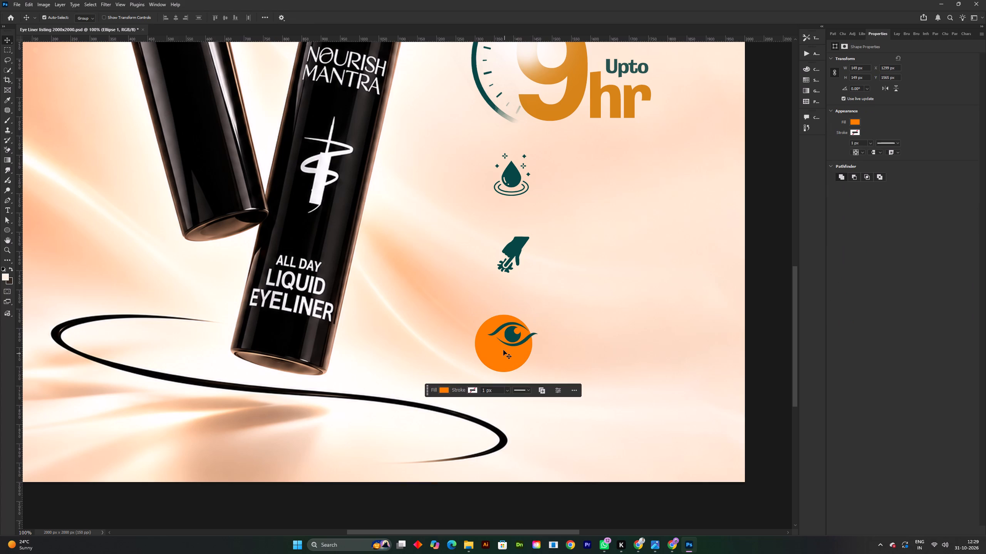
pyautogui.moveTo(498, 359); pyautogui.dragTo(508, 350)
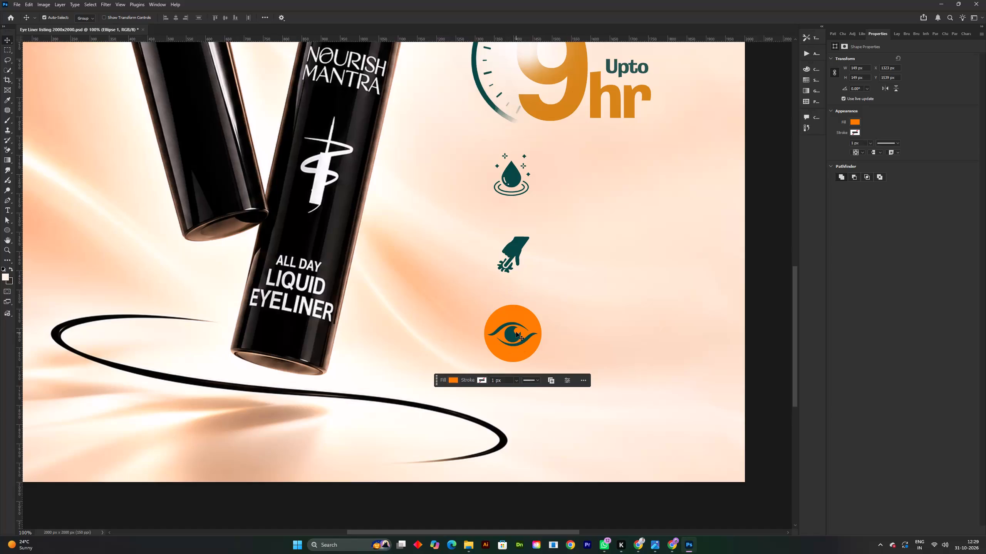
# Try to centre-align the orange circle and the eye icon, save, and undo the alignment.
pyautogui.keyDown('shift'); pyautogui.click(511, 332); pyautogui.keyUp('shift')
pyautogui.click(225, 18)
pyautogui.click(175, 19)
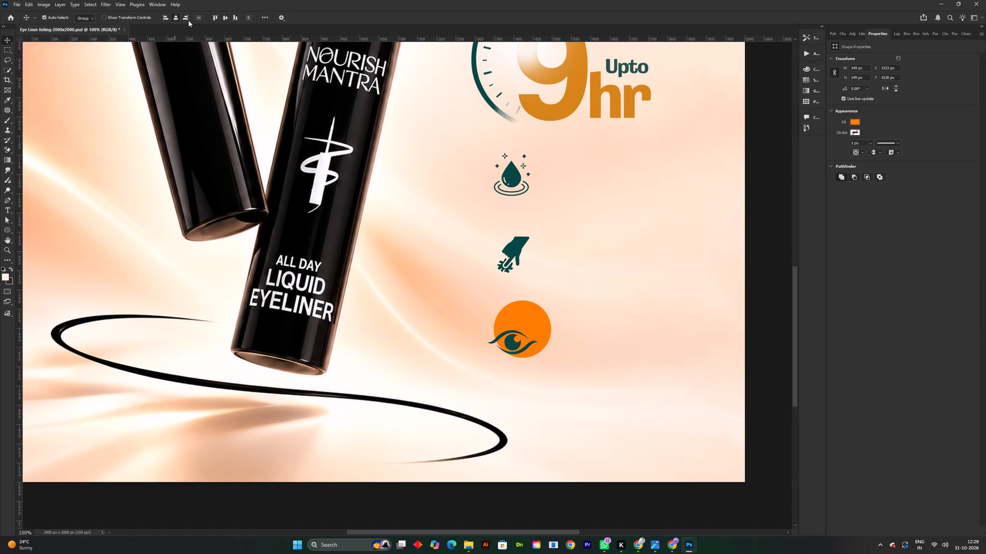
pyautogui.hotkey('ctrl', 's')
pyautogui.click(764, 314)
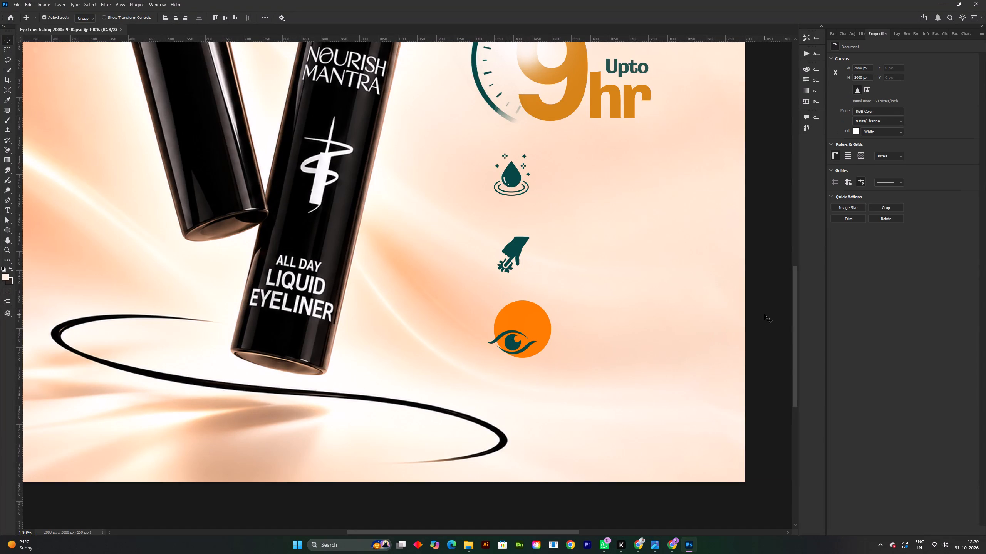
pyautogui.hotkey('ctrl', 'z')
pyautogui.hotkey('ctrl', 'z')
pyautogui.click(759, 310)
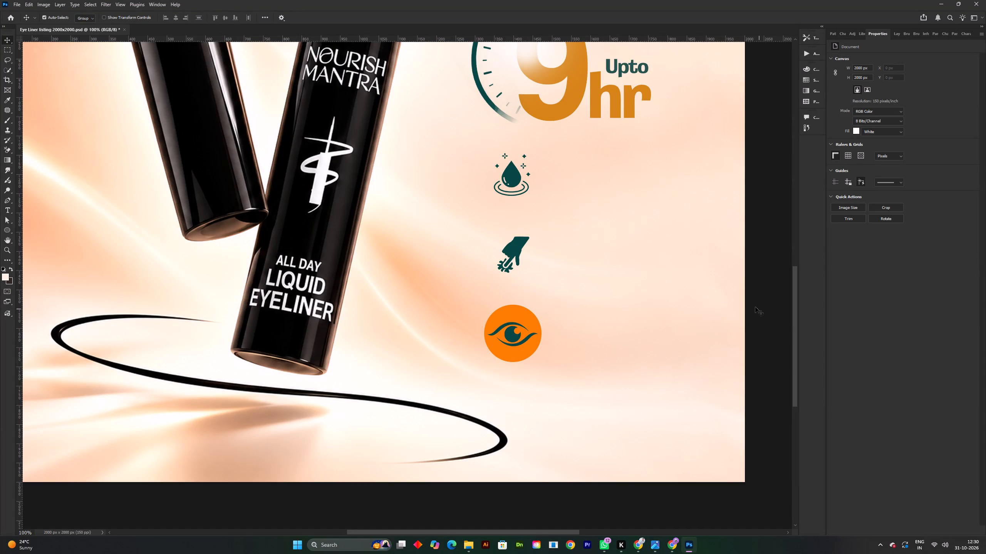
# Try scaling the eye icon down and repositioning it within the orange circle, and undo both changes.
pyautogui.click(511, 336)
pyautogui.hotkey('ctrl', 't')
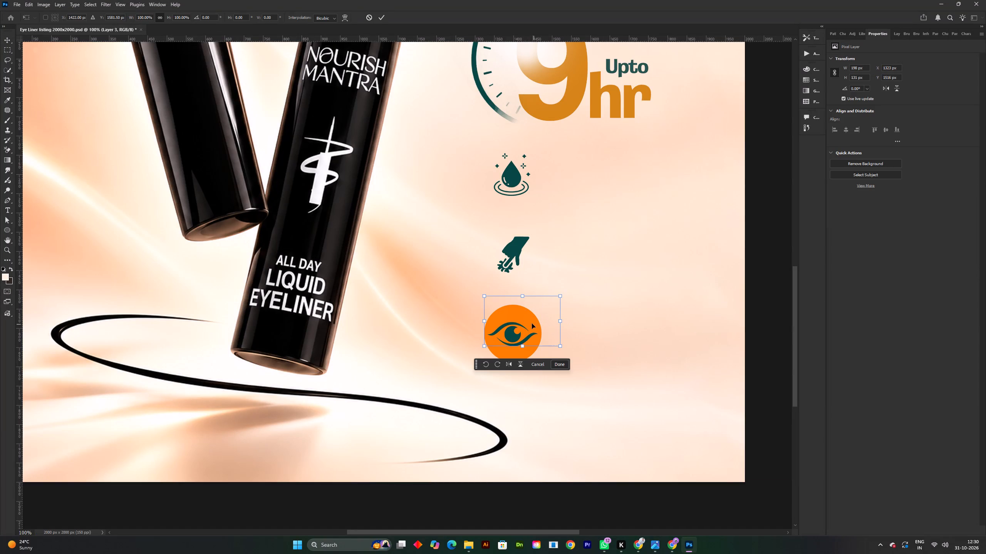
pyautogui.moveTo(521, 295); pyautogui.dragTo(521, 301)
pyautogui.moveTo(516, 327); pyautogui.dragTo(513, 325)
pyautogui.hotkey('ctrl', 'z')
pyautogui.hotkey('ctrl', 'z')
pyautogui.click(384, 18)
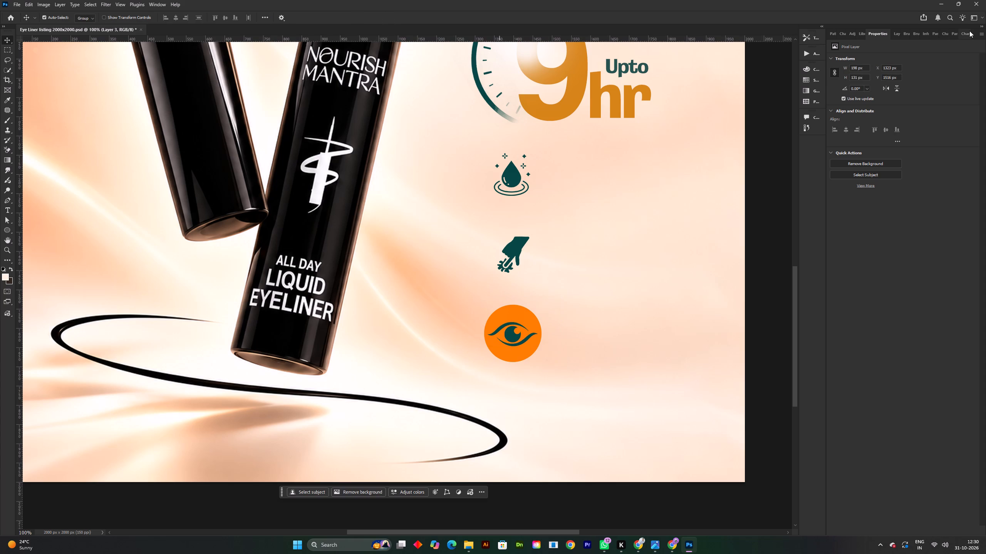
# Give the circle behind the eye icon an orange stroke and a white fill.
pyautogui.click(861, 30)
pyautogui.click(886, 32)
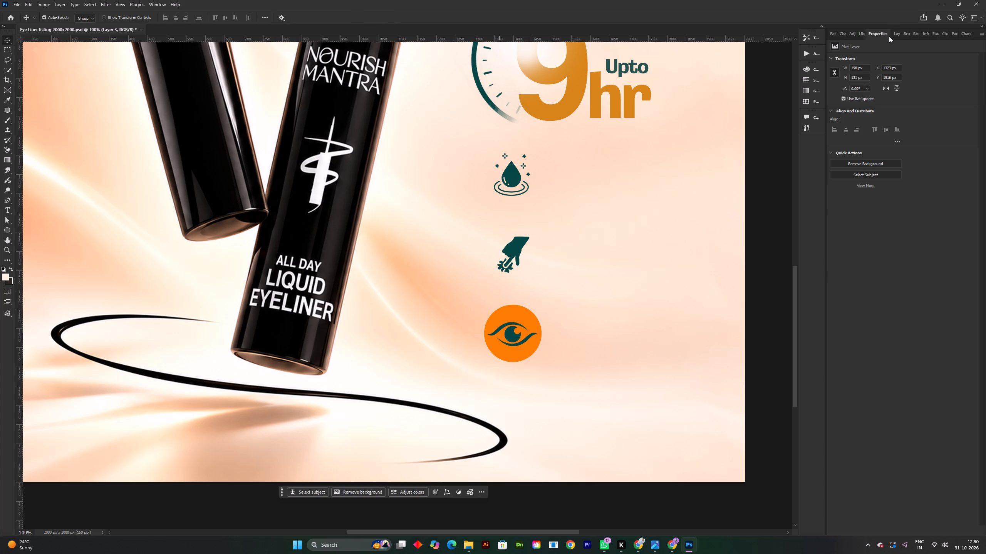
pyautogui.click(893, 36)
pyautogui.click(523, 348)
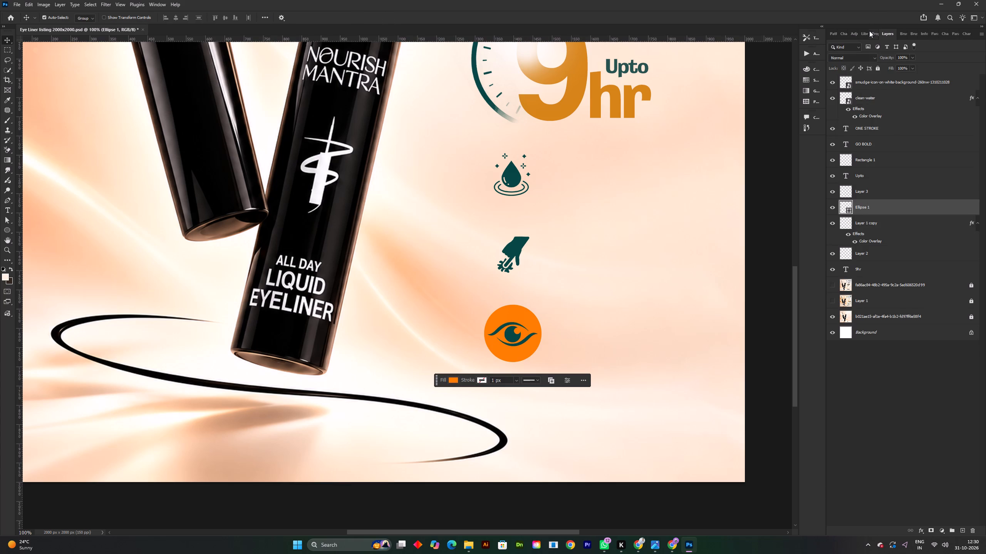
pyautogui.click(871, 33)
pyautogui.click(853, 132)
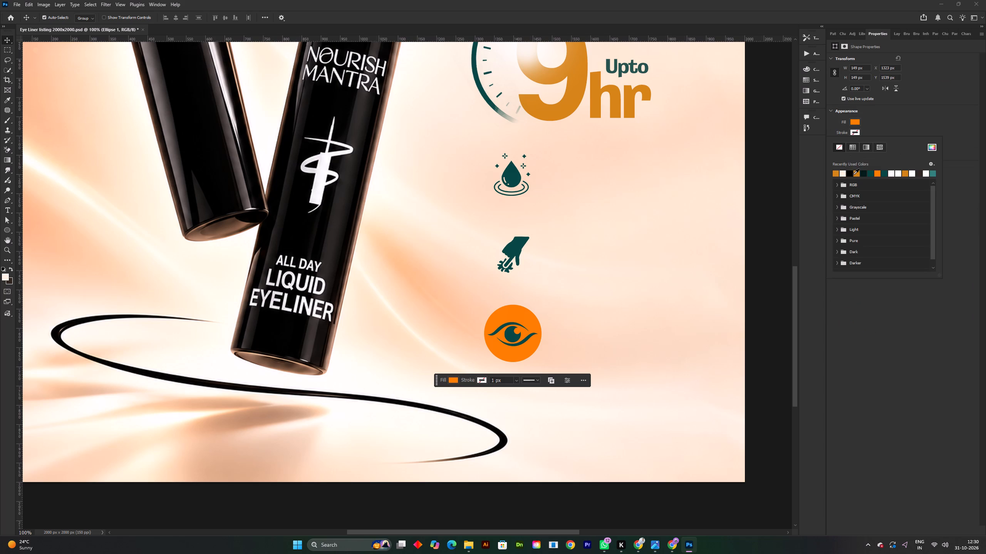
pyautogui.click(878, 173)
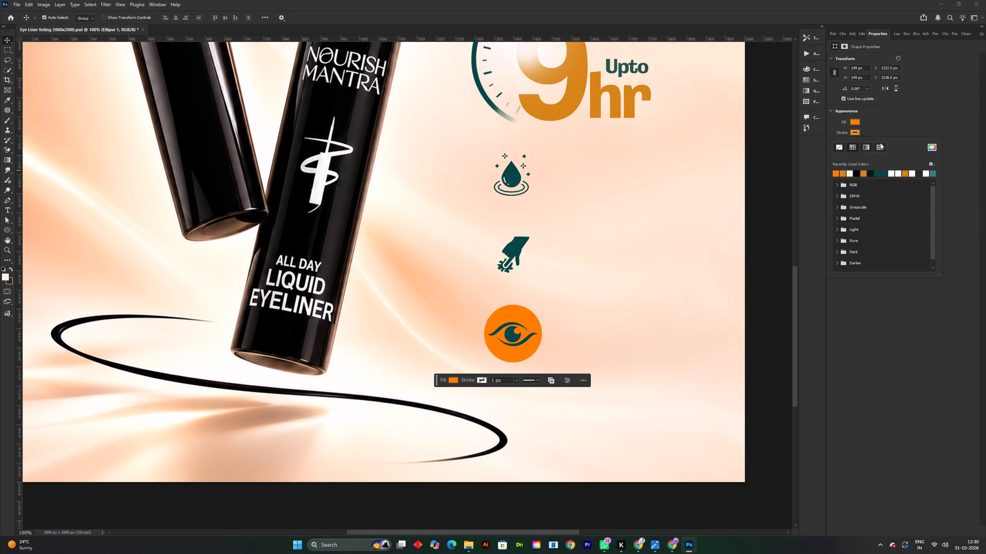
pyautogui.click(856, 122)
pyautogui.click(901, 162)
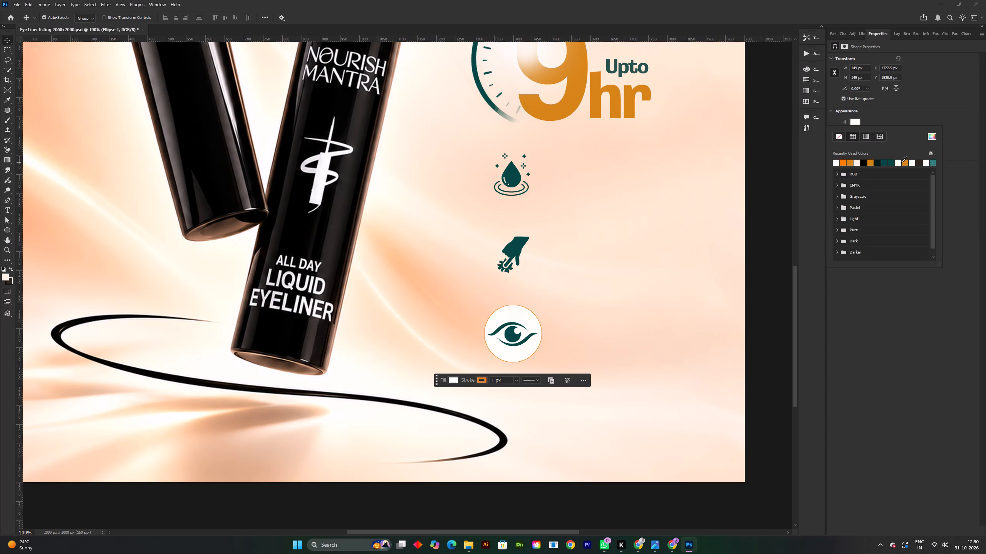
pyautogui.click(904, 124)
pyautogui.click(532, 318)
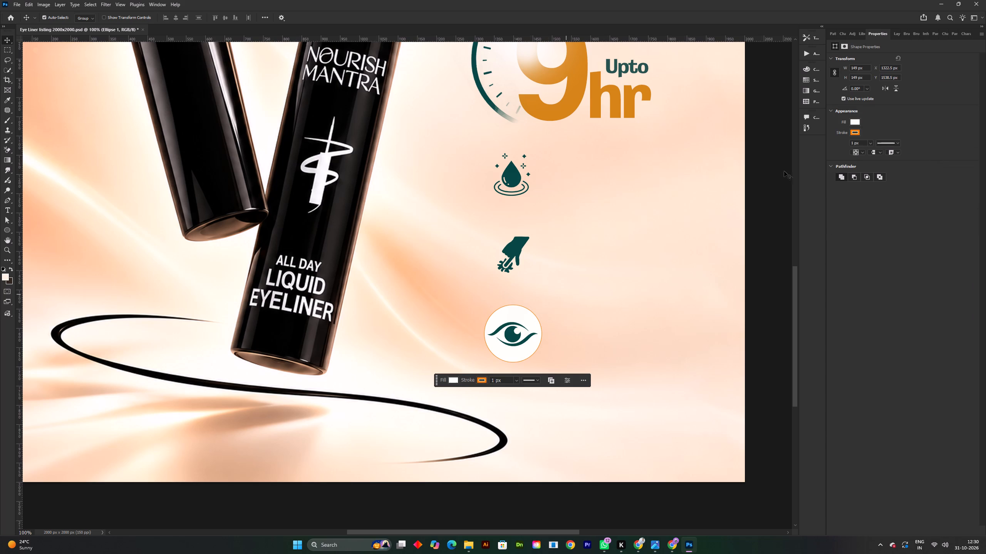
# Set the circle's stroke width to 5 px and nudge the circle slightly left.
pyautogui.click(853, 144)
pyautogui.press('BackSpace')
pyautogui.press('5')
pyautogui.press('Return')
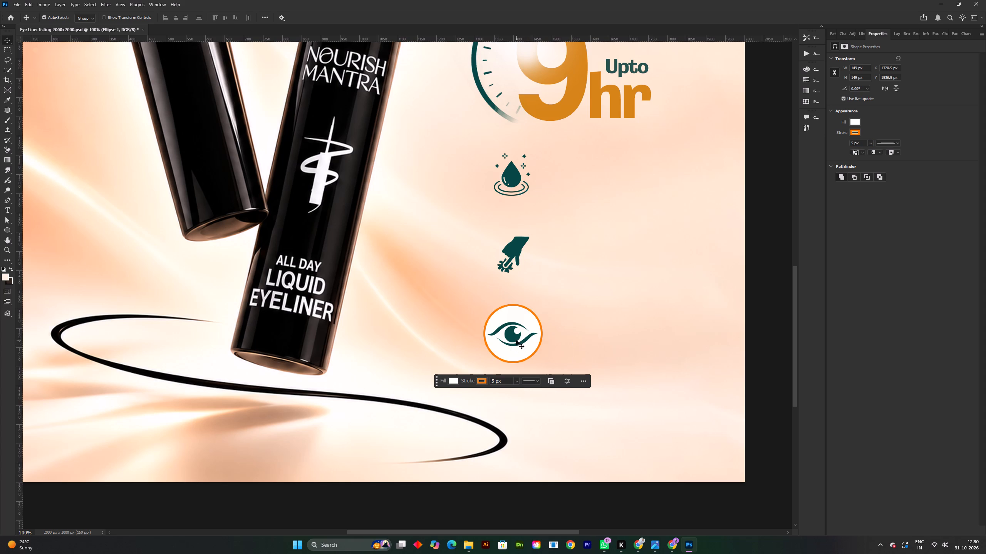
pyautogui.press('Left')
# Scale the eye icon layer down to about 176 px wide, centre the eye inside the circle, and save the document.
pyautogui.click(508, 339)
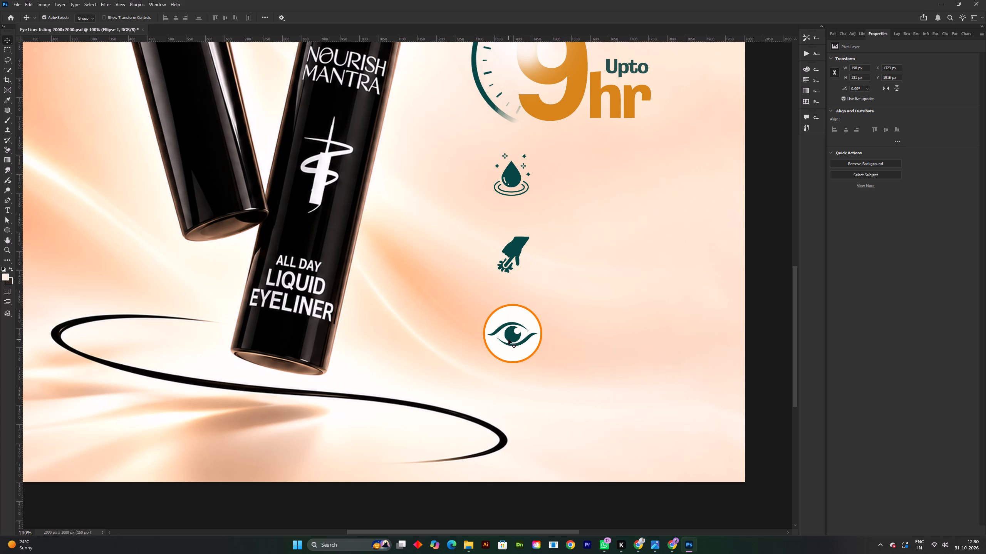
pyautogui.hotkey('ctrl', 't')
pyautogui.moveTo(522, 346); pyautogui.dragTo(523, 343)
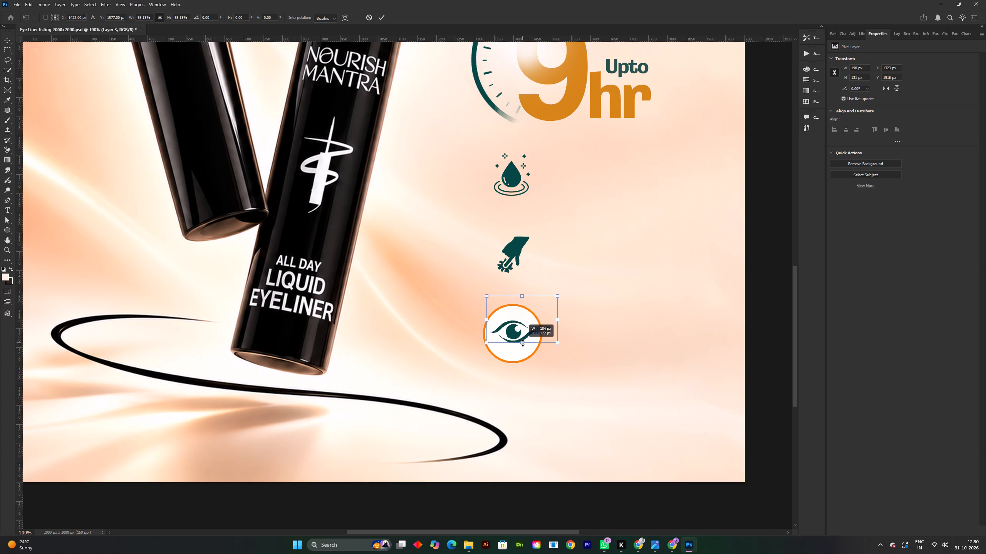
pyautogui.moveTo(523, 343); pyautogui.dragTo(523, 340)
pyautogui.moveTo(514, 332); pyautogui.dragTo(512, 336)
pyautogui.click(382, 19)
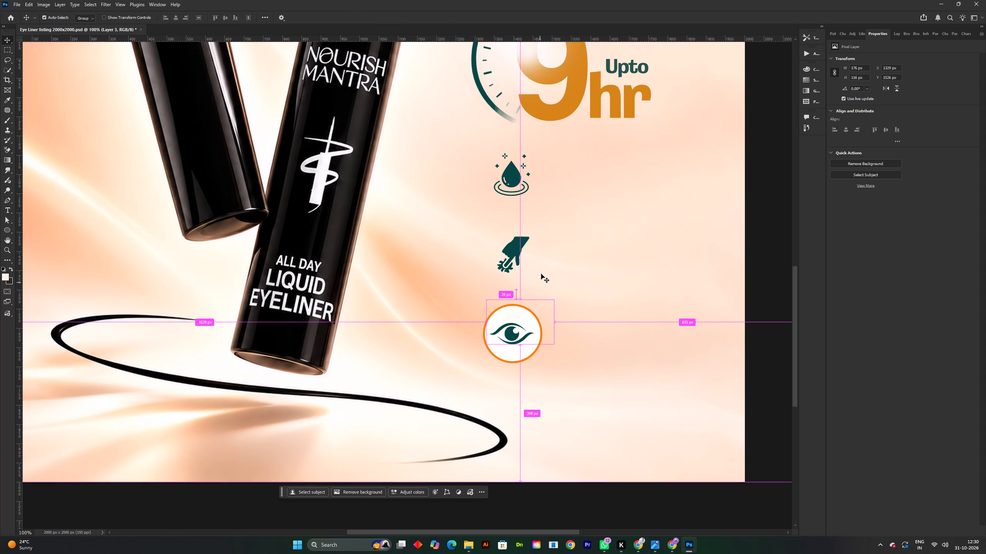
pyautogui.hotkey('ctrl', 's')
pyautogui.press('Right')
pyautogui.press('Right')
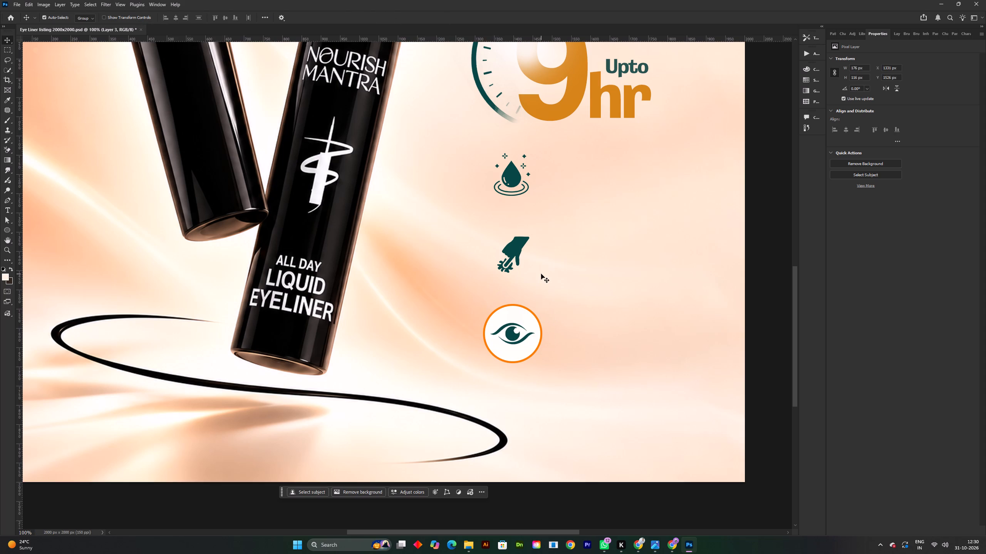
pyautogui.press('Right')
pyautogui.press('Left')
pyautogui.press('Right')
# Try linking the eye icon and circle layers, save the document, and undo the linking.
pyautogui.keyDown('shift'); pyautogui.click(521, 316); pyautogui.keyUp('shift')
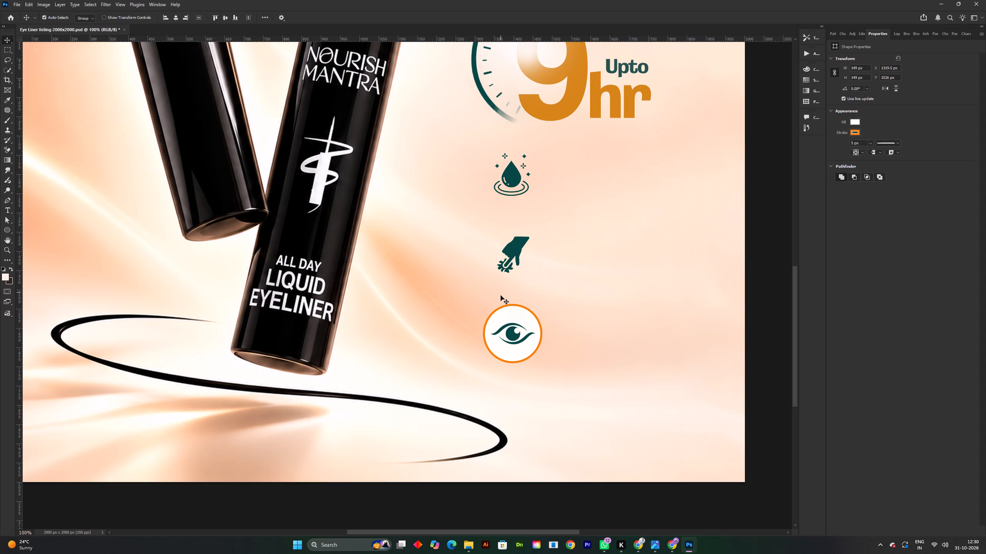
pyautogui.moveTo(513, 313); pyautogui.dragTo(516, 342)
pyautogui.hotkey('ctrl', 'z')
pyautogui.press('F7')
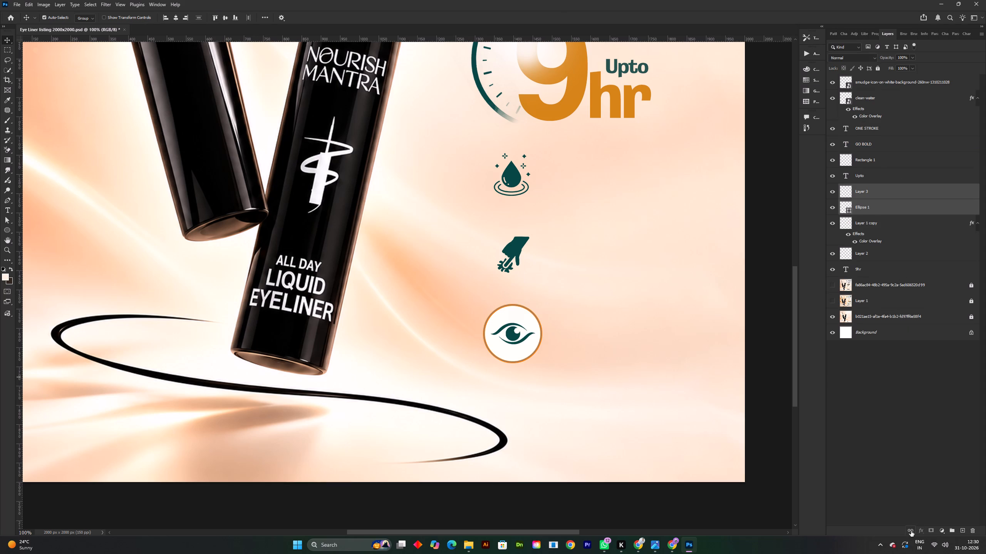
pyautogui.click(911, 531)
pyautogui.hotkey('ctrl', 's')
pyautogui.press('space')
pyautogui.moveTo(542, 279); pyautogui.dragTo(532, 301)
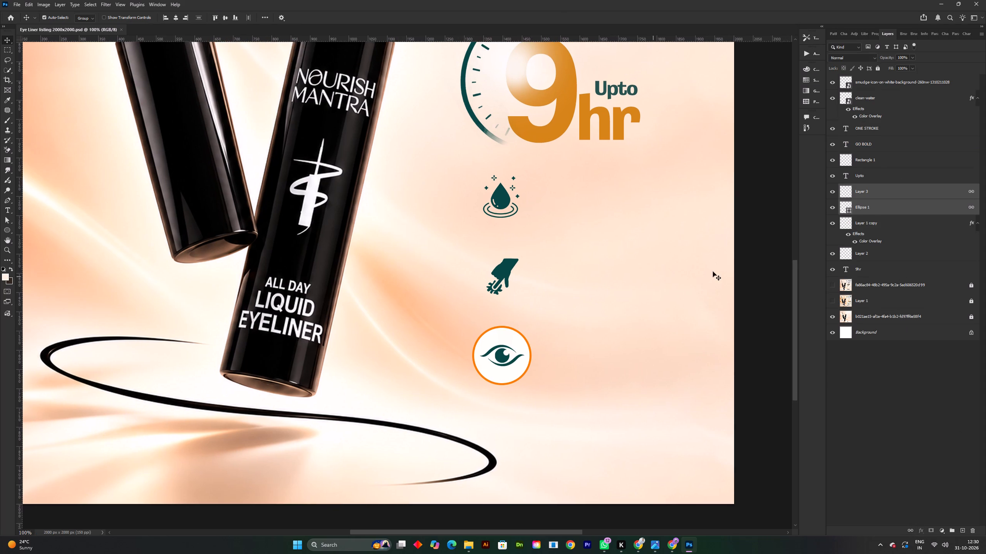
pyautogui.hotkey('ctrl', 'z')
# Duplicate the orange-outlined white circle straight upward twice, placing one copy behind the hand icon and one behind the water-drop icon.
pyautogui.click(784, 269)
pyautogui.keyDown('alt'); pyautogui.moveTo(525, 345); pyautogui.dragTo(525, 267); pyautogui.keyUp('alt')
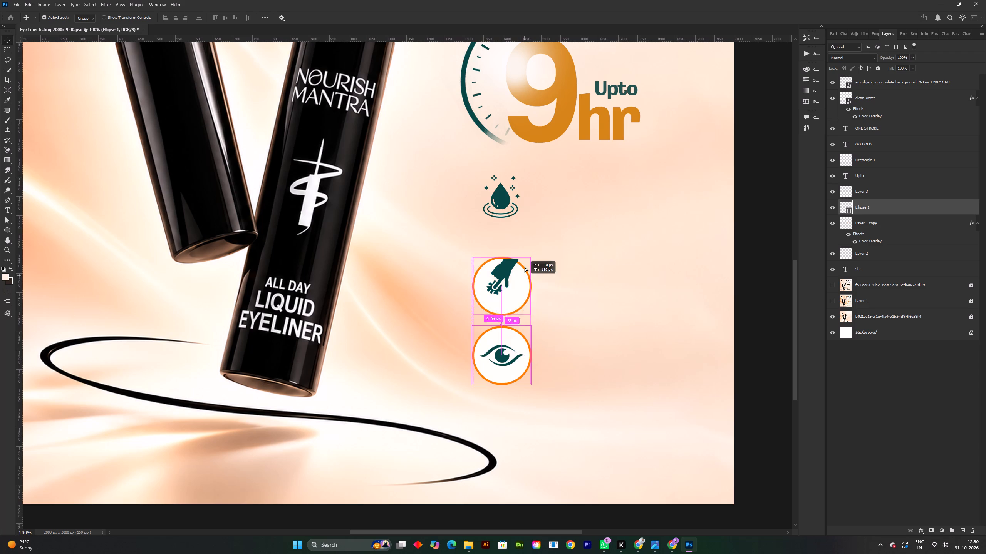
pyautogui.keyDown('alt'); pyautogui.moveTo(525, 267); pyautogui.dragTo(525, 267); pyautogui.keyUp('alt')
pyautogui.keyDown('alt'); pyautogui.moveTo(525, 272); pyautogui.dragTo(529, 194); pyautogui.keyUp('alt')
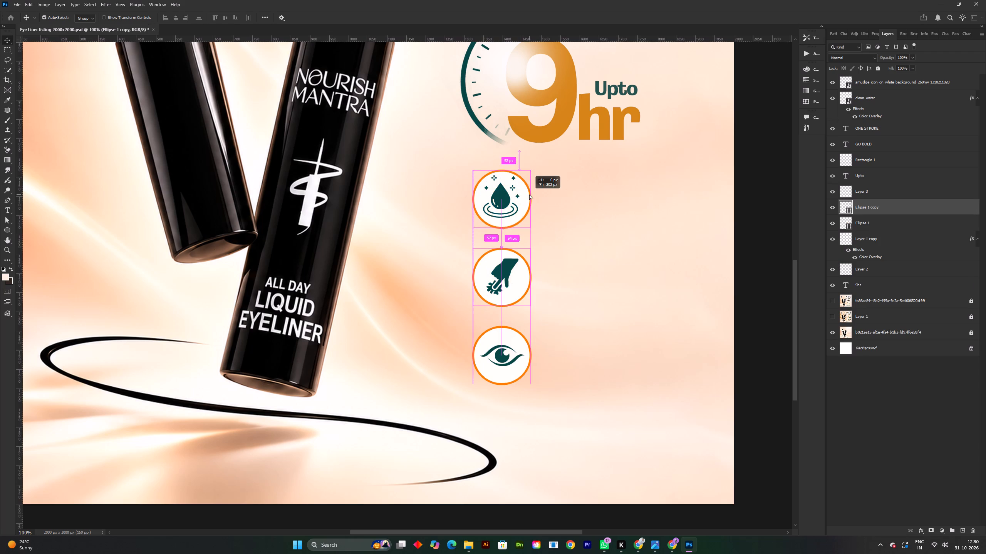
pyautogui.keyDown('alt'); pyautogui.moveTo(529, 194); pyautogui.dragTo(529, 195); pyautogui.keyUp('alt')
# Align the water-drop icon with its circle by their vertical and horizontal centres.
pyautogui.keyDown('shift'); pyautogui.click(503, 199); pyautogui.keyUp('shift')
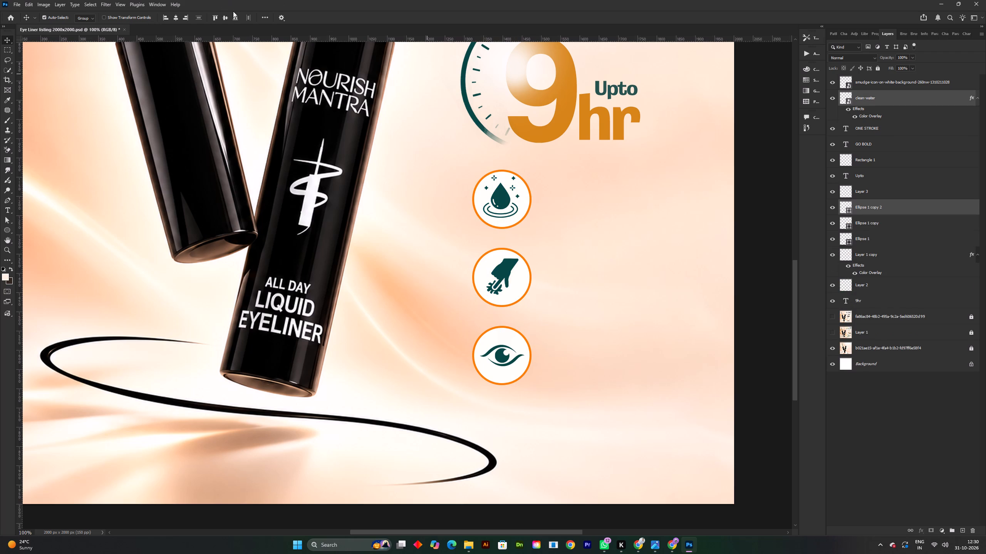
pyautogui.click(223, 16)
pyautogui.click(173, 18)
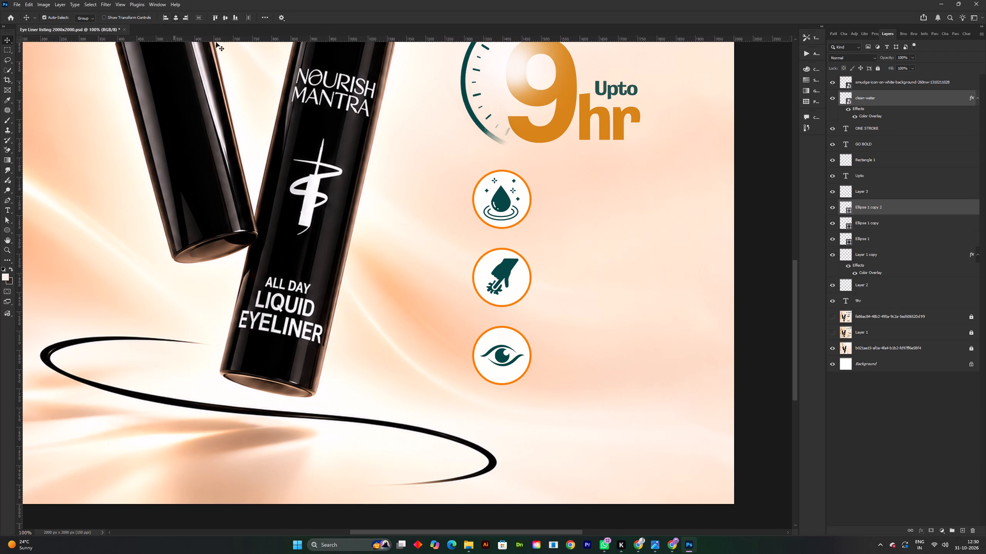
pyautogui.click(757, 221)
# Scale the water-drop icon down to about 13.13% and nudge it to the centre of its circle.
pyautogui.click(498, 202)
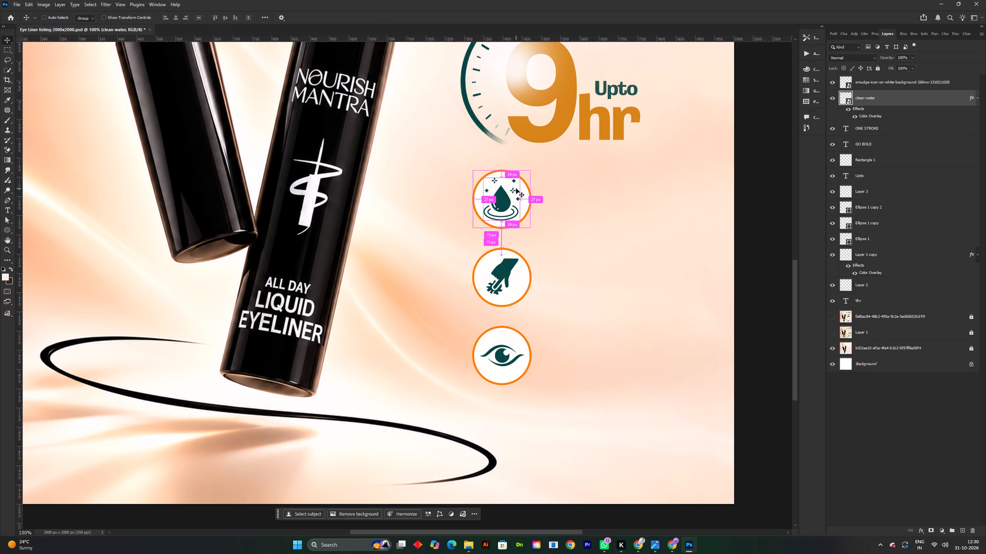
pyautogui.hotkey('ctrl', 't')
pyautogui.moveTo(505, 175); pyautogui.dragTo(504, 180)
pyautogui.moveTo(504, 202); pyautogui.dragTo(505, 197)
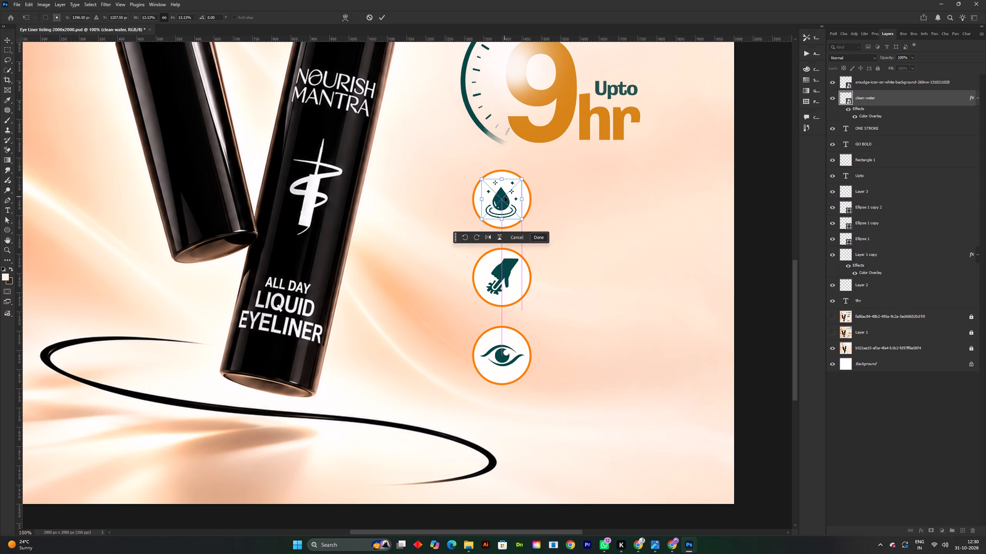
pyautogui.click(504, 196)
pyautogui.press('Up')
pyautogui.press('Right')
pyautogui.press('Right')
pyautogui.press('Right')
pyautogui.press('Up')
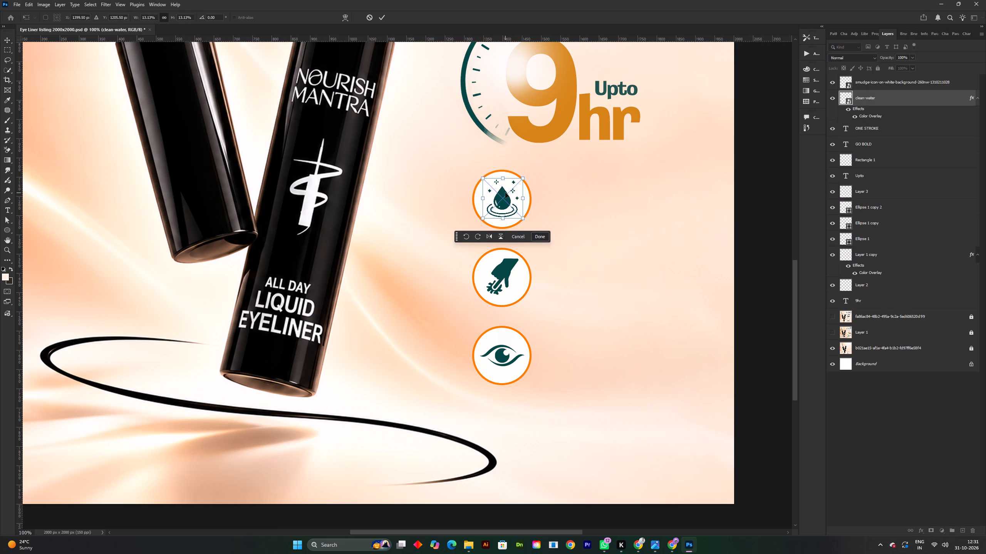
pyautogui.press('Left')
pyautogui.press('Right')
pyautogui.press('Up')
pyautogui.press('Left')
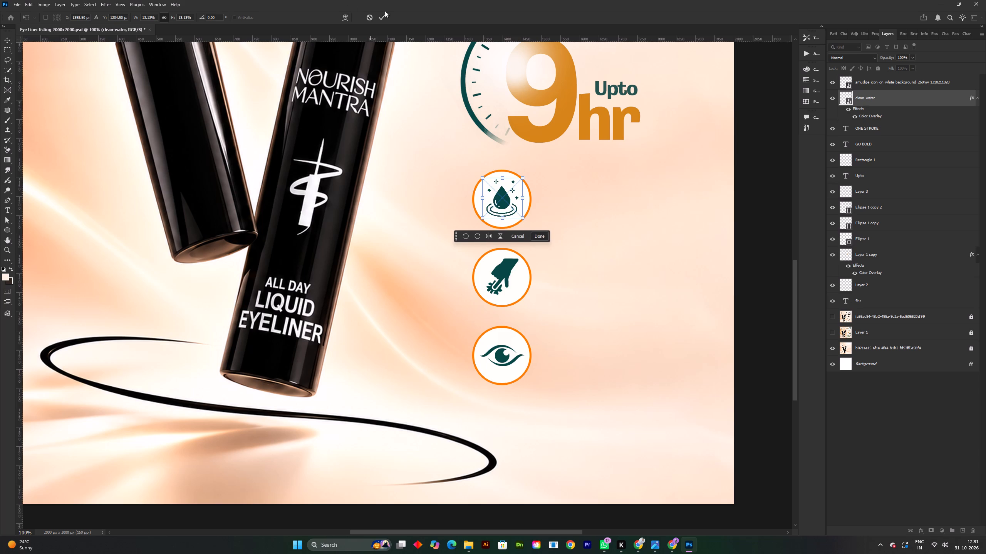
pyautogui.click(385, 14)
# Scale the hand icon down to about 69.24%, position it inside its circle, and save the document.
pyautogui.click(508, 268)
pyautogui.hotkey('ctrl', 't')
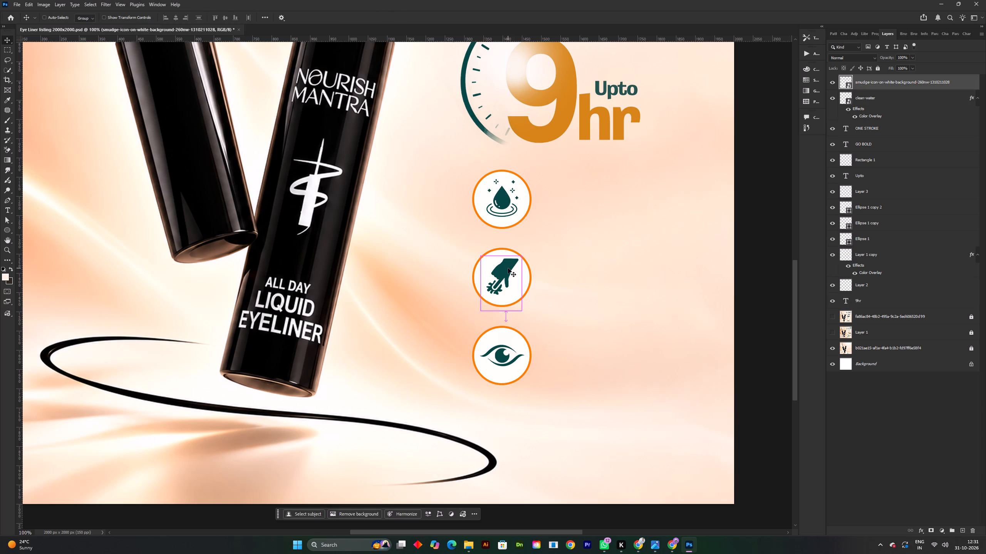
pyautogui.moveTo(501, 257); pyautogui.dragTo(500, 267)
pyautogui.moveTo(502, 287); pyautogui.dragTo(503, 279)
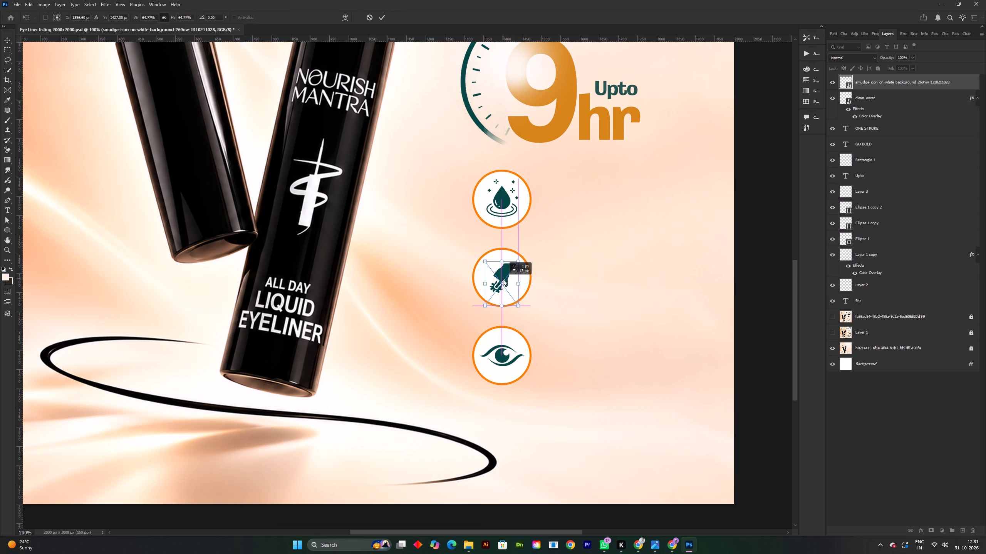
pyautogui.moveTo(503, 279); pyautogui.dragTo(503, 279)
pyautogui.moveTo(503, 262); pyautogui.dragTo(500, 259)
pyautogui.click(503, 269)
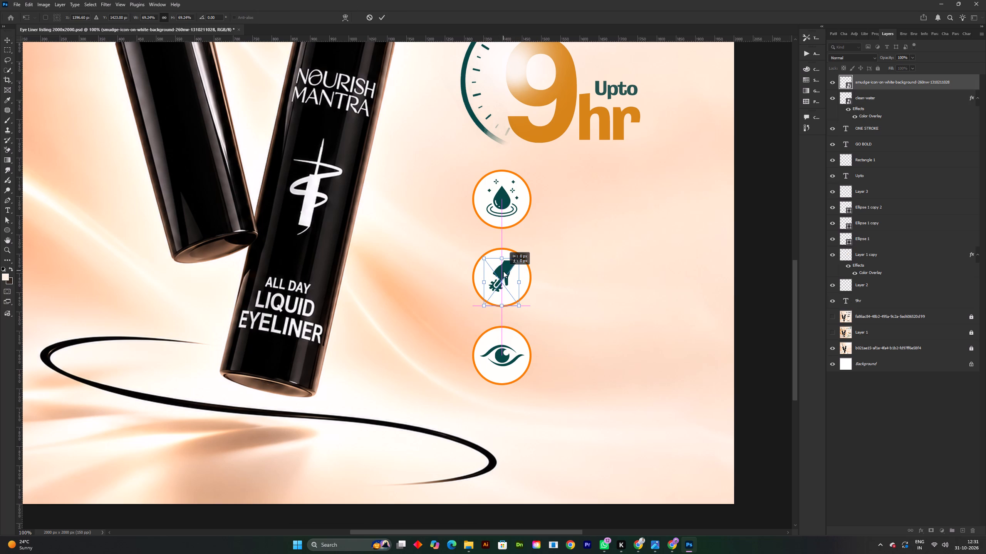
pyautogui.click(381, 14)
pyautogui.hotkey('ctrl', 's')
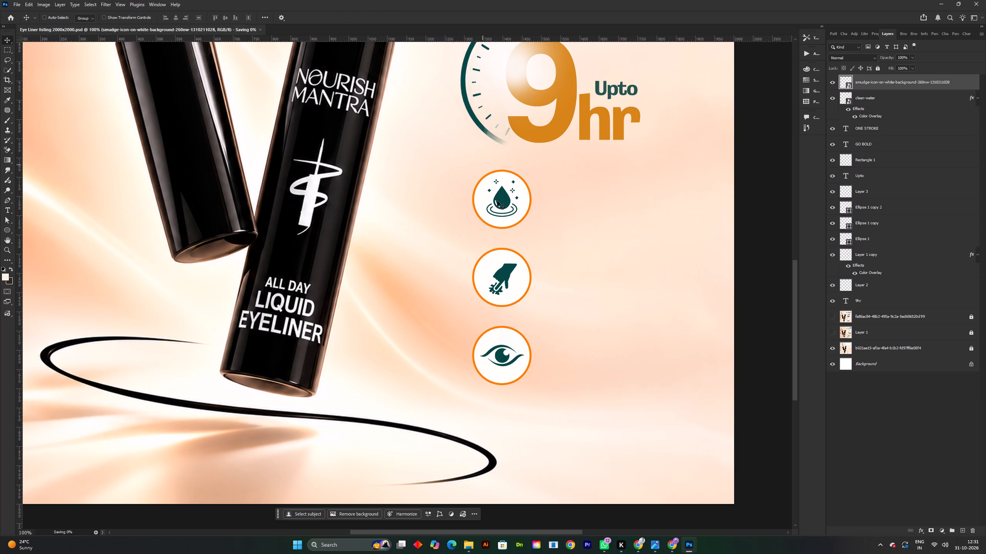
# Nudge the hand icon slightly up and toward the centre of its circle, and save the document.
pyautogui.keyDown('shift'); pyautogui.scroll(-1, 506, 259); pyautogui.keyUp('shift')
pyautogui.press('space')
pyautogui.moveTo(503, 272); pyautogui.dragTo(495, 296)
pyautogui.keyDown('shift'); pyautogui.scroll(1, 500, 296); pyautogui.keyUp('shift')
pyautogui.click(493, 297)
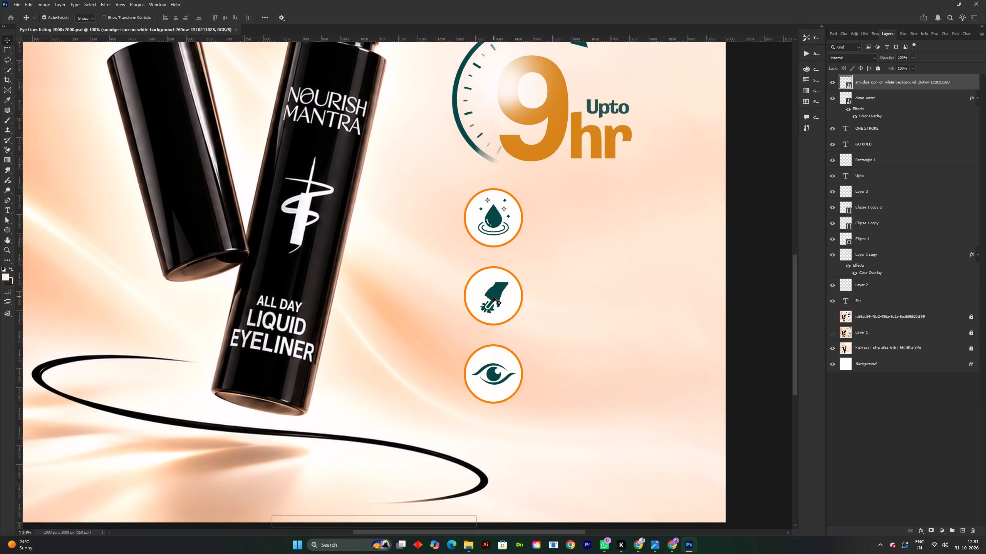
pyautogui.press('Up')
pyautogui.press('Up')
pyautogui.press('Left')
pyautogui.press('Up')
pyautogui.press('Left')
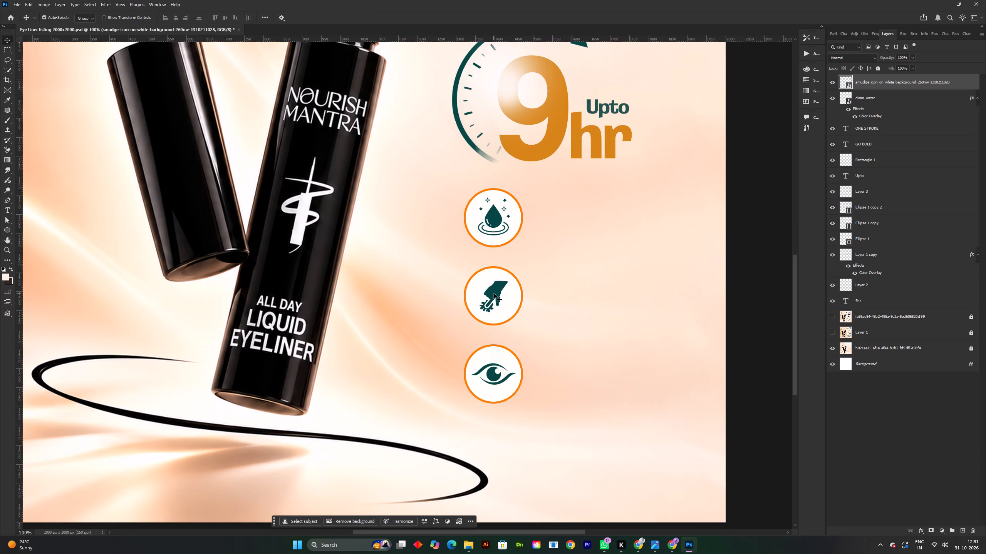
pyautogui.press('Up')
pyautogui.press('Down')
pyautogui.press('Down')
pyautogui.press('Up')
pyautogui.press('Down')
pyautogui.hotkey('ctrl', 's')
# Bring the hand icon and its circle to the top of the layer stack and link the two layers.
pyautogui.keyDown('shift'); pyautogui.click(516, 299); pyautogui.keyUp('shift')
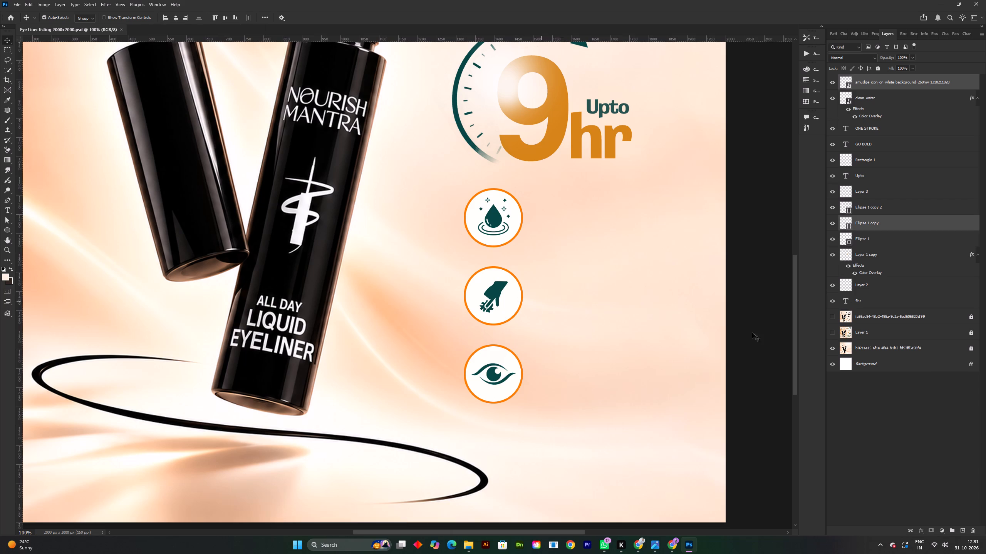
pyautogui.hotkey('ctrl', 'shift', ']')
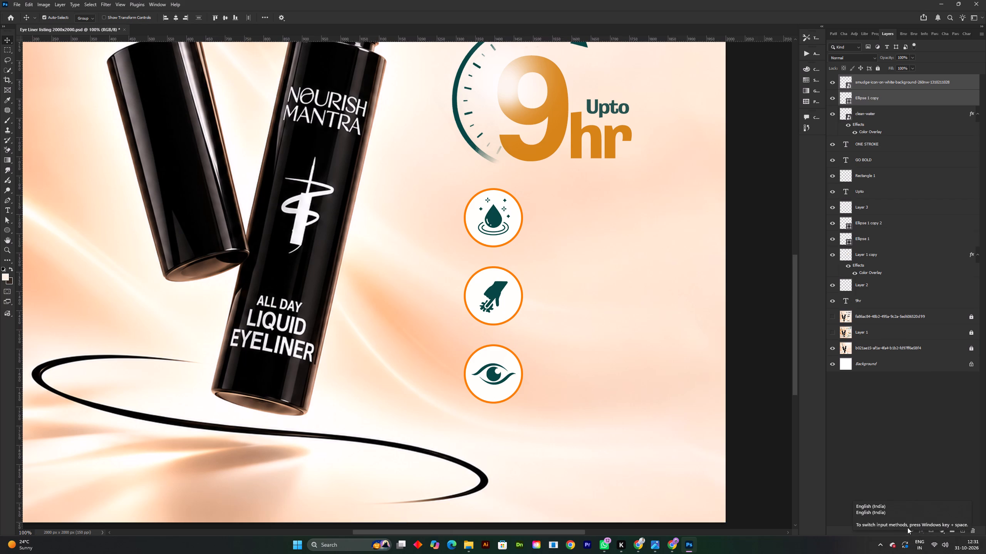
pyautogui.click(908, 529)
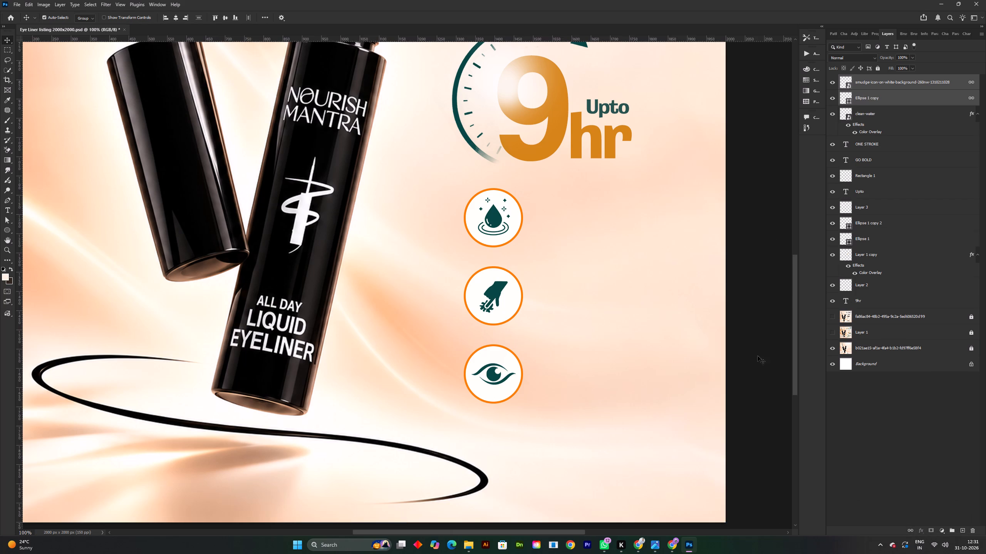
# Bring the water-drop icon and its circle to the top of the layer stack and link the two layers.
pyautogui.click(512, 219)
pyautogui.keyDown('shift'); pyautogui.click(502, 219); pyautogui.keyUp('shift')
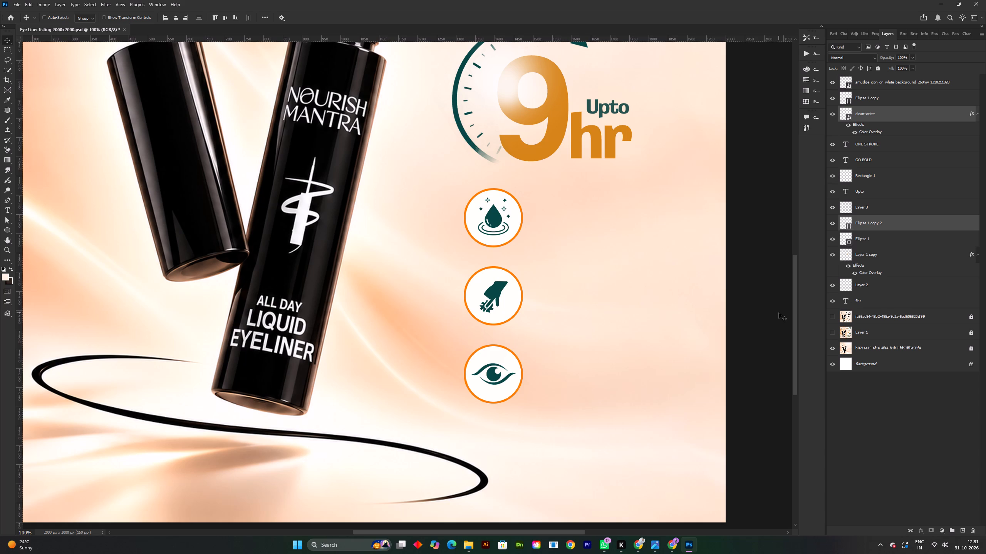
pyautogui.hotkey('ctrl', 'shift', ']')
pyautogui.click(913, 532)
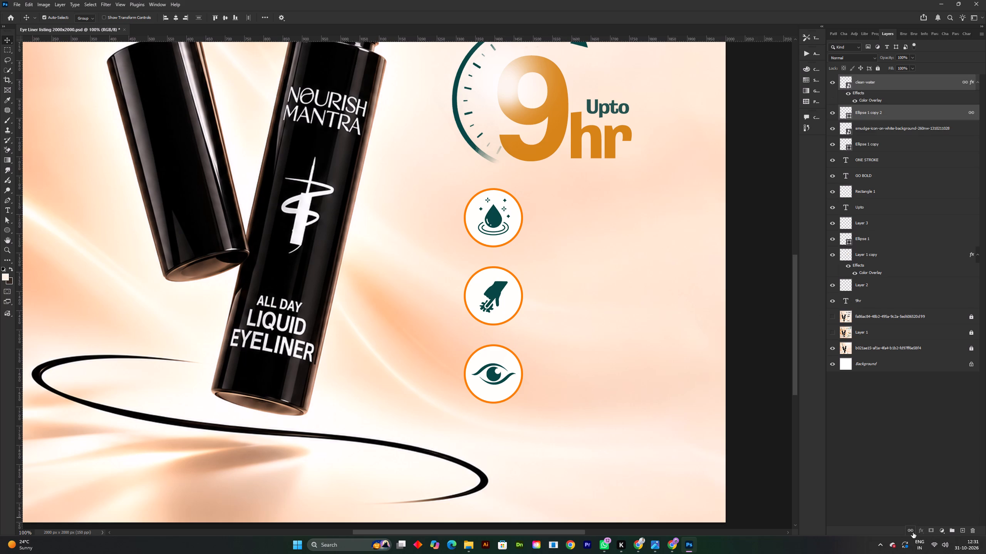
# Bring the eye icon and its circle to the top of the layer stack, link the two layers, and save.
pyautogui.click(488, 391)
pyautogui.keyDown('shift'); pyautogui.click(491, 380); pyautogui.keyUp('shift')
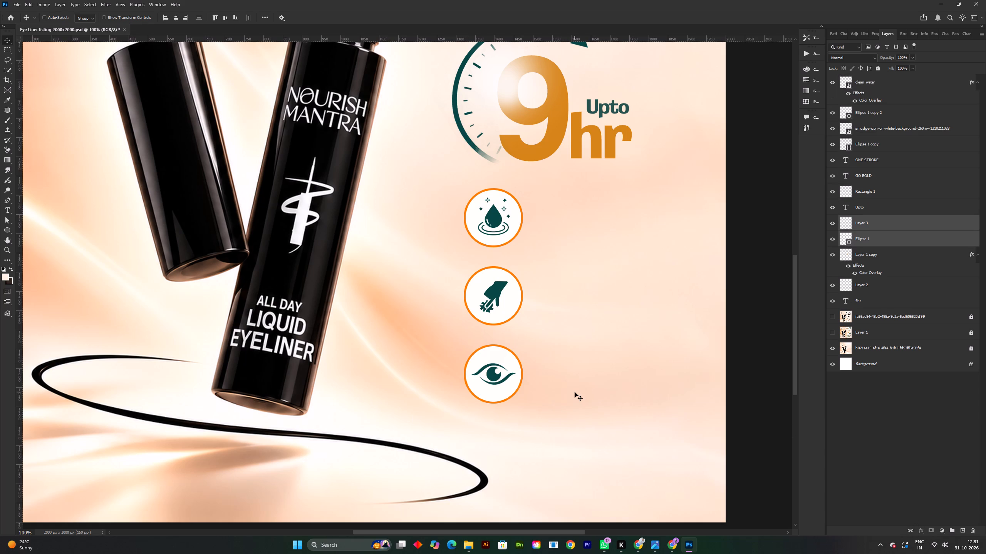
pyautogui.hotkey('ctrl', 'shift', '[')
pyautogui.hotkey('ctrl', 'shift', ']')
pyautogui.click(912, 530)
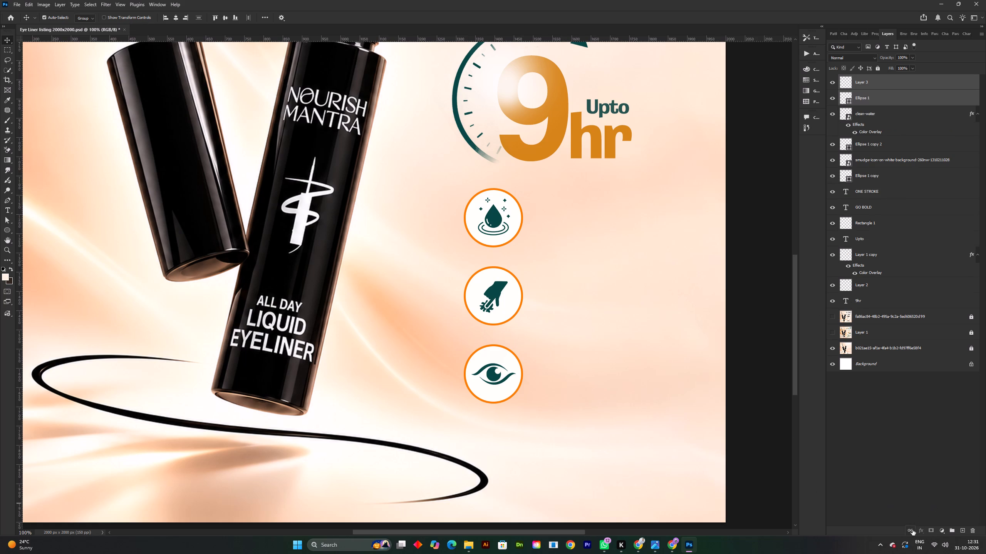
pyautogui.keyDown('shift'); pyautogui.scroll(-3, 615, 361); pyautogui.keyUp('shift')
pyautogui.press('space')
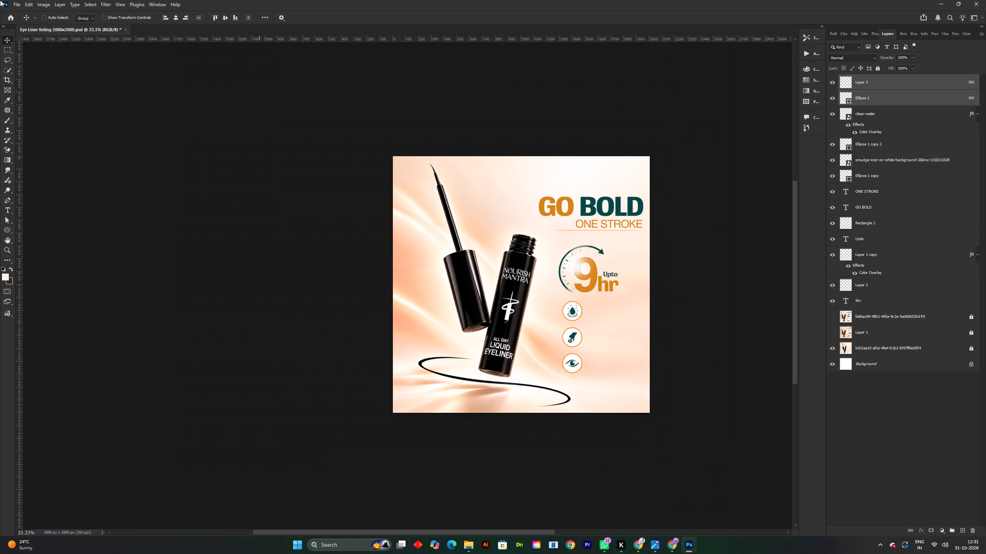
pyautogui.hotkey('ctrl', 's')
# Examine the icon column against the 9hr claim and the rest of the poster layout.
pyautogui.keyDown('shift'); pyautogui.scroll(2, 642, 283); pyautogui.keyUp('shift')
pyautogui.press('space')
pyautogui.moveTo(548, 325); pyautogui.dragTo(519, 267)
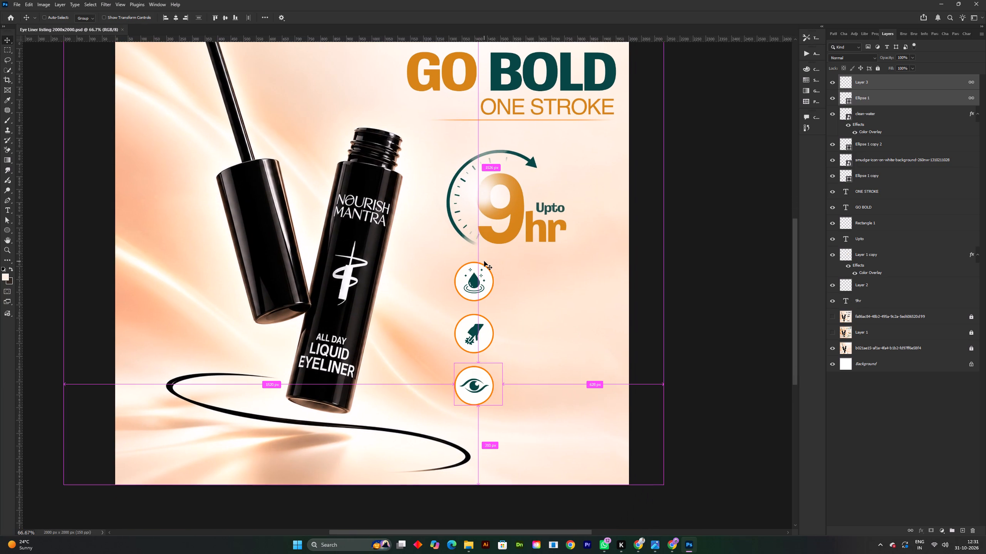
pyautogui.hotkey('ctrl', 's')
pyautogui.press('space')
pyautogui.press('space')
pyautogui.press('space')
pyautogui.press('space')
pyautogui.moveTo(476, 130); pyautogui.dragTo(443, 105)
pyautogui.click(674, 250)
pyautogui.hotkey('ctrl', 's')
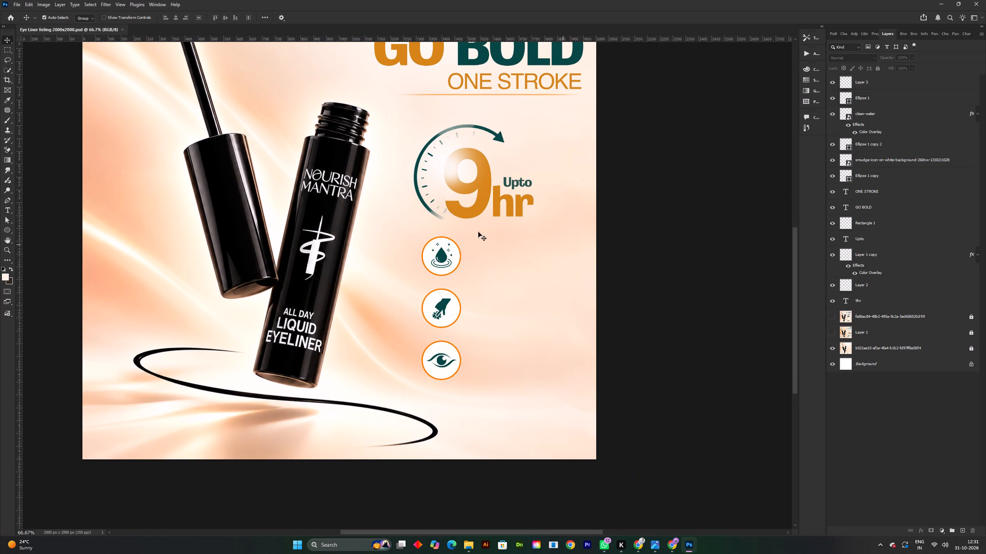
pyautogui.press('space')
pyautogui.moveTo(438, 284); pyautogui.dragTo(434, 265)
pyautogui.keyDown('shift'); pyautogui.scroll(-1, 434, 265); pyautogui.keyUp('shift')
pyautogui.press('space')
pyautogui.moveTo(434, 270); pyautogui.dragTo(436, 282)
pyautogui.hotkey('ctrl', 's')
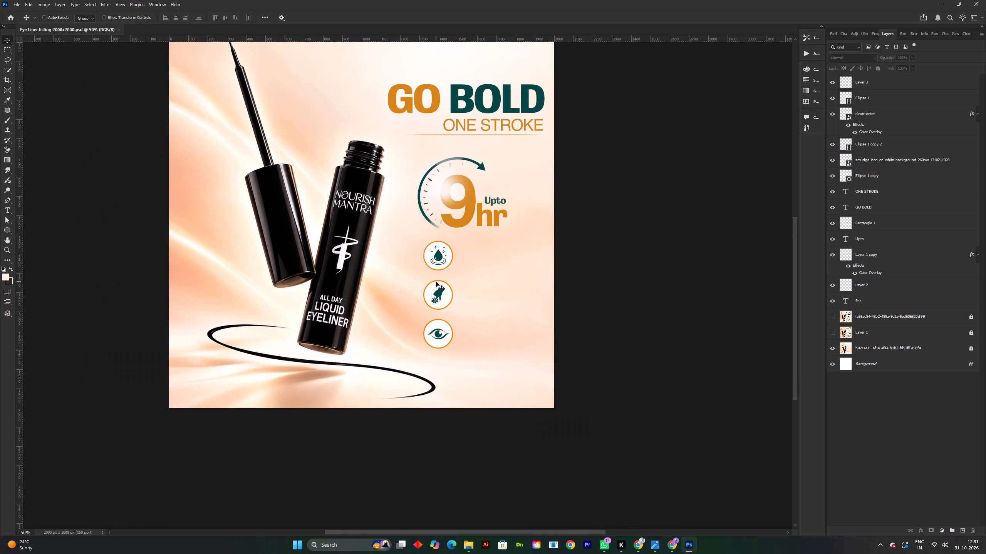
# Widen the icon column's spacing by moving the linked eye and hand icons down evenly below the water drop, and save.
pyautogui.keyDown('shift'); pyautogui.scroll(2, 449, 300); pyautogui.keyUp('shift')
pyautogui.press('space')
pyautogui.moveTo(446, 332); pyautogui.dragTo(433, 345)
pyautogui.keyDown('shift'); pyautogui.scroll(-1, 437, 364); pyautogui.keyUp('shift')
pyautogui.press('space')
pyautogui.moveTo(435, 366); pyautogui.dragTo(435, 375)
pyautogui.moveTo(423, 386); pyautogui.dragTo(423, 393)
pyautogui.moveTo(426, 335); pyautogui.dragTo(425, 336)
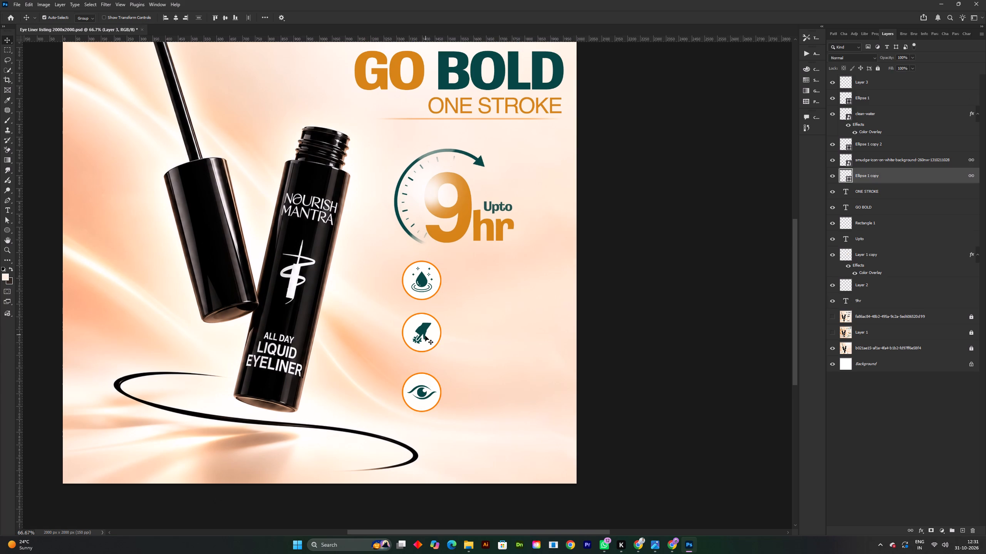
pyautogui.moveTo(425, 336); pyautogui.dragTo(423, 339)
pyautogui.hotkey('ctrl', 's')
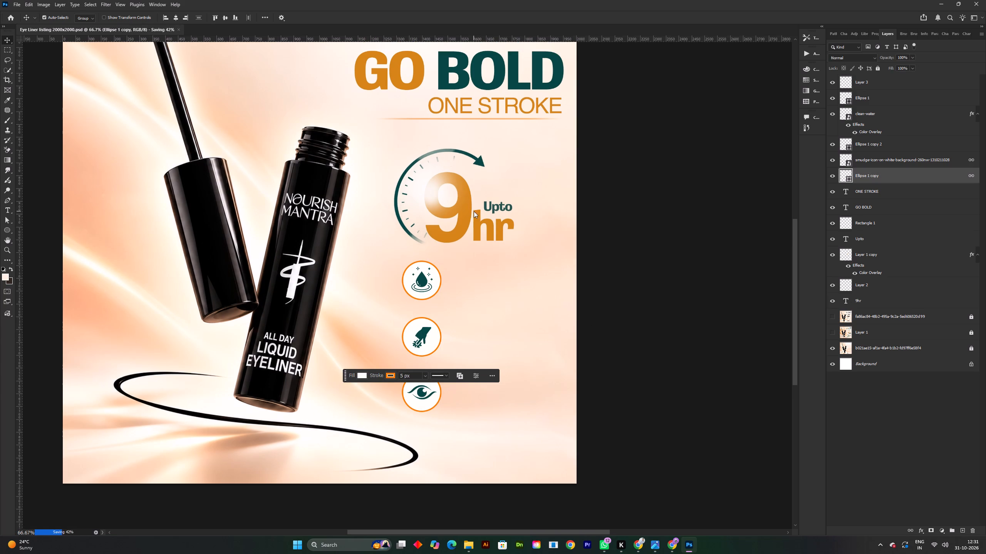
# Examine the respaced icon column and the overall poster composition at different magnifications.
pyautogui.scroll(-2, 462, 210)
pyautogui.press('space')
pyautogui.press('space')
pyautogui.press('space')
pyautogui.press('space')
pyautogui.press('space')
pyautogui.press('space')
pyautogui.press('space')
pyautogui.press('space')
pyautogui.press('space')
pyautogui.press('space')
pyautogui.press('space')
pyautogui.press('space')
pyautogui.moveTo(468, 240); pyautogui.dragTo(496, 295)
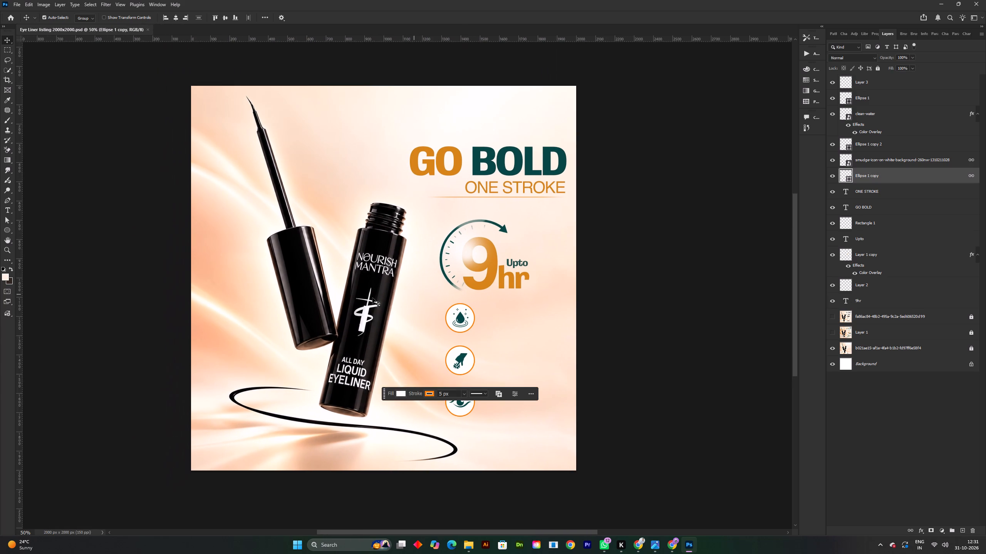
pyautogui.moveTo(372, 298); pyautogui.dragTo(359, 298)
pyautogui.moveTo(376, 298); pyautogui.dragTo(363, 298)
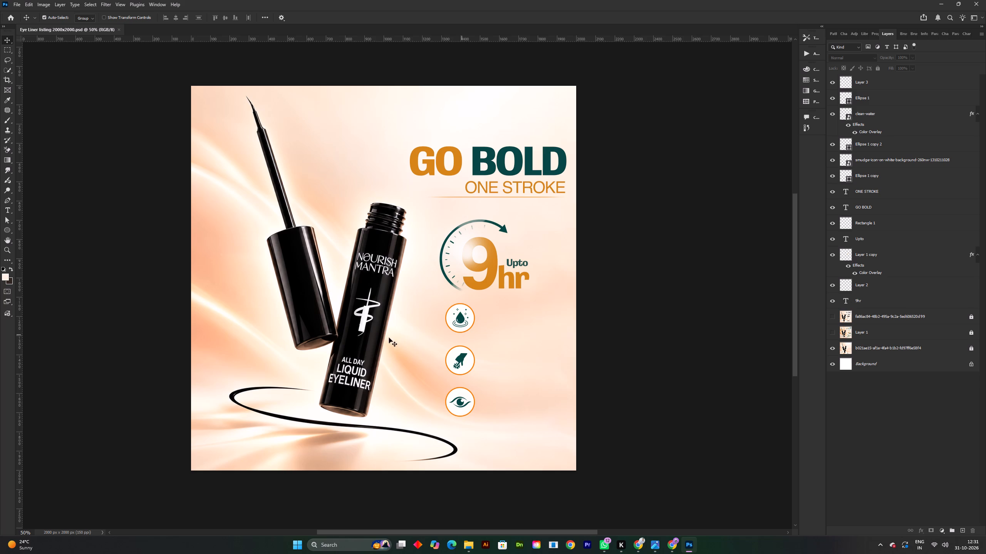
pyautogui.click(642, 329)
pyautogui.hotkey('ctrl', 's')
pyautogui.keyDown('shift'); pyautogui.scroll(1, 496, 333); pyautogui.keyUp('shift')
pyautogui.press('space')
pyautogui.press('space')
pyautogui.moveTo(490, 333); pyautogui.dragTo(490, 341)
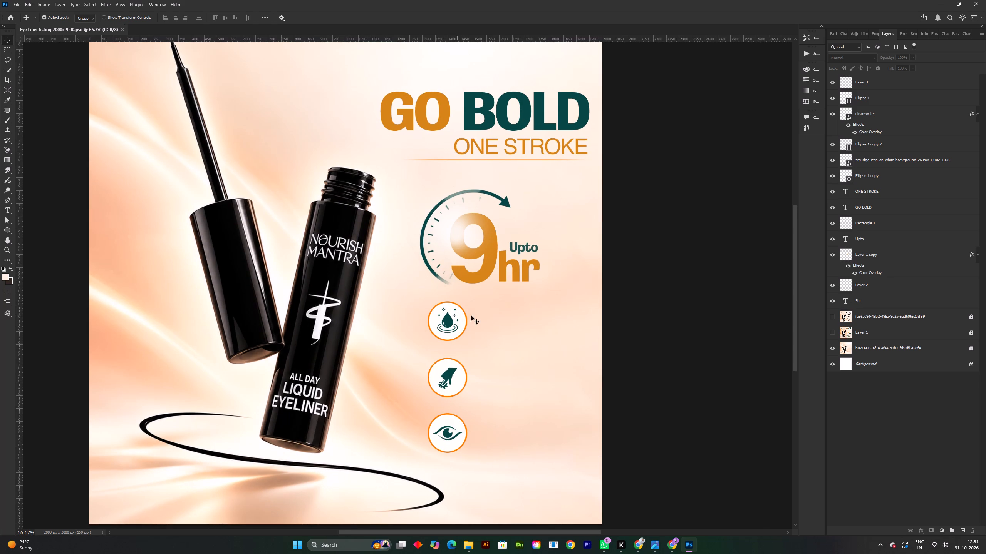
pyautogui.hotkey('ctrl', 's')
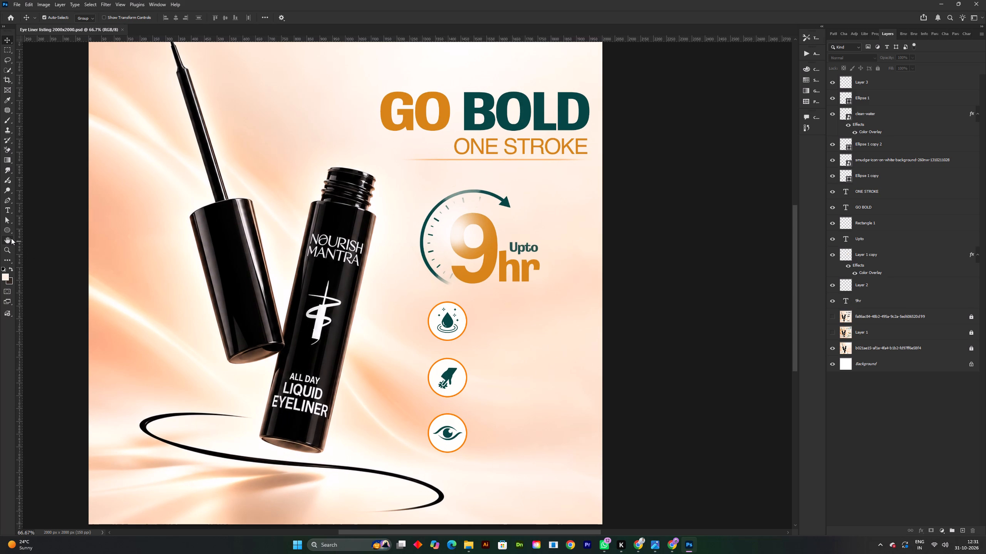
# Draw an orange rectangle without a stroke, about 404 by 96 px, extending right from the water-drop circle, and centre it vertically.
pyautogui.click(9, 235)
pyautogui.click(9, 231)
pyautogui.click(30, 227)
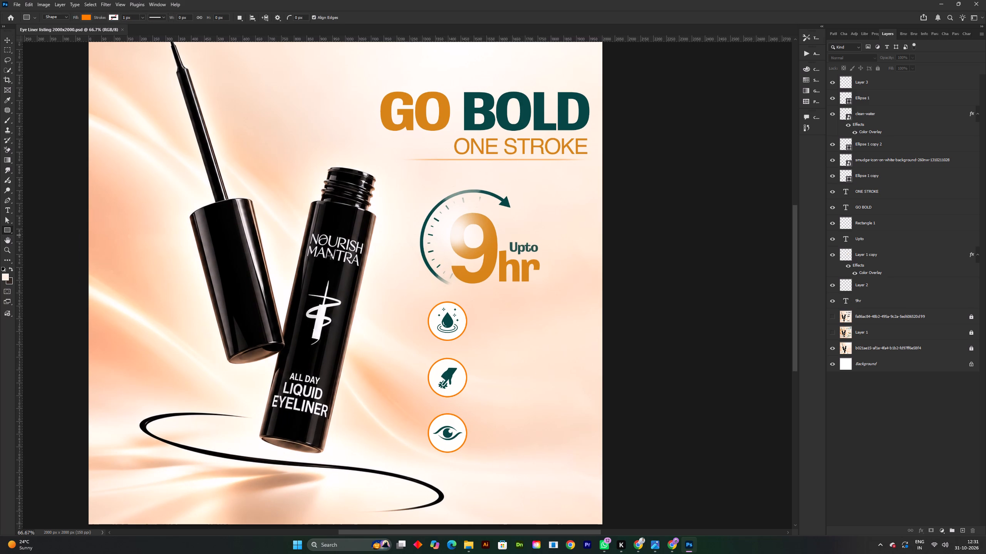
pyautogui.moveTo(441, 308); pyautogui.dragTo(545, 332)
pyautogui.press('v')
pyautogui.moveTo(506, 326); pyautogui.dragTo(506, 330)
pyautogui.press('Down')
pyautogui.press('Down')
pyautogui.press('Down')
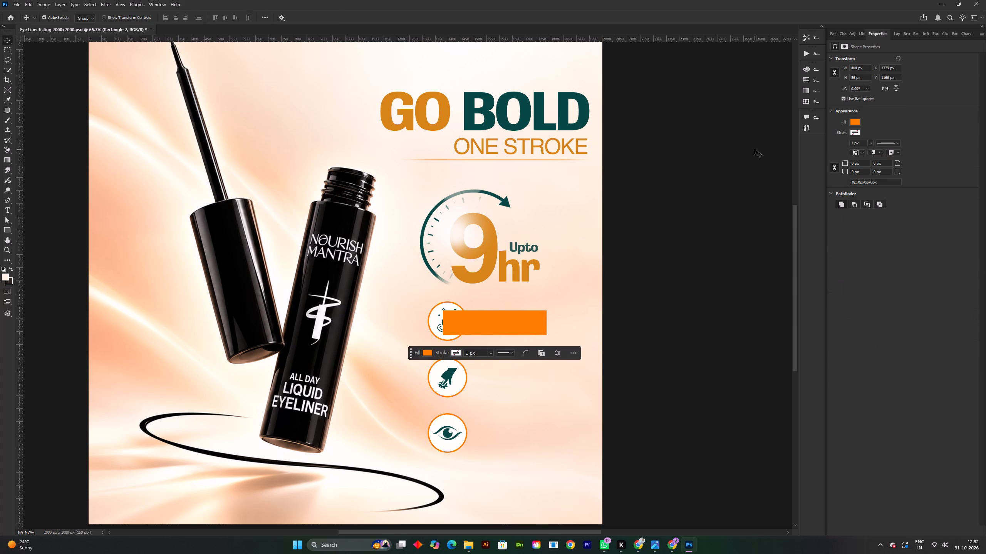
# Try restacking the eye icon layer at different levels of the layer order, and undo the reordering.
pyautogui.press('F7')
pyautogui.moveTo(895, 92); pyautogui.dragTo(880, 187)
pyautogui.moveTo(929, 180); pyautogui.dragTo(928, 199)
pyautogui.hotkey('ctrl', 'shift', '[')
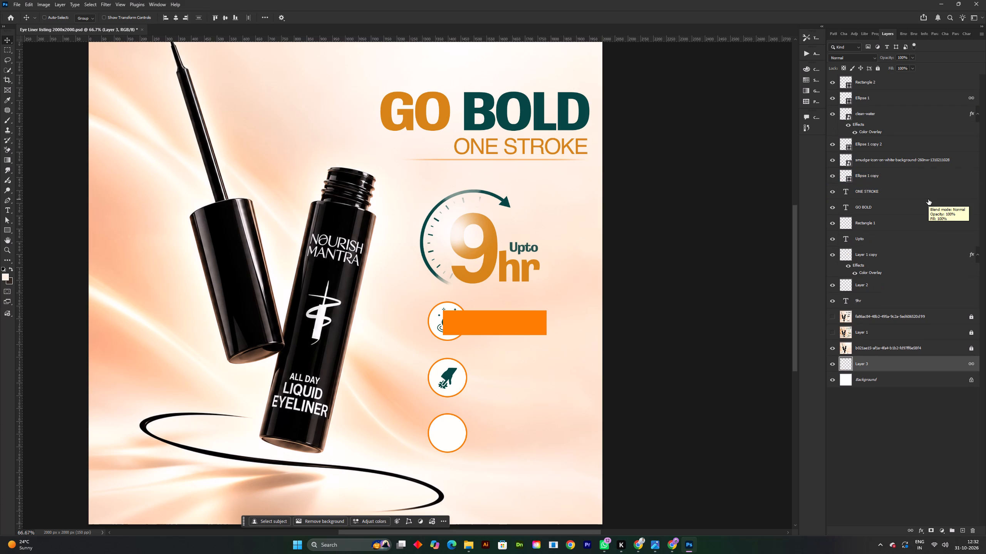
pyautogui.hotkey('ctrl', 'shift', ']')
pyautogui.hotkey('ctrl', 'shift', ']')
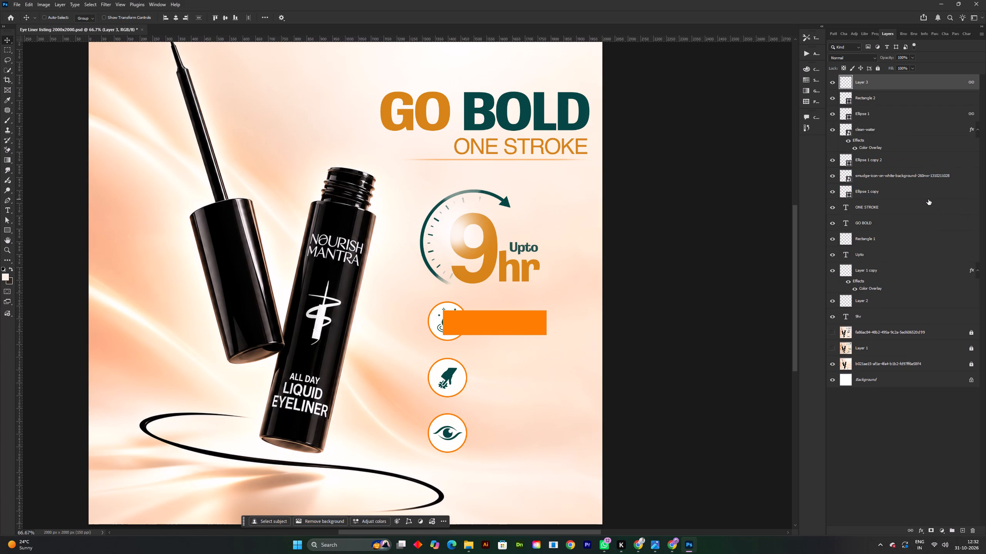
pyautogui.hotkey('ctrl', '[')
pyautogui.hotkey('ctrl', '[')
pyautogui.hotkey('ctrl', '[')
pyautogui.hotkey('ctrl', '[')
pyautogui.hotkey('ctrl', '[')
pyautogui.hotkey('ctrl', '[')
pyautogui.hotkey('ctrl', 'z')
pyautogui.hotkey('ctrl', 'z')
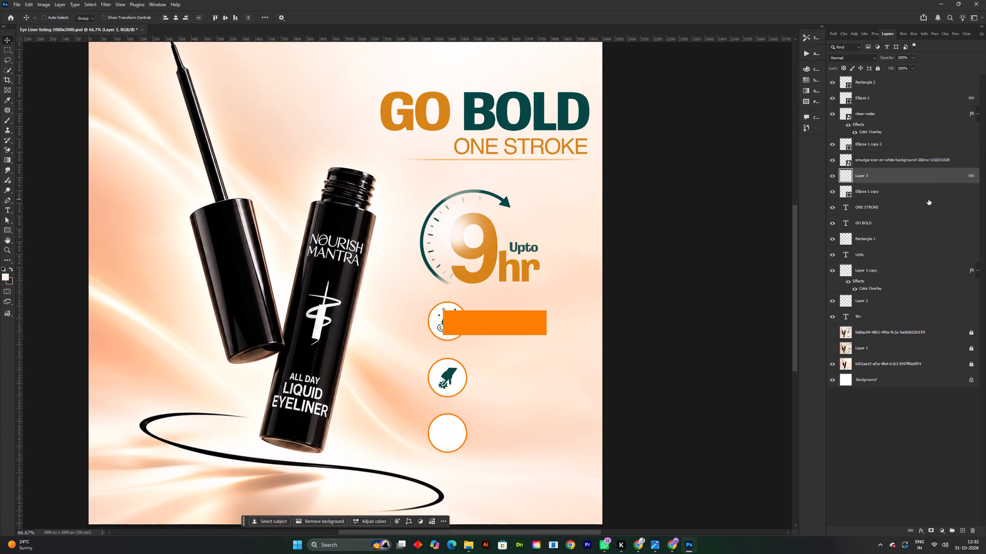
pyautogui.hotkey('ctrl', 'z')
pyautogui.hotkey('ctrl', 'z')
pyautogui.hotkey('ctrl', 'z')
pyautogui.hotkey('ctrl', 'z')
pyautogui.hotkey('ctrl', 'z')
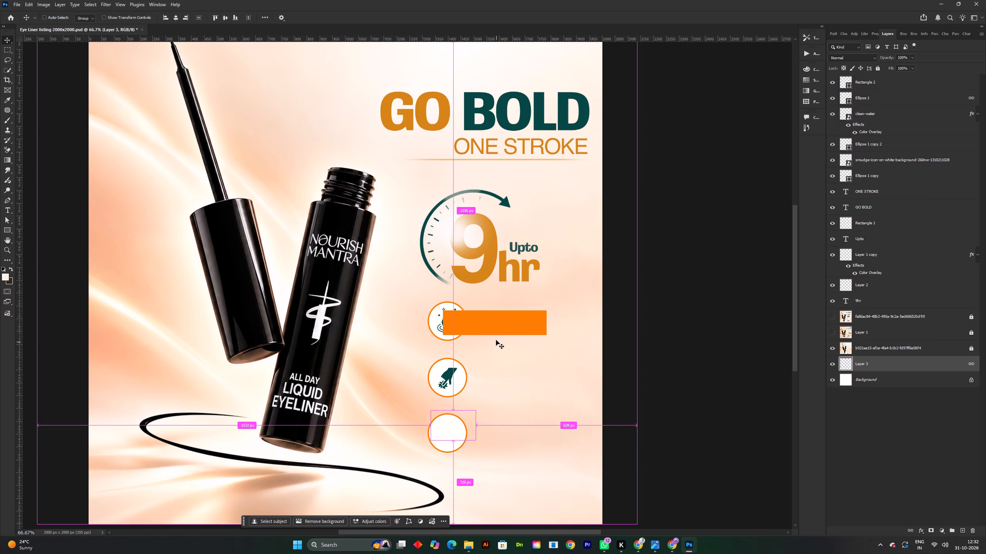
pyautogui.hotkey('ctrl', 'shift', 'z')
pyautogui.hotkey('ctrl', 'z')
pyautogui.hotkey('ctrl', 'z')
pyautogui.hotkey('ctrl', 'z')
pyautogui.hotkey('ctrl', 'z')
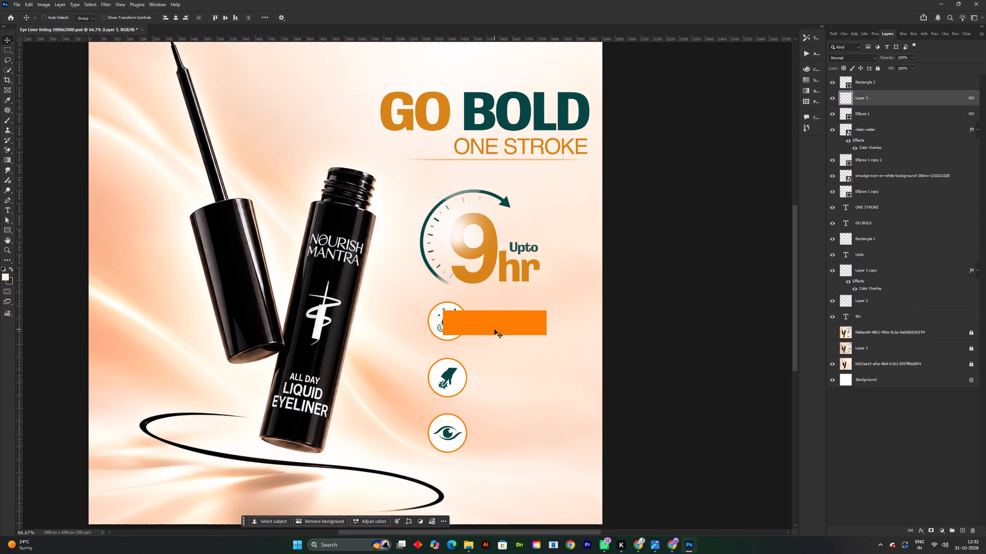
# Move the orange rectangle down the layer order so it sits behind the water-drop icon and its white circle.
pyautogui.click(495, 329)
pyautogui.hotkey('ctrl', '[')
pyautogui.hotkey('ctrl', '[')
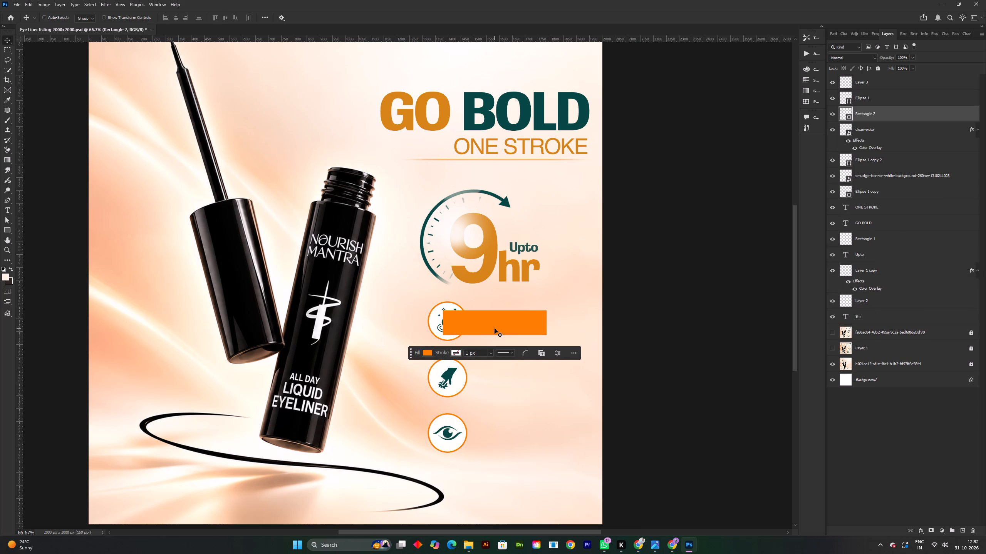
pyautogui.hotkey('ctrl', '[')
pyautogui.hotkey('ctrl', '[')
pyautogui.hotkey('ctrl', '[')
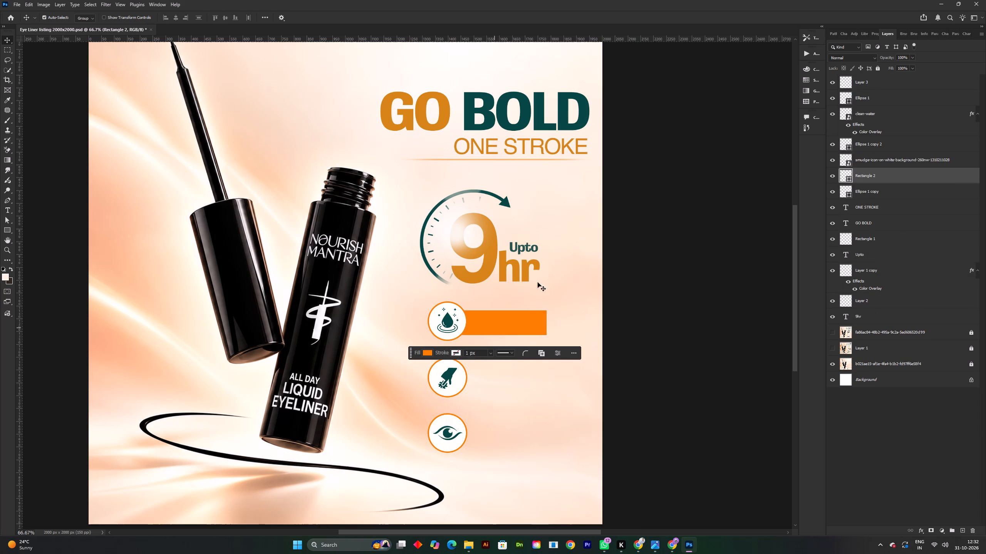
# Set the orange rectangle's opacity to 50%.
pyautogui.doubleClick(900, 57)
pyautogui.press('BackSpace')
pyautogui.write('50')
pyautogui.press('Return')
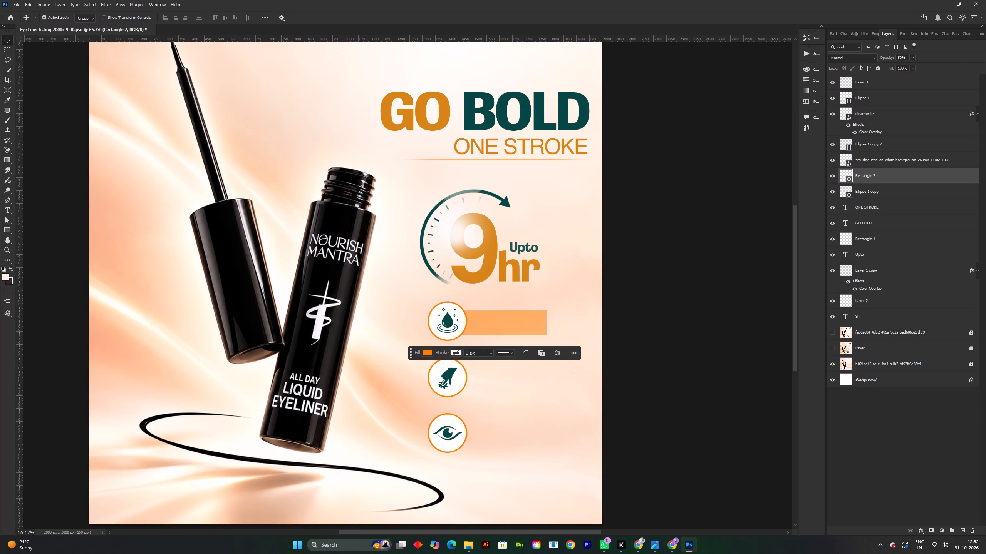
# Add a layer mask to the orange rectangle and apply a linear gradient that fades it out toward its right end.
pyautogui.click(929, 532)
pyautogui.press('g')
pyautogui.moveTo(543, 321); pyautogui.dragTo(529, 321)
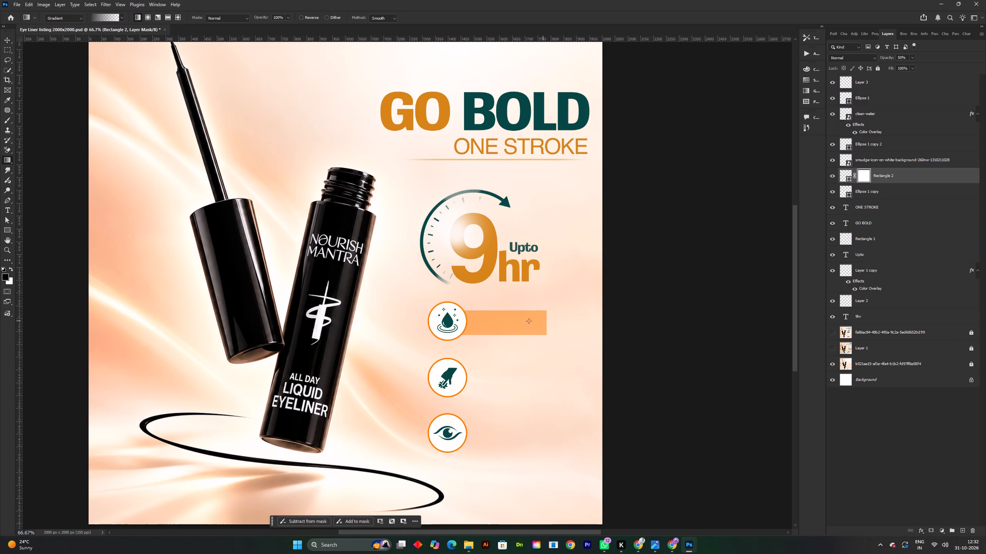
pyautogui.moveTo(529, 321); pyautogui.dragTo(438, 325)
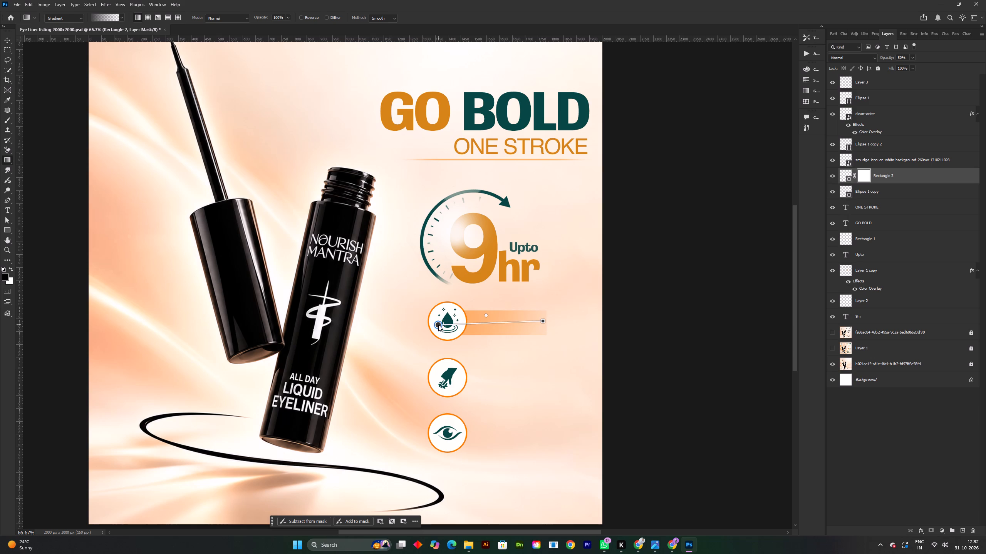
pyautogui.moveTo(438, 325); pyautogui.dragTo(458, 319)
pyautogui.moveTo(458, 319); pyautogui.dragTo(457, 319)
pyautogui.click(13, 40)
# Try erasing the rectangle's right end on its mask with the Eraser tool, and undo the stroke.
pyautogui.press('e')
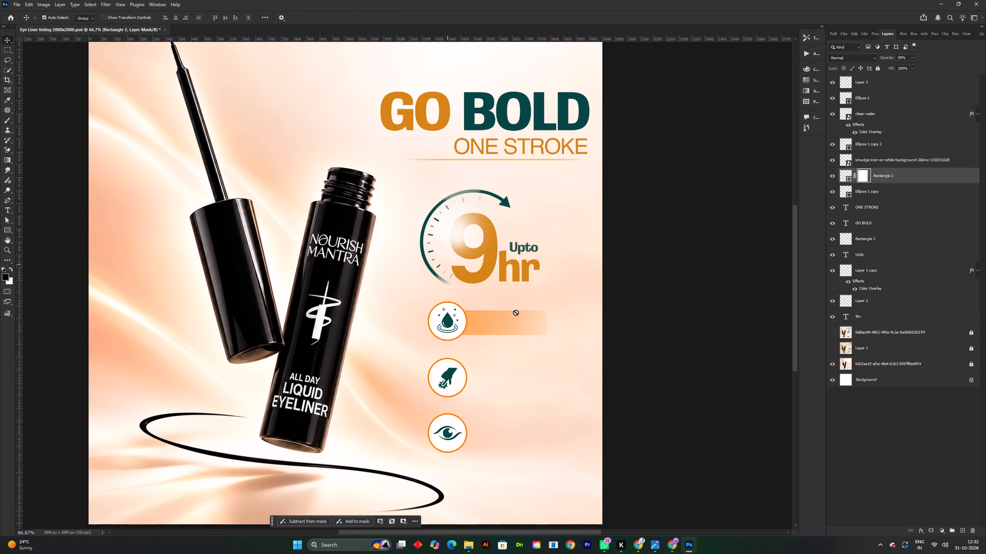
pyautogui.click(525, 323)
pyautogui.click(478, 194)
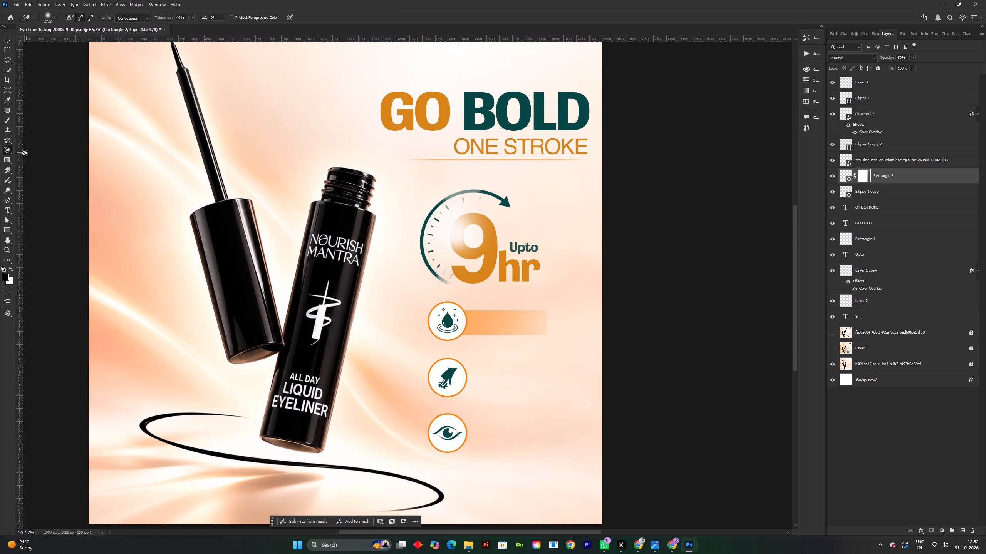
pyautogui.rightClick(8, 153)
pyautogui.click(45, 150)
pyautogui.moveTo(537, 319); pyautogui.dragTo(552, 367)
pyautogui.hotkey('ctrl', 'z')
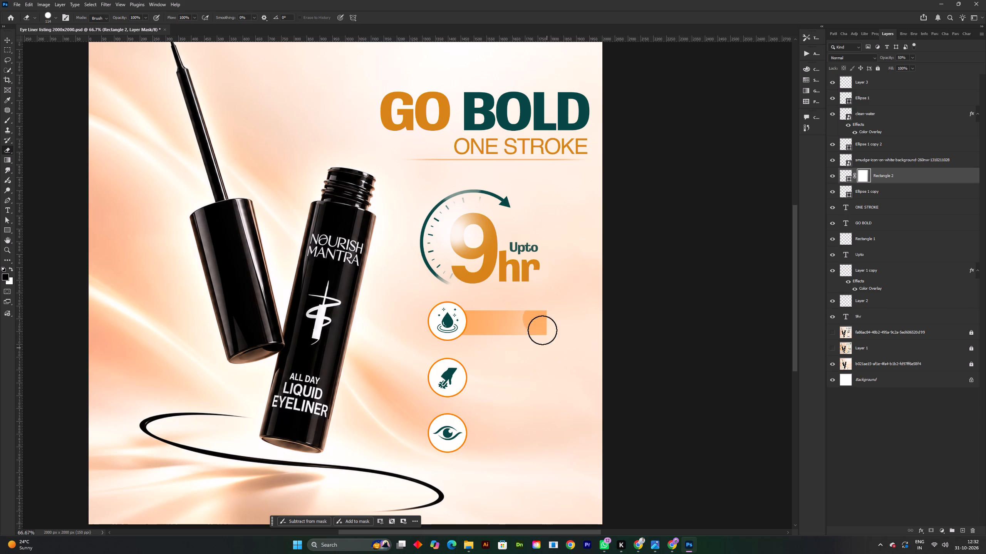
# Enlarge the eraser, choose the Soft Round brush, and rasterize the orange rectangle's shape layer for erasing.
pyautogui.keyDown('alt'); pyautogui.moveTo(536, 319); pyautogui.dragTo(581, 326, button='right'); pyautogui.keyUp('alt')
pyautogui.click(847, 177)
pyautogui.rightClick(492, 329)
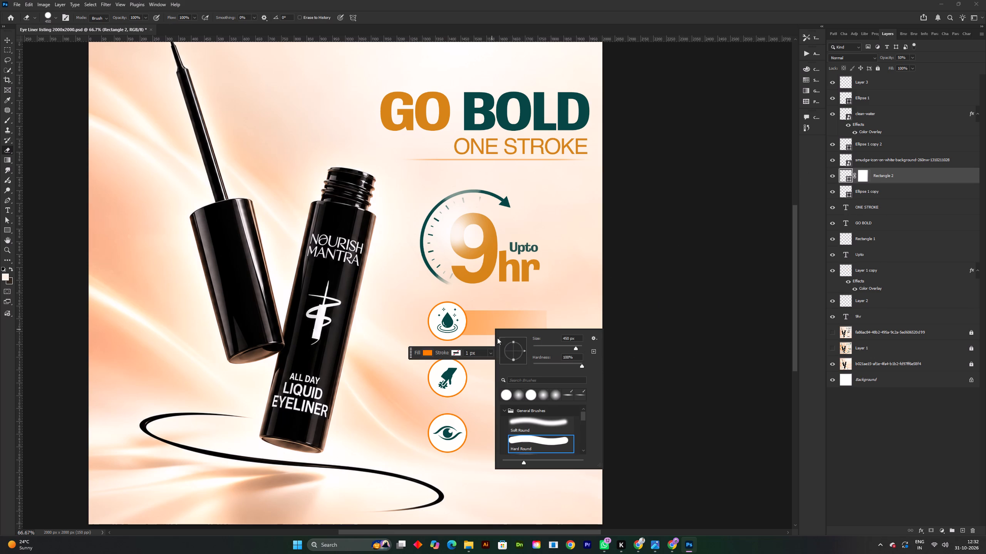
pyautogui.click(532, 422)
pyautogui.moveTo(569, 275); pyautogui.dragTo(554, 327)
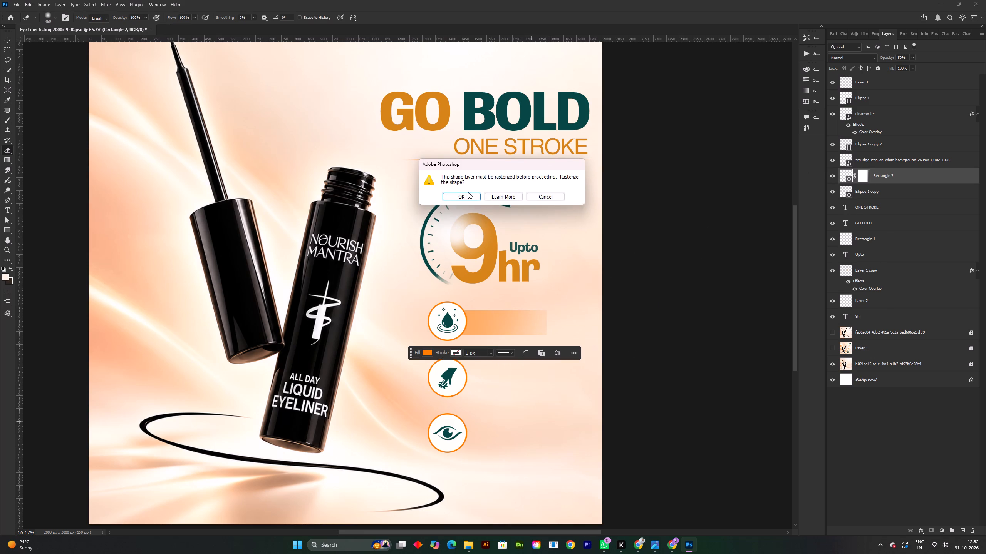
pyautogui.click(461, 196)
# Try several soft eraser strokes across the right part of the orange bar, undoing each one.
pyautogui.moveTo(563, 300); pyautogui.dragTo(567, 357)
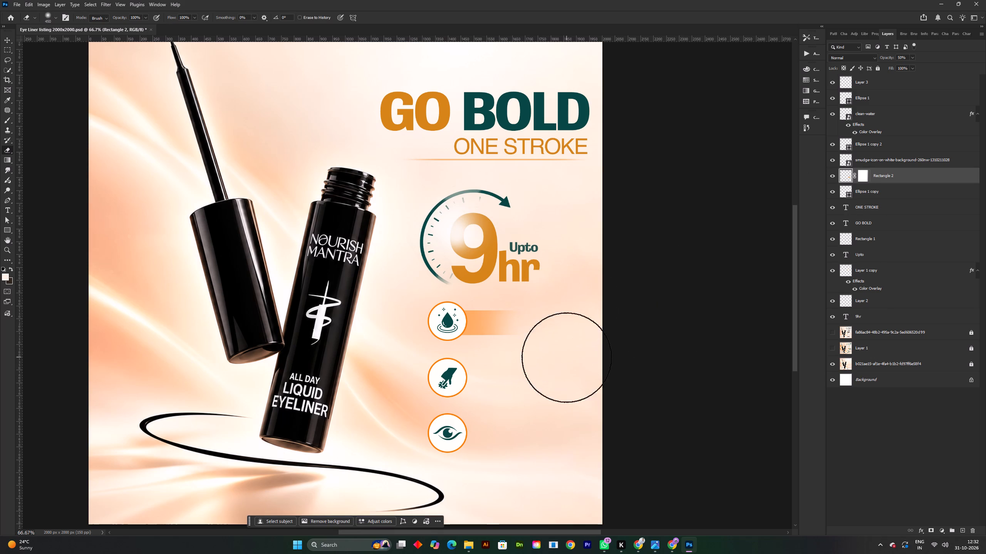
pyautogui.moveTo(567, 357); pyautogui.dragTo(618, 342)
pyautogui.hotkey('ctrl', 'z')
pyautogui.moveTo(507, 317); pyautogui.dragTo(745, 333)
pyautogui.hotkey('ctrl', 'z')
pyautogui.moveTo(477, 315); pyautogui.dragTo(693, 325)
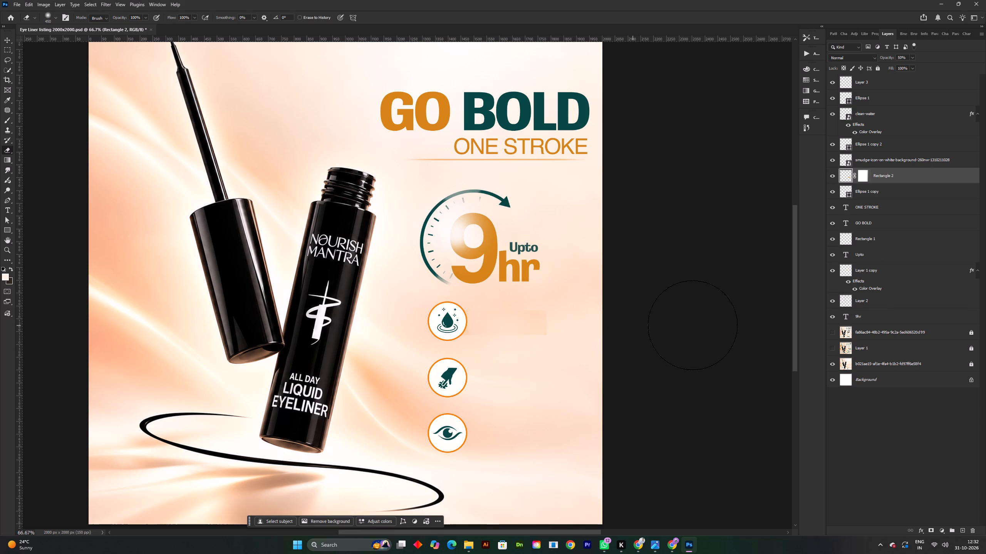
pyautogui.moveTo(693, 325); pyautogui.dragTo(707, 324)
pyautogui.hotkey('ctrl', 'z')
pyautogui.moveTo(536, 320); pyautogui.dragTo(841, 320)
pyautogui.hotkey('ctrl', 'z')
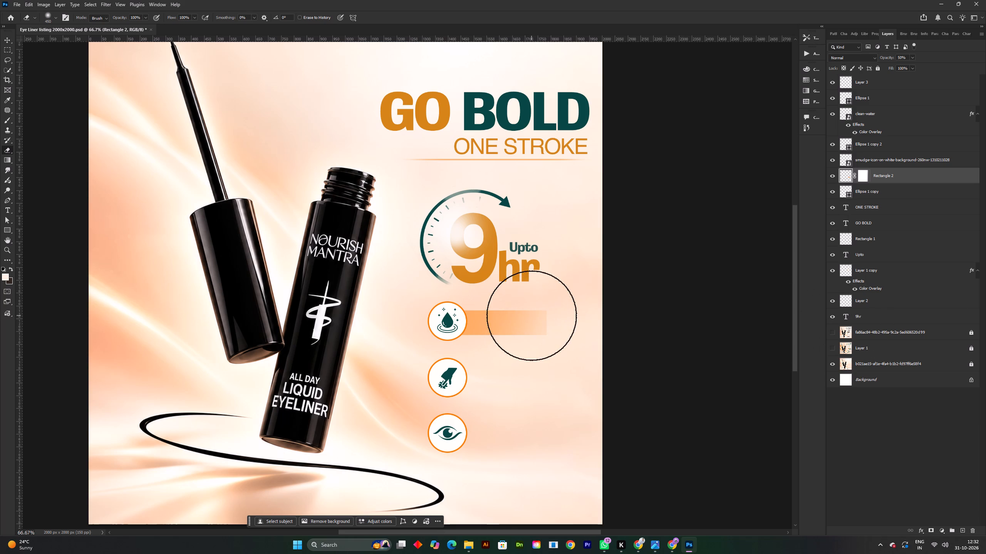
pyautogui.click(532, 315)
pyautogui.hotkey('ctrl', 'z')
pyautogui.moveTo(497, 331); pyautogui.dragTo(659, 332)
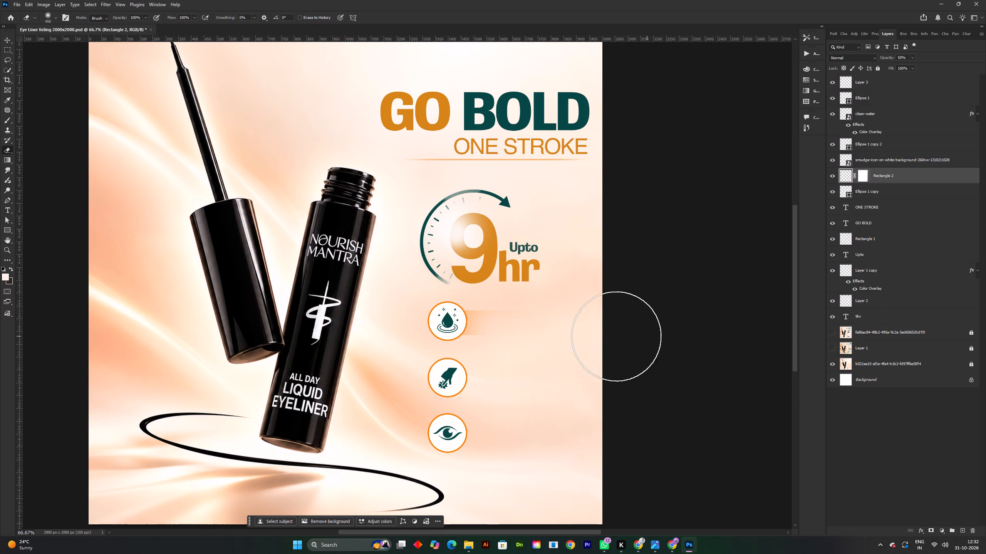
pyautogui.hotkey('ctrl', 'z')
# Softly erase the orange bar's right portion so it fades out just beyond the water-drop circle, and save the document.
pyautogui.moveTo(529, 326); pyautogui.dragTo(696, 325)
pyautogui.moveTo(527, 323); pyautogui.dragTo(674, 322)
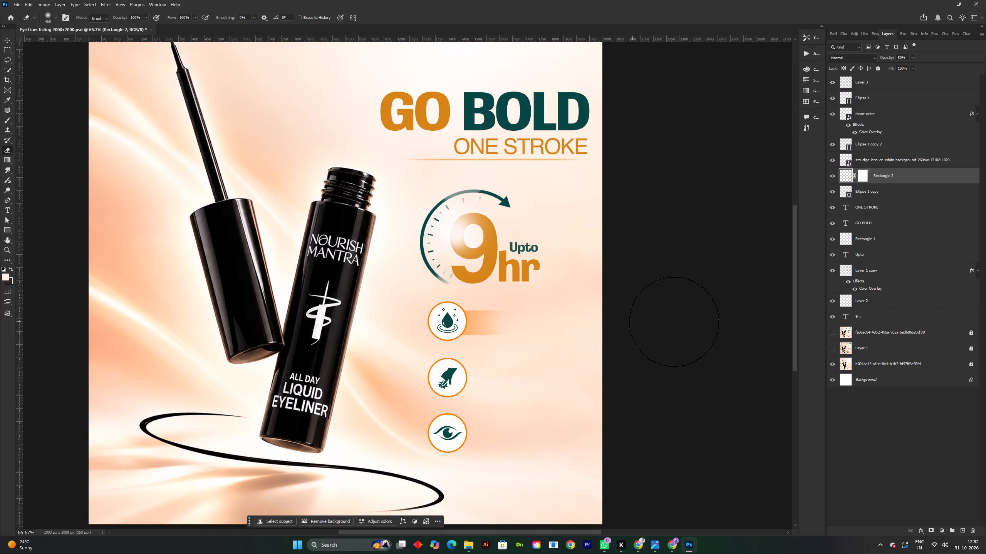
pyautogui.moveTo(674, 322); pyautogui.dragTo(672, 322)
pyautogui.hotkey('ctrl', 'z')
pyautogui.moveTo(464, 323); pyautogui.dragTo(725, 323)
pyautogui.hotkey('ctrl', 'z')
pyautogui.moveTo(516, 322); pyautogui.dragTo(808, 319)
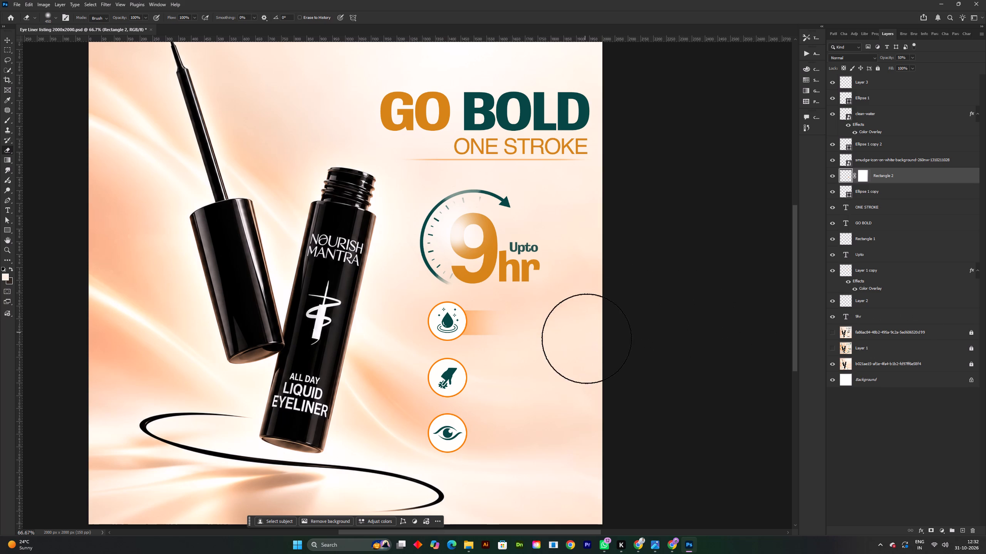
pyautogui.press('v')
pyautogui.hotkey('ctrl', 's')
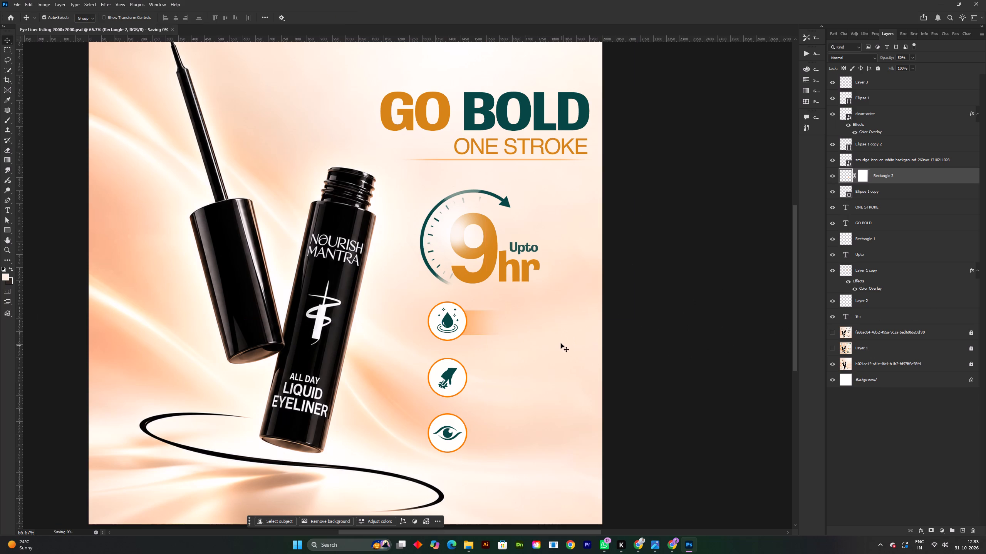
pyautogui.hotkey('ctrl', 's')
# Add a Helvetica Regular text layer reading "Water Proof" beside the hand icon.
pyautogui.press('t')
pyautogui.click(512, 398)
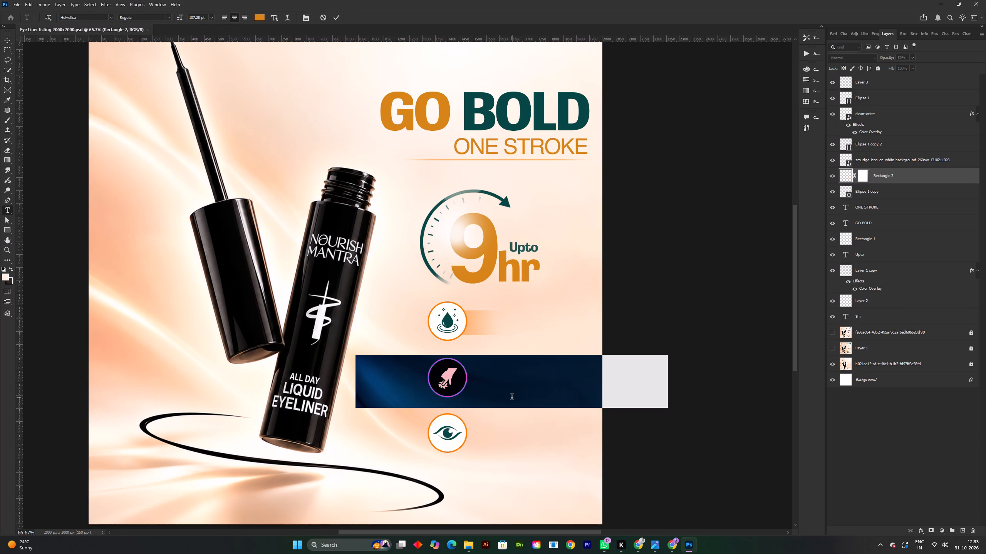
pyautogui.press('BackSpace')
pyautogui.press('e')
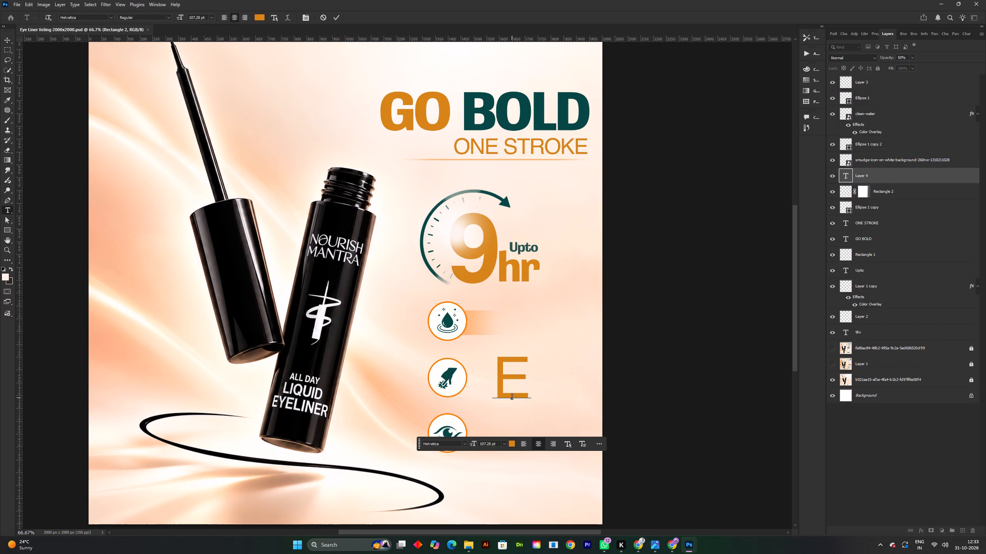
pyautogui.press('BackSpace')
pyautogui.press('w')
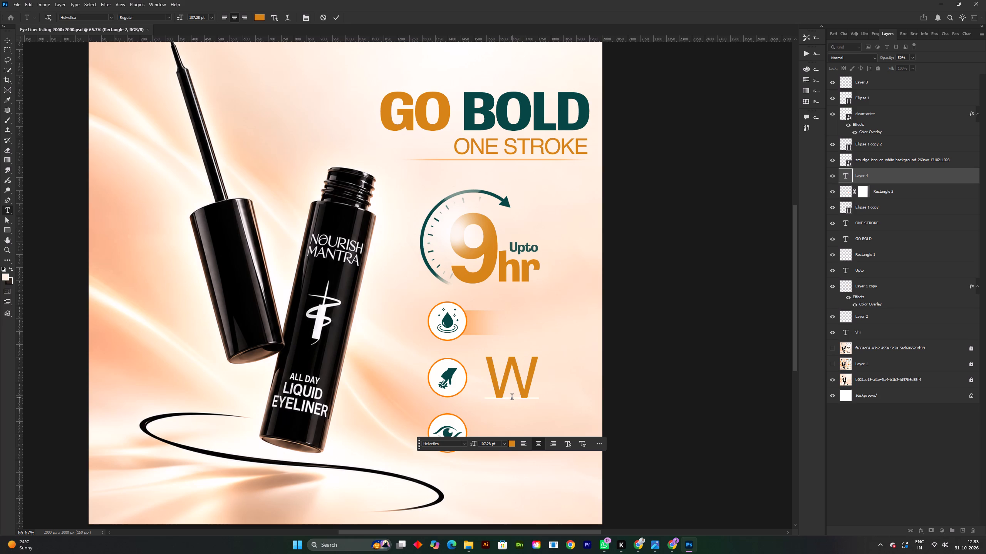
pyautogui.write('er')
pyautogui.press('space')
pyautogui.write('roof')
pyautogui.click(337, 20)
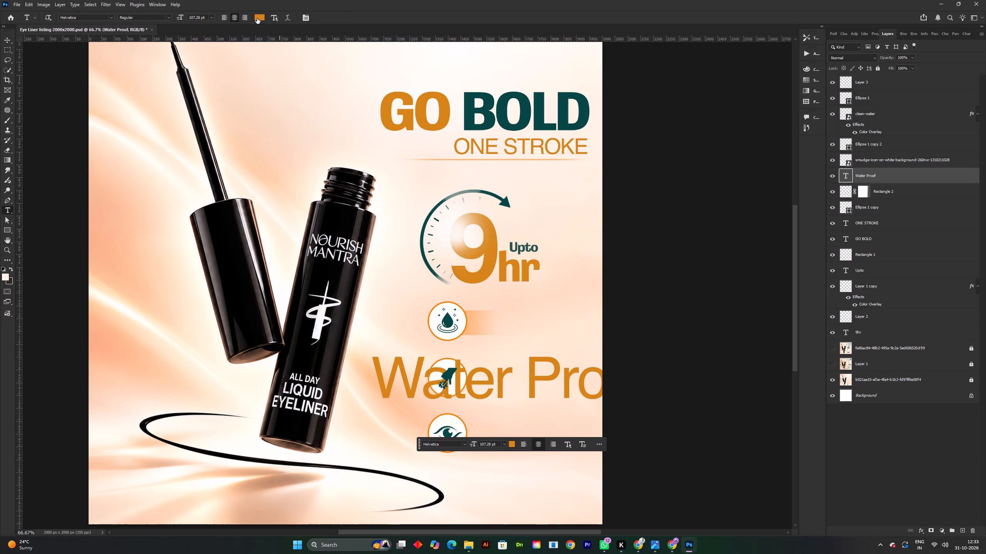
# Recolour the "Water Proof" text with the dark teal (#074745) sampled from the BOLD headline, and save.
pyautogui.click(258, 17)
pyautogui.click(520, 124)
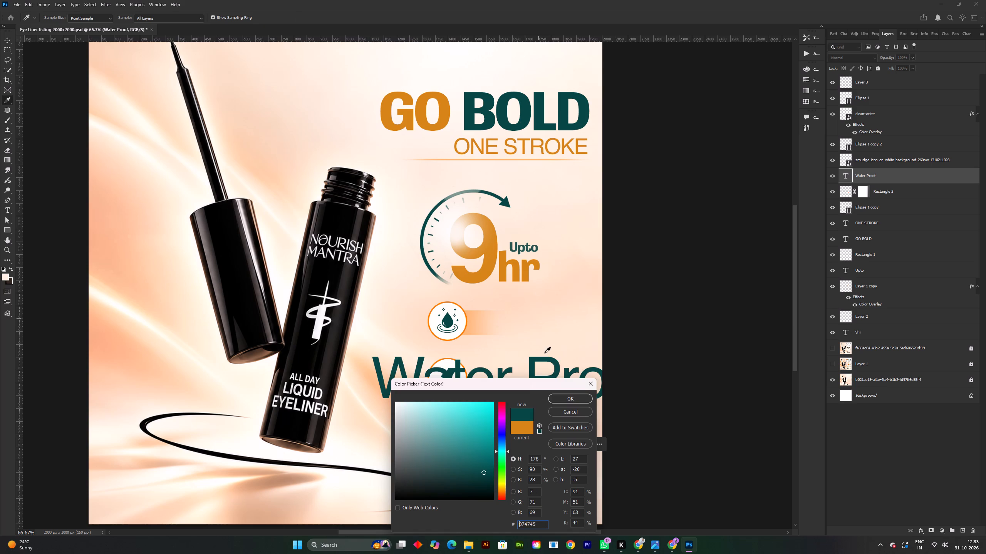
pyautogui.click(578, 403)
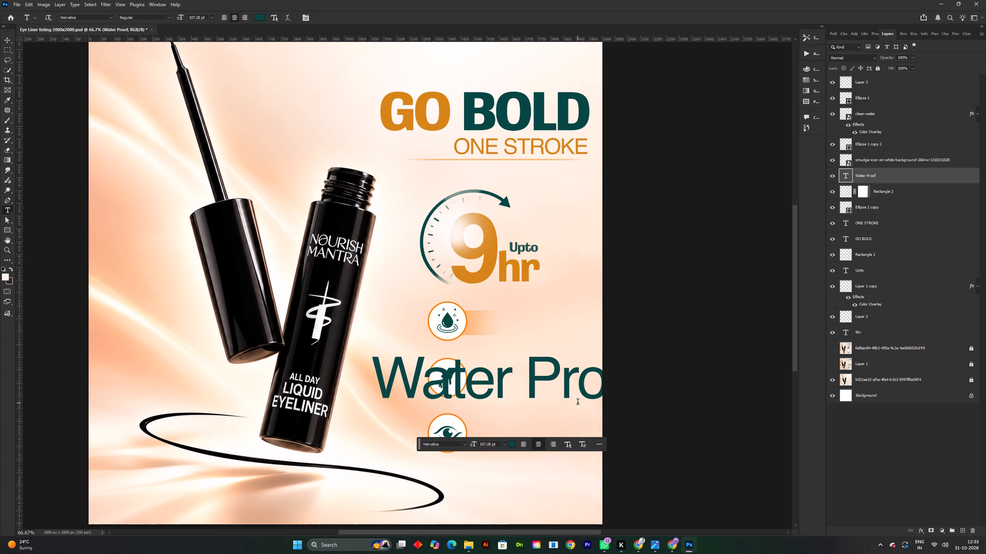
pyautogui.hotkey('ctrl', 's')
# Scale the "Water Proof" text down proportionally to about 43.6%, just below the orange bar.
pyautogui.hotkey('ctrl', 't')
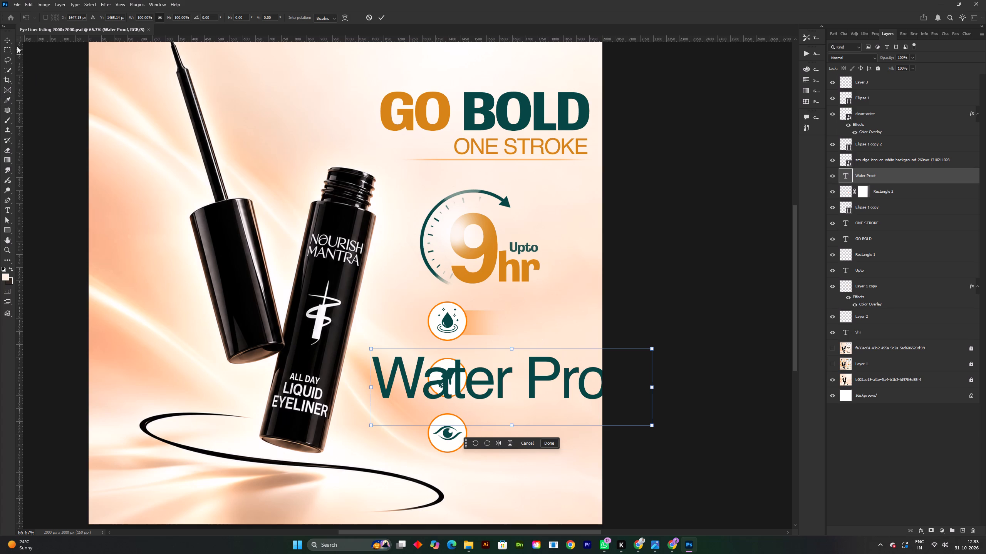
pyautogui.click(7, 37)
pyautogui.hotkey('ctrl', 't')
pyautogui.moveTo(509, 426); pyautogui.dragTo(516, 381)
pyautogui.moveTo(517, 379); pyautogui.dragTo(518, 372)
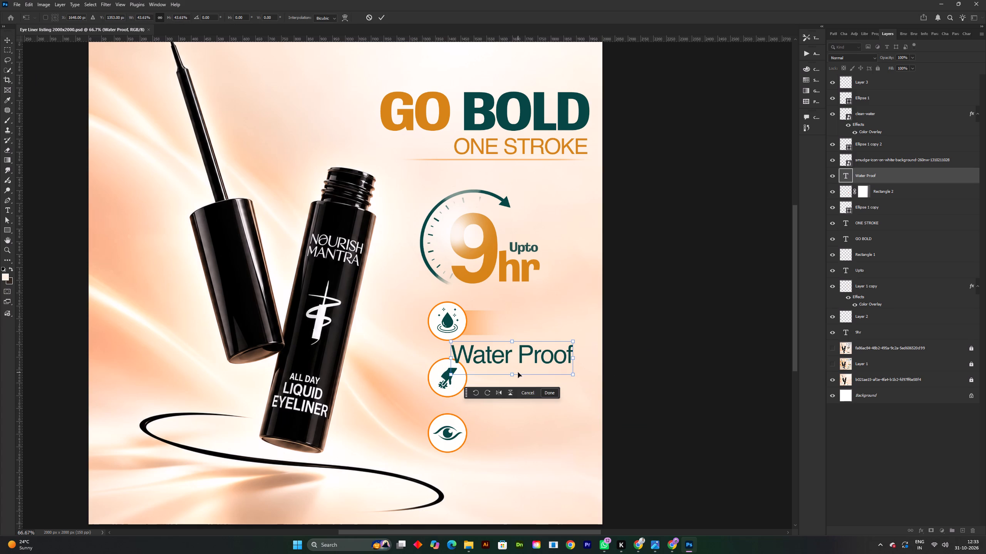
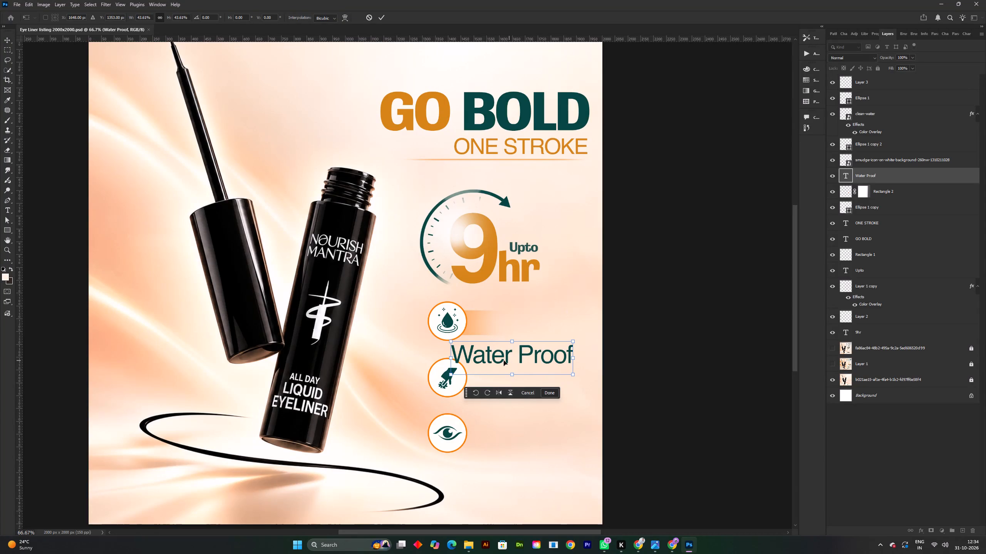
# Apply the pending transformation of the Water Proof text and save the document.
pyautogui.hotkey('ctrl', 's')
pyautogui.click(453, 199)
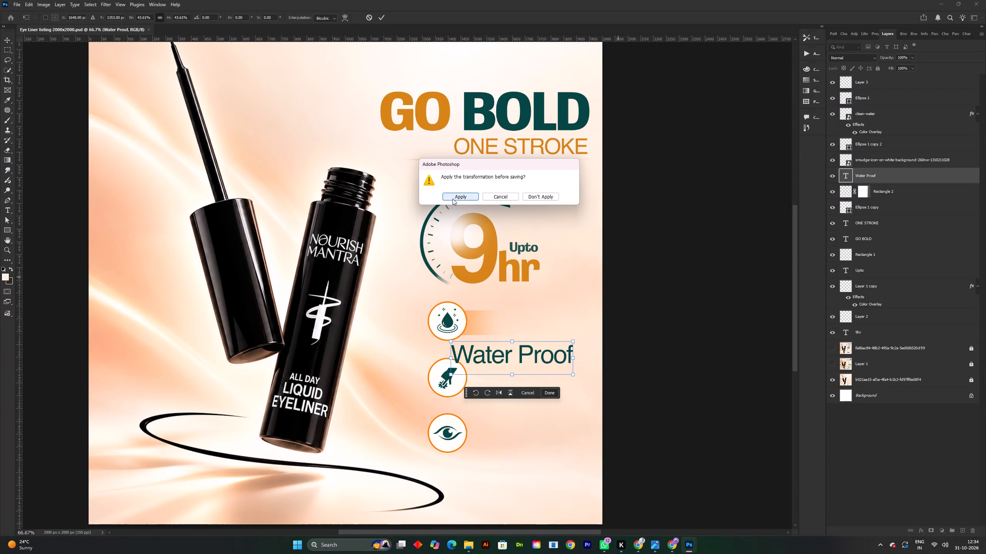
pyautogui.keyDown('shift'); pyautogui.scroll(2, 511, 370); pyautogui.keyUp('shift')
pyautogui.press('space')
pyautogui.moveTo(543, 423); pyautogui.dragTo(560, 366)
pyautogui.hotkey('ctrl', 's')
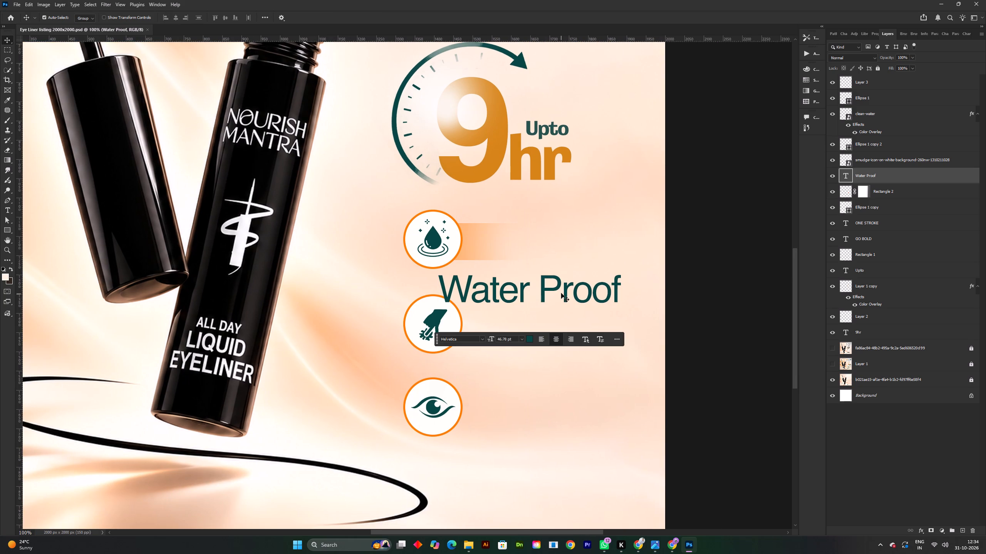
# Scale the Water Proof text down to about 29.94 pt and place it beside the water-drop icon.
pyautogui.press('space')
pyautogui.moveTo(558, 295); pyautogui.dragTo(558, 281)
pyautogui.keyDown('shift'); pyautogui.scroll(2, 558, 281); pyautogui.keyUp('shift')
pyautogui.press('space')
pyautogui.moveTo(558, 292); pyautogui.dragTo(550, 319)
pyautogui.keyDown('shift'); pyautogui.scroll(-2, 550, 319); pyautogui.keyUp('shift')
pyautogui.press('space')
pyautogui.moveTo(548, 319); pyautogui.dragTo(540, 335)
pyautogui.keyDown('shift'); pyautogui.scroll(1, 540, 335); pyautogui.keyUp('shift')
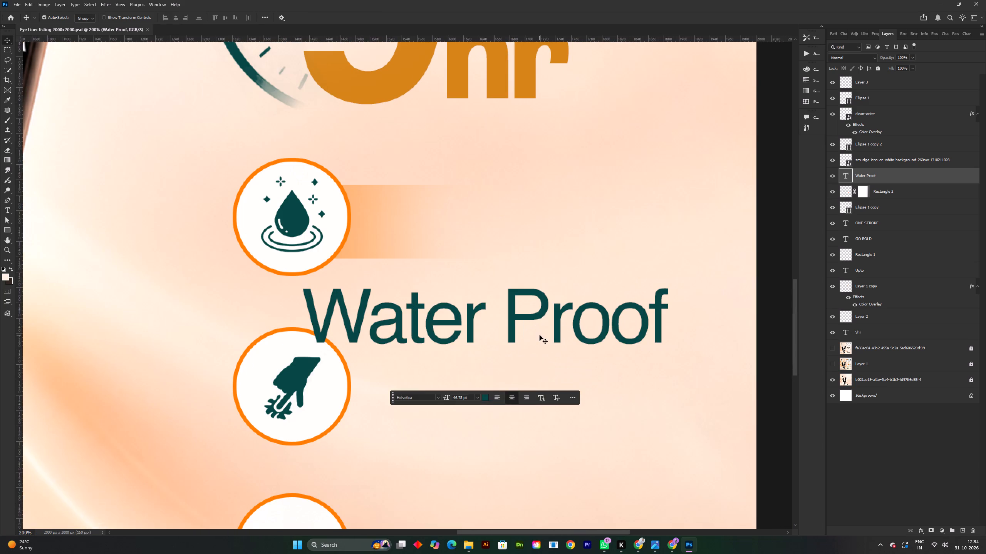
pyautogui.press('space')
pyautogui.moveTo(536, 337); pyautogui.dragTo(532, 355)
pyautogui.click(508, 340)
pyautogui.hotkey('ctrl', 't')
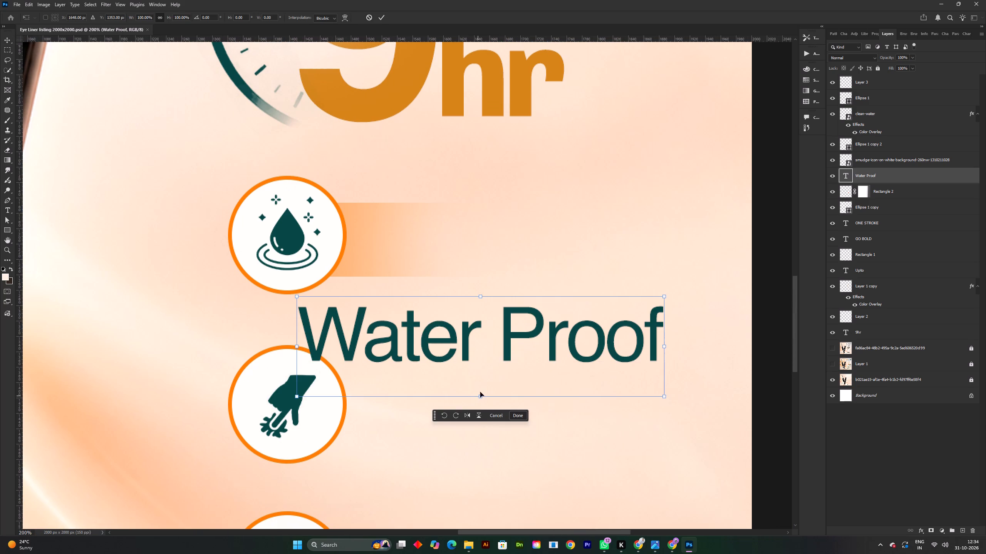
pyautogui.moveTo(481, 397); pyautogui.dragTo(488, 361)
pyautogui.moveTo(468, 319); pyautogui.dragTo(478, 237)
pyautogui.click(381, 18)
# Nudge the Water Proof text down a few pixels to align it with the water-drop icon, leaving it deselected.
pyautogui.press('Down')
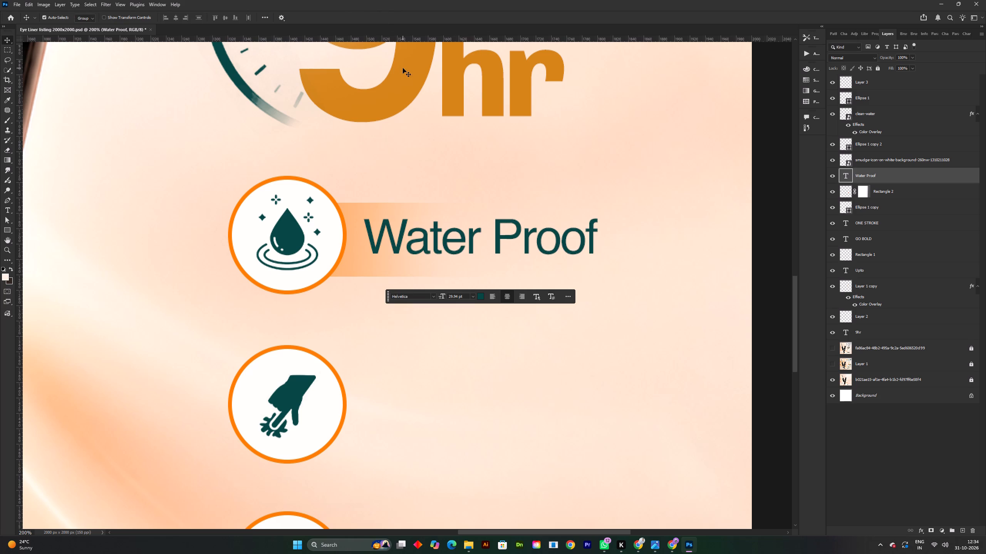
pyautogui.press('Down')
pyautogui.press('Down')
pyautogui.press('Down')
pyautogui.press('Down')
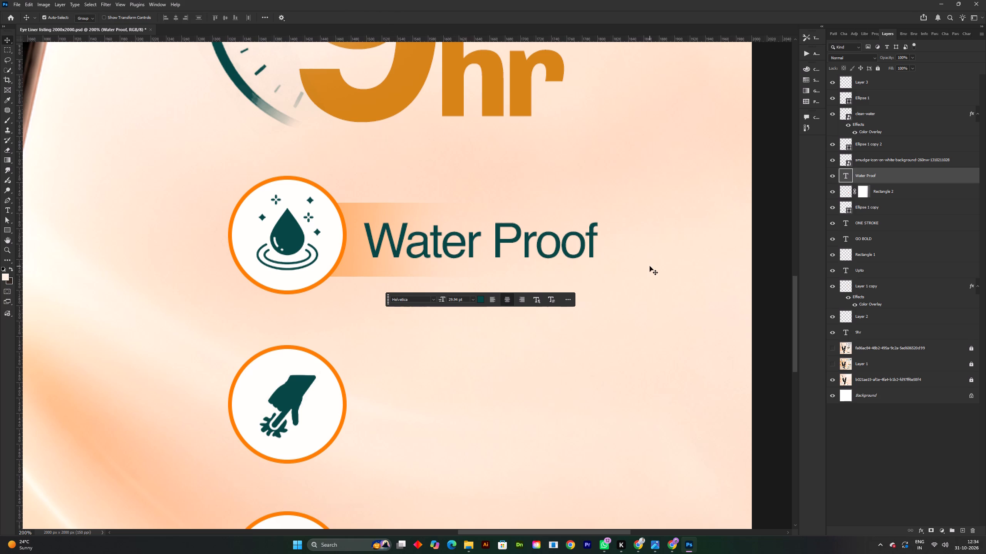
pyautogui.keyDown('shift'); pyautogui.scroll(-3, 650, 266); pyautogui.keyUp('shift')
pyautogui.press('space')
pyautogui.moveTo(625, 277); pyautogui.dragTo(587, 257)
pyautogui.click(719, 238)
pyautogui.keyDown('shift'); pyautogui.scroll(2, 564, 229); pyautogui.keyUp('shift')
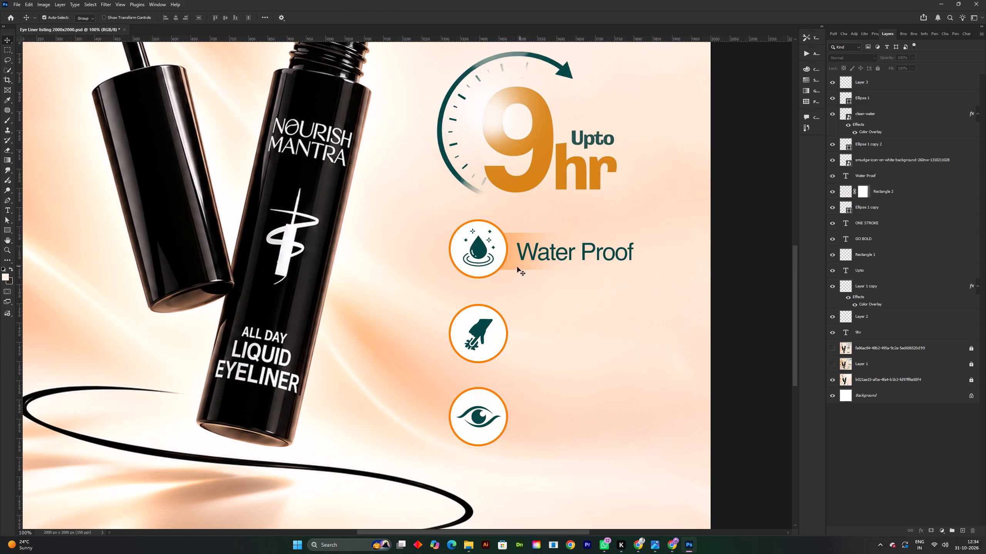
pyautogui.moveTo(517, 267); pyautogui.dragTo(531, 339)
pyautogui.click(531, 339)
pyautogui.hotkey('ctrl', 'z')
# Set the word Water in the Water Proof text to the Helvetica Bold Oblique style.
pyautogui.doubleClick(559, 254)
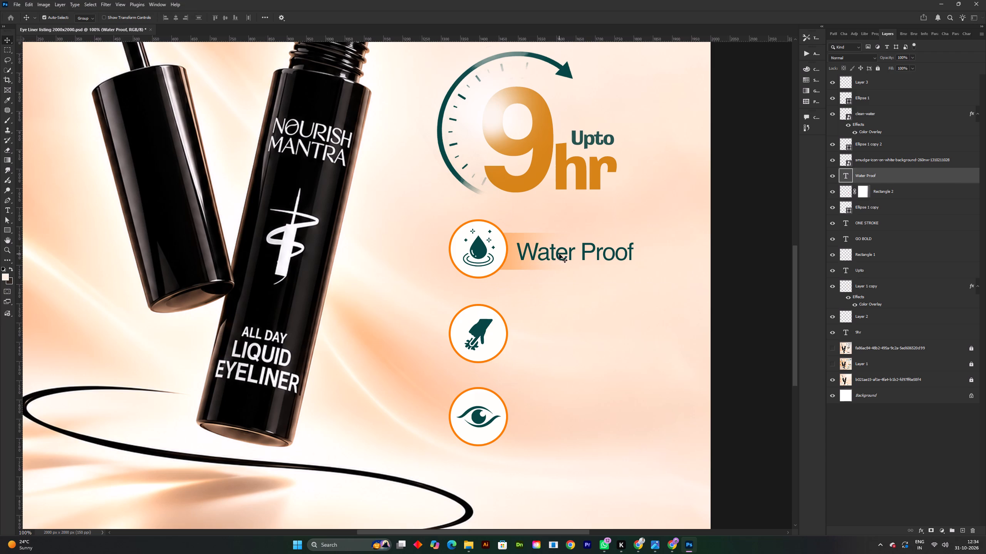
pyautogui.doubleClick(569, 254)
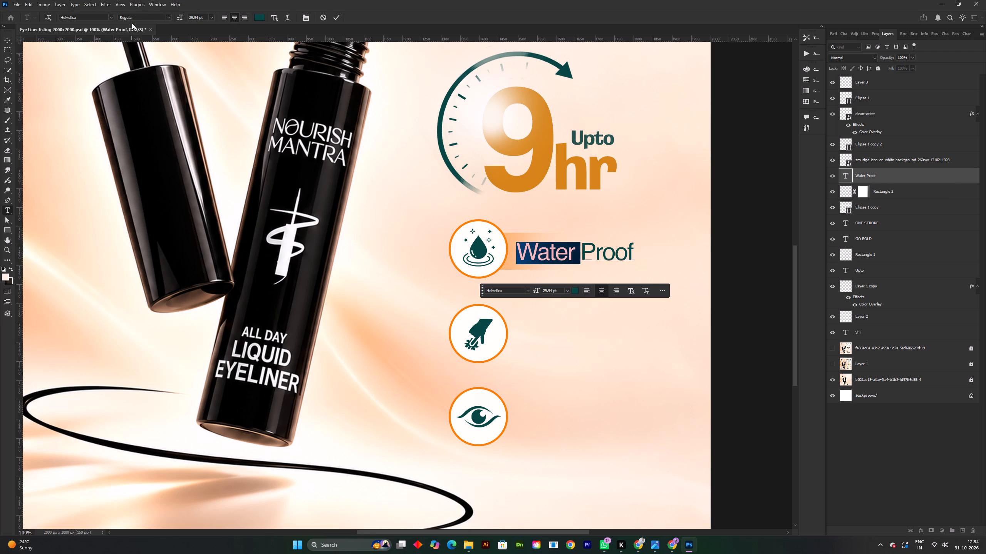
pyautogui.click(168, 15)
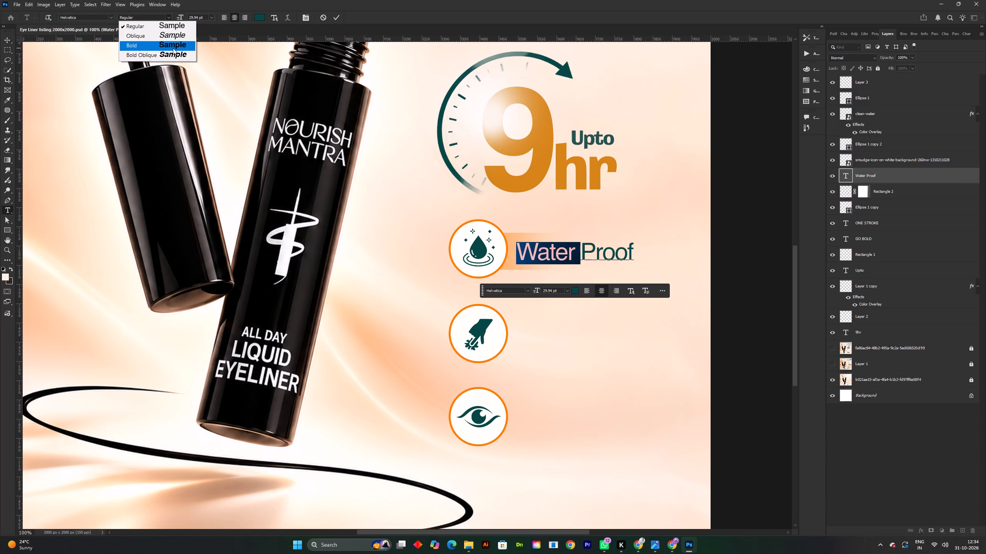
pyautogui.click(173, 48)
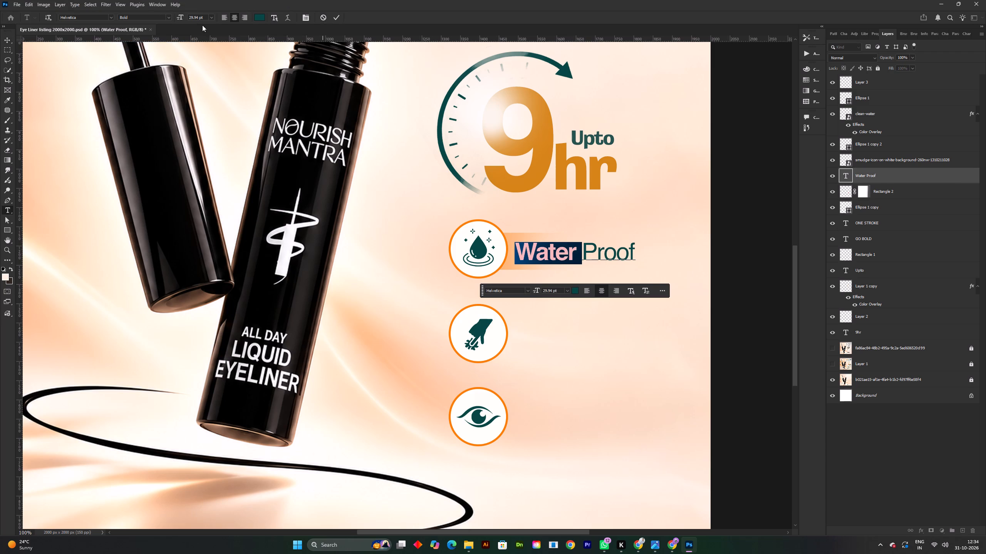
pyautogui.click(169, 19)
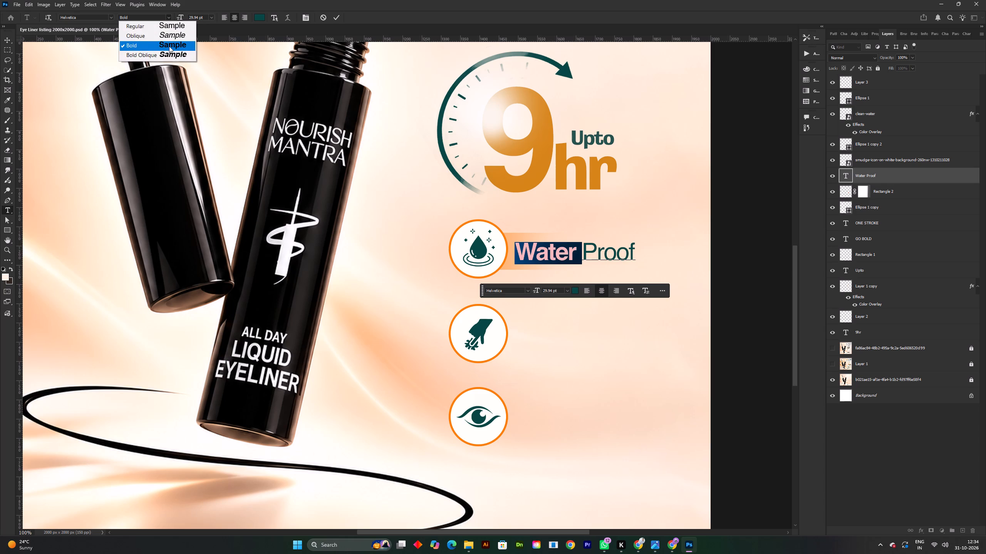
pyautogui.click(169, 53)
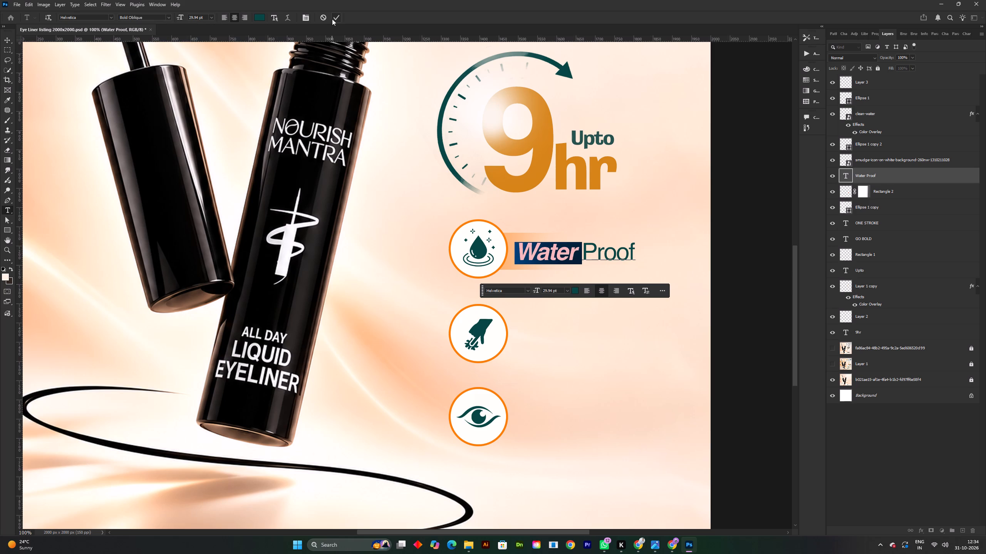
pyautogui.click(332, 19)
# Set the word Proof in the Water Proof text to the Helvetica Oblique style.
pyautogui.doubleClick(598, 247)
pyautogui.moveTo(584, 248); pyautogui.dragTo(640, 248)
pyautogui.click(173, 15)
pyautogui.click(168, 15)
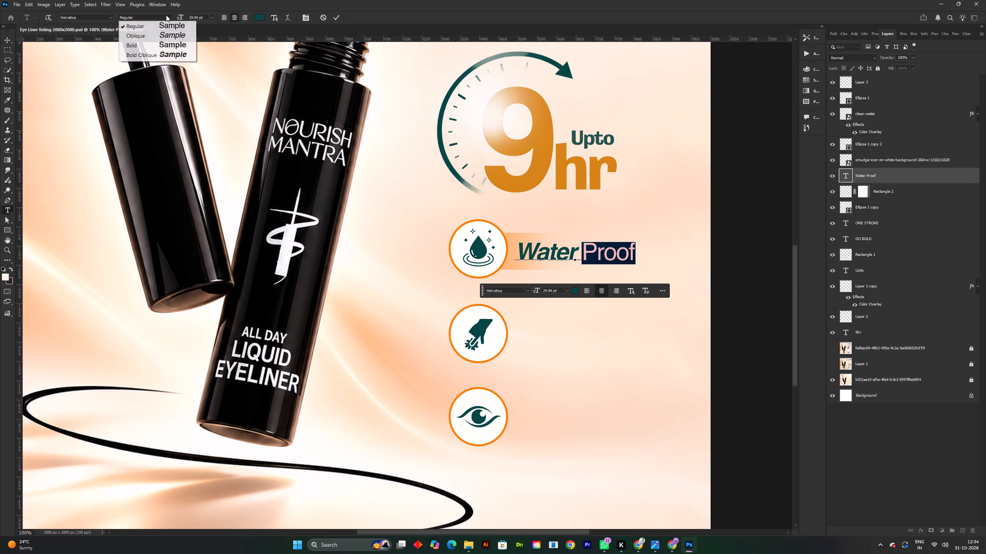
pyautogui.click(154, 35)
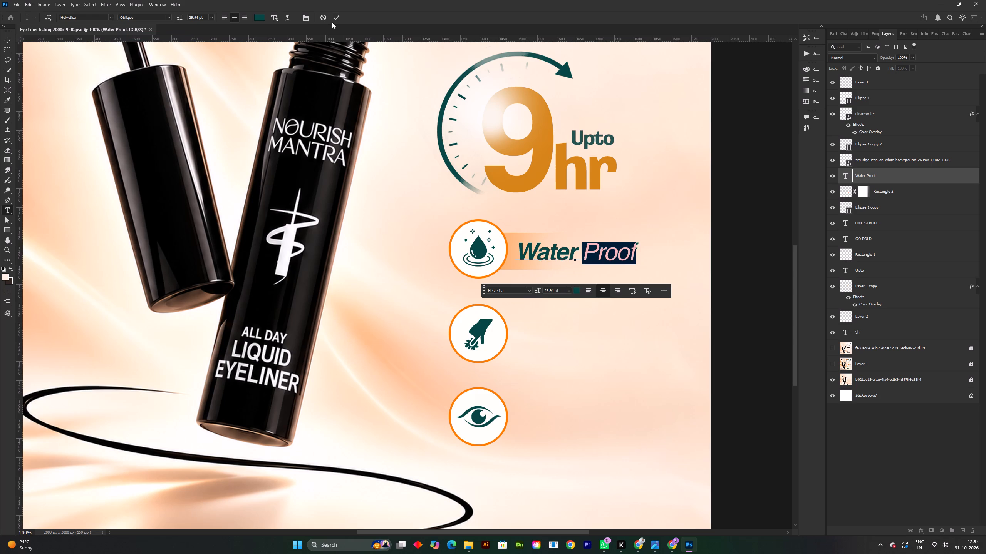
pyautogui.click(335, 21)
# Deselect the Water Proof text and save the document.
pyautogui.keyDown('shift'); pyautogui.scroll(-2, 537, 241); pyautogui.keyUp('shift')
pyautogui.press('space')
pyautogui.moveTo(633, 261); pyautogui.dragTo(579, 279)
pyautogui.click(660, 253)
pyautogui.keyDown('shift'); pyautogui.scroll(2, 532, 265); pyautogui.keyUp('shift')
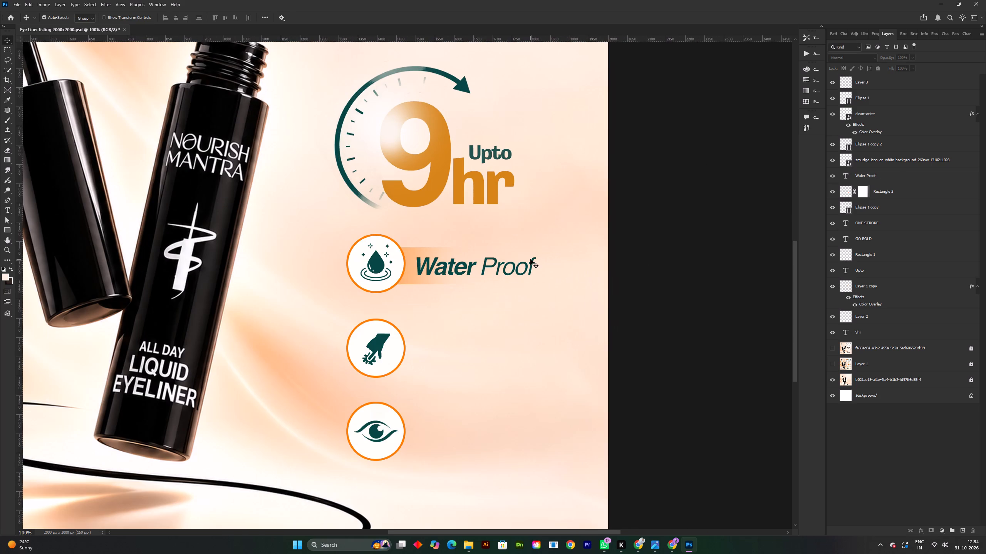
pyautogui.hotkey('ctrl', 's')
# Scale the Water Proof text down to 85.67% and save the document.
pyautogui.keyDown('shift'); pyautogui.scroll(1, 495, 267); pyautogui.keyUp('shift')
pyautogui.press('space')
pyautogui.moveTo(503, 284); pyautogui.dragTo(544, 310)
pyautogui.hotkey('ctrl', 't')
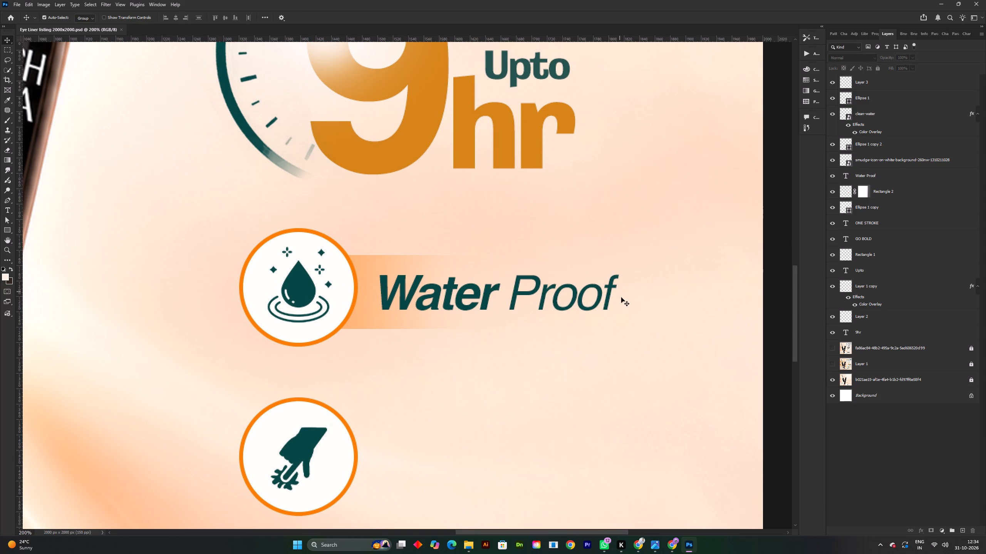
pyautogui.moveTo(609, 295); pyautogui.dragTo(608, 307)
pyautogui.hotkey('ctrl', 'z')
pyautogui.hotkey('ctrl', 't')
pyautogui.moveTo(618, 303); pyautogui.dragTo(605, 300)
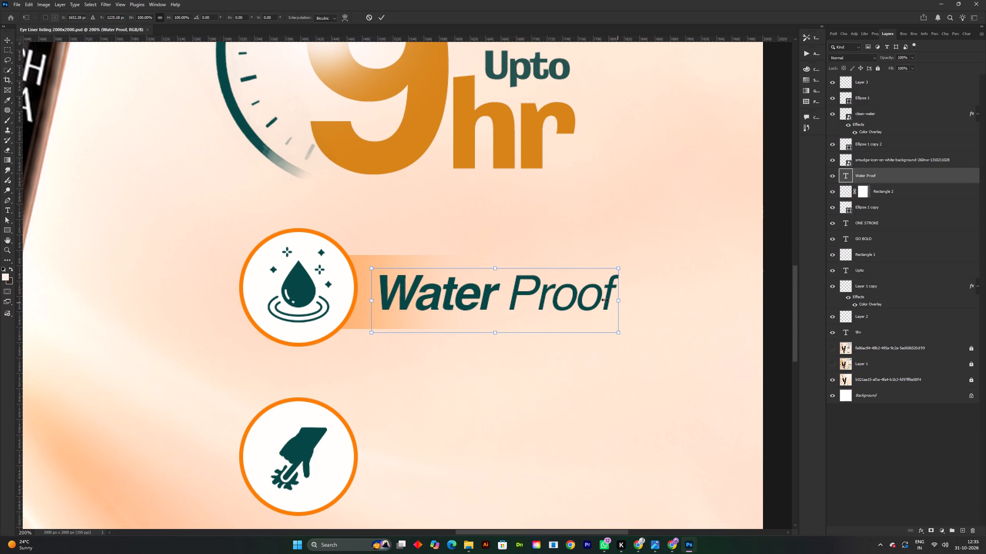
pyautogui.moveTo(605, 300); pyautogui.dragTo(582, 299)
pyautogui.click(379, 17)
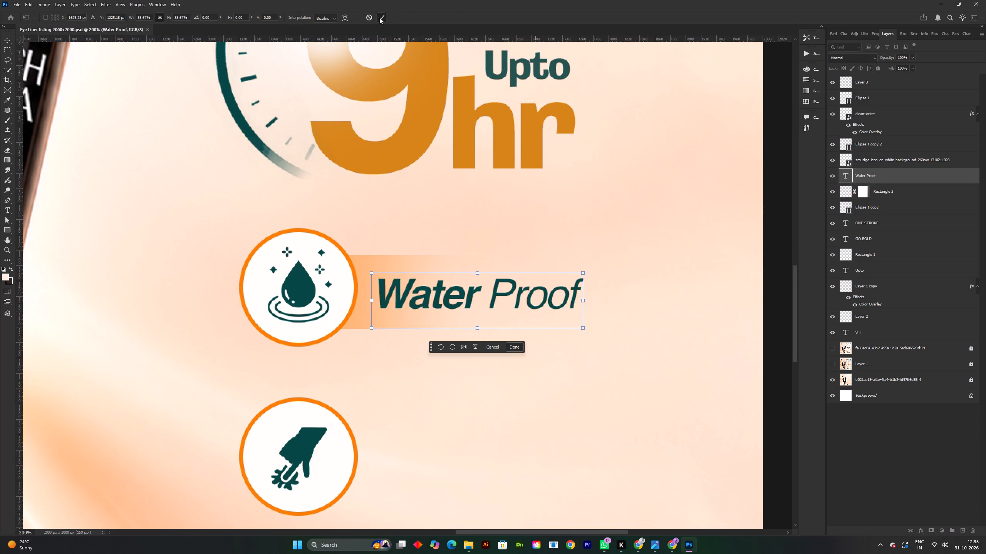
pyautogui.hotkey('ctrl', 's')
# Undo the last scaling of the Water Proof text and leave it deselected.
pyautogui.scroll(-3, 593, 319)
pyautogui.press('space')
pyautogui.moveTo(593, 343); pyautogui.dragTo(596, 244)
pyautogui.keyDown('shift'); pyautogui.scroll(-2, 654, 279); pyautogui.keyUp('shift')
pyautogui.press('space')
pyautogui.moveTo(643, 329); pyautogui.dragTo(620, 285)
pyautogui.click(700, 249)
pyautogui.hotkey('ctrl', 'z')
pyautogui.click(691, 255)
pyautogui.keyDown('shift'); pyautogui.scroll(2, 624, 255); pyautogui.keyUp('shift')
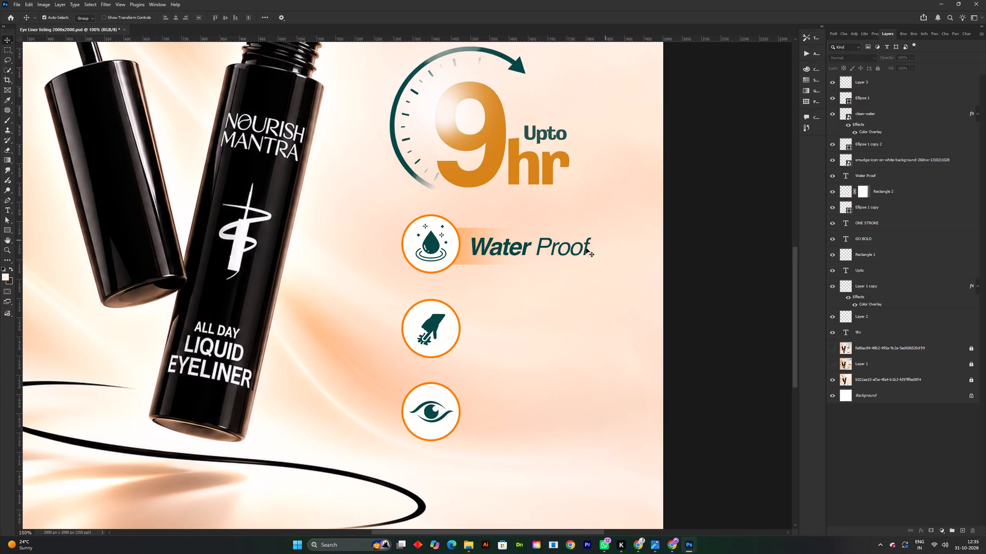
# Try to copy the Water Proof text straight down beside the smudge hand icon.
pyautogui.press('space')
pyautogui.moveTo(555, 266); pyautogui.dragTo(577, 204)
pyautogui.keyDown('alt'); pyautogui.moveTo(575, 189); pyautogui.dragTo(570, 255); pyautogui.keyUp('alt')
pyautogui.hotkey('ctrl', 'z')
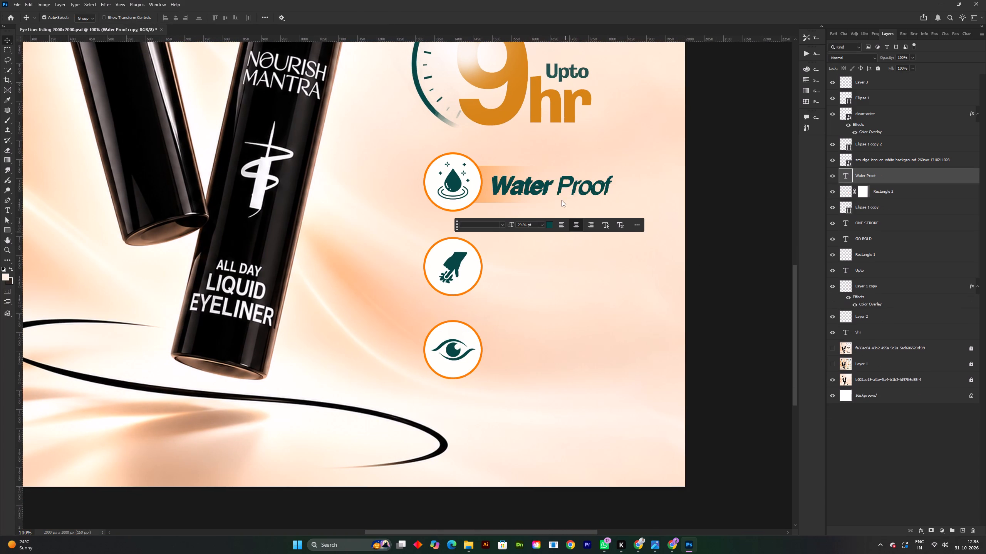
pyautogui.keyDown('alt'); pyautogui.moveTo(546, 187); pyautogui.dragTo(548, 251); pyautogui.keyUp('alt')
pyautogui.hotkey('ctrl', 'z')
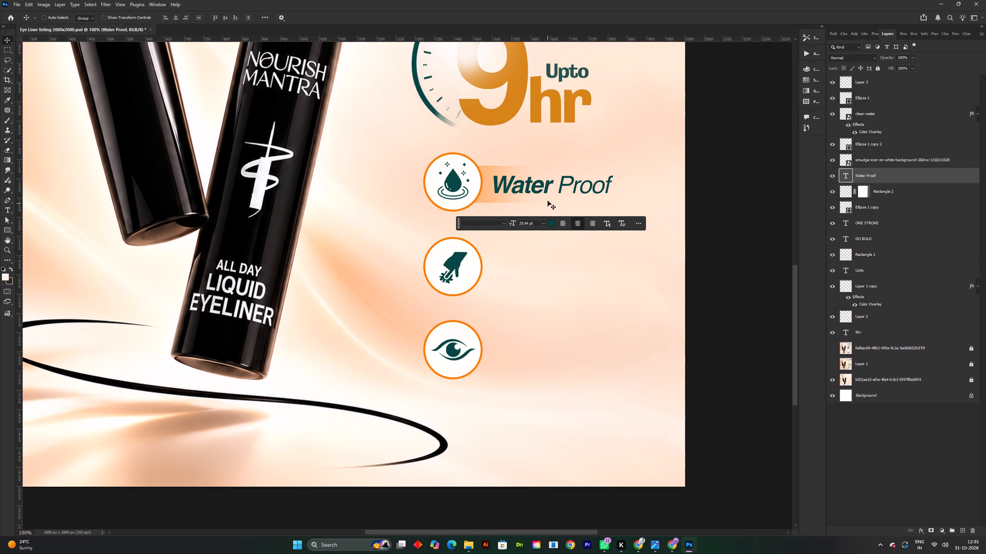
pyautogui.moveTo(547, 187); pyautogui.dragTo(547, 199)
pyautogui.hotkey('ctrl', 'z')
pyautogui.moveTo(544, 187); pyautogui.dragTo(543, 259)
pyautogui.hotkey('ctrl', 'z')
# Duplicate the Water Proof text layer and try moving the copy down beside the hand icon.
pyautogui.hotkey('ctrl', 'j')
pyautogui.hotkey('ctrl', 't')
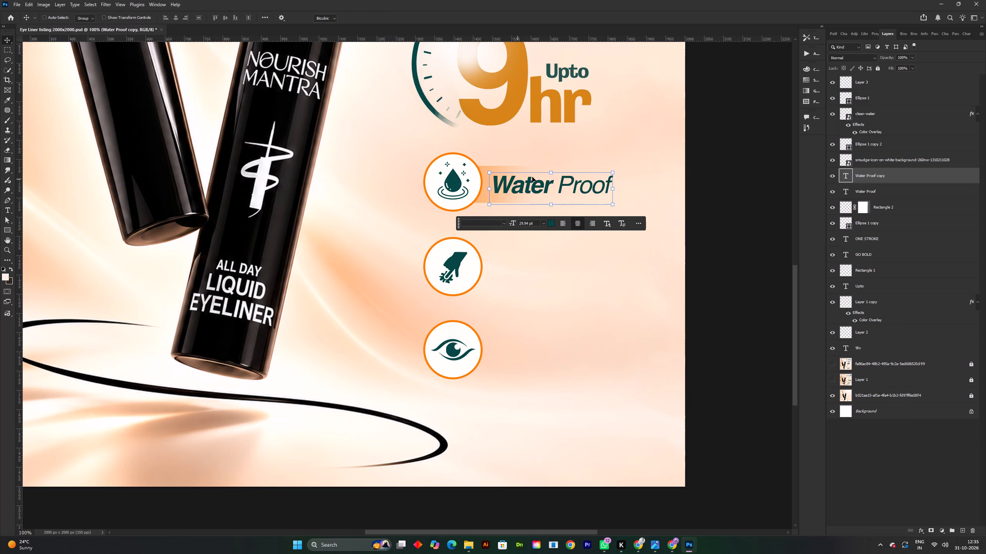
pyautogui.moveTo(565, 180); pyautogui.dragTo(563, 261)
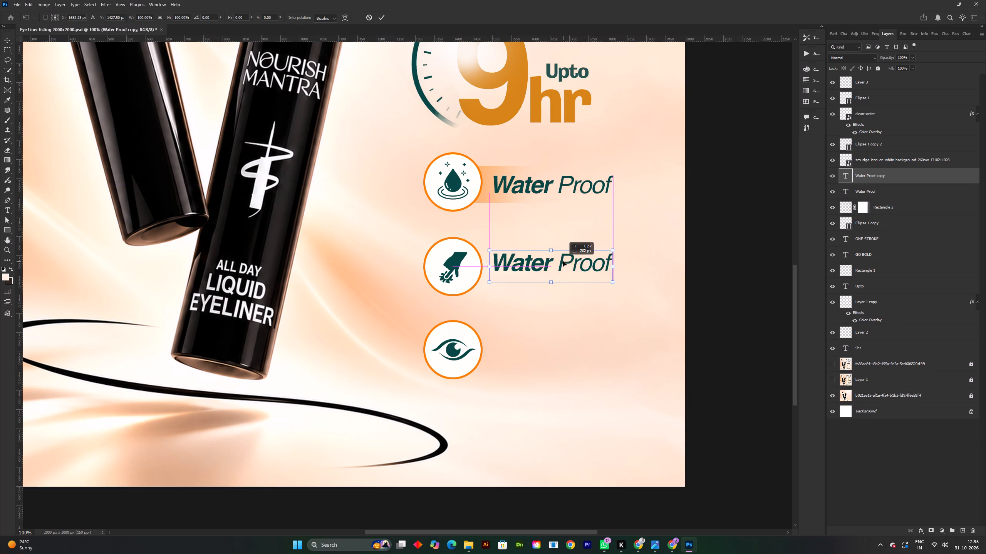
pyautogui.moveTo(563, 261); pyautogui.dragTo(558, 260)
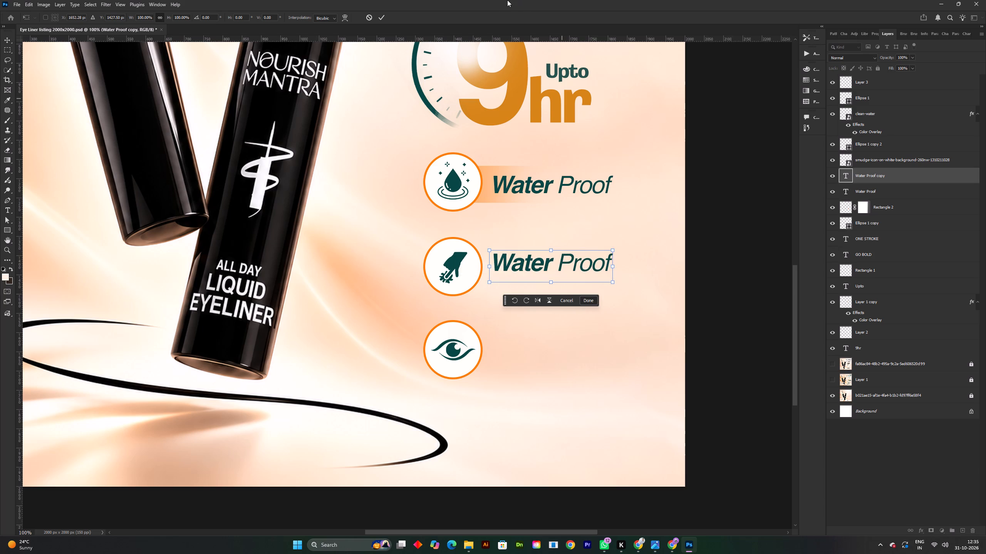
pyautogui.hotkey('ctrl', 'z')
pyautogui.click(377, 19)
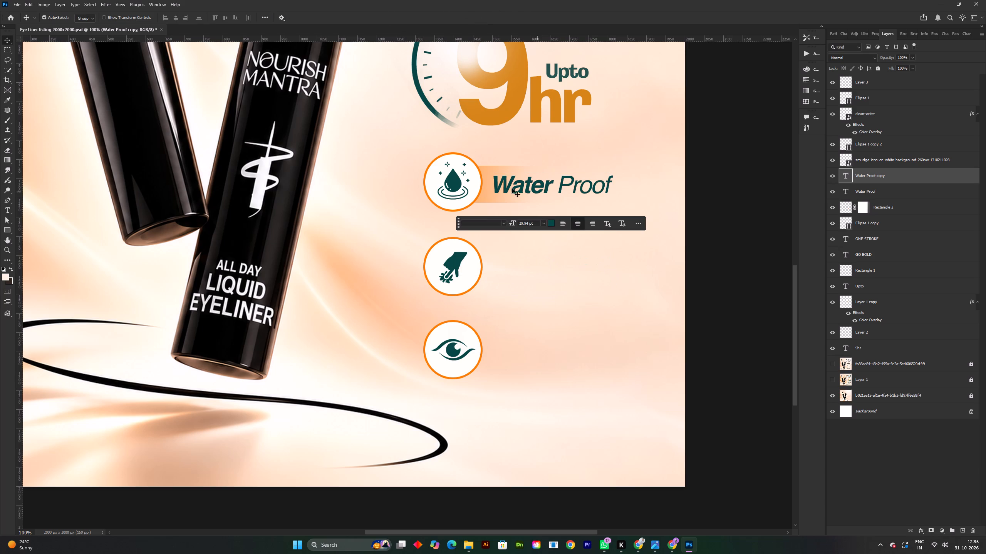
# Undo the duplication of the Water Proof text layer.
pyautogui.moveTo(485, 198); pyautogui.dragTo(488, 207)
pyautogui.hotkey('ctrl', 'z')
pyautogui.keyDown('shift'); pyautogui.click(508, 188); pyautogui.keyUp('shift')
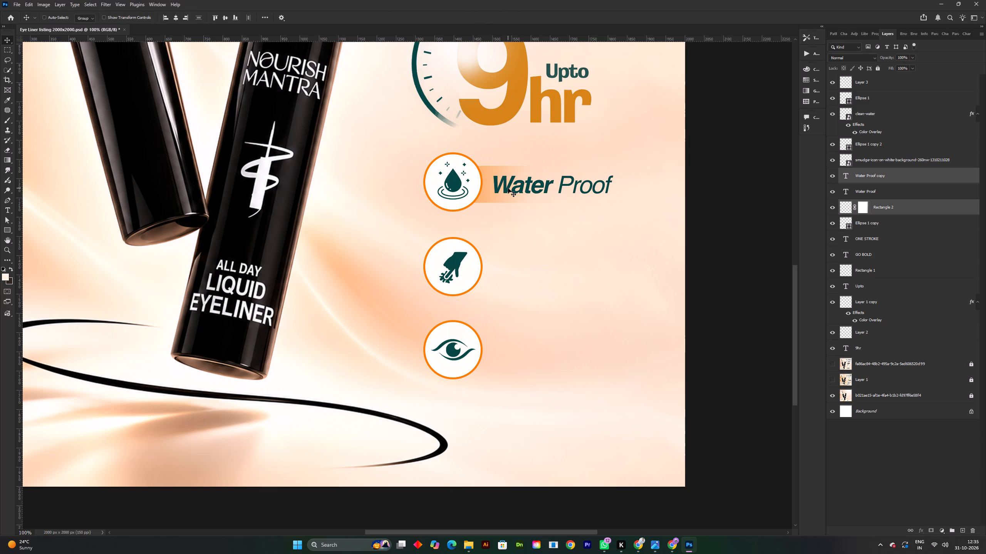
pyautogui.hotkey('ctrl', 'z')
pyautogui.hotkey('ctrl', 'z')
# Duplicate the Water Proof text with its gradient bar, place the copy straight down beside the hand icon, and save.
pyautogui.click(508, 186)
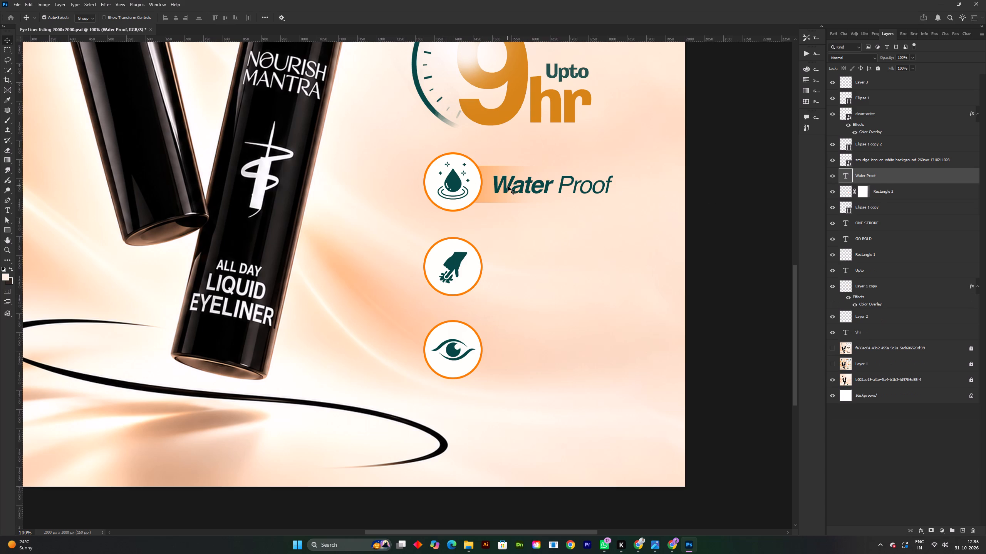
pyautogui.keyDown('shift'); pyautogui.click(492, 197); pyautogui.keyUp('shift')
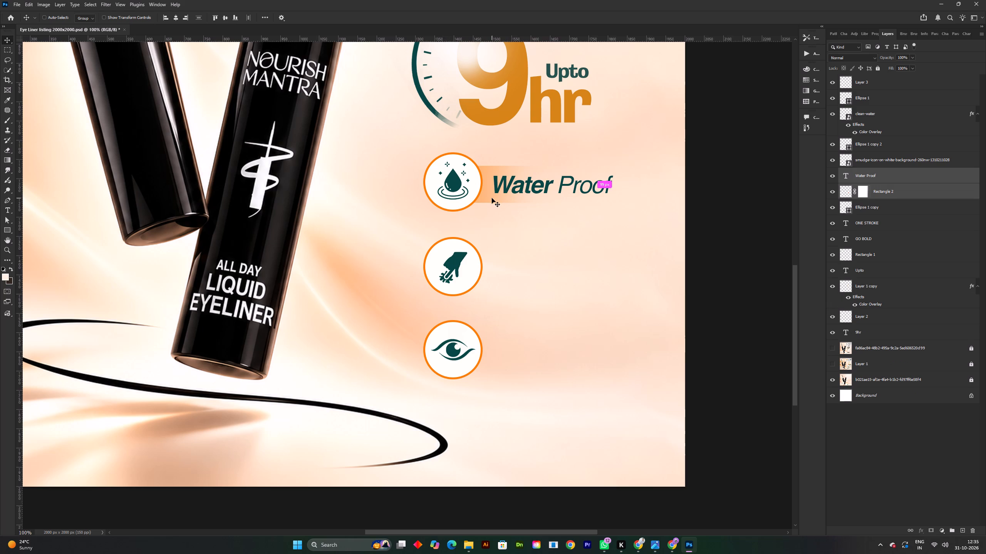
pyautogui.hotkey('ctrl', 'j')
pyautogui.hotkey('ctrl', 't')
pyautogui.moveTo(525, 181); pyautogui.dragTo(522, 212)
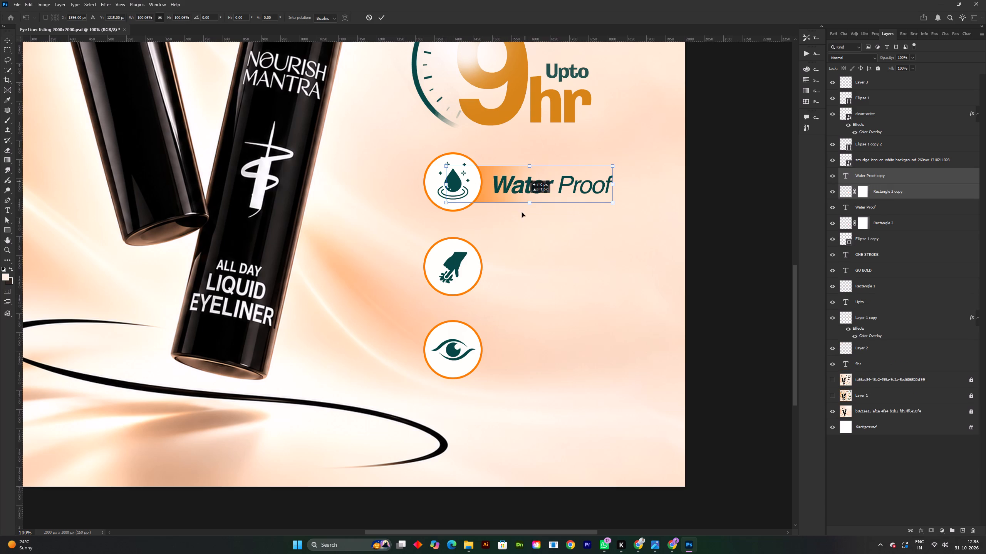
pyautogui.moveTo(522, 212); pyautogui.dragTo(521, 270)
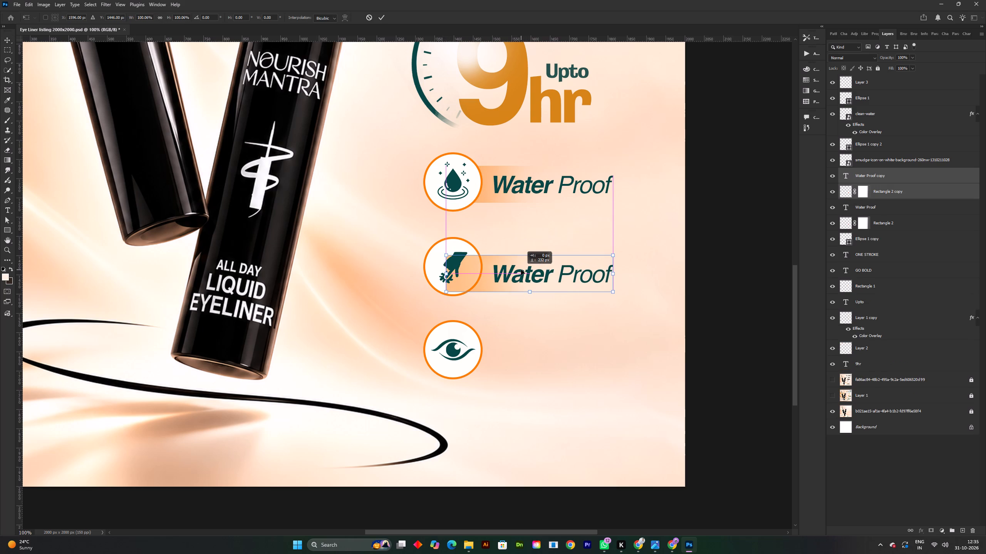
pyautogui.moveTo(521, 270); pyautogui.dragTo(521, 268)
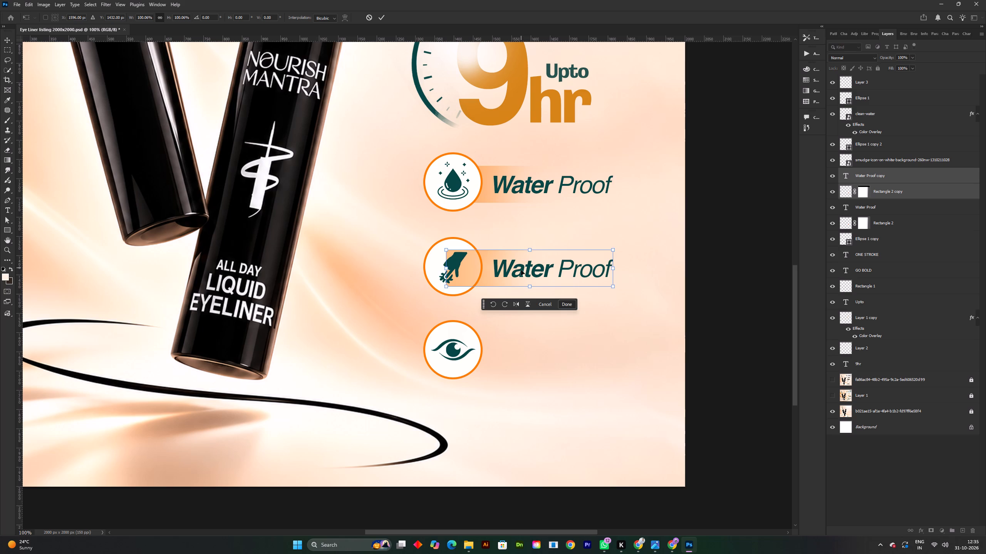
pyautogui.press('Down')
pyautogui.press('Down')
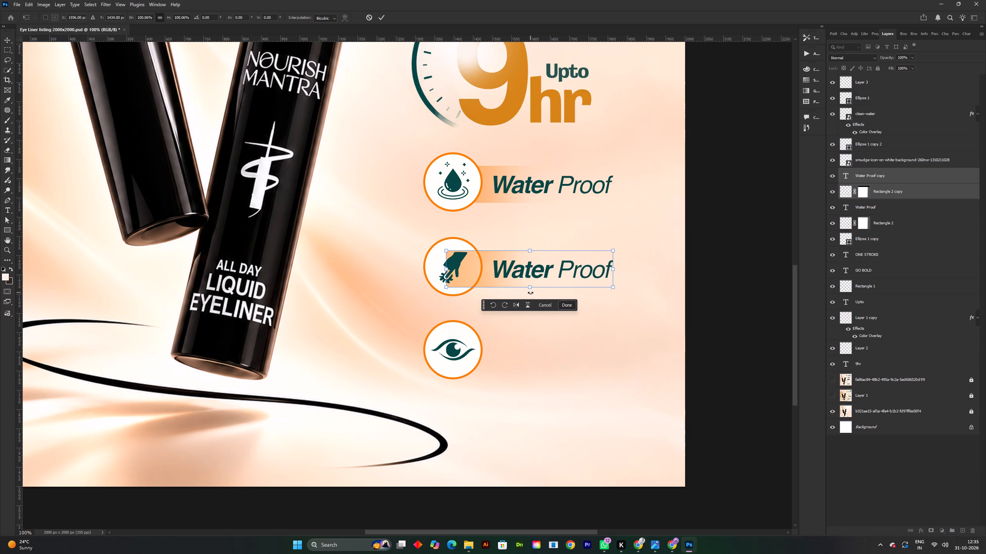
pyautogui.hotkey('ctrl', 's')
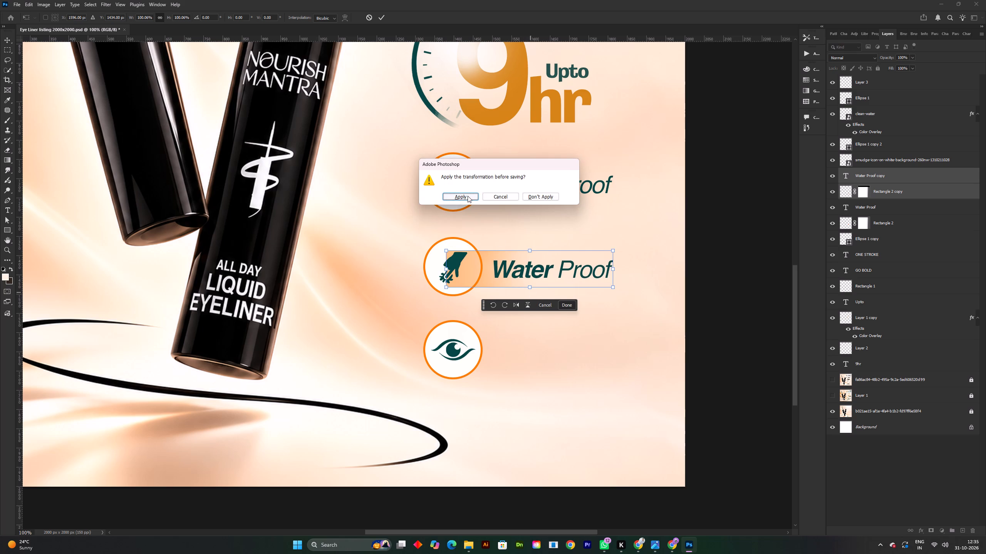
pyautogui.click(468, 196)
# Send the copied text and gradient bar behind the hand icon's circle in the layer order and save.
pyautogui.hotkey('ctrl', '[')
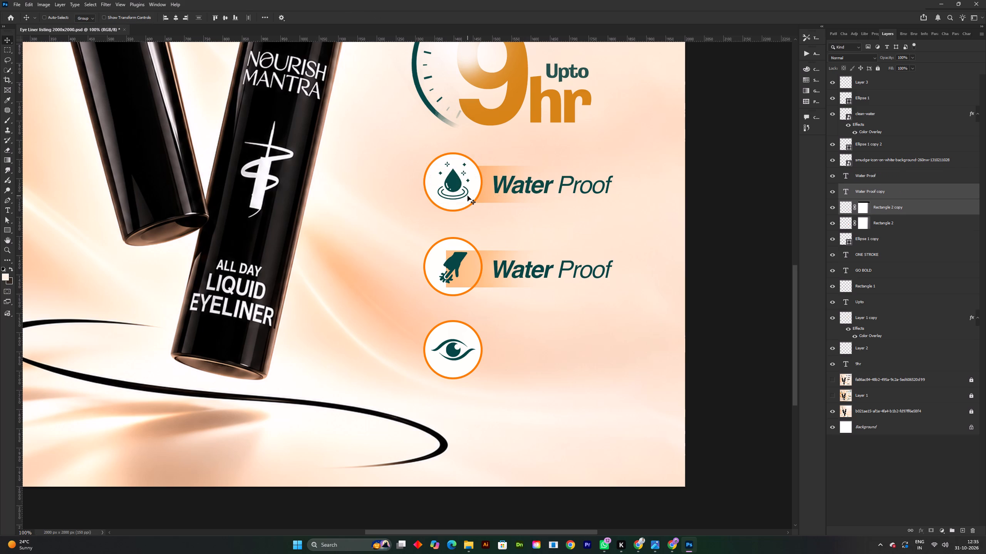
pyautogui.hotkey('ctrl', '[')
pyautogui.hotkey('ctrl', '[')
pyautogui.hotkey('ctrl', 's')
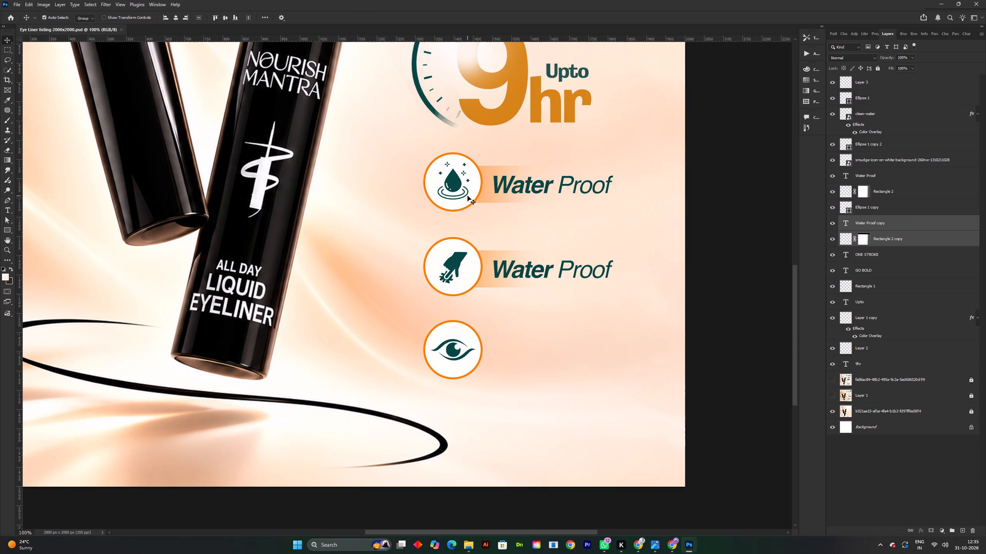
# Duplicate the hand icon's text and gradient bar, place the copy straight down beside the eye icon, and save.
pyautogui.hotkey('ctrl', 'j')
pyautogui.hotkey('ctrl', 't')
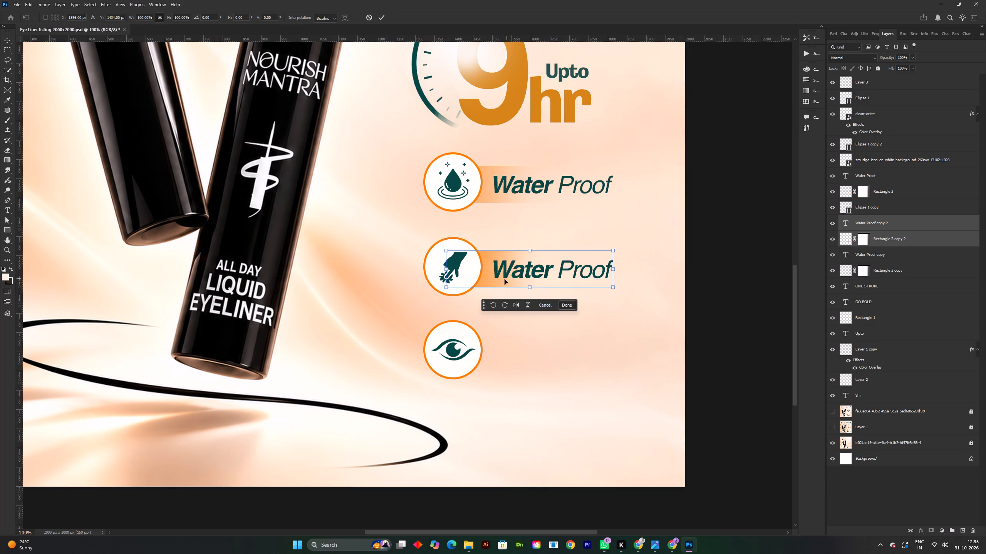
pyautogui.moveTo(505, 274); pyautogui.dragTo(505, 355)
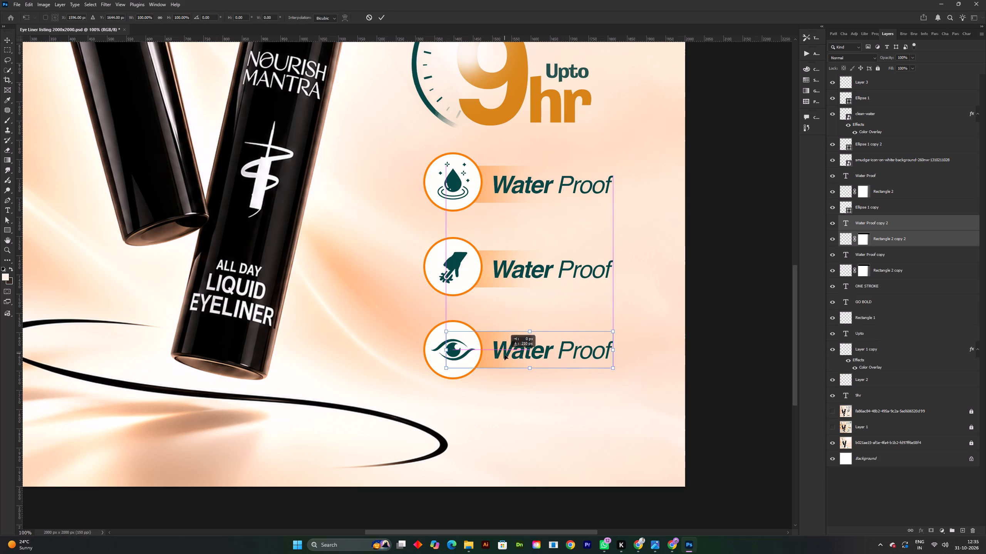
pyautogui.moveTo(505, 355); pyautogui.dragTo(505, 357)
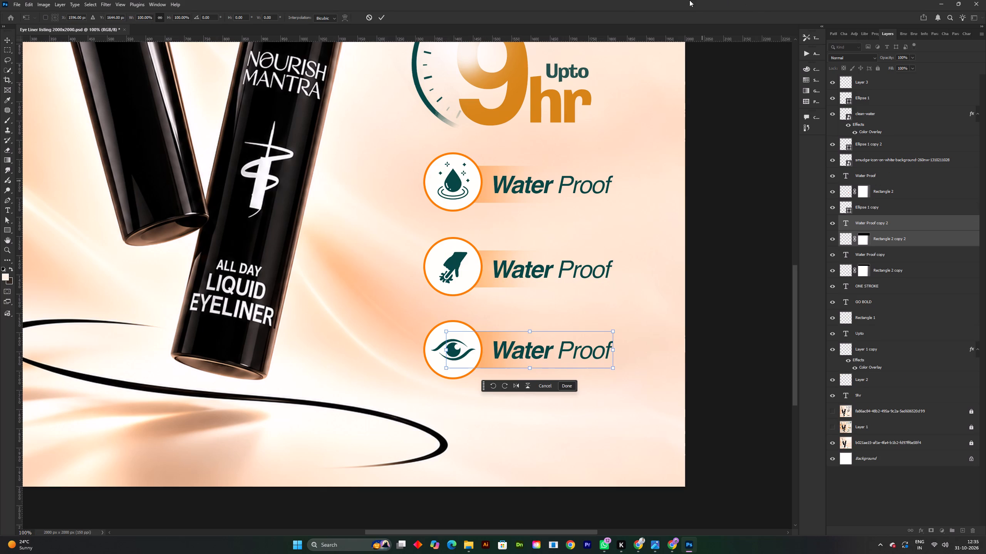
pyautogui.click(385, 18)
pyautogui.hotkey('ctrl', 's')
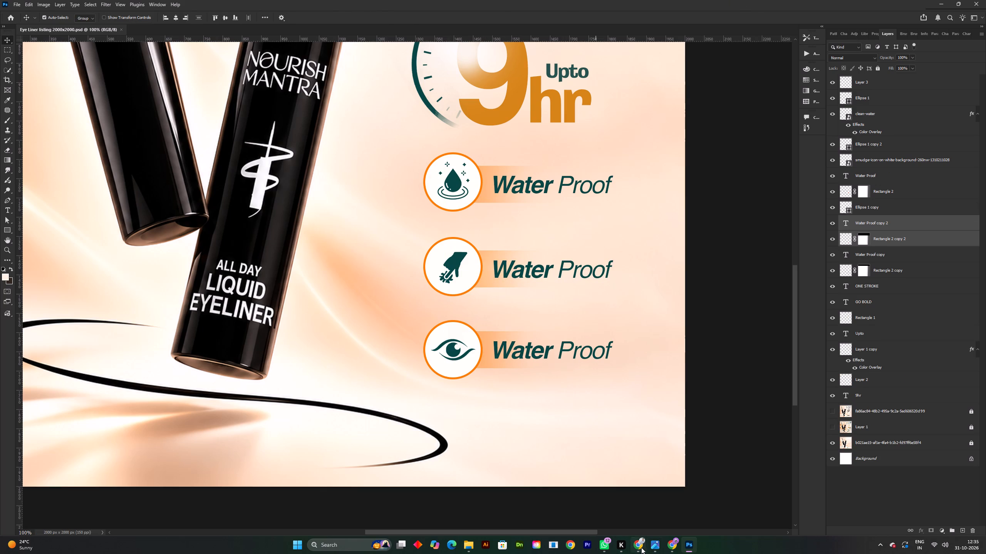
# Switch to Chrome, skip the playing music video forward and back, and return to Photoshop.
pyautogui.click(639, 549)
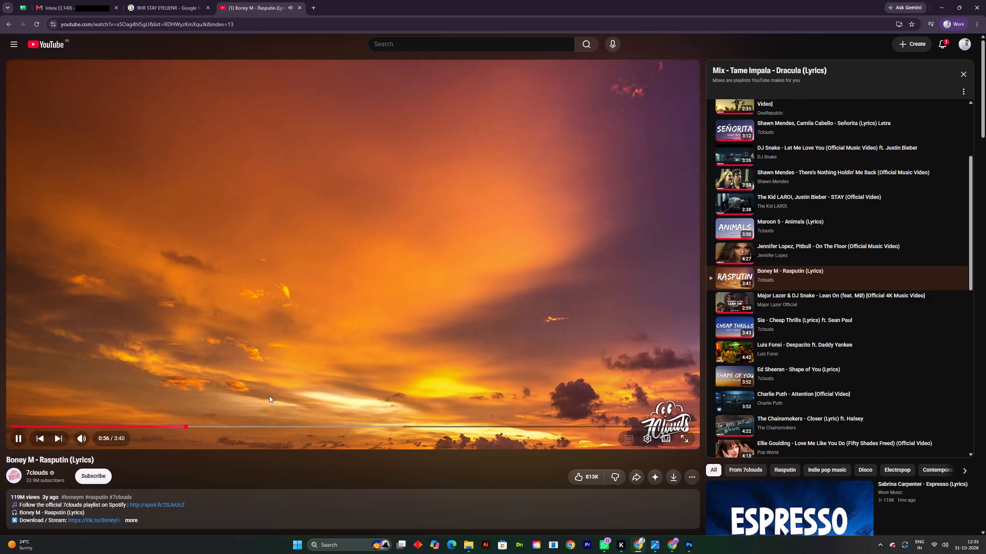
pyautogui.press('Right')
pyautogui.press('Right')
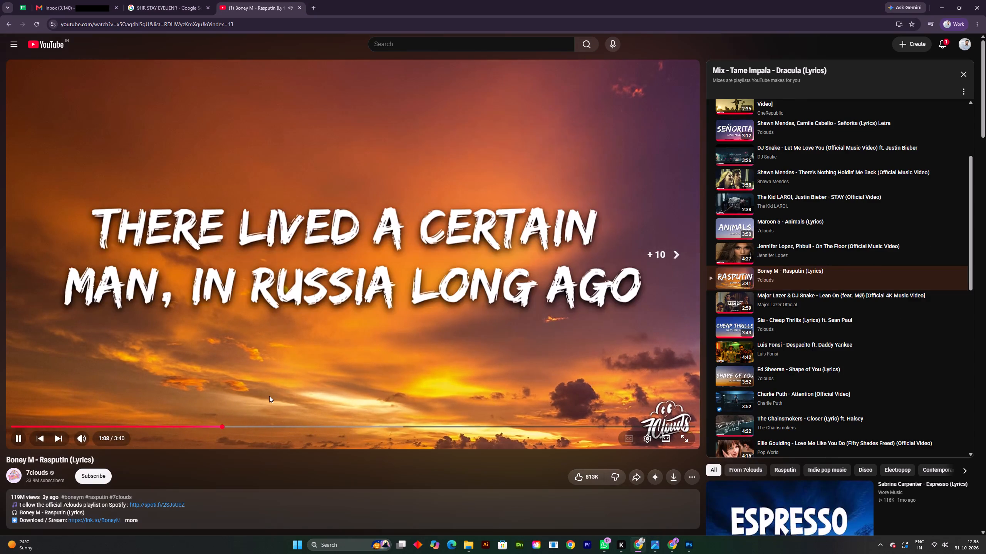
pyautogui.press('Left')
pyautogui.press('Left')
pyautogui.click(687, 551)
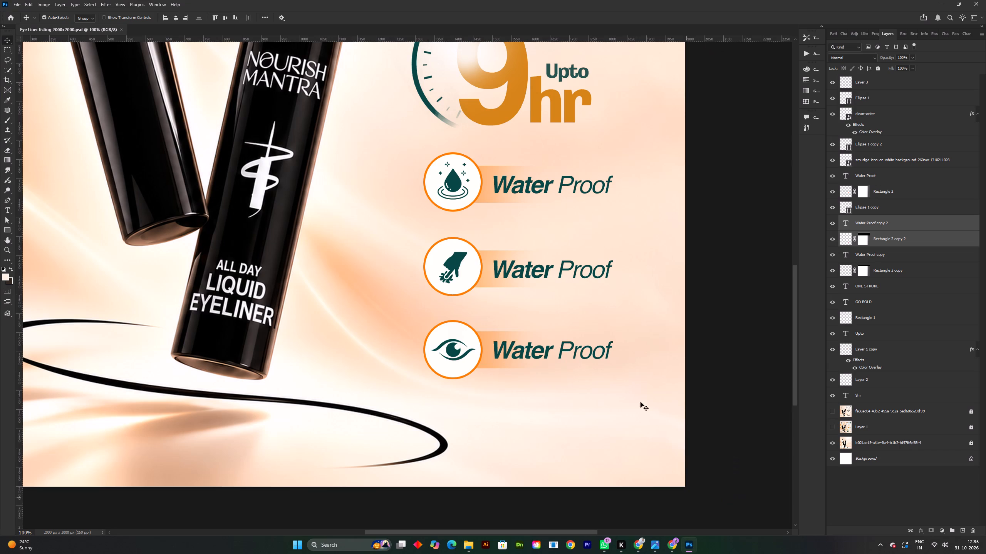
# Save the document and change the label beside the hand icon to read SmudgeProof.
pyautogui.hotkey('ctrl', 's')
pyautogui.click(758, 244)
pyautogui.doubleClick(514, 274)
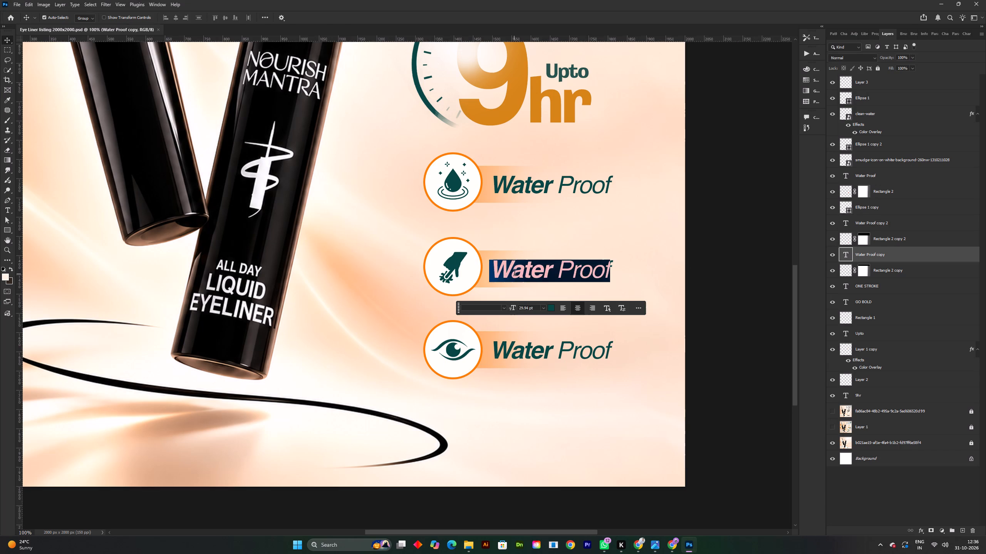
pyautogui.doubleClick(533, 274)
pyautogui.press('BackSpace')
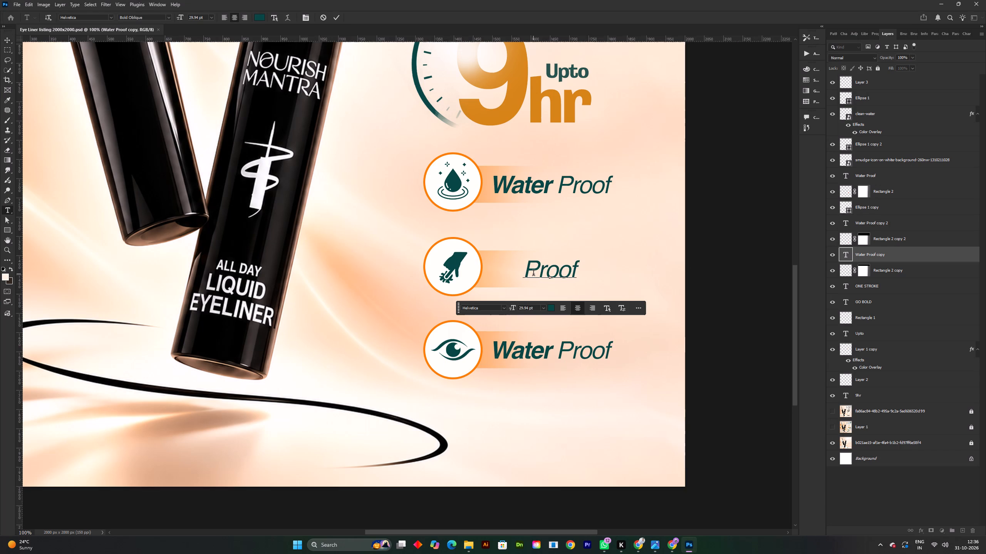
pyautogui.write('mudge')
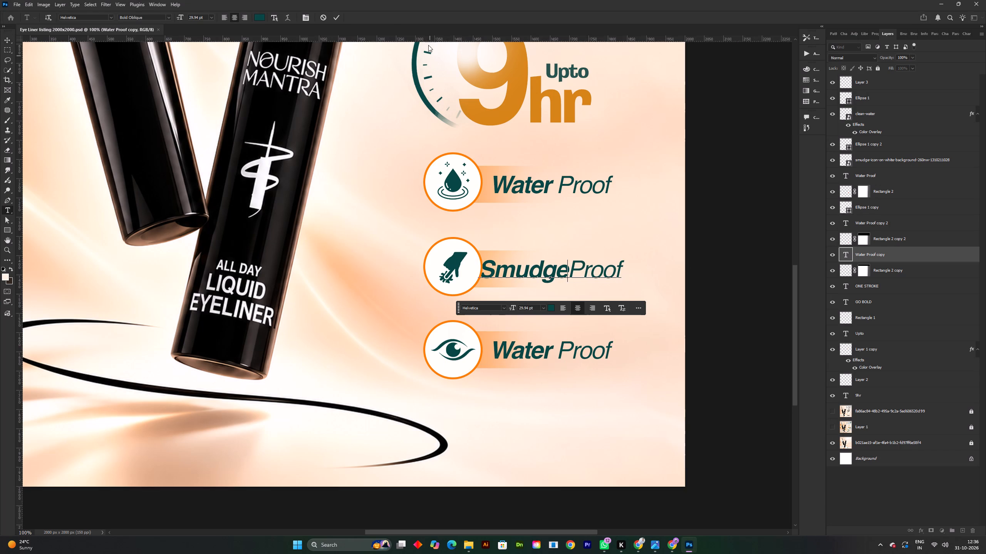
pyautogui.click(339, 12)
# Shift the SmudgeProof label about 40 px right, clear of the hand icon's circle, and save.
pyautogui.moveTo(543, 273); pyautogui.dragTo(559, 275)
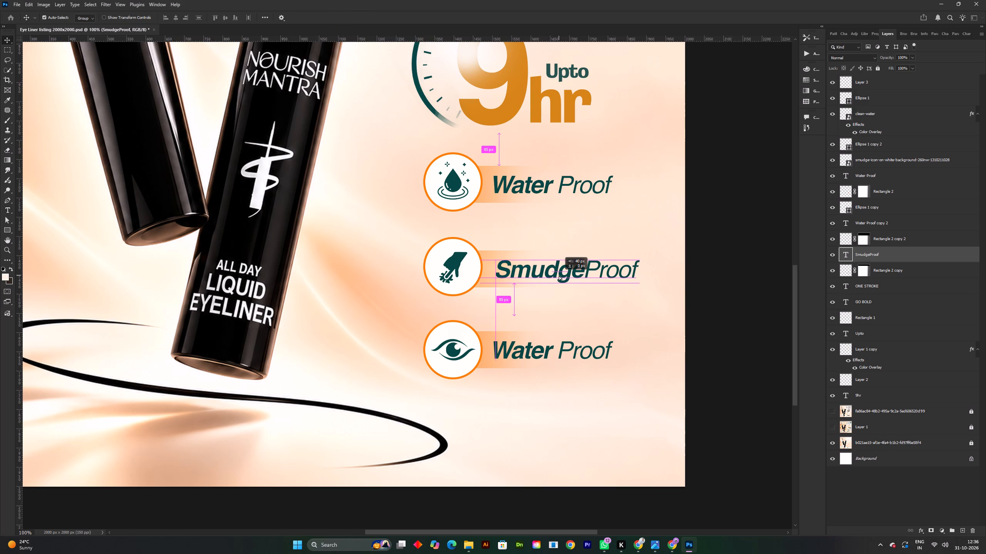
pyautogui.moveTo(559, 275); pyautogui.dragTo(558, 275)
pyautogui.hotkey('ctrl', 's')
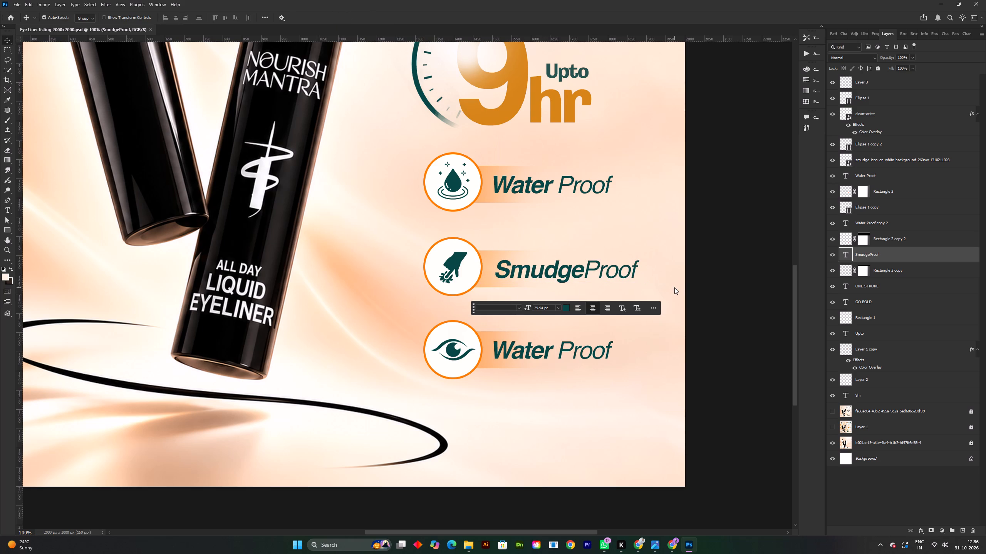
pyautogui.hotkey('ctrl', 's')
# Replace the word Water with Intense in the label beside the eye icon, keeping its bold style.
pyautogui.doubleClick(584, 352)
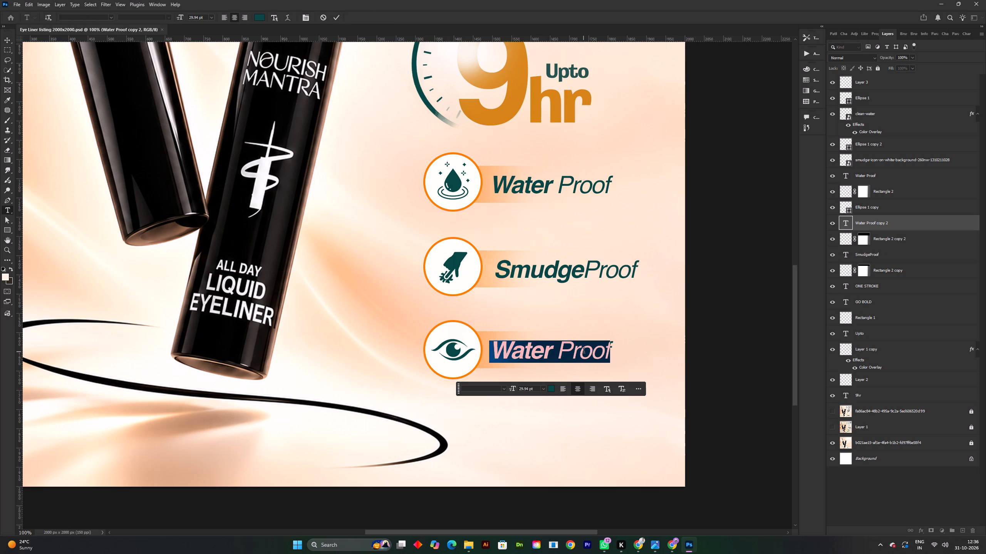
pyautogui.press('BackSpace')
pyautogui.press('i')
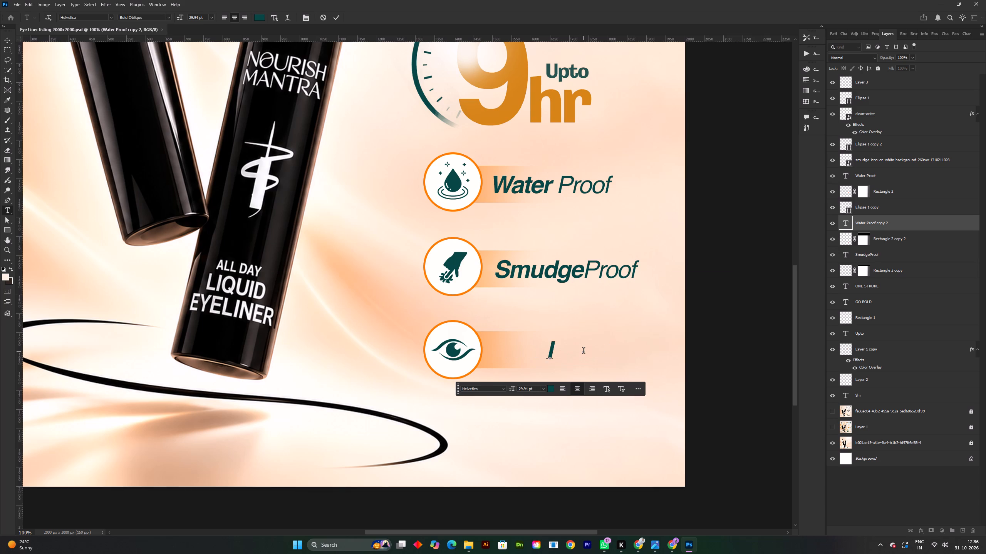
pyautogui.hotkey('ctrl', 'z')
pyautogui.doubleClick(532, 360)
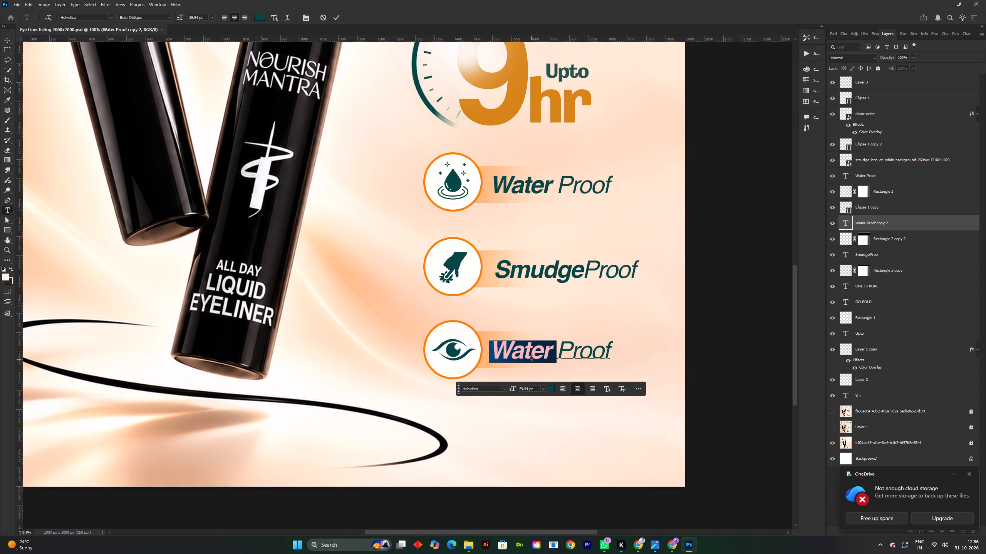
pyautogui.press('BackSpace')
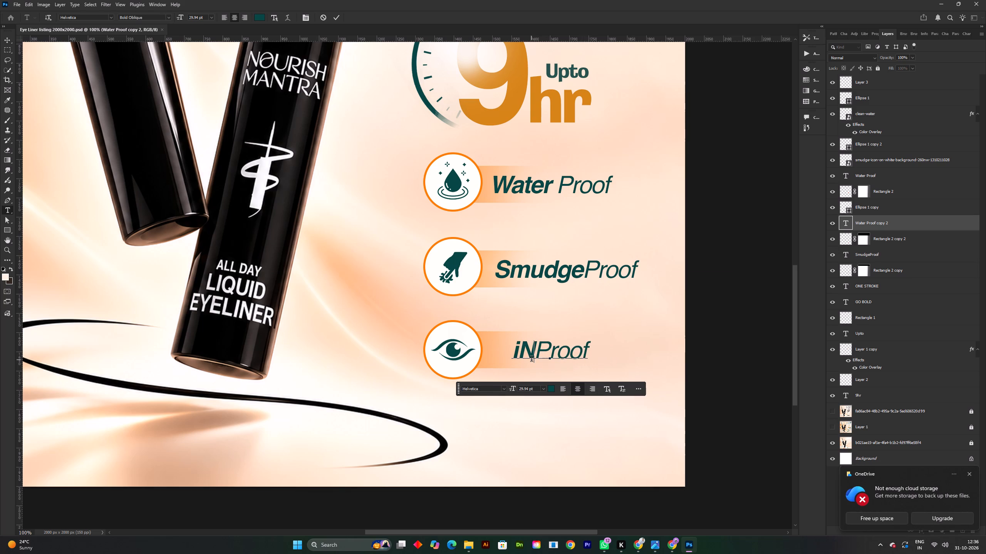
pyautogui.press('BackSpace')
pyautogui.press('BackSpace')
pyautogui.press('i')
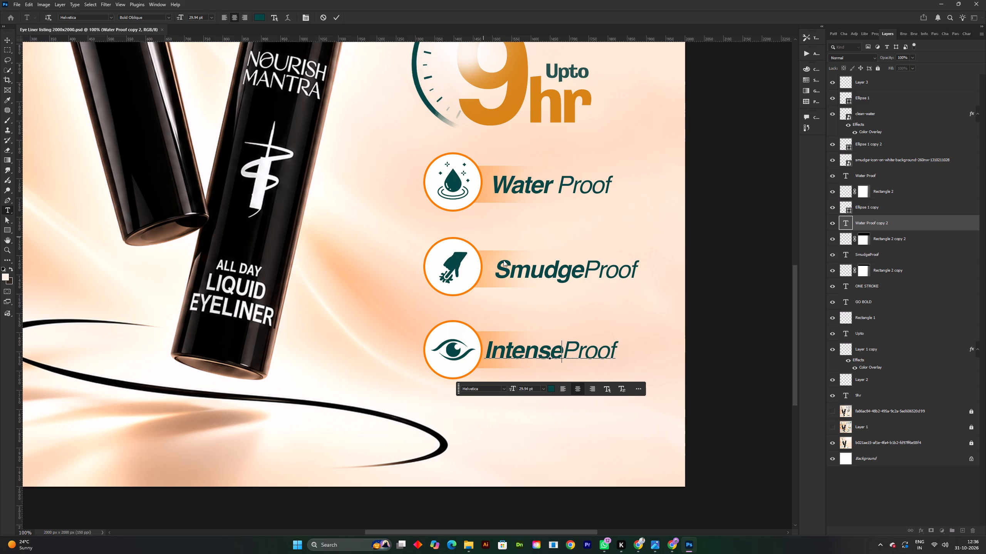
# Replace the word Proof with Pigmentation in the label beside the eye icon, keeping the lighter style, and save.
pyautogui.doubleClick(603, 354)
pyautogui.scroll(1, 661, 347)
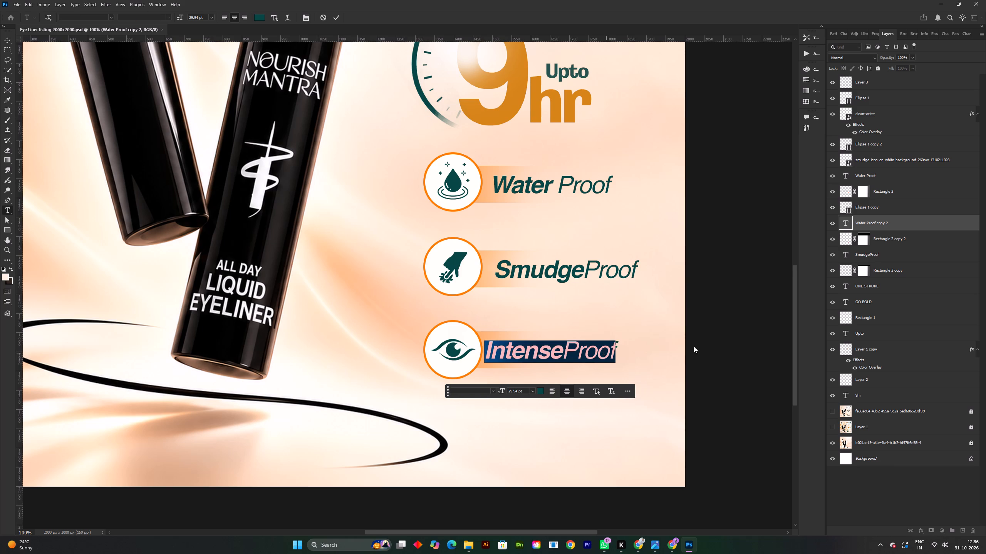
pyautogui.click(603, 352)
pyautogui.press('Right')
pyautogui.press('Right')
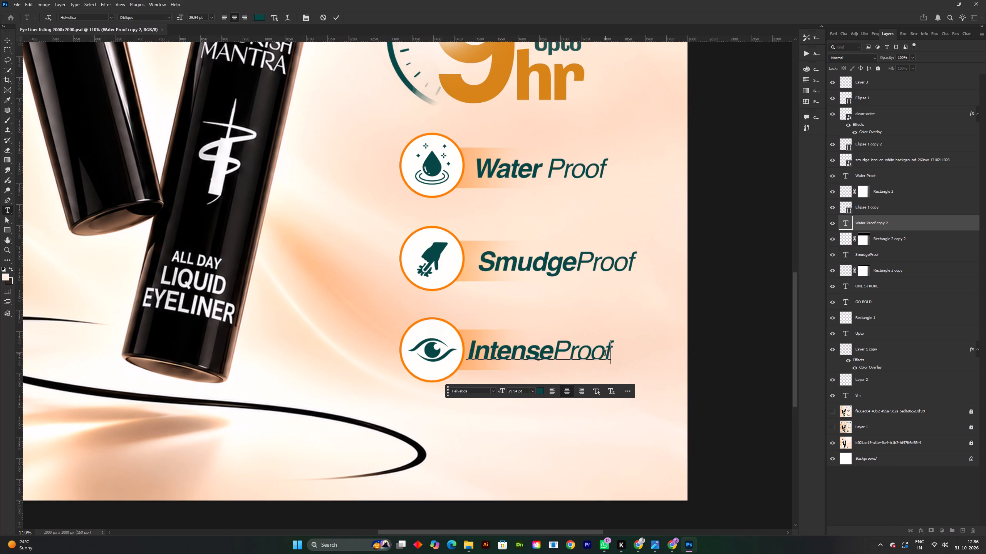
pyautogui.press('BackSpace')
pyautogui.press('BackSpace')
pyautogui.press('BackSpace')
pyautogui.press('BackSpace')
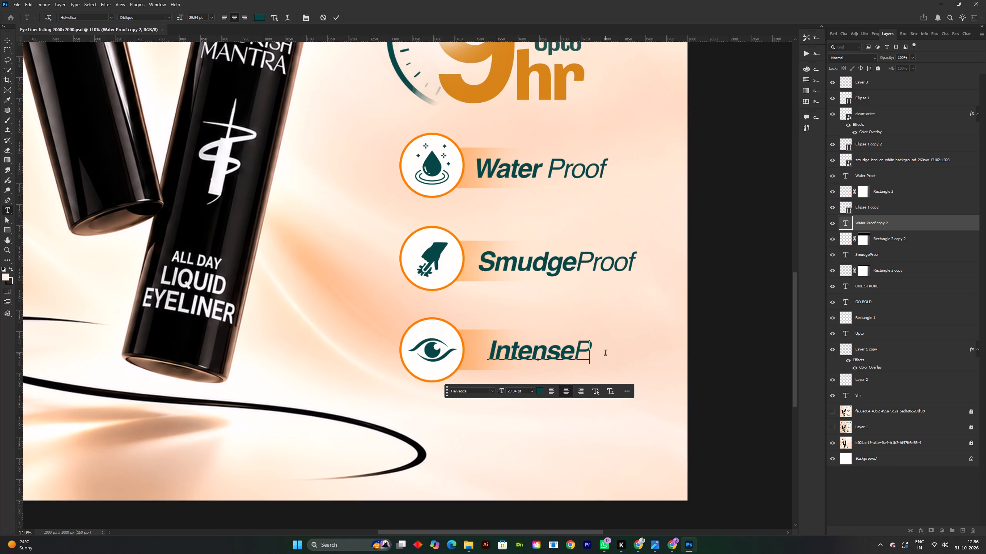
pyautogui.write('igmentation')
pyautogui.click(340, 15)
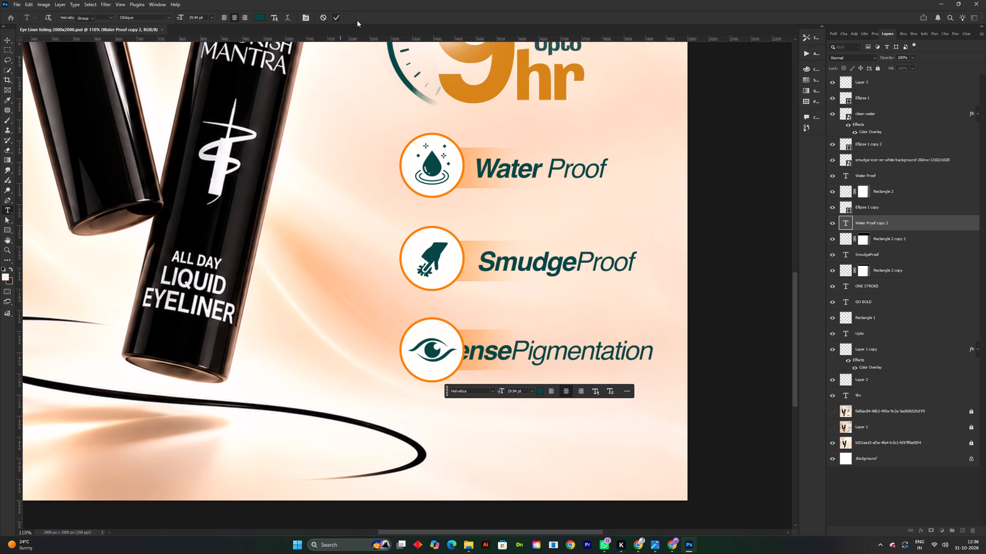
pyautogui.hotkey('ctrl', 's')
pyautogui.hotkey('ctrl', 's')
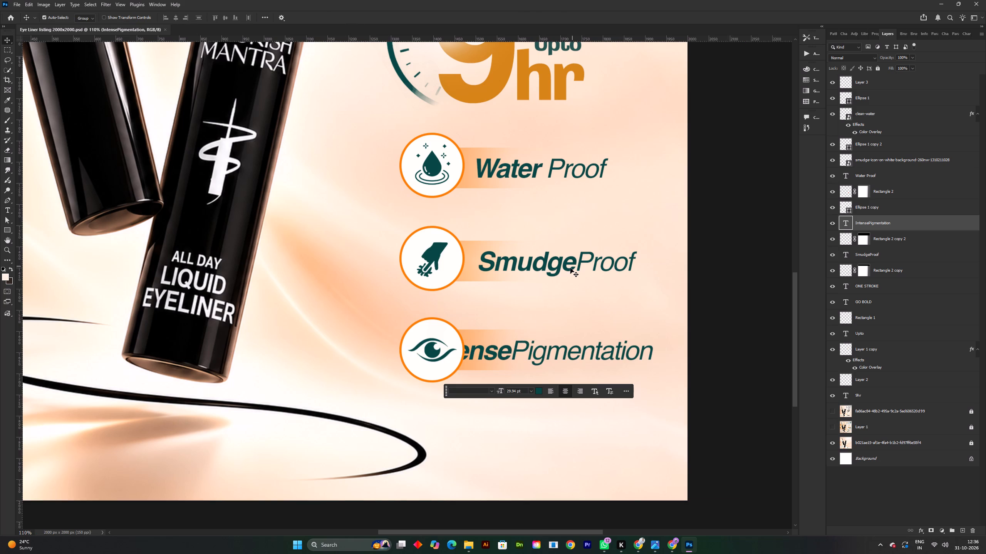
# Left-align the Water Proof, SmudgeProof and IntensePigmentation labels, save, and shift them together right, clear of the icon circles.
pyautogui.keyDown('shift'); pyautogui.click(565, 268); pyautogui.keyUp('shift')
pyautogui.keyDown('shift'); pyautogui.click(521, 174); pyautogui.keyUp('shift')
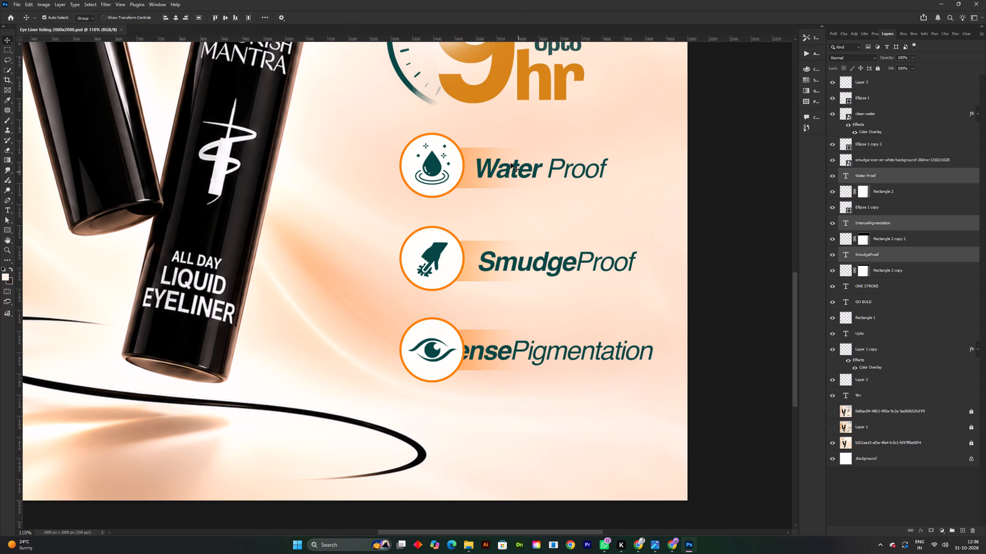
pyautogui.click(166, 19)
pyautogui.hotkey('ctrl', 's')
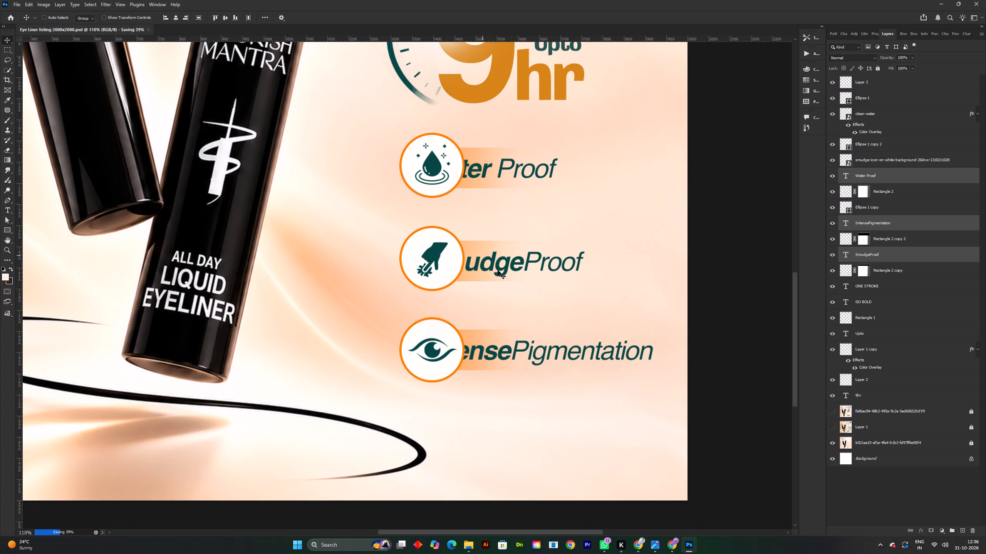
pyautogui.moveTo(493, 267); pyautogui.dragTo(535, 267)
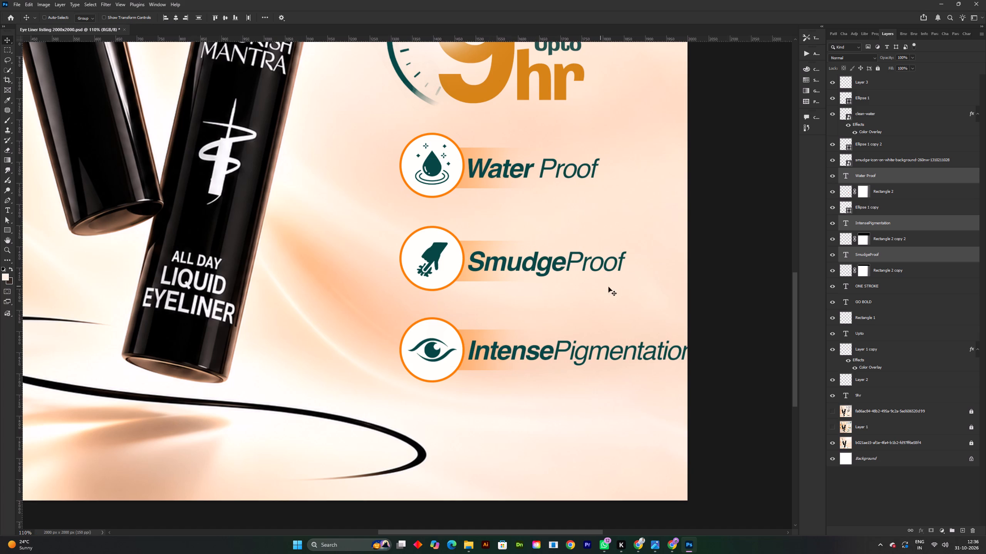
# Scale the Water Proof, SmudgeProof and IntensePigmentation labels down together to about 84%, so the longest fits inside the canvas.
pyautogui.hotkey('ctrl', 't')
pyautogui.moveTo(696, 269); pyautogui.dragTo(657, 269)
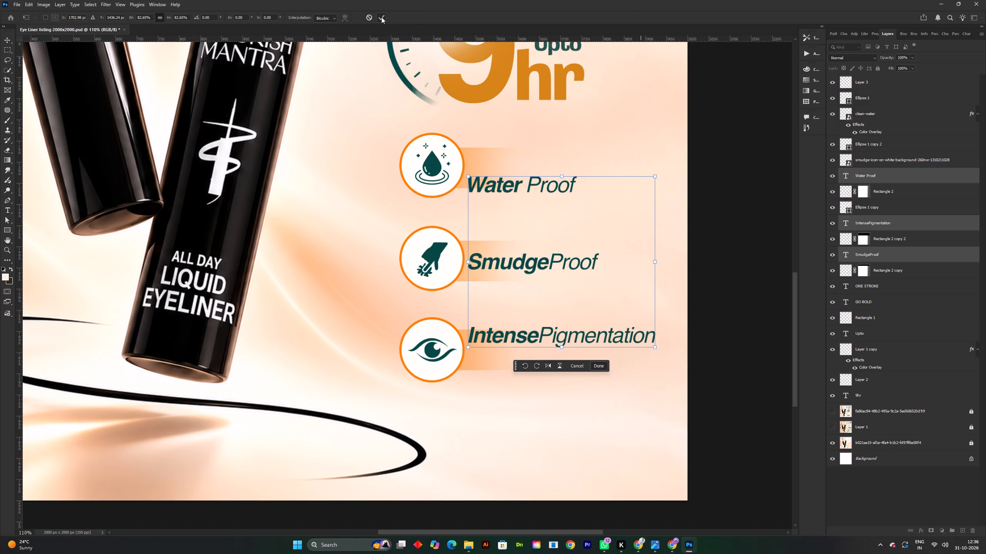
pyautogui.click(381, 17)
pyautogui.hotkey('ctrl', 't')
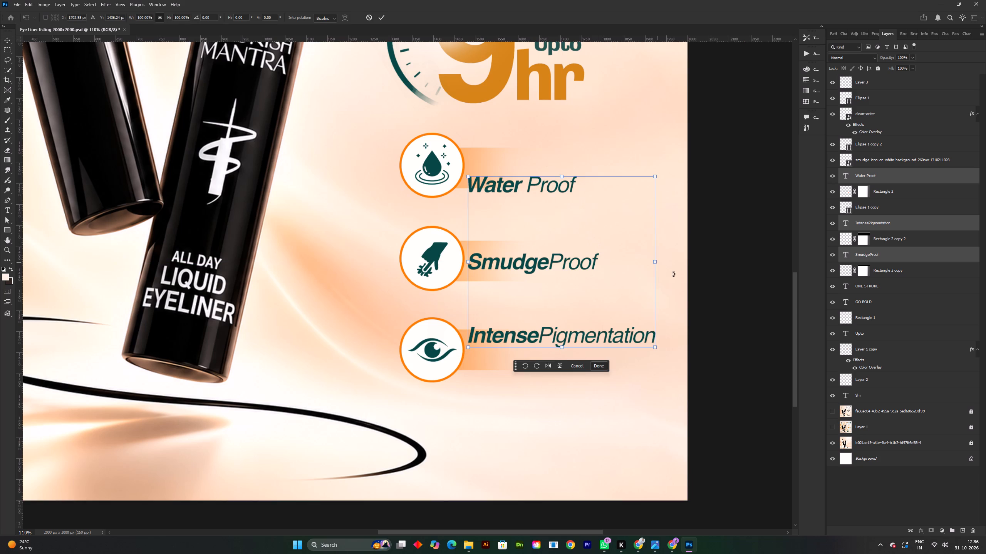
pyautogui.click(653, 265)
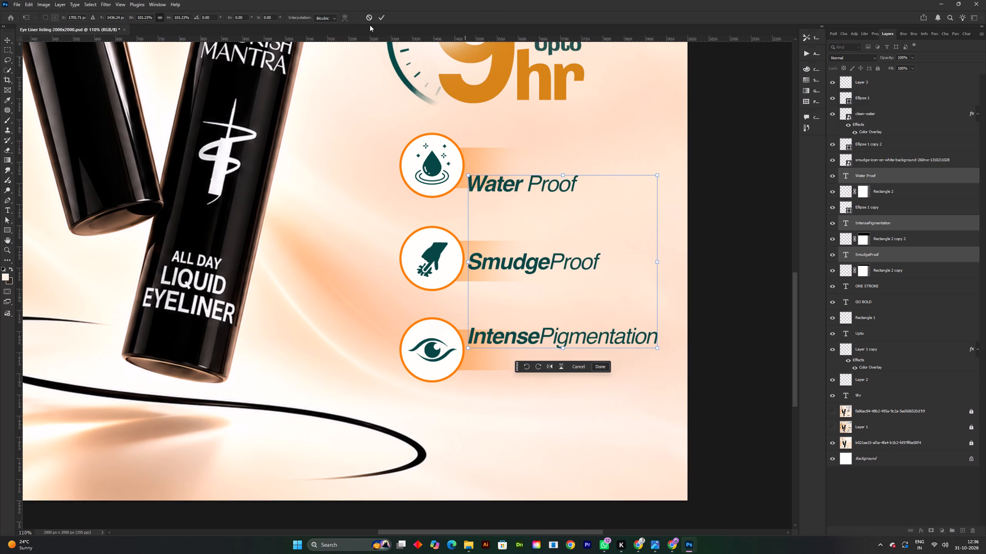
pyautogui.click(382, 17)
pyautogui.click(790, 213)
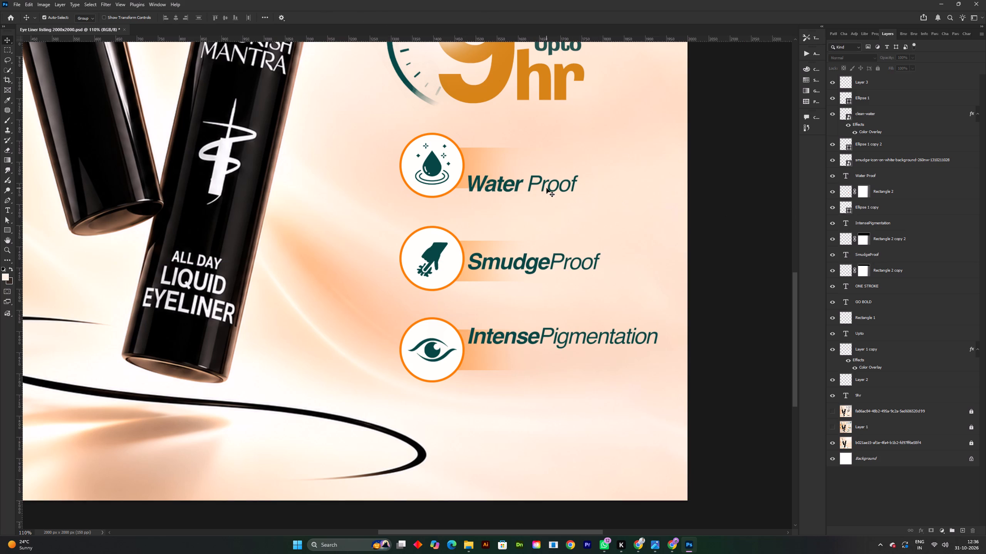
# Move the Water Proof label up and the IntensePigmentation label down to sit level with their icons, saving the file.
pyautogui.moveTo(542, 187); pyautogui.dragTo(542, 171)
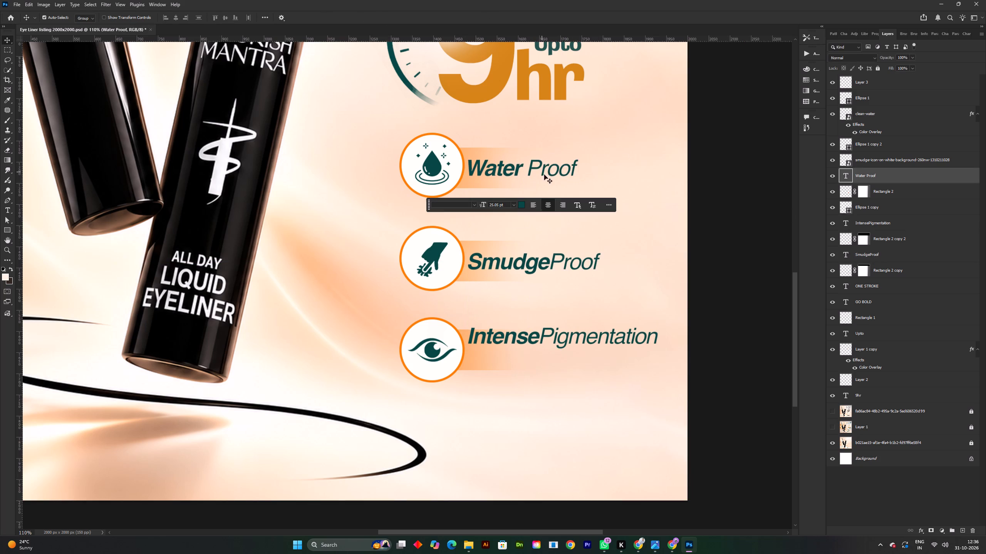
pyautogui.hotkey('ctrl', 's')
pyautogui.moveTo(541, 343); pyautogui.dragTo(541, 359)
pyautogui.press('Up')
pyautogui.press('Up')
pyautogui.press('Up')
pyautogui.press('Up')
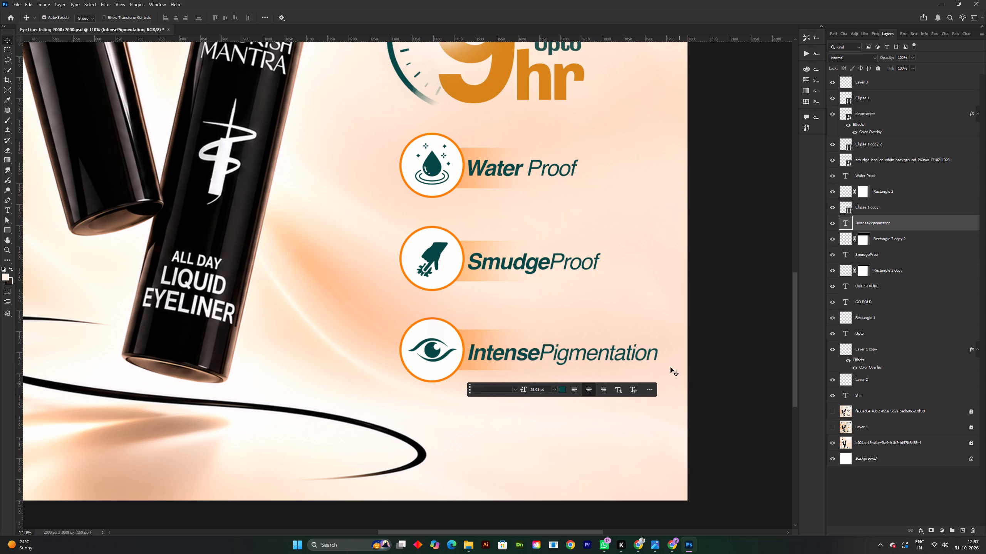
pyautogui.hotkey('ctrl', 's')
# Shift the Water Proof, SmudgeProof and IntensePigmentation labels together about 10 px right, away from the icon circles, and save.
pyautogui.keyDown('shift'); pyautogui.click(536, 266); pyautogui.keyUp('shift')
pyautogui.keyDown('shift'); pyautogui.click(516, 167); pyautogui.keyUp('shift')
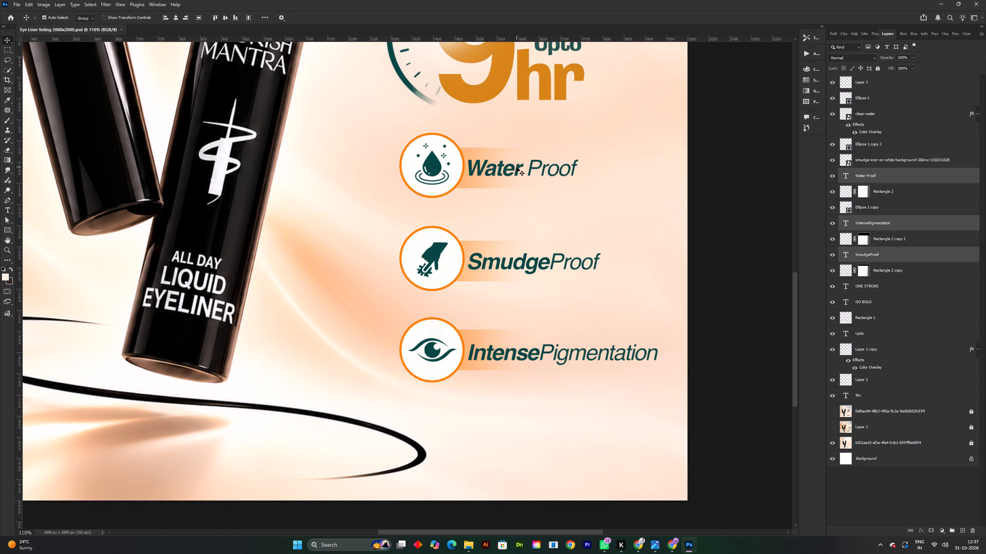
pyautogui.press('Right')
pyautogui.press('Right')
pyautogui.press('Right')
pyautogui.press('Right')
pyautogui.press('Right')
pyautogui.press('Right')
pyautogui.press('Right')
pyautogui.press('Right')
pyautogui.press('Right')
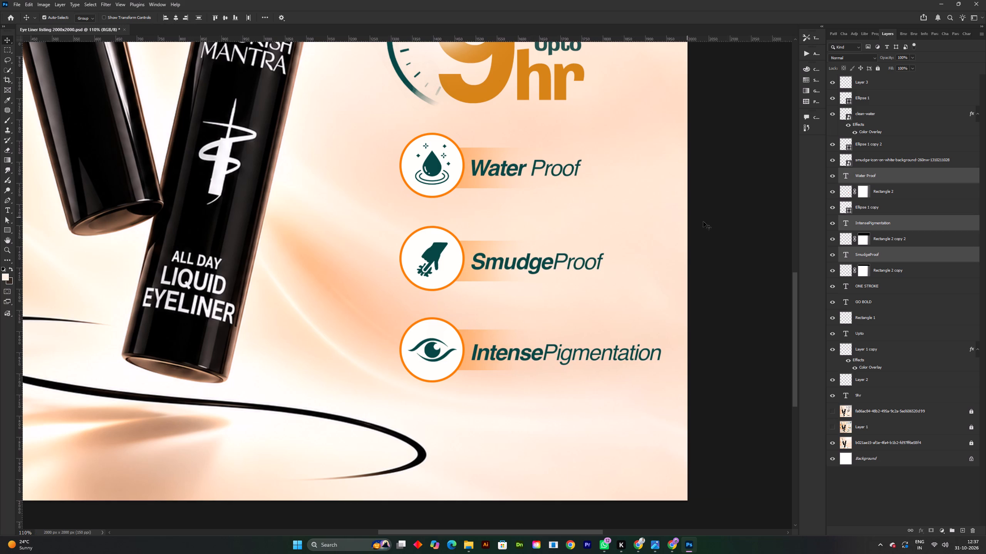
pyautogui.press('Right')
pyautogui.click(744, 250)
pyautogui.hotkey('ctrl', 's')
# Check the three feature rows against the whole listing layout and save the file.
pyautogui.keyDown('shift'); pyautogui.scroll(-2, 655, 362); pyautogui.keyUp('shift')
pyautogui.press('space')
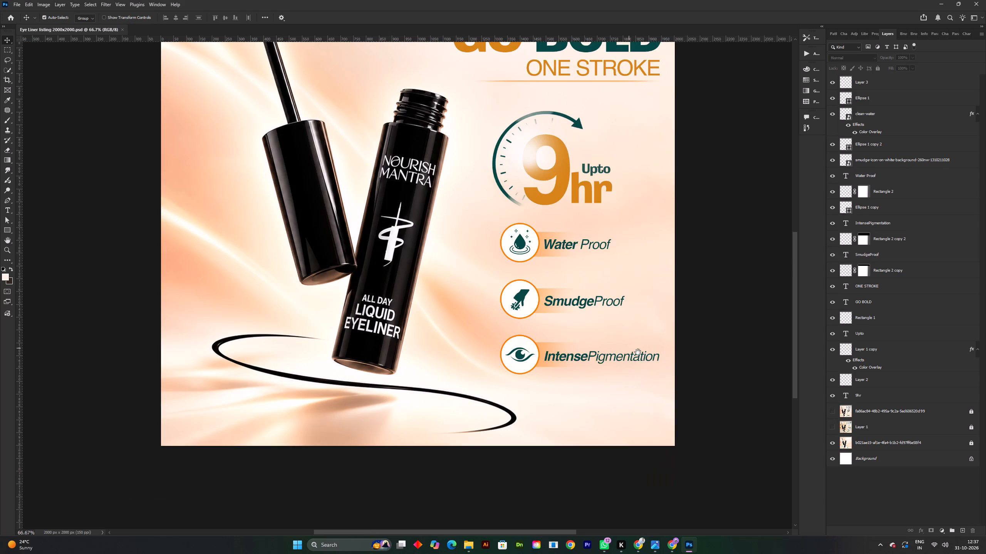
pyautogui.moveTo(639, 355); pyautogui.dragTo(644, 372)
pyautogui.keyDown('shift'); pyautogui.scroll(-2, 644, 366); pyautogui.keyUp('shift')
pyautogui.press('space')
pyautogui.moveTo(634, 355); pyautogui.dragTo(625, 341)
pyautogui.keyDown('shift'); pyautogui.scroll(1, 624, 341); pyautogui.keyUp('shift')
pyautogui.press('space')
pyautogui.moveTo(610, 341); pyautogui.dragTo(611, 337)
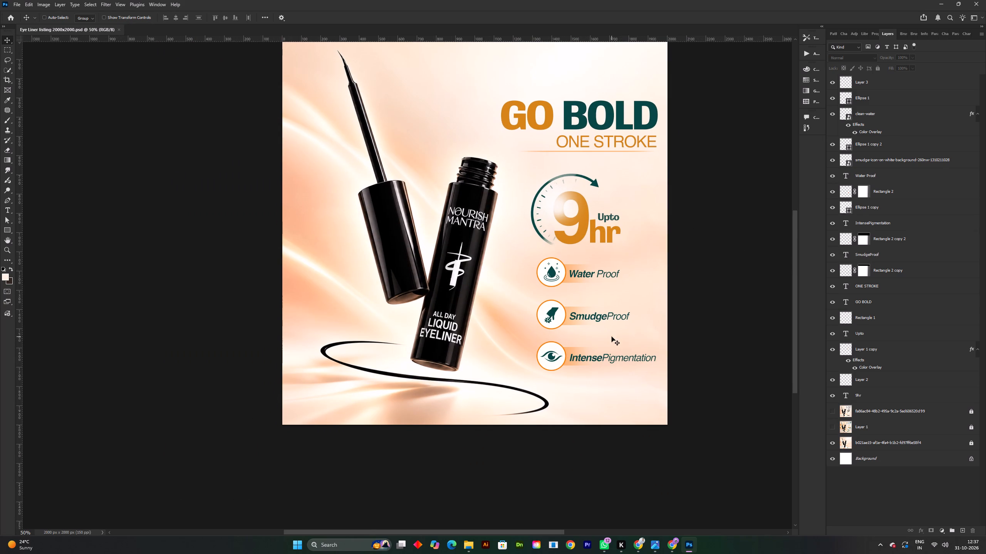
pyautogui.hotkey('ctrl', 's')
# Bring the Water Proof label, its gradient bar, circle and drop icon to the layer stack's top, link them and save.
pyautogui.moveTo(596, 274); pyautogui.dragTo(596, 283)
pyautogui.hotkey('ctrl', 'z')
pyautogui.keyDown('shift'); pyautogui.scroll(2, 564, 283); pyautogui.keyUp('shift')
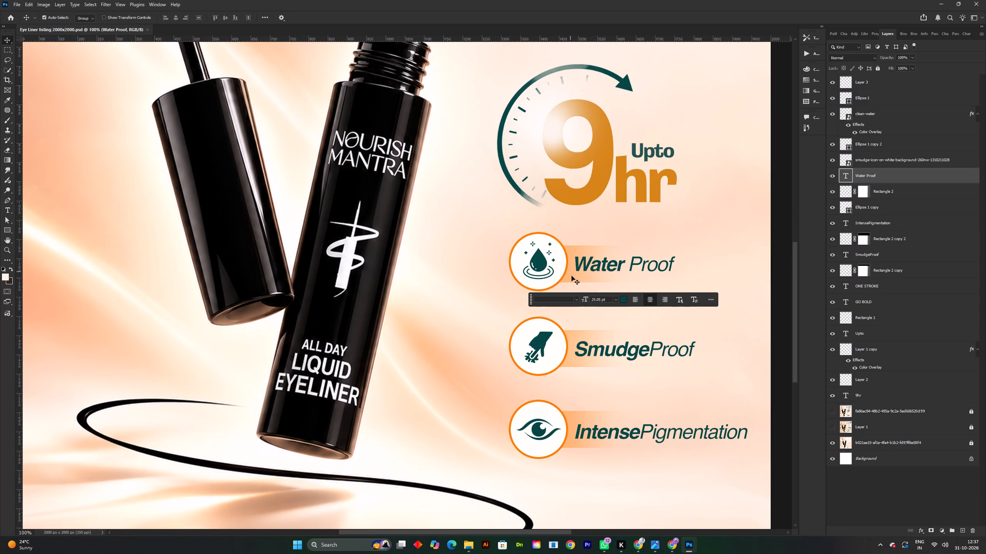
pyautogui.keyDown('shift'); pyautogui.click(572, 277); pyautogui.keyUp('shift')
pyautogui.keyDown('shift'); pyautogui.click(558, 271); pyautogui.keyUp('shift')
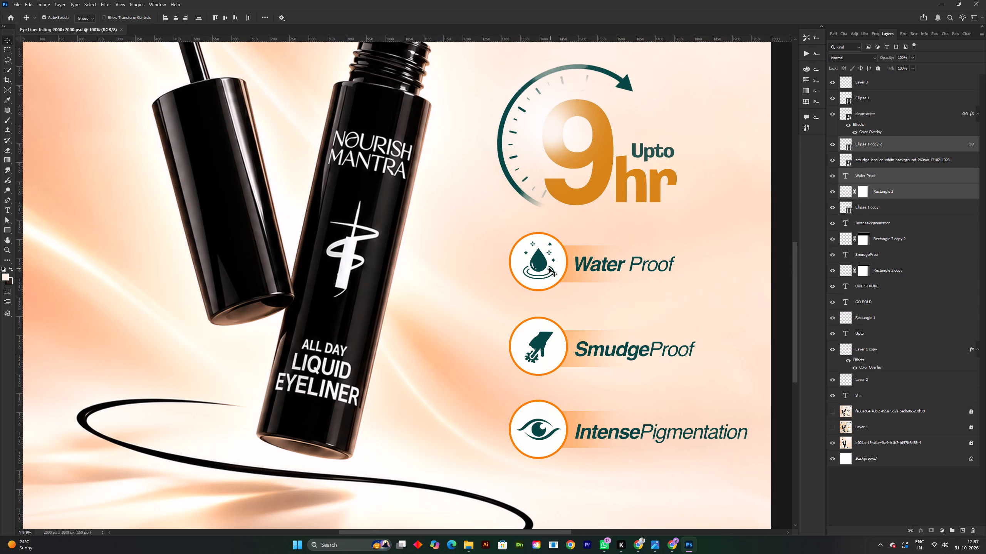
pyautogui.keyDown('shift'); pyautogui.click(542, 265); pyautogui.keyUp('shift')
pyautogui.hotkey('ctrl', 'shift', ']')
pyautogui.hotkey('ctrl', 'shift', ']')
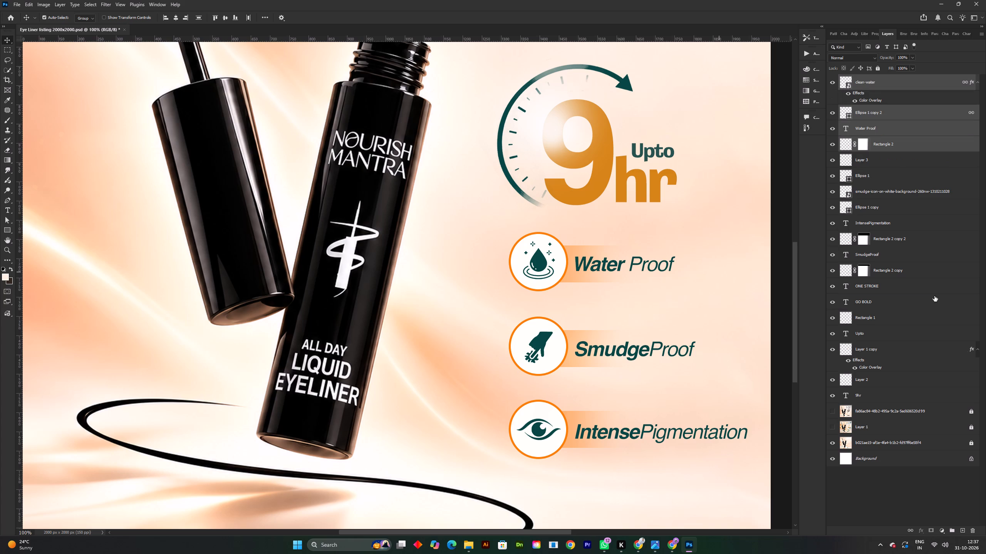
pyautogui.click(910, 530)
pyautogui.hotkey('ctrl', 's')
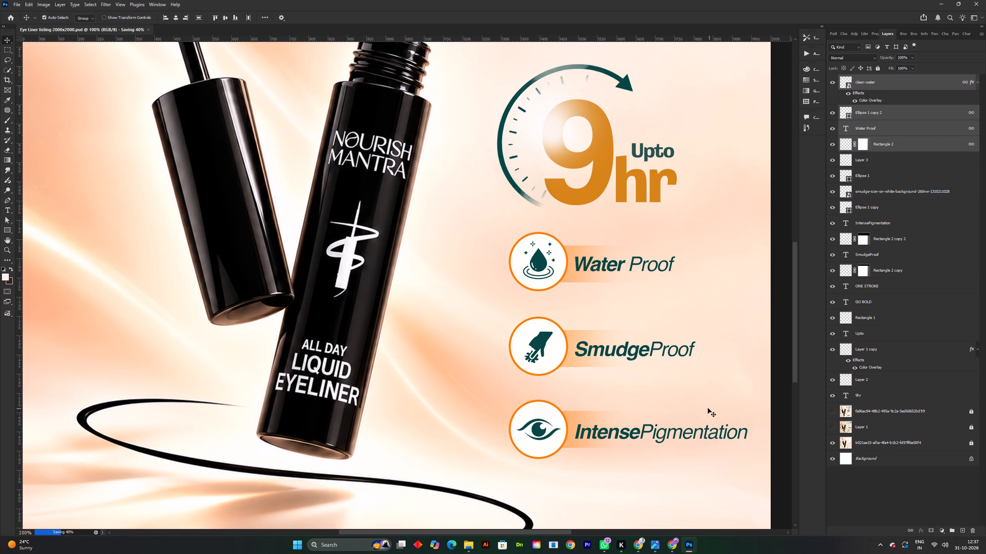
# Nudge the SmudgeProof label up about 1 px beside the hand icon.
pyautogui.click(780, 364)
pyautogui.click(636, 350)
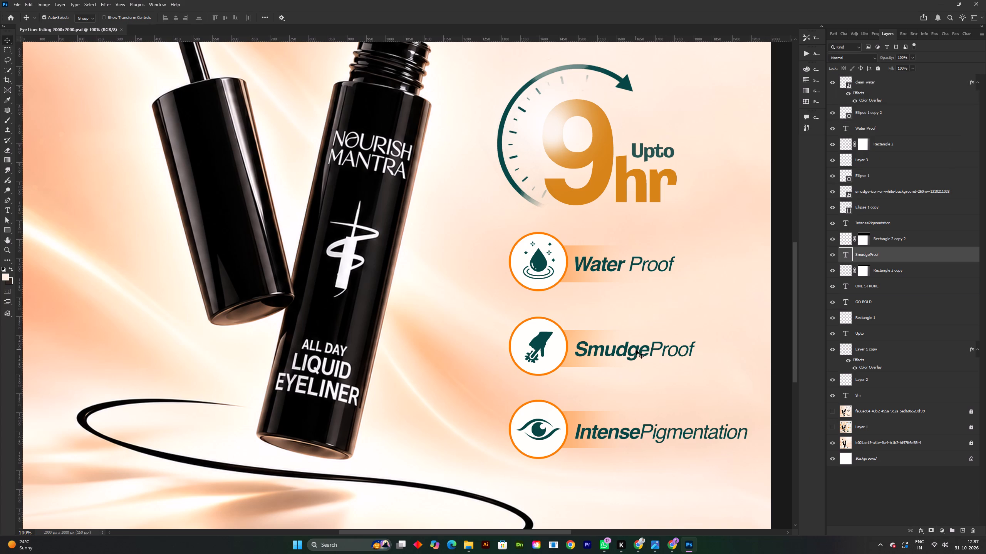
pyautogui.press('Up')
pyautogui.press('Up')
pyautogui.press('Down')
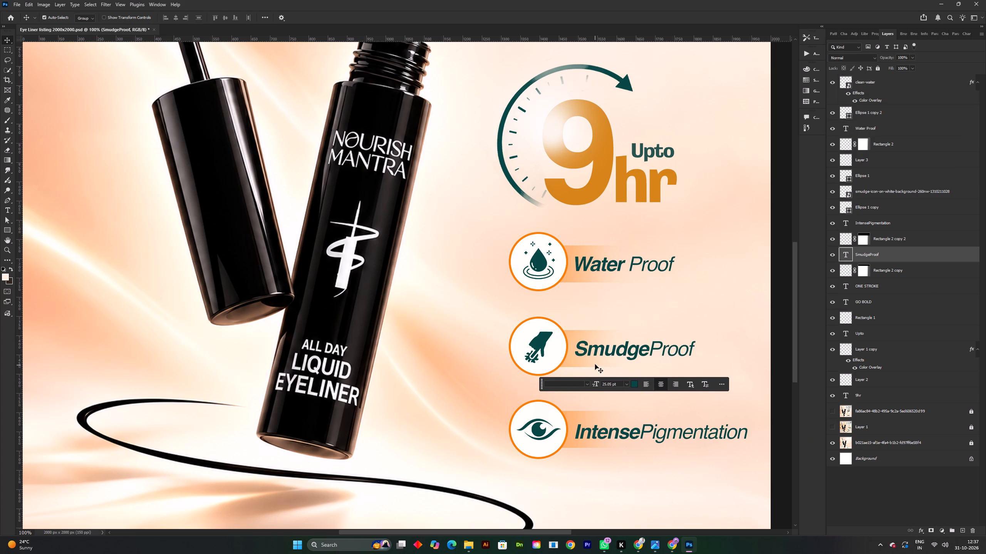
# Bring the SmudgeProof label, its gradient bar, circle and hand icon to the top of the layer stack and link them.
pyautogui.keyDown('shift'); pyautogui.click(594, 361); pyautogui.keyUp('shift')
pyautogui.keyDown('shift'); pyautogui.click(559, 360); pyautogui.keyUp('shift')
pyautogui.keyDown('shift'); pyautogui.click(537, 341); pyautogui.keyUp('shift')
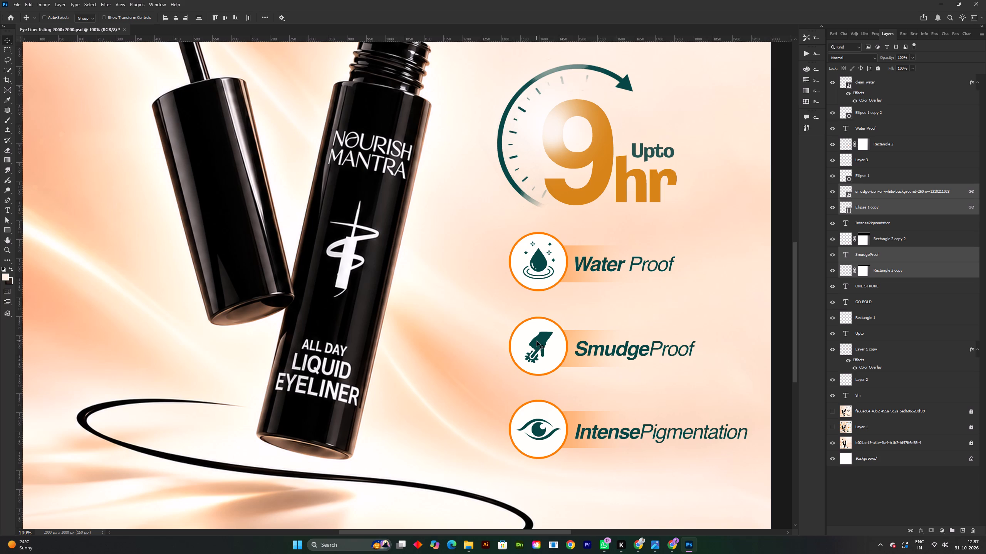
pyautogui.hotkey('ctrl', 'shift', ']')
pyautogui.hotkey('ctrl', 'shift', ']')
pyautogui.click(906, 531)
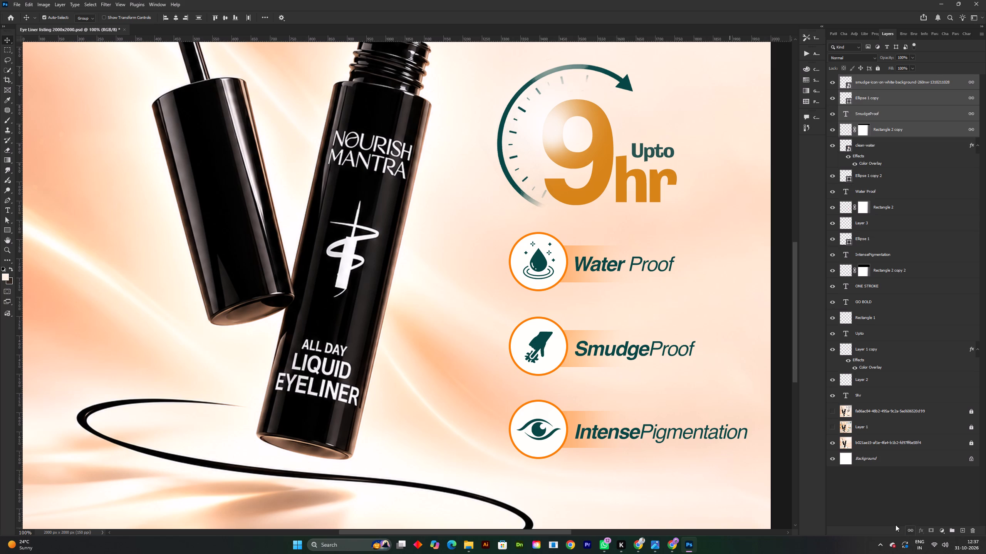
# Nudge the IntensePigmentation label up about 2 px beside the eye icon.
pyautogui.click(646, 417)
pyautogui.click(645, 432)
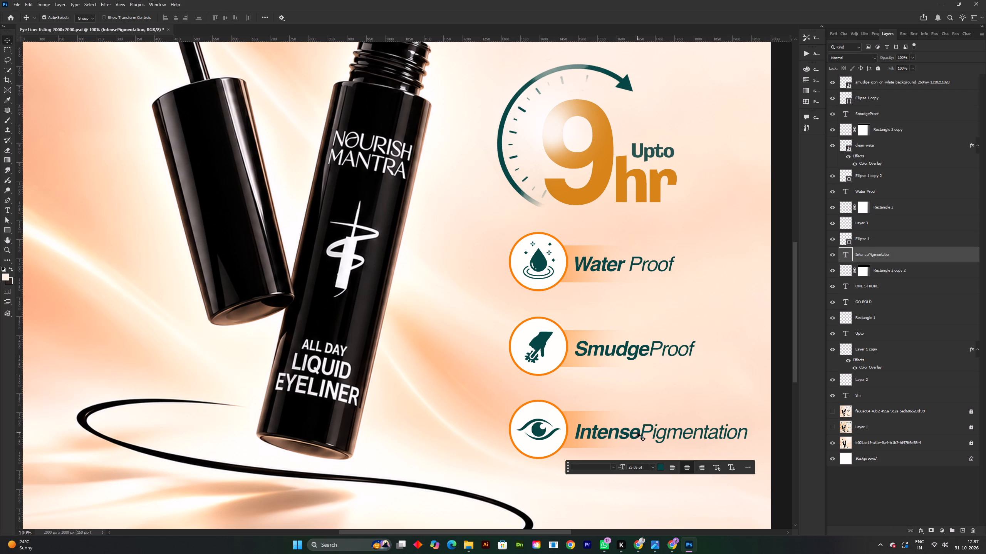
pyautogui.press('Up')
pyautogui.press('Up')
# Bring the IntensePigmentation label, its gradient bar, circle and eye icon to the layer stack's top, link them and save.
pyautogui.keyDown('shift'); pyautogui.click(603, 419); pyautogui.keyUp('shift')
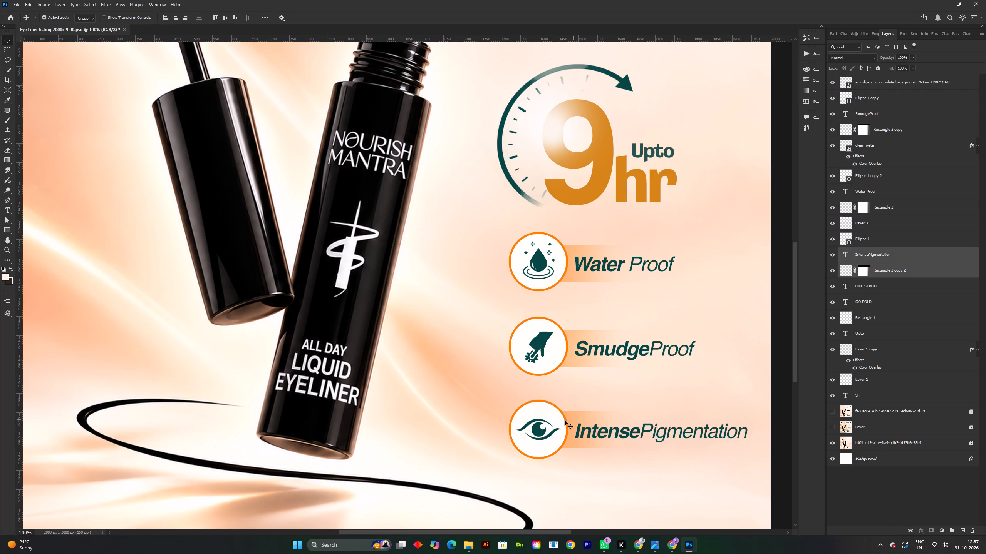
pyautogui.keyDown('shift'); pyautogui.click(560, 422); pyautogui.keyUp('shift')
pyautogui.keyDown('shift'); pyautogui.click(540, 431); pyautogui.keyUp('shift')
pyautogui.hotkey('ctrl', 'shift', ']')
pyautogui.hotkey('ctrl', 'shift', ']')
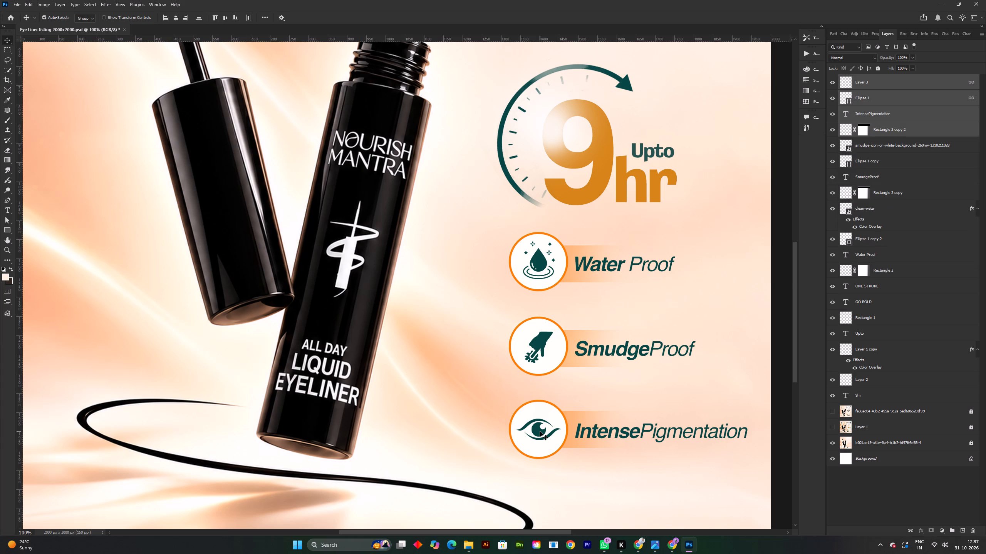
pyautogui.click(909, 529)
pyautogui.hotkey('ctrl', 's')
# Shift all three linked feature rows together slightly left and a little down beneath the 9hr graphic, and save.
pyautogui.keyDown('shift'); pyautogui.scroll(-3, 519, 394); pyautogui.keyUp('shift')
pyautogui.press('space')
pyautogui.moveTo(545, 374); pyautogui.dragTo(572, 355)
pyautogui.keyDown('shift'); pyautogui.scroll(1, 558, 343); pyautogui.keyUp('shift')
pyautogui.press('space')
pyautogui.moveTo(570, 335); pyautogui.dragTo(593, 303)
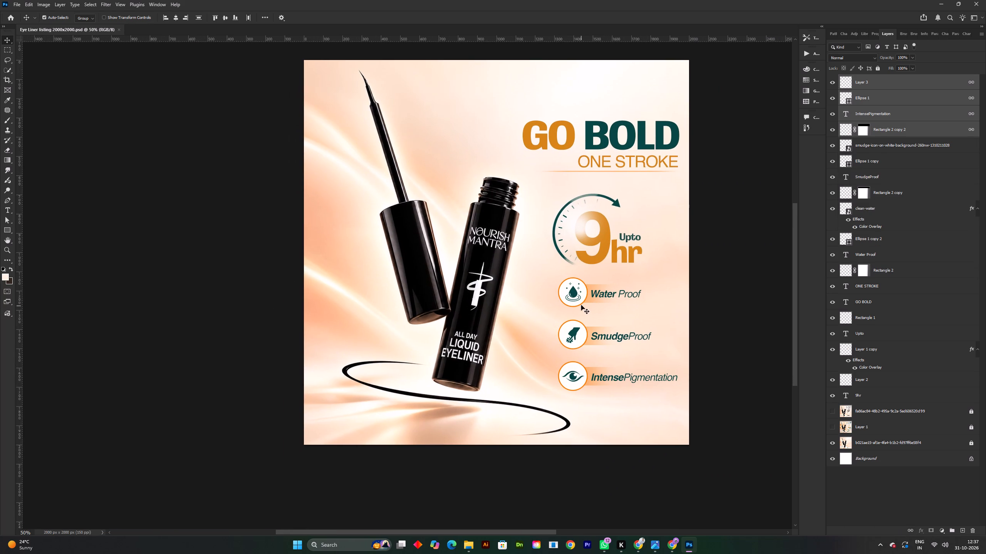
pyautogui.keyDown('shift'); pyautogui.click(572, 336); pyautogui.keyUp('shift')
pyautogui.keyDown('shift'); pyautogui.click(577, 291); pyautogui.keyUp('shift')
pyautogui.press('Left')
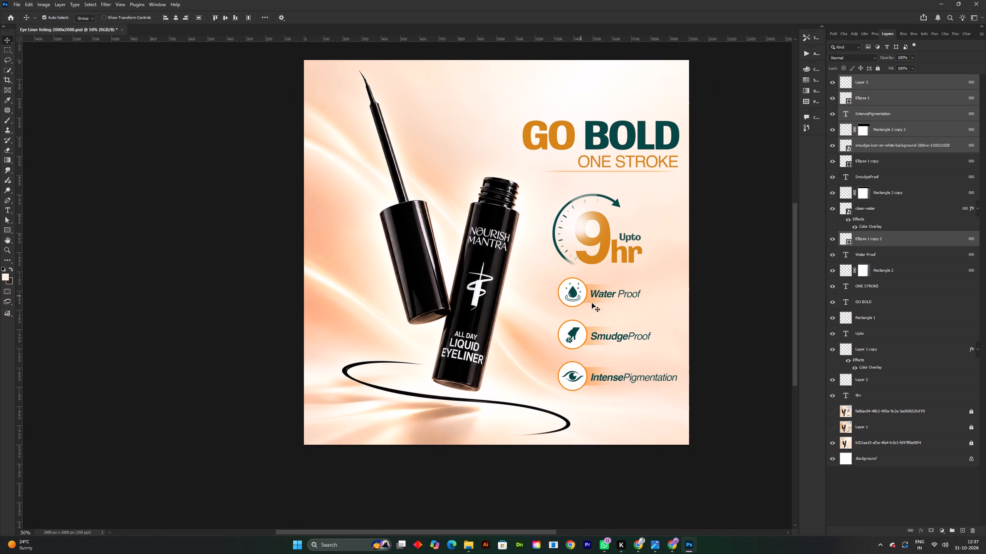
pyautogui.press('Left')
pyautogui.press('Left')
pyautogui.press('Down')
pyautogui.press('Down')
pyautogui.press('Down')
pyautogui.press('Left')
pyautogui.press('Down')
pyautogui.press('Left')
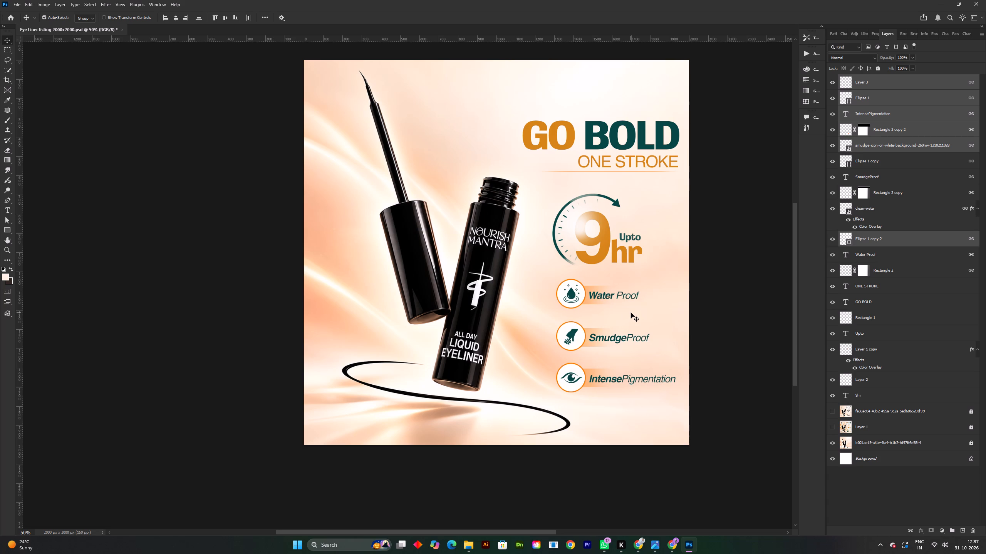
pyautogui.press('Left')
pyautogui.press('Left')
pyautogui.press('Left')
pyautogui.press('Up')
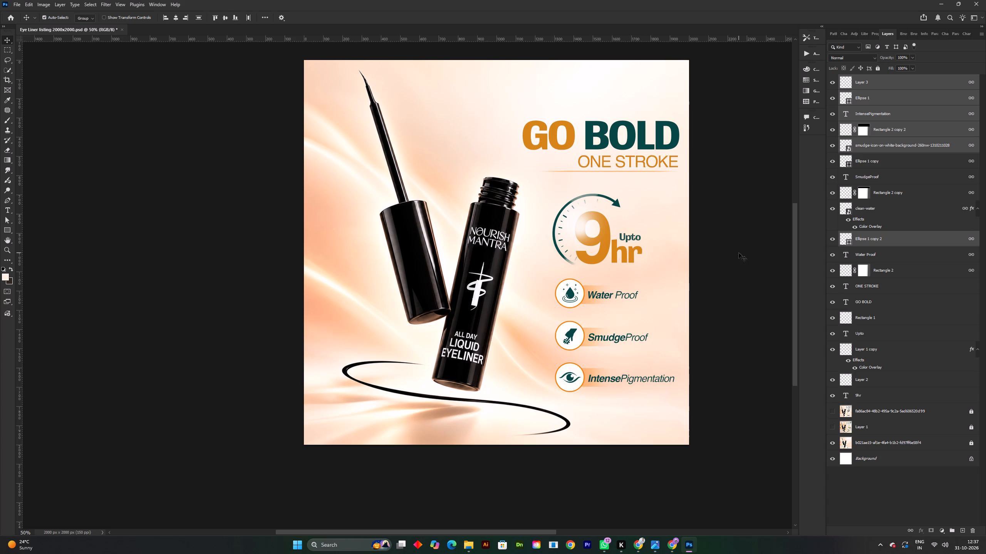
pyautogui.click(739, 253)
pyautogui.hotkey('ctrl', 's')
# Unlock the visible eyeliner photo layer and shift the photo about 20 px left.
pyautogui.hotkey('ctrl', '0')
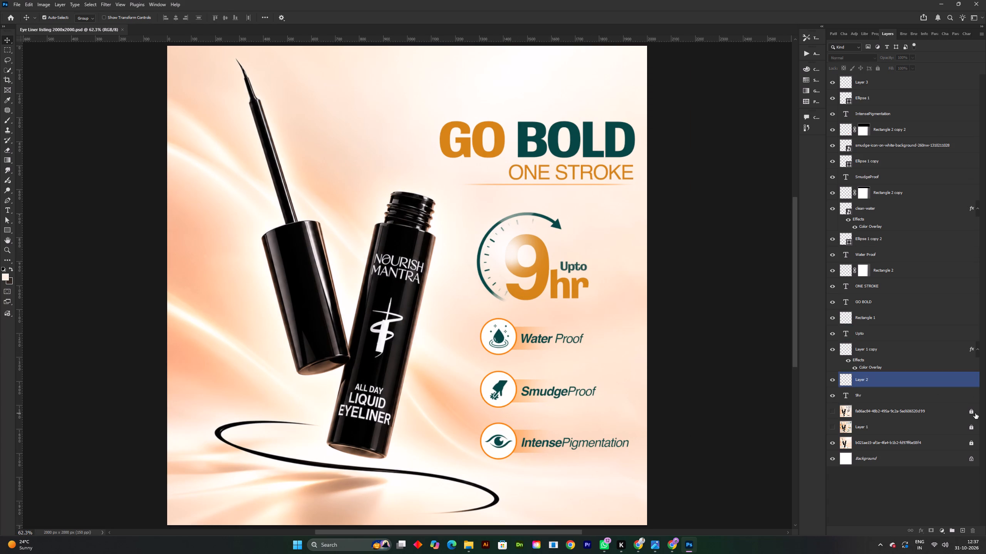
pyautogui.click(974, 447)
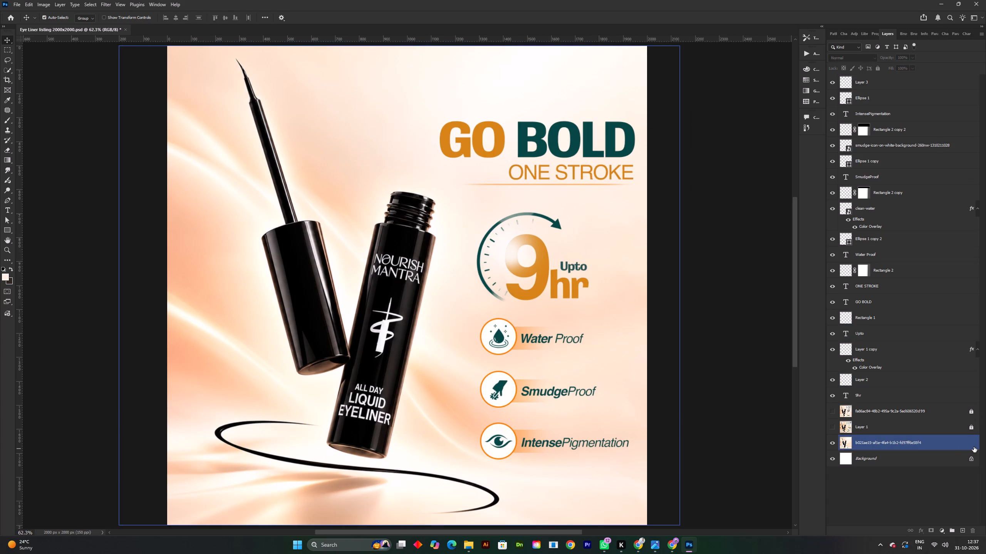
pyautogui.press('Left')
pyautogui.press('Left')
pyautogui.click(964, 446)
pyautogui.press('Left')
pyautogui.press('Left')
pyautogui.press('Left')
pyautogui.press('Left')
pyautogui.press('Left')
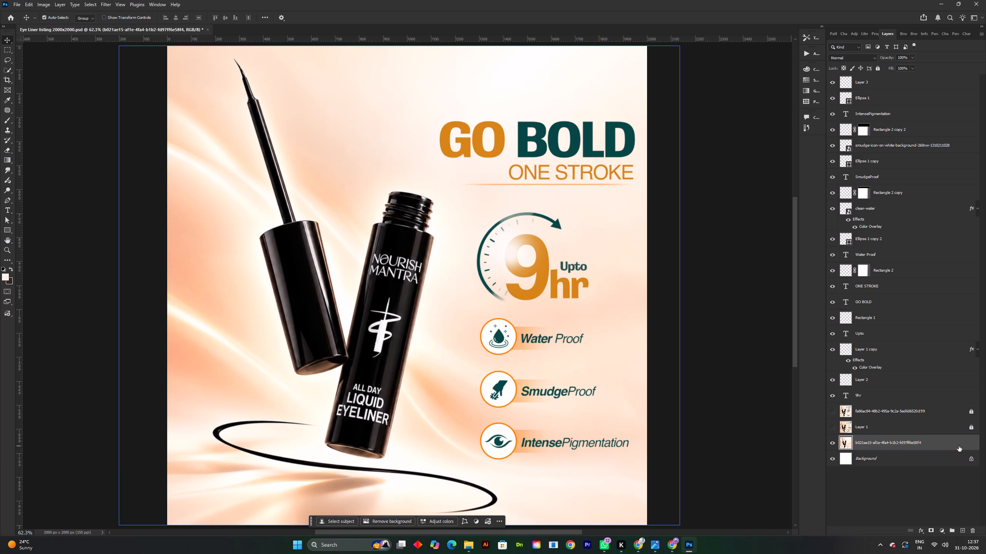
pyautogui.press('Left')
pyautogui.press('Left')
pyautogui.press('Left')
pyautogui.press('Left')
pyautogui.press('Left')
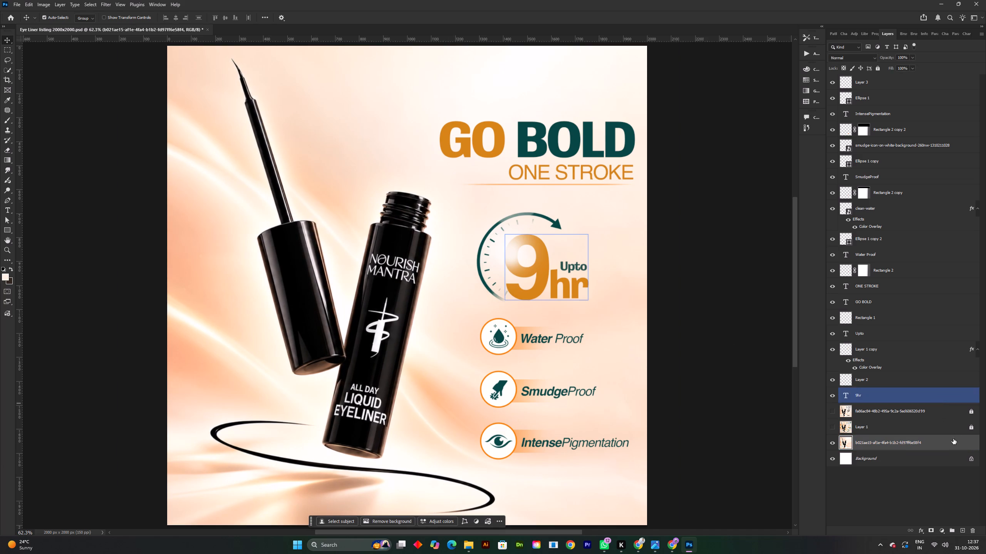
# Move the ONE STROKE tagline about 100 px left beneath the GO BOLD headline.
pyautogui.keyDown('shift'); pyautogui.scroll(-2, 615, 215); pyautogui.keyUp('shift')
pyautogui.press('space')
pyautogui.moveTo(615, 256); pyautogui.dragTo(627, 235)
pyautogui.keyDown('shift'); pyautogui.scroll(1, 614, 199); pyautogui.keyUp('shift')
pyautogui.press('space')
pyautogui.moveTo(611, 197); pyautogui.dragTo(617, 258)
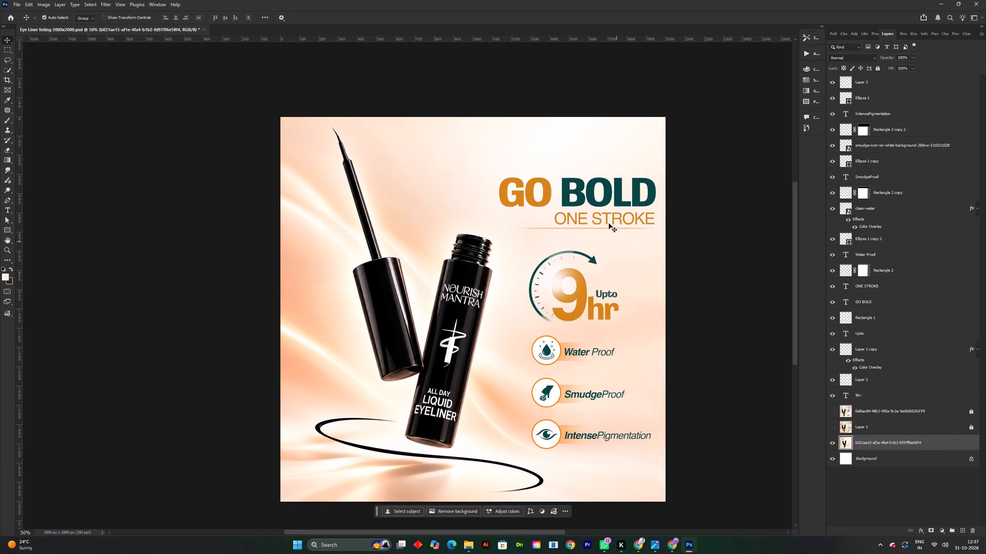
pyautogui.keyDown('shift'); pyautogui.scroll(1, 607, 215); pyautogui.keyUp('shift')
pyautogui.press('space')
pyautogui.moveTo(606, 235); pyautogui.dragTo(614, 245)
pyautogui.moveTo(607, 244); pyautogui.dragTo(597, 244)
pyautogui.hotkey('ctrl', 'z')
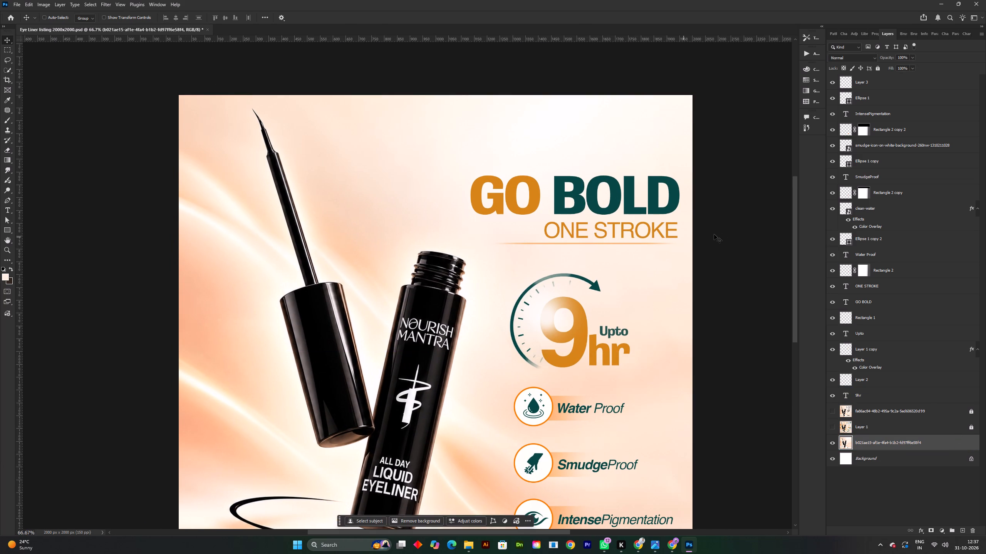
pyautogui.click(719, 233)
pyautogui.moveTo(651, 230); pyautogui.dragTo(625, 230)
# Check the ONE STROKE tagline's placement against the headline and the overall layout.
pyautogui.keyDown('shift'); pyautogui.scroll(-2, 625, 230); pyautogui.keyUp('shift')
pyautogui.press('space')
pyautogui.moveTo(626, 250); pyautogui.dragTo(627, 208)
pyautogui.keyDown('shift'); pyautogui.scroll(1, 734, 272); pyautogui.keyUp('shift')
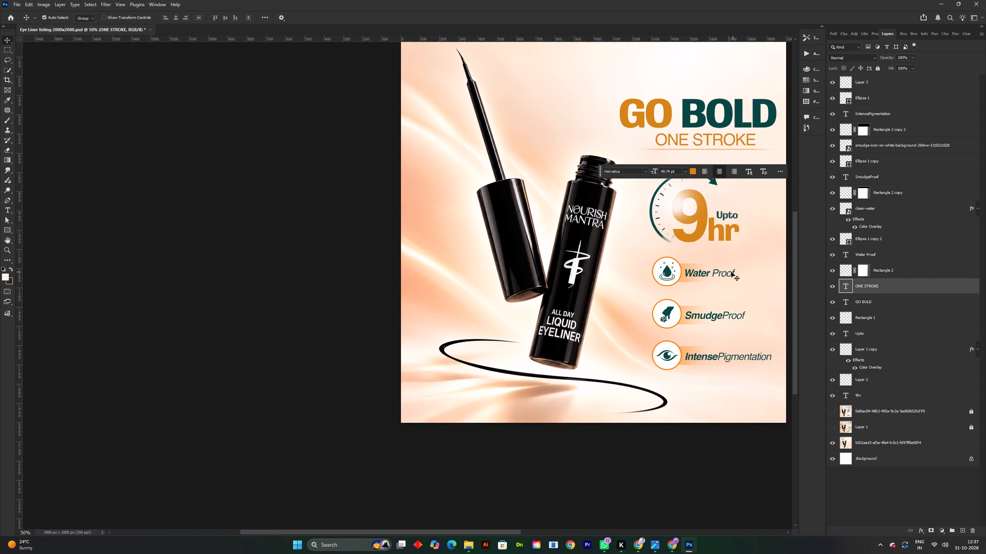
pyautogui.press('space')
pyautogui.moveTo(729, 274); pyautogui.dragTo(627, 344)
pyautogui.keyDown('shift'); pyautogui.scroll(1, 636, 318); pyautogui.keyUp('shift')
pyautogui.press('space')
pyautogui.moveTo(636, 303); pyautogui.dragTo(628, 332)
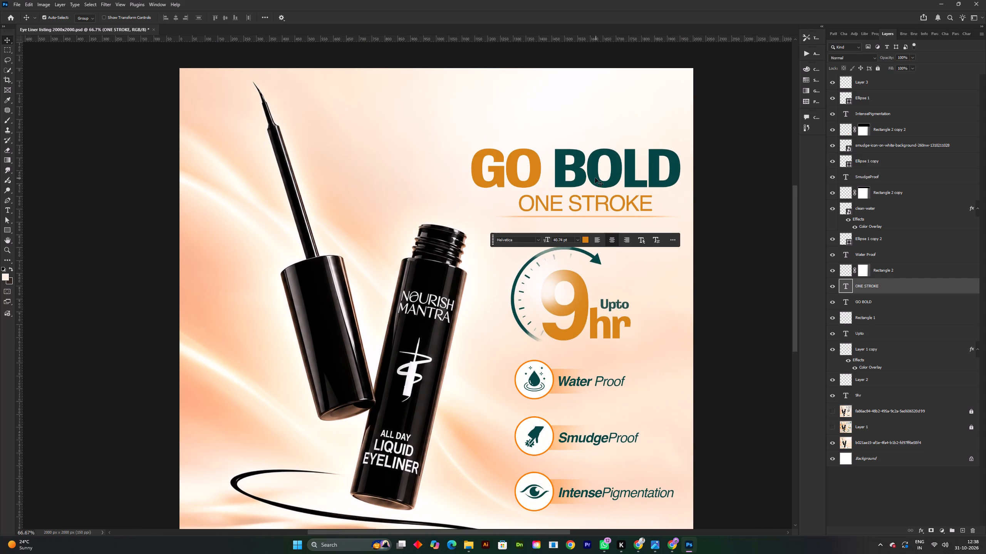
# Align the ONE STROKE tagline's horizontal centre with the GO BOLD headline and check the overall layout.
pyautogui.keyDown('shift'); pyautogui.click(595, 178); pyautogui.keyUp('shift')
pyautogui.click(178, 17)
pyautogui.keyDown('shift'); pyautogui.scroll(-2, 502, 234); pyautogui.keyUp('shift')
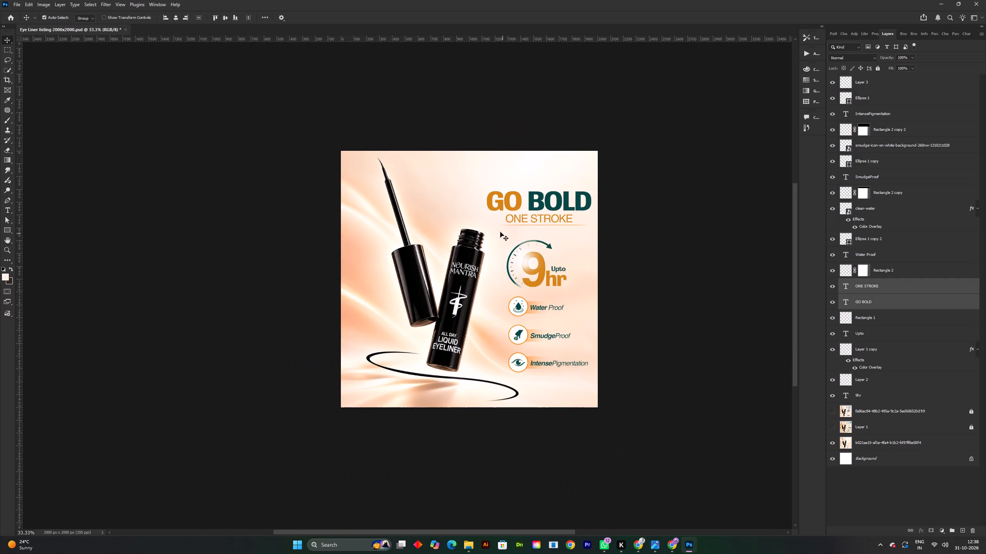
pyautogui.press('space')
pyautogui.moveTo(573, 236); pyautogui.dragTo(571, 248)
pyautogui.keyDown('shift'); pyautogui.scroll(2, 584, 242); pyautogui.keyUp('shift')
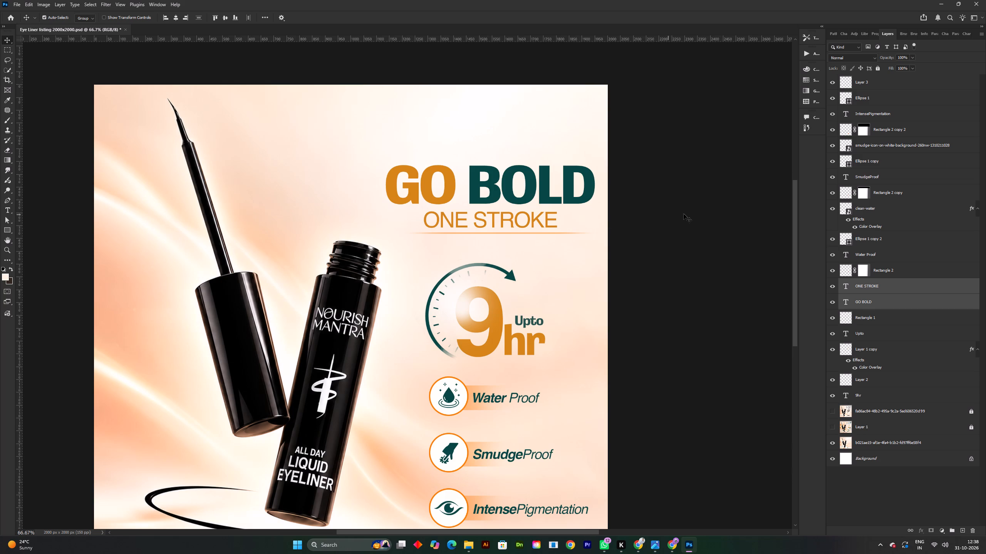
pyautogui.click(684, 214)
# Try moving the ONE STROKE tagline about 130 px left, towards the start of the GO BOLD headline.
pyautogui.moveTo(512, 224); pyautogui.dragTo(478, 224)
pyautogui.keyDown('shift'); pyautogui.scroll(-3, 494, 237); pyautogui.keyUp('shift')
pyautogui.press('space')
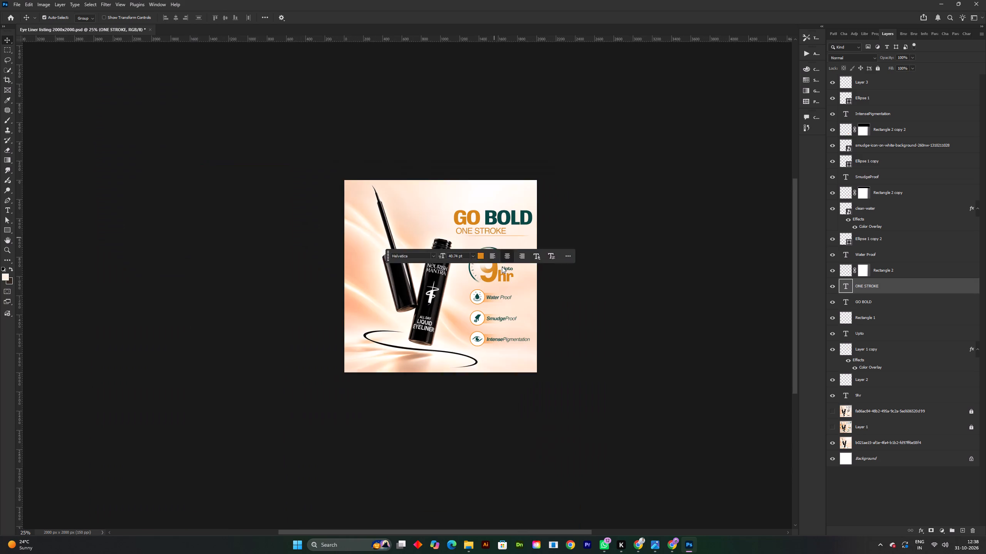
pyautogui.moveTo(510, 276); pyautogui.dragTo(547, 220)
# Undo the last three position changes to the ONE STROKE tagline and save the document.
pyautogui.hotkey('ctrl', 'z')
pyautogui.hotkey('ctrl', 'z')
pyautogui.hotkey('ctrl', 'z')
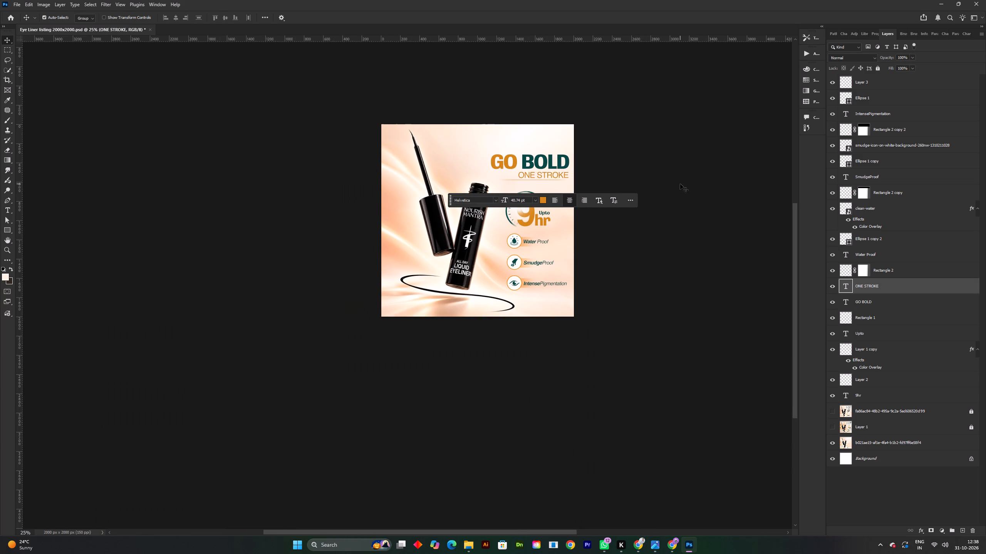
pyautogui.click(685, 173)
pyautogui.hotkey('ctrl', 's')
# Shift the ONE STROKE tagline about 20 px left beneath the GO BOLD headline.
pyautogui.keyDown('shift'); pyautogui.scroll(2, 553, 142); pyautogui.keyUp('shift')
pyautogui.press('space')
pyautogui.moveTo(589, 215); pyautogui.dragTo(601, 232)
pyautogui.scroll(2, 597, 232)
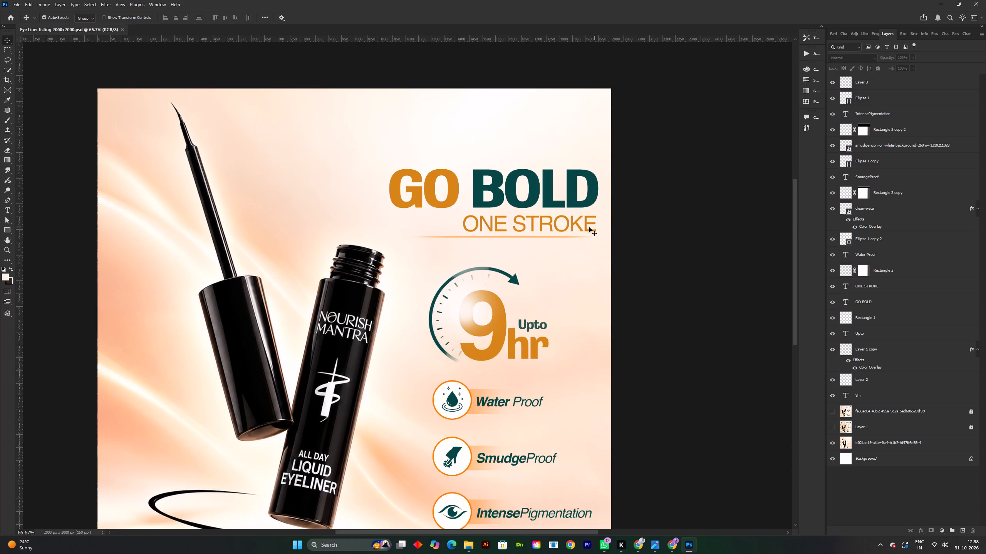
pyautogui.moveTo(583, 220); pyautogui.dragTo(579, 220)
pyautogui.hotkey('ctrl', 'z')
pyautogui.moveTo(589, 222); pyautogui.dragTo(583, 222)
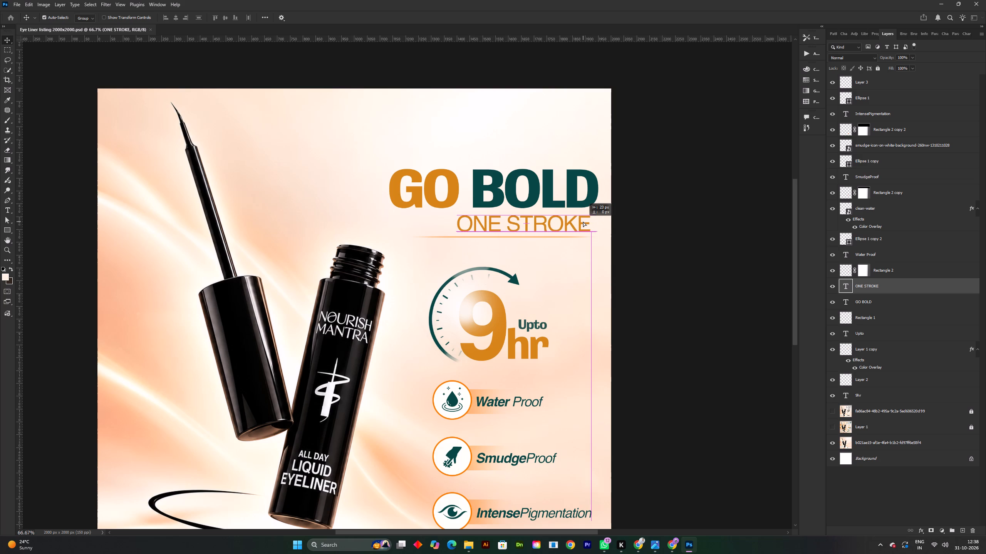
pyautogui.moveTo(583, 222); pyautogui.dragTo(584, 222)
# Align the right edges of the ONE STROKE tagline and the GO BOLD headline, and save.
pyautogui.keyDown('shift'); pyautogui.click(590, 195); pyautogui.keyUp('shift')
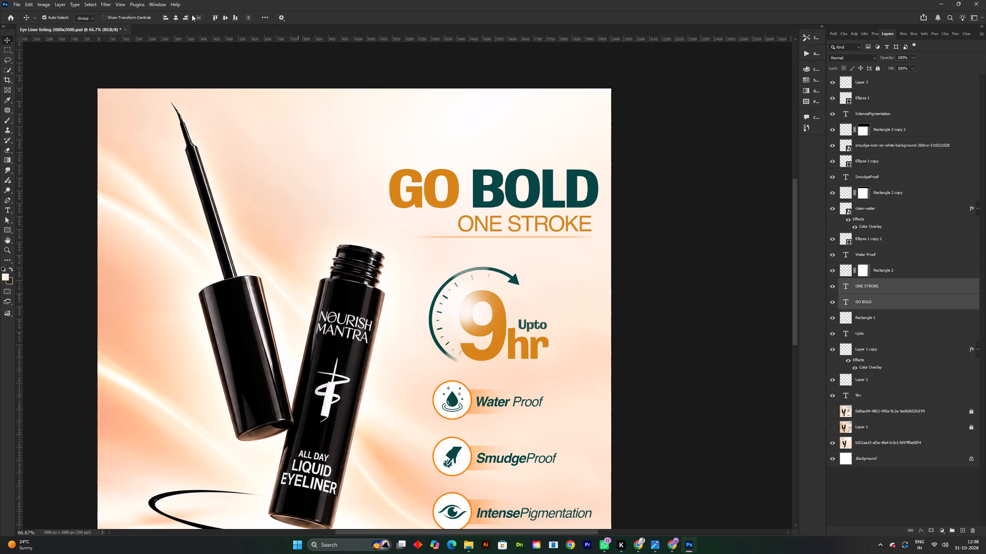
pyautogui.click(182, 15)
pyautogui.click(698, 184)
pyautogui.hotkey('ctrl', 's')
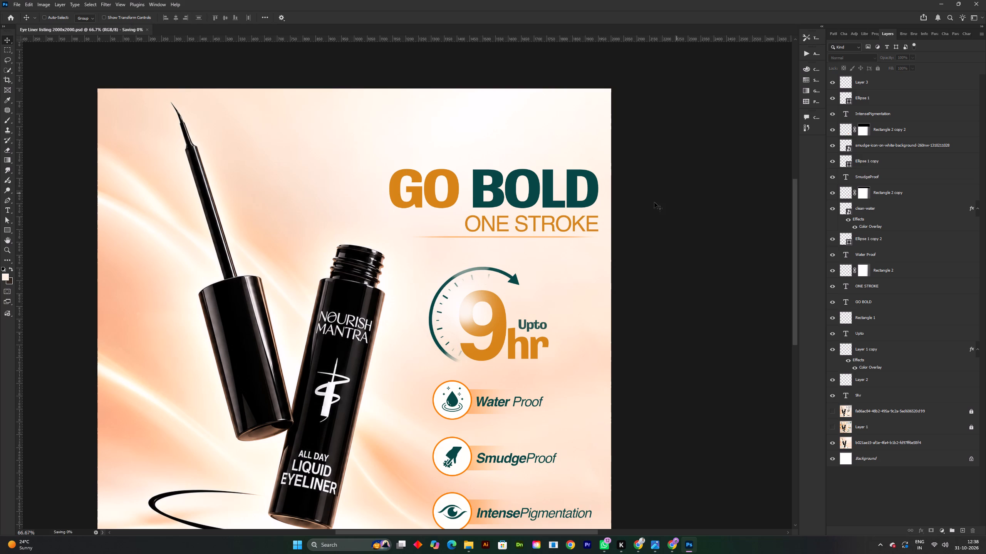
# Nudge the ONE STROKE tagline slightly left of the GO BOLD headline's right edge, save, and view the whole design.
pyautogui.click(616, 216)
pyautogui.click(589, 225)
pyautogui.press('Left')
pyautogui.press('Left')
pyautogui.press('Left')
pyautogui.press('Left')
pyautogui.press('Left')
pyautogui.press('Left')
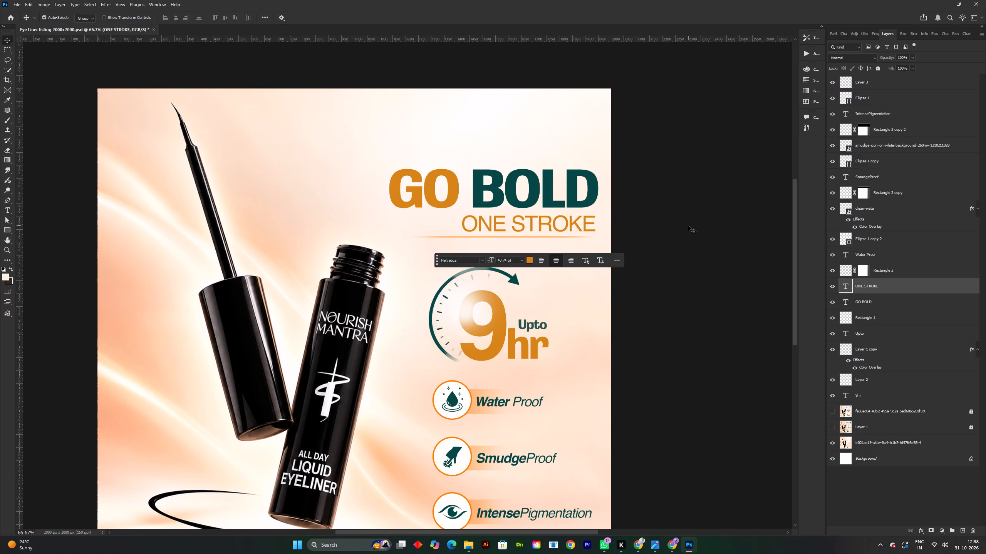
pyautogui.press('Left')
pyautogui.click(688, 225)
pyautogui.hotkey('ctrl', 's')
pyautogui.hotkey('ctrl', '-')
pyautogui.hotkey('ctrl', 's')
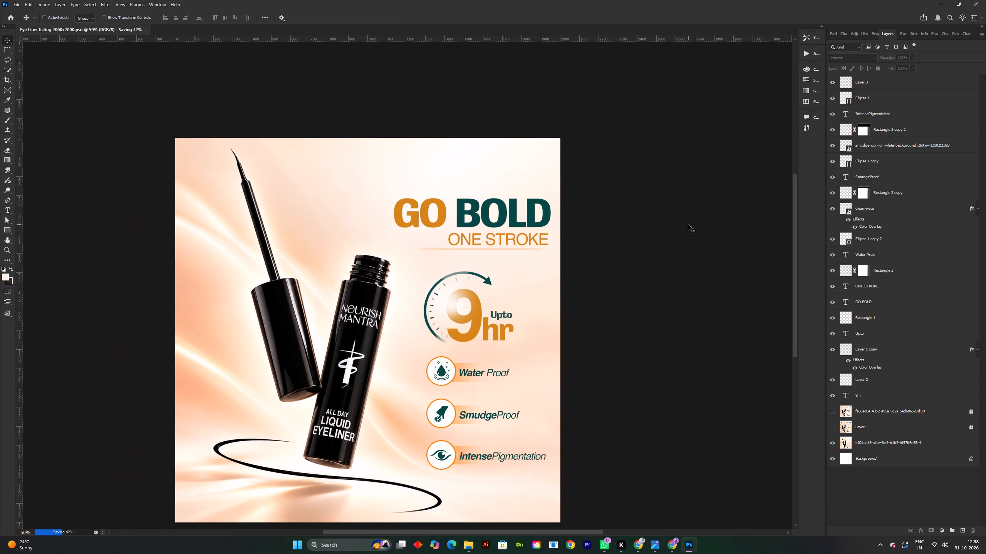
pyautogui.hotkey('ctrl', 's')
pyautogui.hotkey('ctrl', 's')
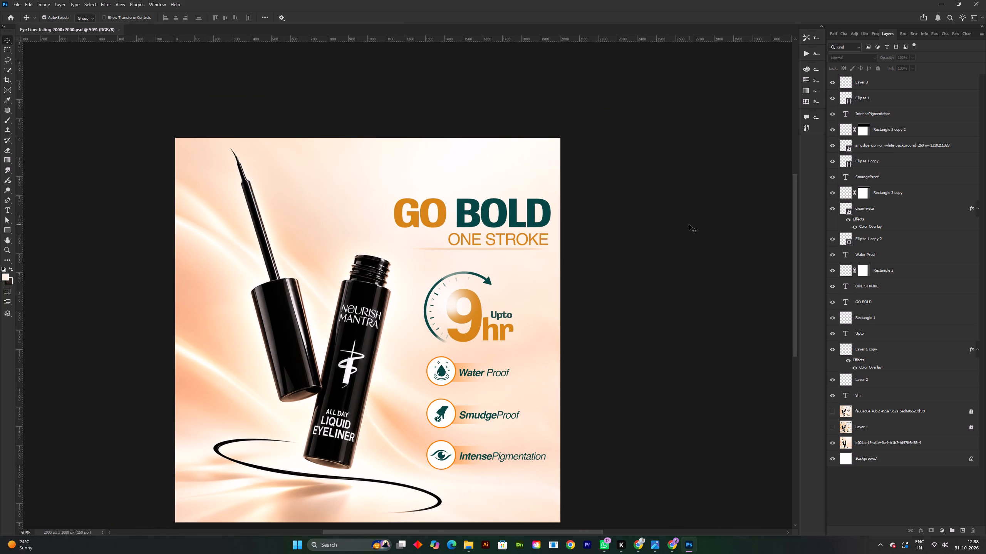
pyautogui.hotkey('ctrl', '0')
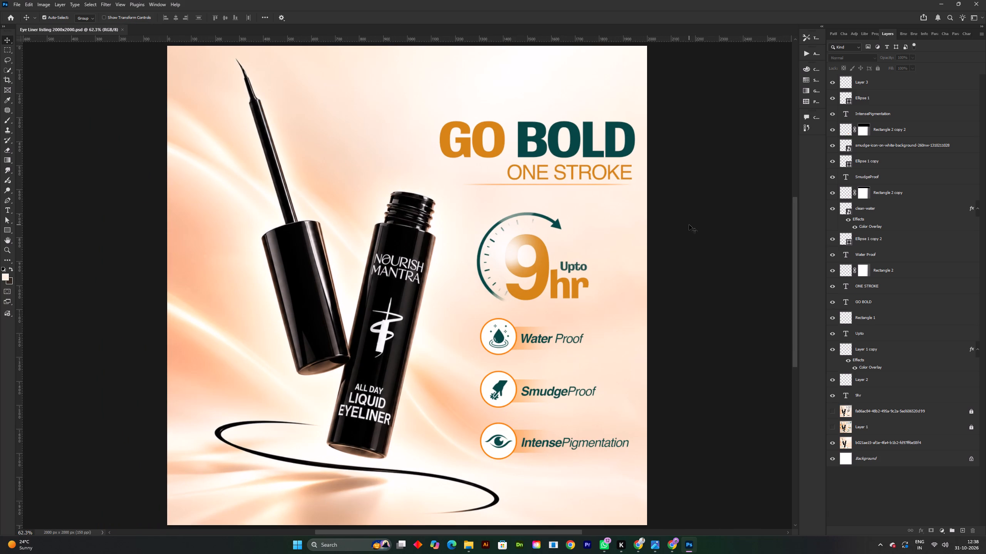
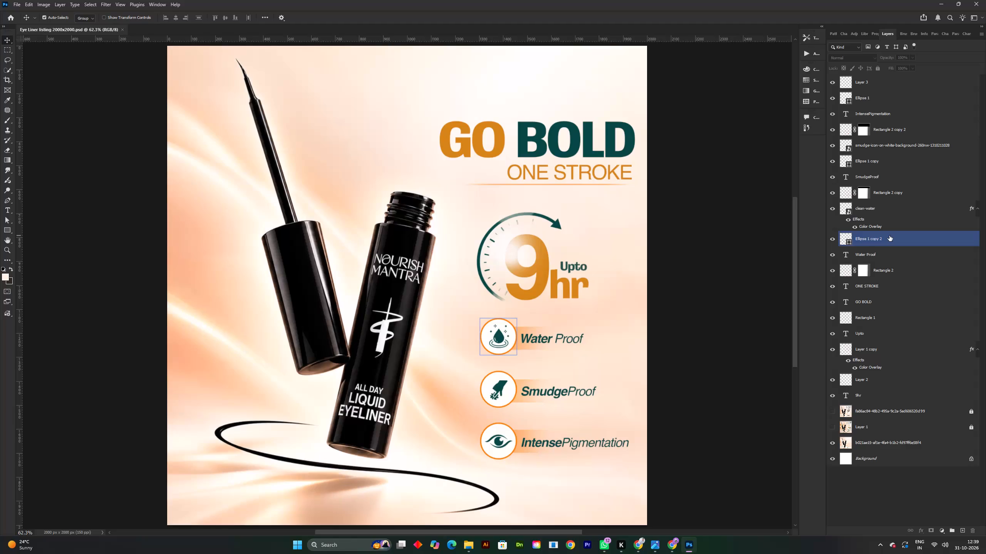
# Reduce the opacity of the highlight layer over the 9 (Layer 2) to about 85% and save the document.
pyautogui.hotkey('ctrl', 's')
pyautogui.keyDown('shift'); pyautogui.scroll(2, 685, 348); pyautogui.keyUp('shift')
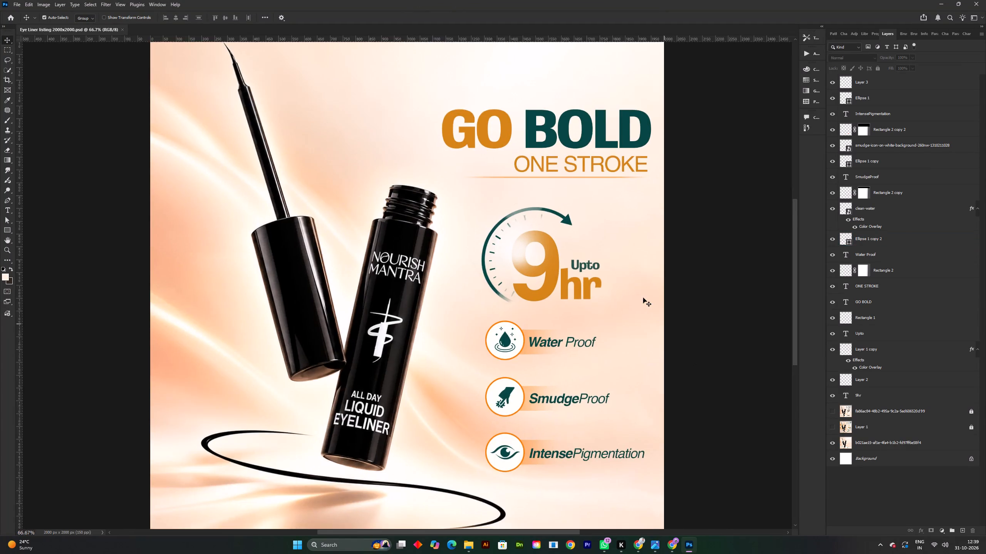
pyautogui.press('space')
pyautogui.moveTo(631, 265); pyautogui.dragTo(672, 289)
pyautogui.click(491, 233)
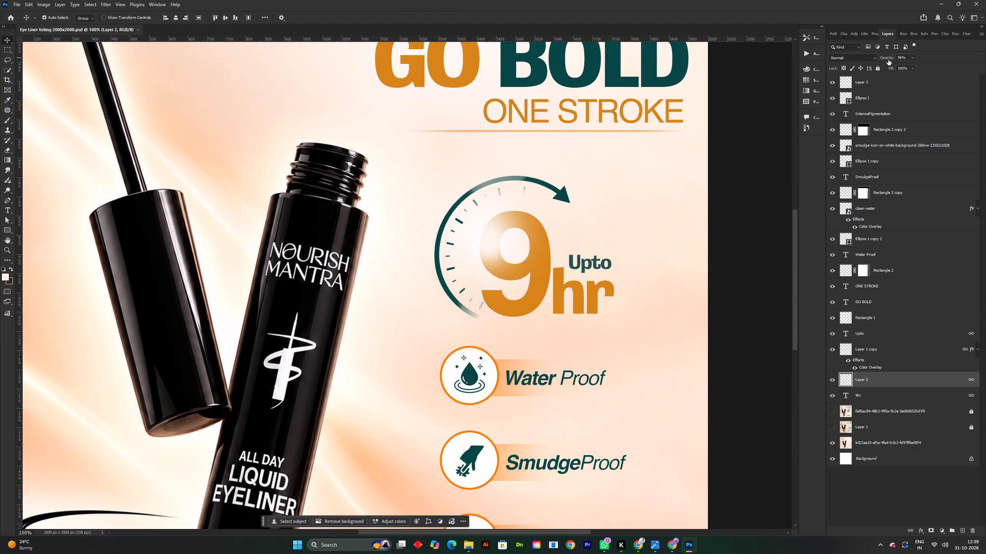
pyautogui.keyDown('ctrl'); pyautogui.moveTo(884, 55); pyautogui.dragTo(868, 55); pyautogui.keyUp('ctrl')
pyautogui.keyDown('ctrl'); pyautogui.moveTo(884, 59); pyautogui.dragTo(890, 59); pyautogui.keyUp('ctrl')
pyautogui.keyDown('ctrl'); pyautogui.moveTo(890, 56); pyautogui.dragTo(896, 57); pyautogui.keyUp('ctrl')
pyautogui.keyDown('shift'); pyautogui.scroll(-3, 677, 274); pyautogui.keyUp('shift')
pyautogui.press('space')
pyautogui.moveTo(687, 339); pyautogui.dragTo(675, 254)
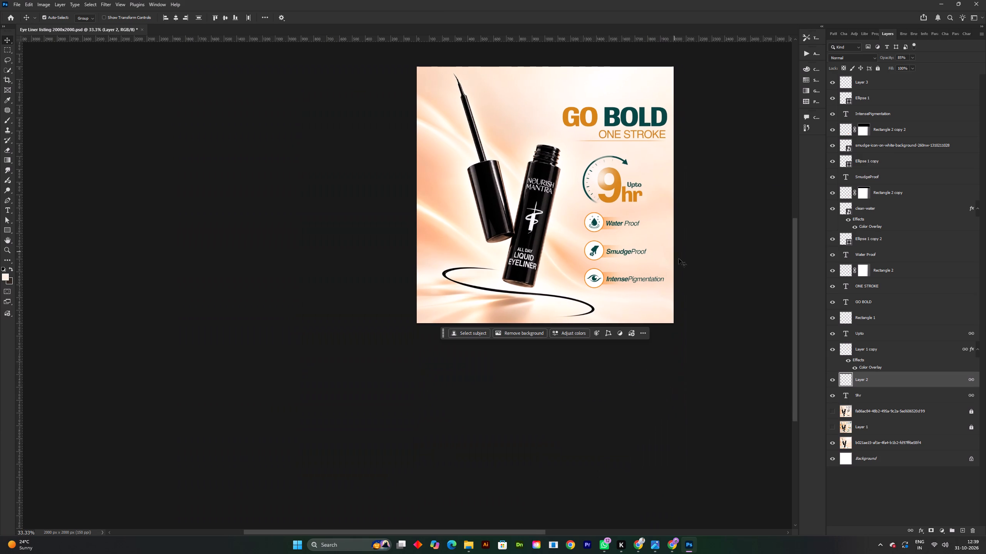
pyautogui.hotkey('ctrl', 's')
pyautogui.hotkey('ctrl', '0')
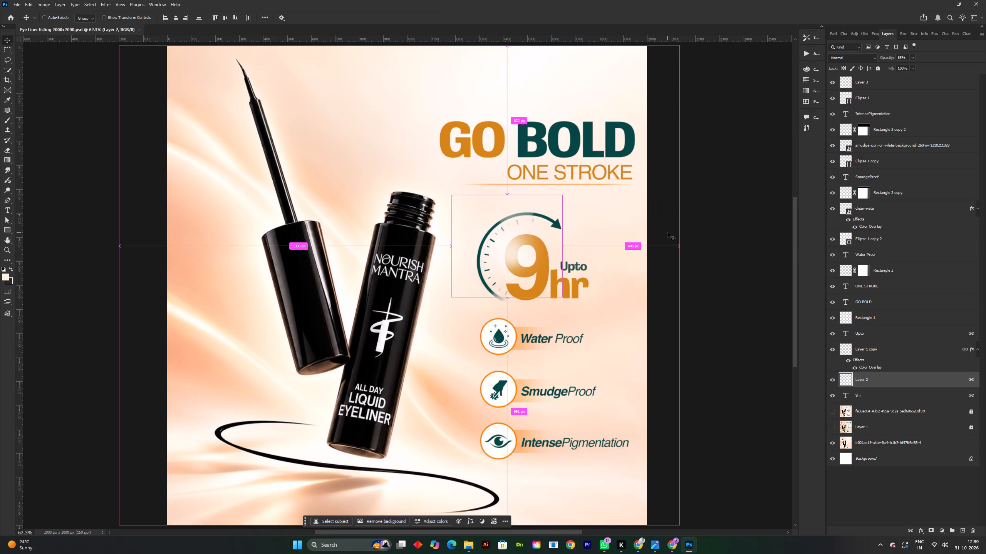
pyautogui.hotkey('ctrl', 's')
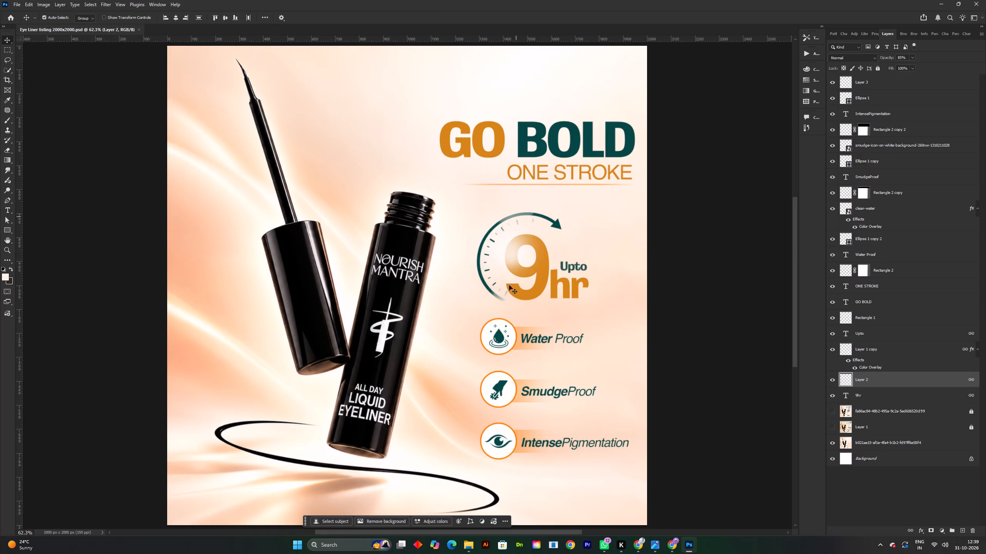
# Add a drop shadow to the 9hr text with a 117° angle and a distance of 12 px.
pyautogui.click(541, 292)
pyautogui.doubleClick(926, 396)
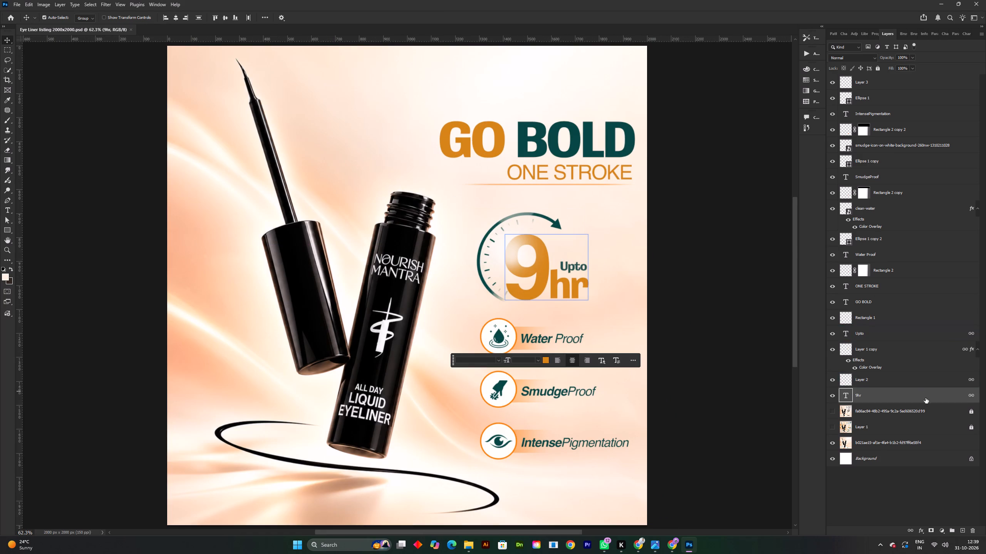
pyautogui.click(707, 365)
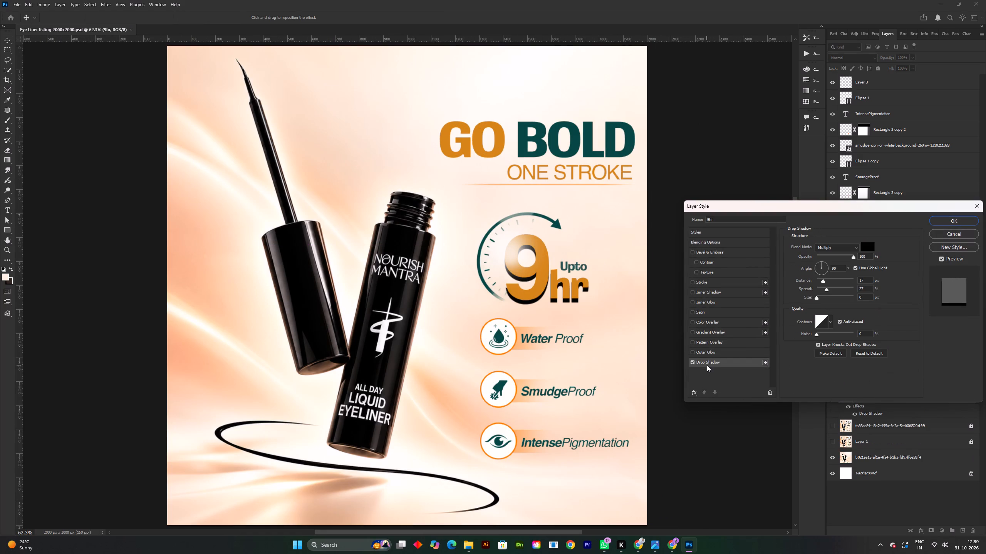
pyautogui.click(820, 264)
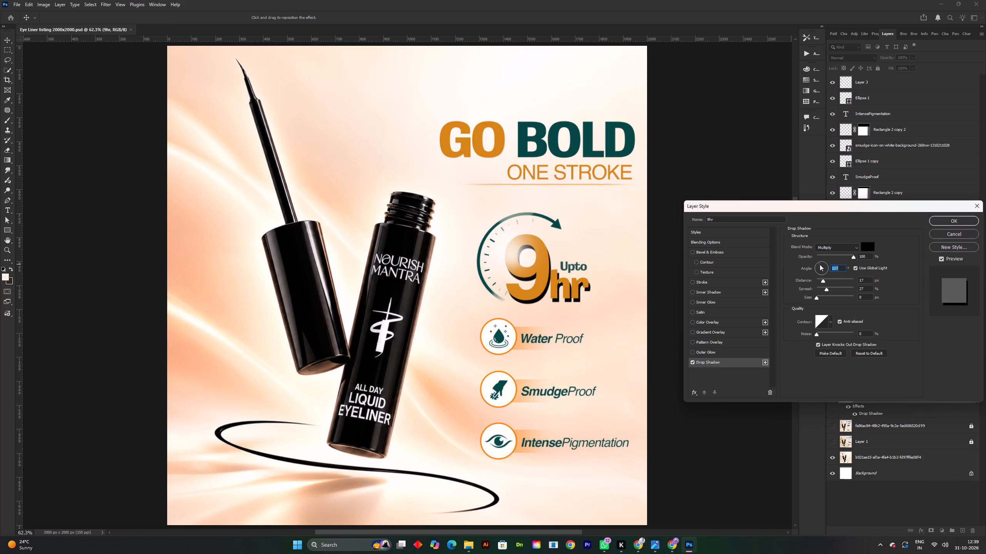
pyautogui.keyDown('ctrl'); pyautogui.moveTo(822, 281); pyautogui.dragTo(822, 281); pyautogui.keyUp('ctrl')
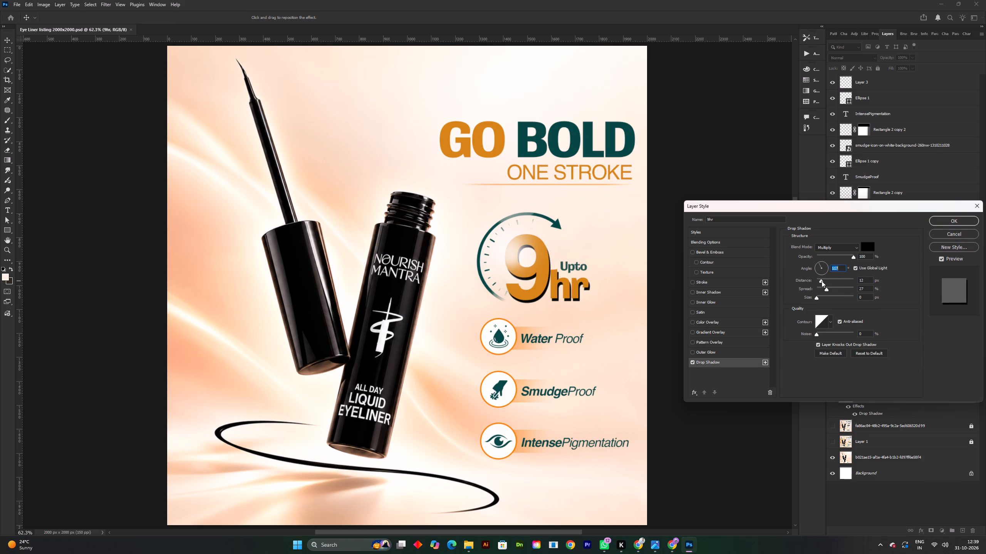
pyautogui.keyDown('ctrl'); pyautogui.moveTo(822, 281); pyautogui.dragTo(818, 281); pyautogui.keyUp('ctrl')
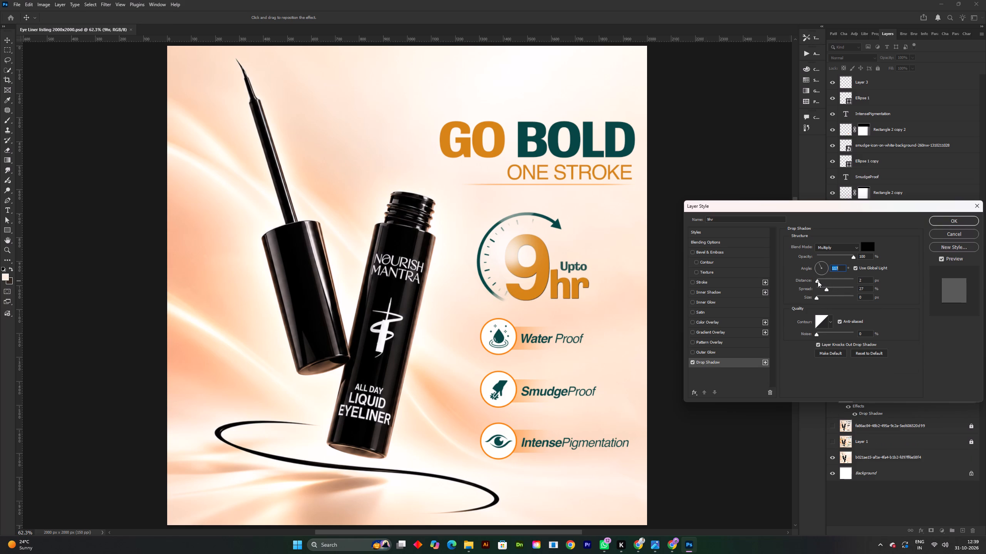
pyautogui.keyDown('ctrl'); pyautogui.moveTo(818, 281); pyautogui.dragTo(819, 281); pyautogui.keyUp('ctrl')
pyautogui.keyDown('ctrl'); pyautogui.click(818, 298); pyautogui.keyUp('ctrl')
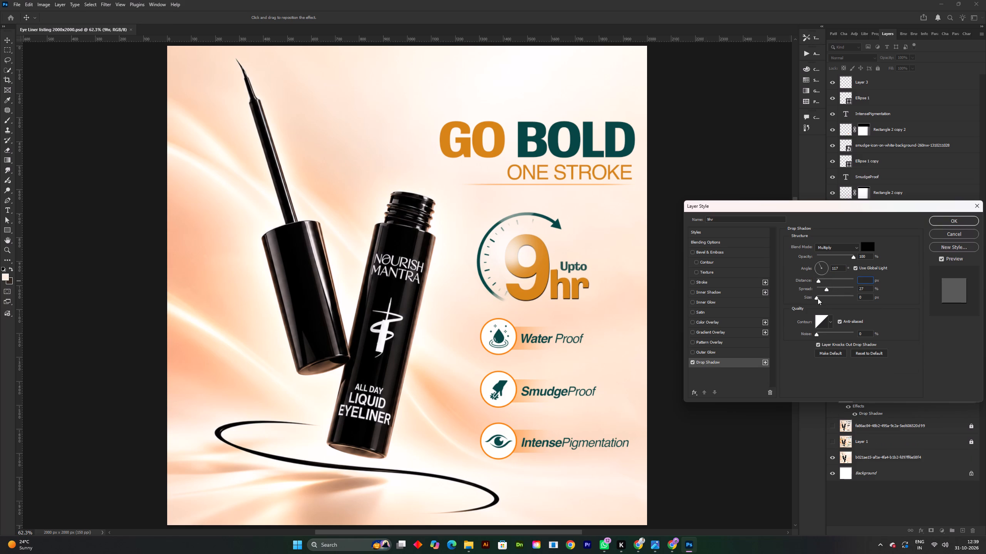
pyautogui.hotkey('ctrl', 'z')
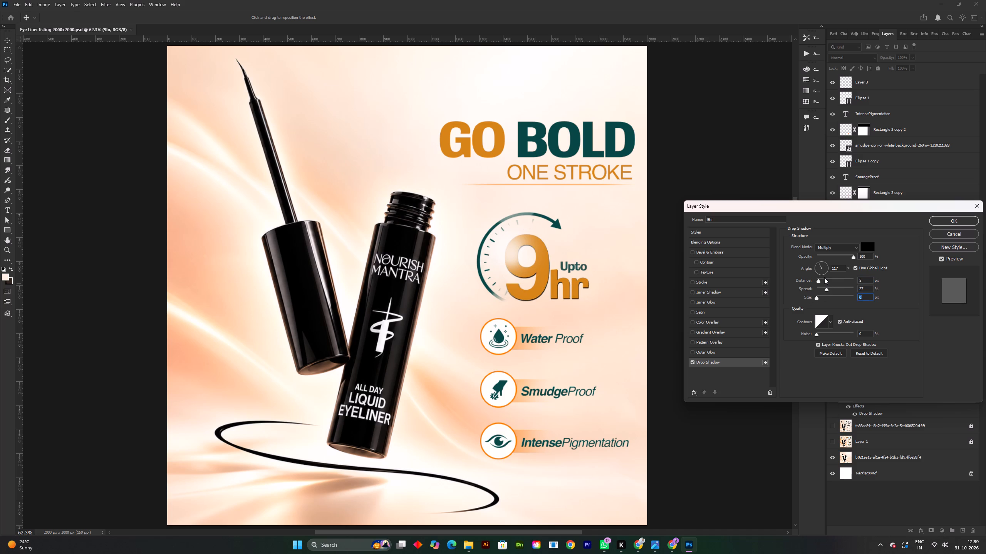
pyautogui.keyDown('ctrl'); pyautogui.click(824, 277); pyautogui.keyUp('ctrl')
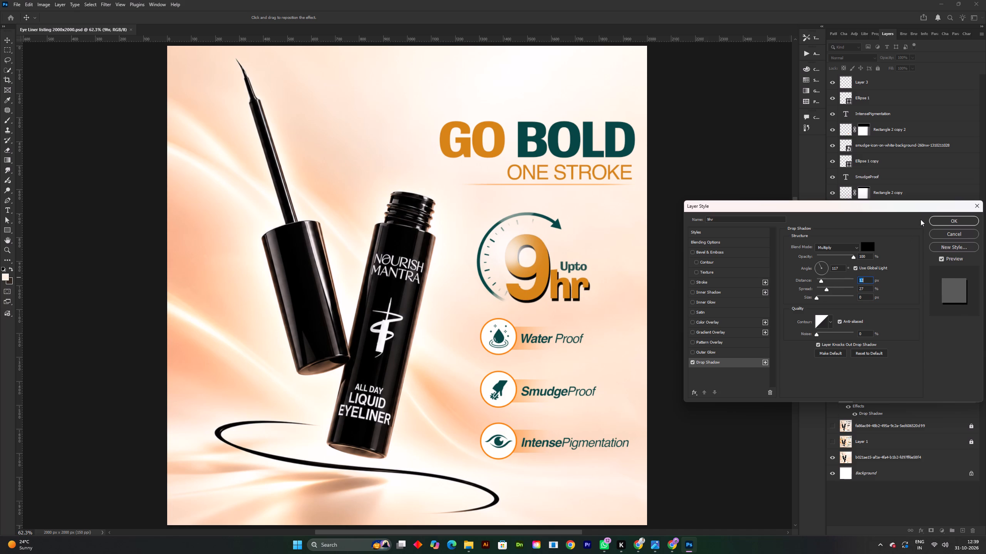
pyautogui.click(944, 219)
# Compare the whole design without and with the 9hr drop shadow by undoing and redoing it.
pyautogui.keyDown('shift'); pyautogui.scroll(-4, 563, 242); pyautogui.keyUp('shift')
pyautogui.press('space')
pyautogui.moveTo(575, 289); pyautogui.dragTo(577, 298)
pyautogui.hotkey('ctrl', 'z')
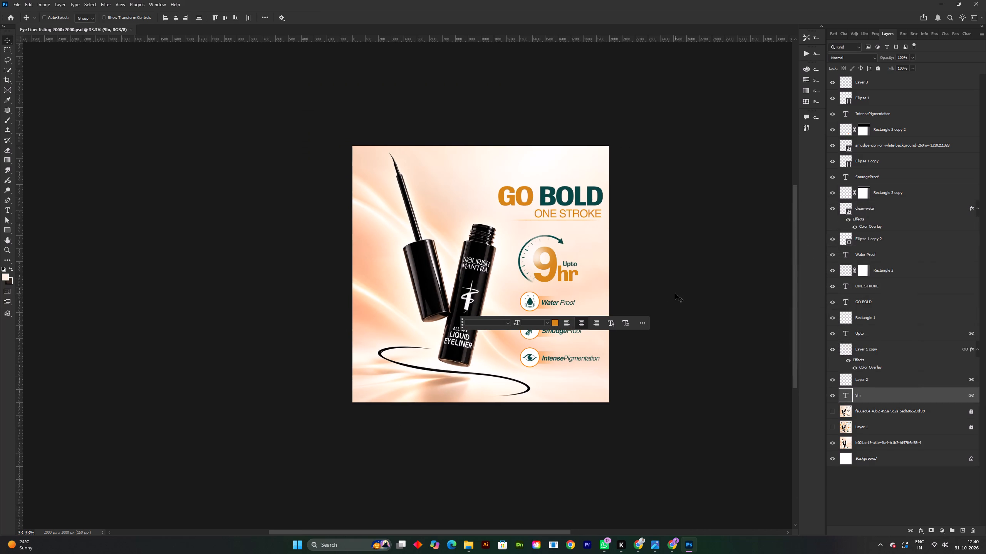
pyautogui.hotkey('ctrl', 'shift', 'z')
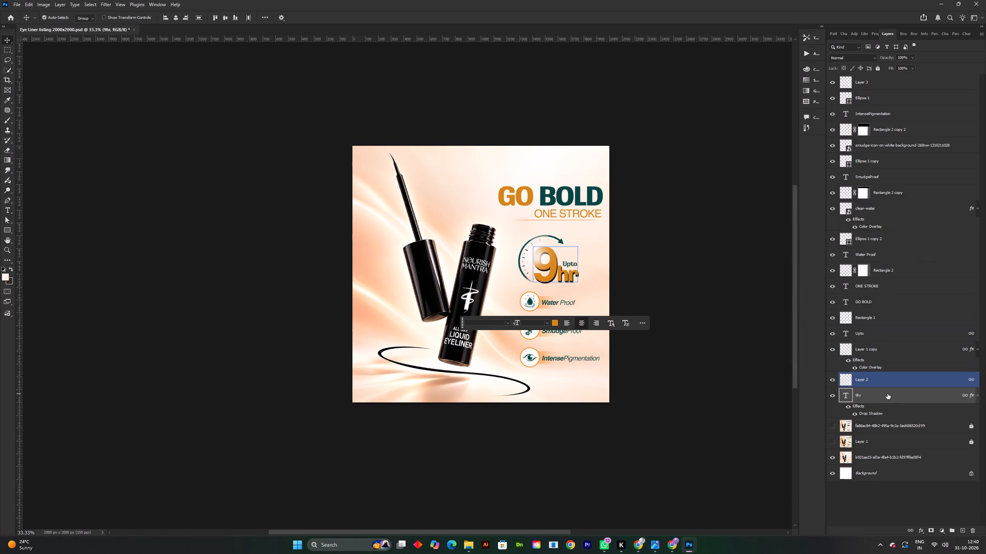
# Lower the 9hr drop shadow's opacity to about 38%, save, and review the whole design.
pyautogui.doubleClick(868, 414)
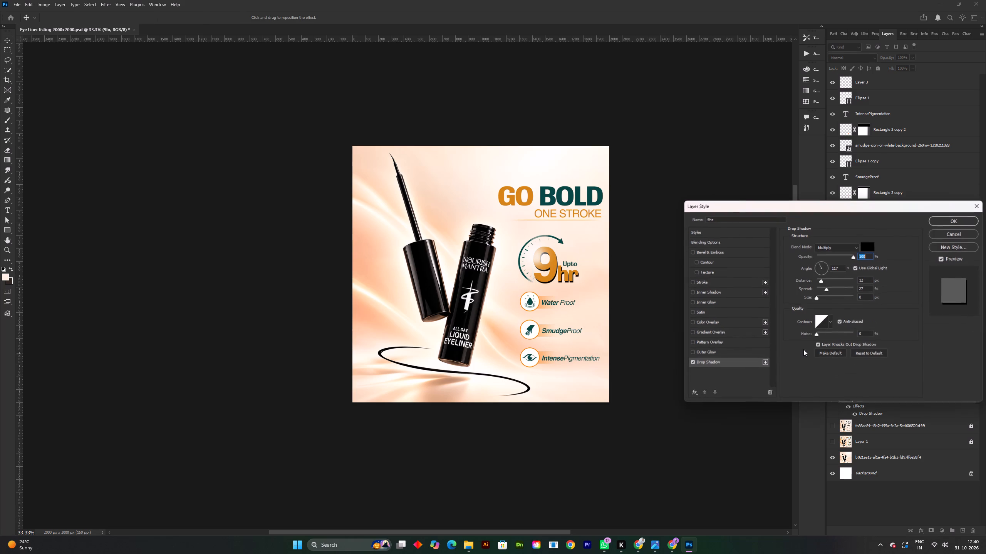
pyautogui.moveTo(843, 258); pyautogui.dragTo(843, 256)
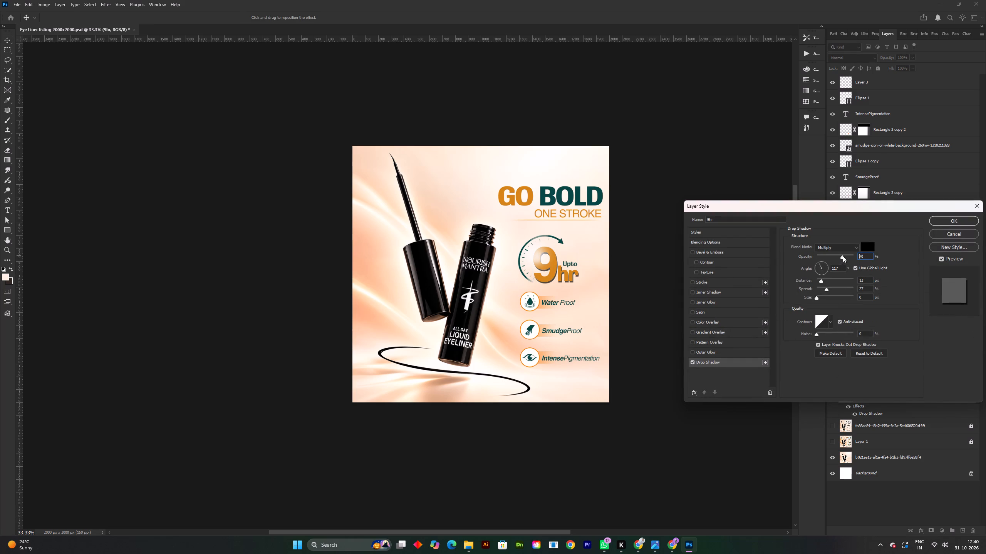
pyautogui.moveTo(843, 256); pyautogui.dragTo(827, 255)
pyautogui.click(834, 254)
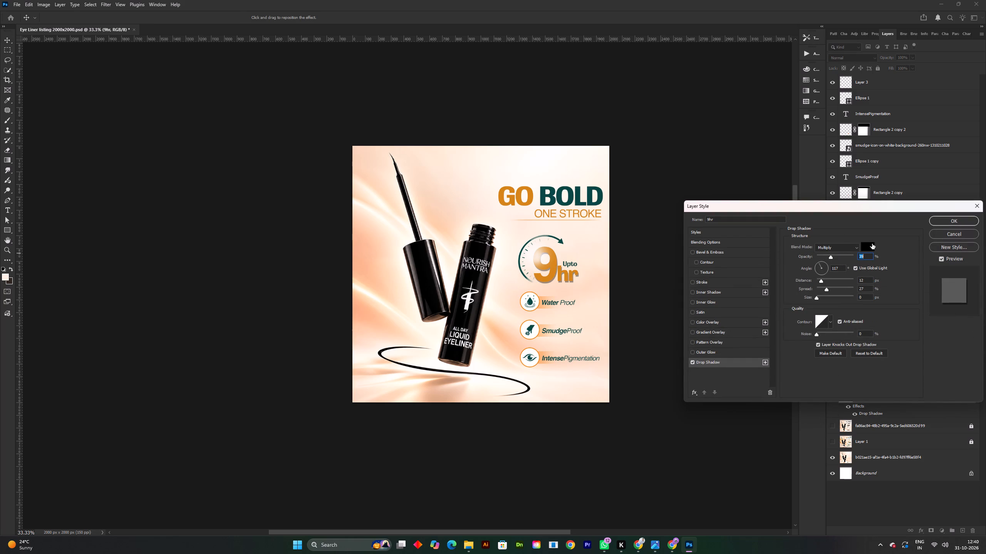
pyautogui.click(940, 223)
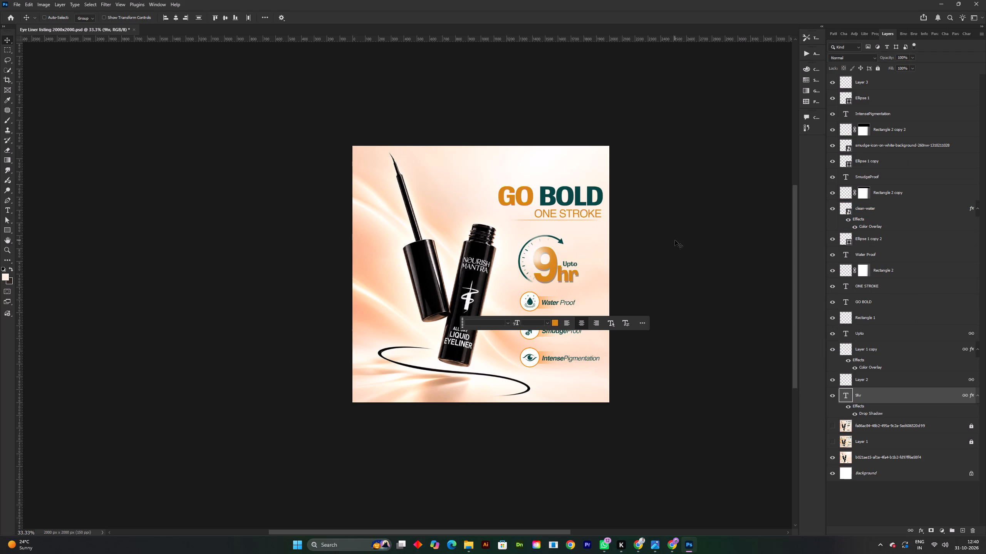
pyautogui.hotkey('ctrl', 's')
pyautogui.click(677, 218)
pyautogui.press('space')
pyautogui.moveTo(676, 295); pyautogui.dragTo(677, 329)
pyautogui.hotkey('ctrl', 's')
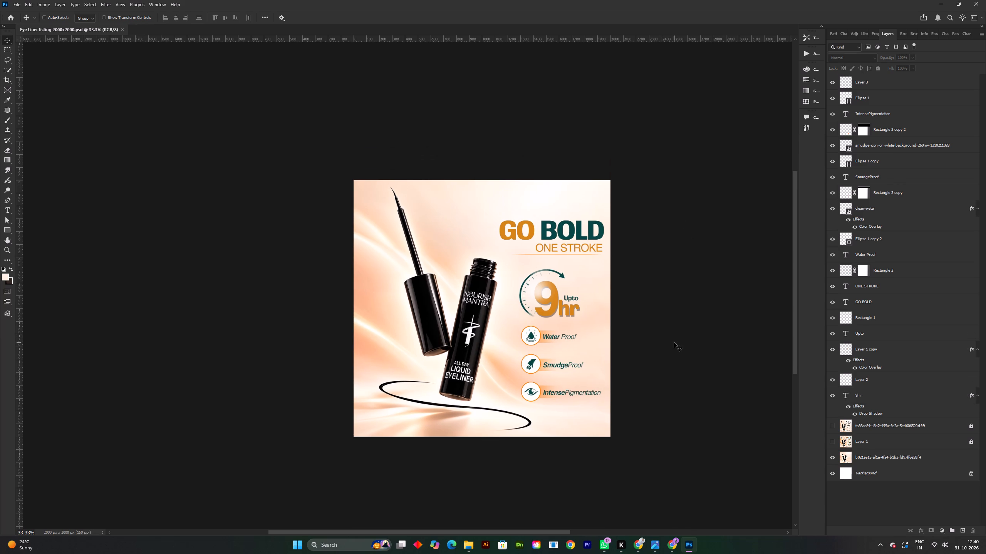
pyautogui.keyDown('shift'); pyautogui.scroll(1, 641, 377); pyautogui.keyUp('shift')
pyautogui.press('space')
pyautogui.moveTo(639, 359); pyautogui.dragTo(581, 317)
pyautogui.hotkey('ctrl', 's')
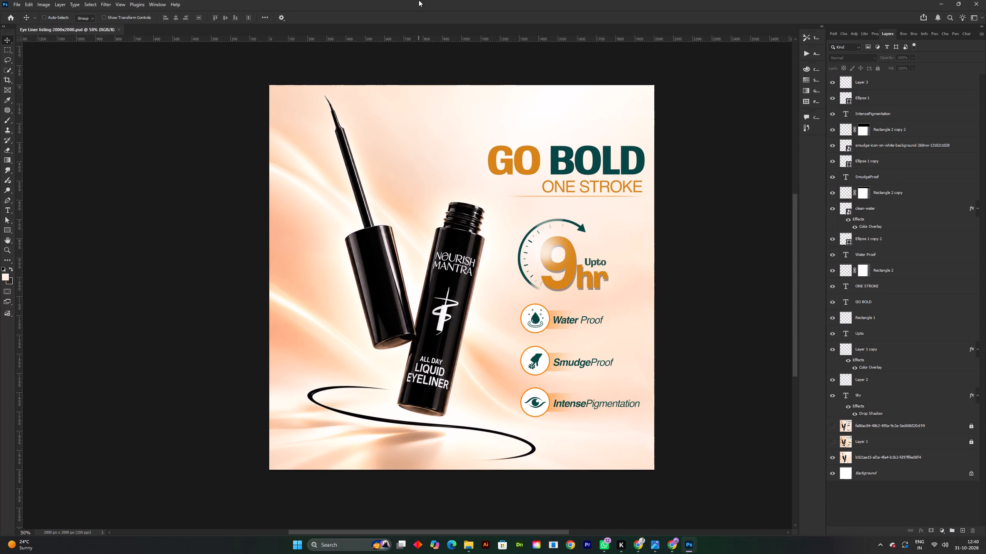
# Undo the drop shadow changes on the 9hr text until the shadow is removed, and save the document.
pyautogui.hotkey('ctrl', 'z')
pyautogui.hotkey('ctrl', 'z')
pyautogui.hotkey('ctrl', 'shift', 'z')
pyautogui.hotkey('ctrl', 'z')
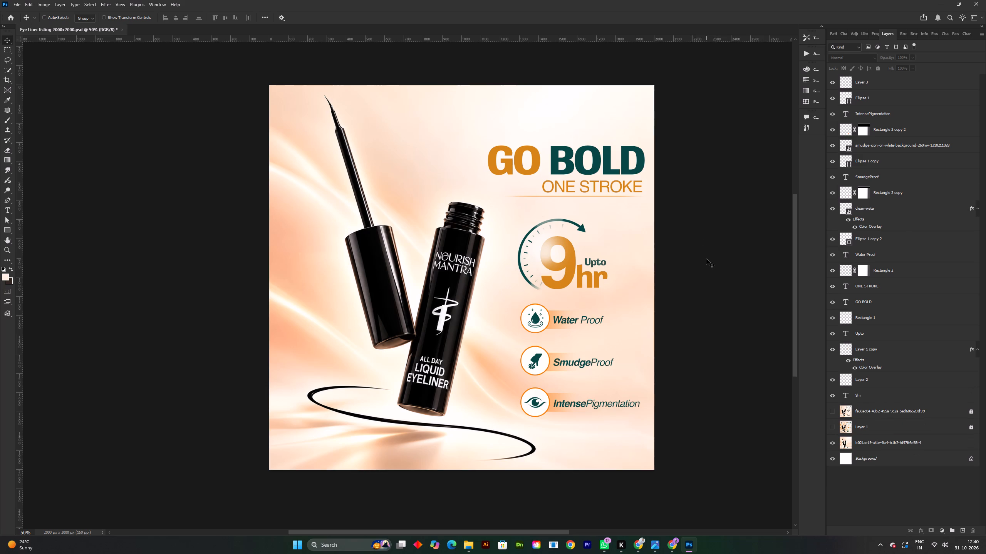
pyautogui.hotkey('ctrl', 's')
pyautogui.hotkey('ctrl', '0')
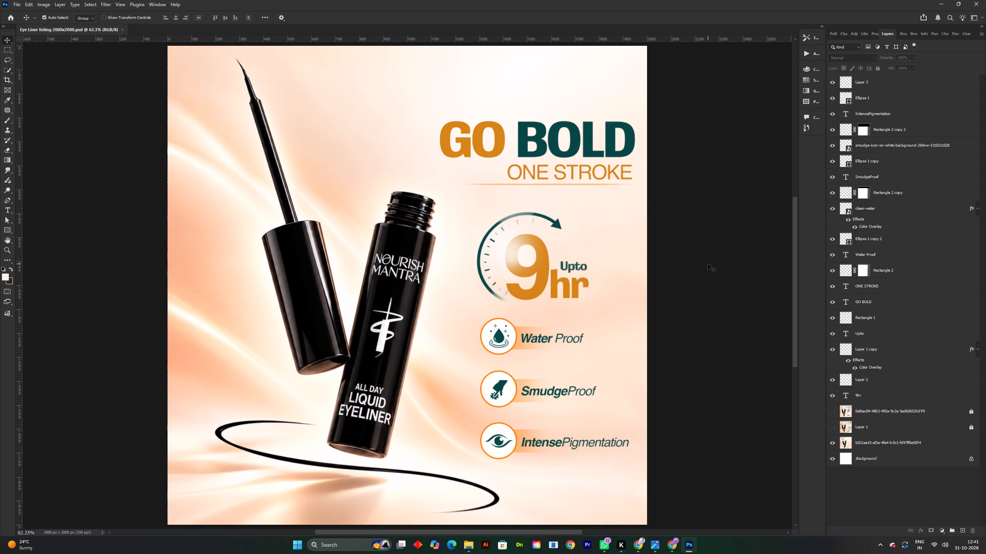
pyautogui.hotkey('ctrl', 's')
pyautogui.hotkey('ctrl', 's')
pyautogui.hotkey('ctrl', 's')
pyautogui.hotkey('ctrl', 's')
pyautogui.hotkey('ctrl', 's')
# Examine the whole listing layout at reduced and larger sizes, checking its overall balance, and save.
pyautogui.keyDown('shift'); pyautogui.scroll(-2, 610, 339); pyautogui.keyUp('shift')
pyautogui.press('space')
pyautogui.moveTo(596, 360); pyautogui.dragTo(620, 340)
pyautogui.keyDown('shift'); pyautogui.scroll(-1, 620, 340); pyautogui.keyUp('shift')
pyautogui.press('space')
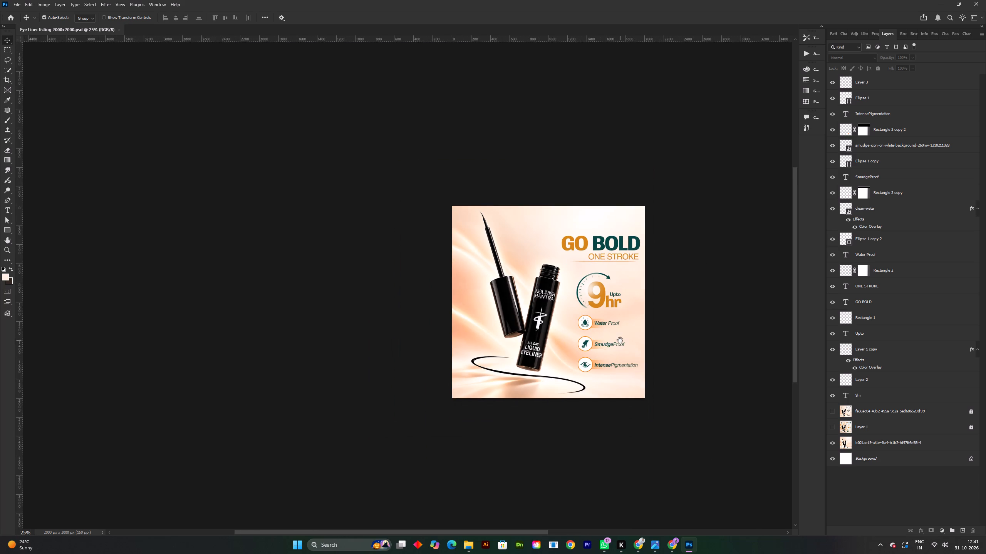
pyautogui.moveTo(611, 343); pyautogui.dragTo(612, 362)
pyautogui.keyDown('shift'); pyautogui.scroll(1, 612, 361); pyautogui.keyUp('shift')
pyautogui.press('space')
pyautogui.moveTo(612, 361); pyautogui.dragTo(616, 361)
pyautogui.hotkey('ctrl', 's')
pyautogui.keyDown('shift'); pyautogui.scroll(1, 618, 355); pyautogui.keyUp('shift')
pyautogui.press('space')
pyautogui.moveTo(618, 356); pyautogui.dragTo(619, 356)
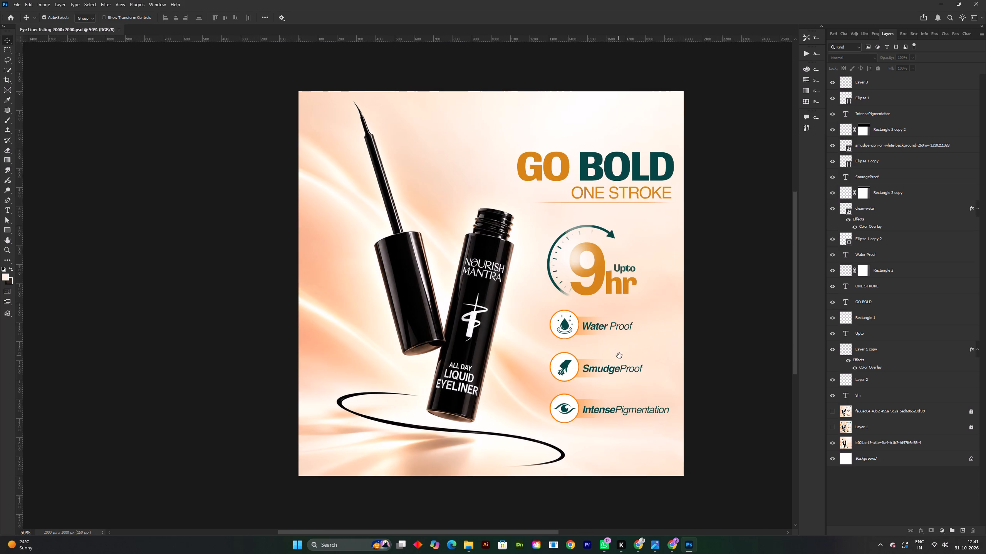
pyautogui.moveTo(619, 356); pyautogui.dragTo(630, 362)
pyautogui.hotkey('ctrl', 's')
# Open the Export As dialog for the finished listing image.
pyautogui.click(19, 2)
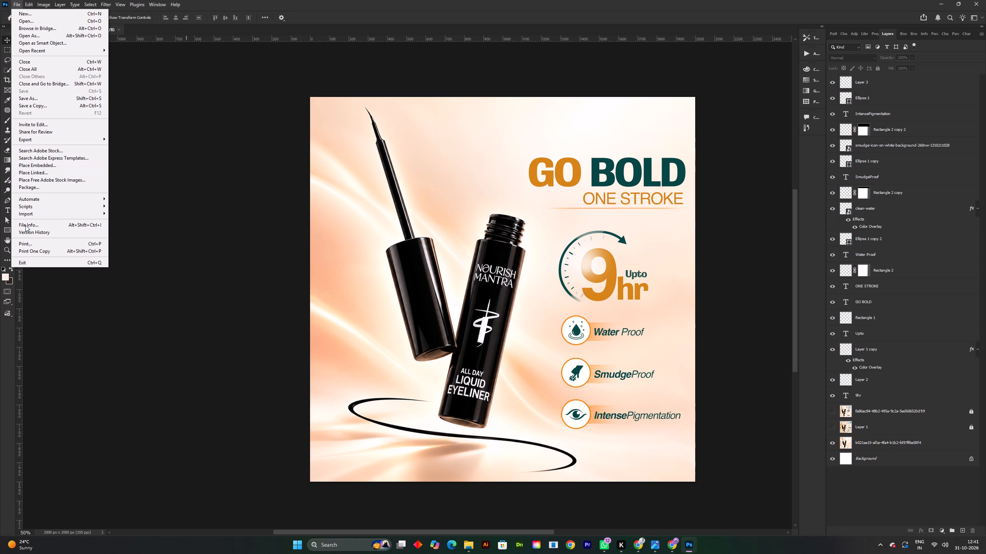
pyautogui.click(45, 140)
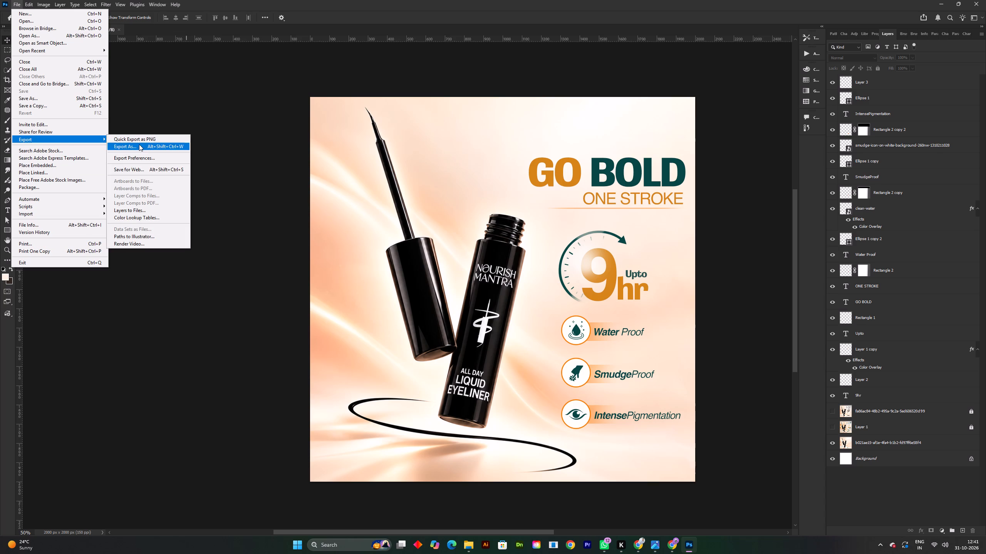
pyautogui.click(139, 144)
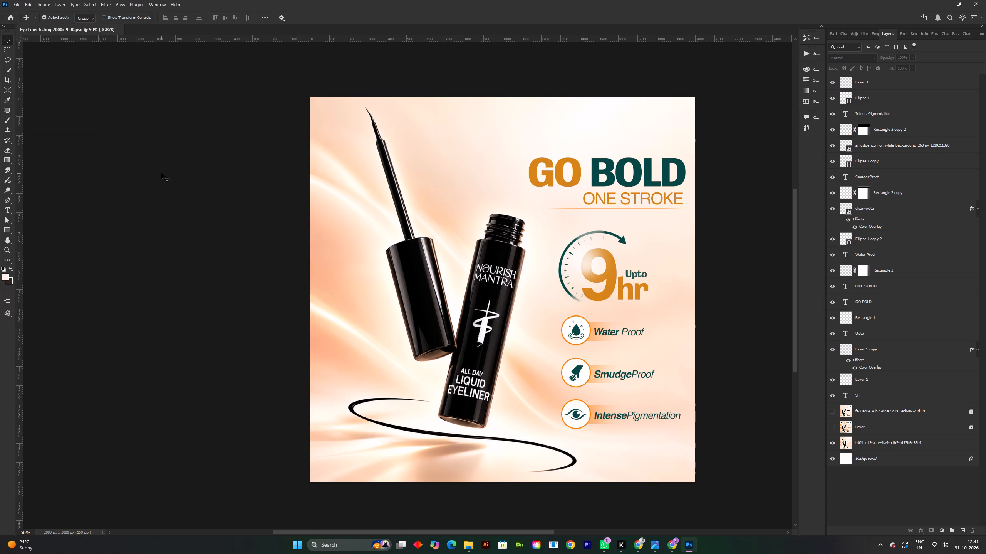
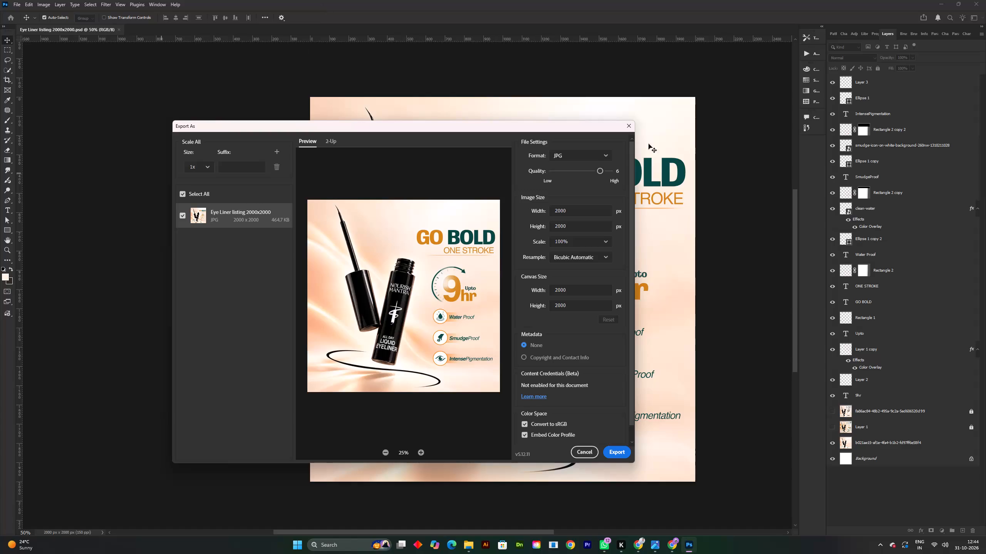
# Raise the JPG quality to 7 and export the 2000 x 2000 px eyeliner listing image.
pyautogui.moveTo(603, 172); pyautogui.dragTo(620, 180)
pyautogui.click(615, 452)
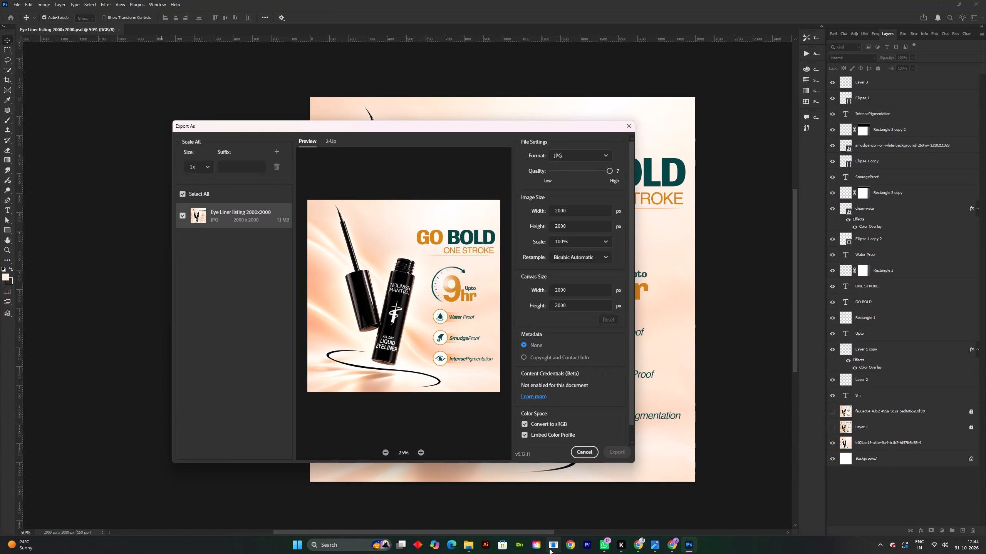
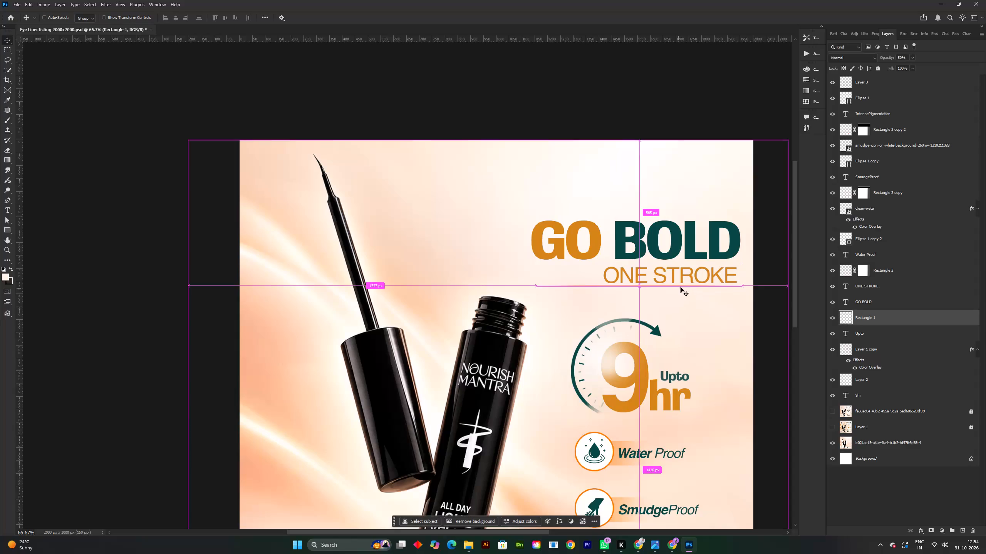
# Undo the last edit of the thin line under ONE STROKE and shift the line slightly left.
pyautogui.hotkey('ctrl', 'z')
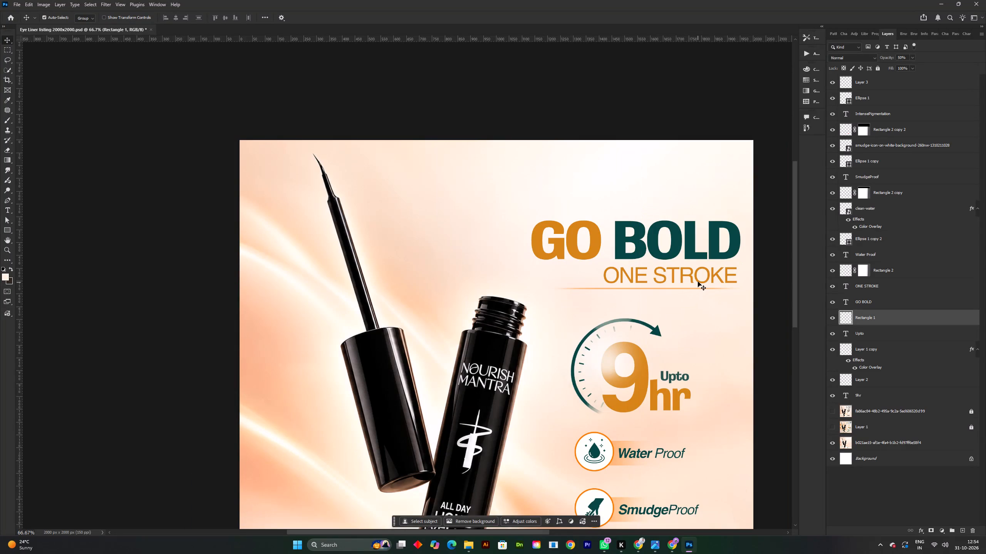
pyautogui.keyDown('shift'); pyautogui.click(698, 282); pyautogui.keyUp('shift')
pyautogui.moveTo(698, 281); pyautogui.dragTo(693, 280)
# Move the GO BOLD and ONE STROKE texts and the line under them together slightly left, fine-tuning their horizontal position.
pyautogui.keyDown('shift'); pyautogui.click(712, 241); pyautogui.keyUp('shift')
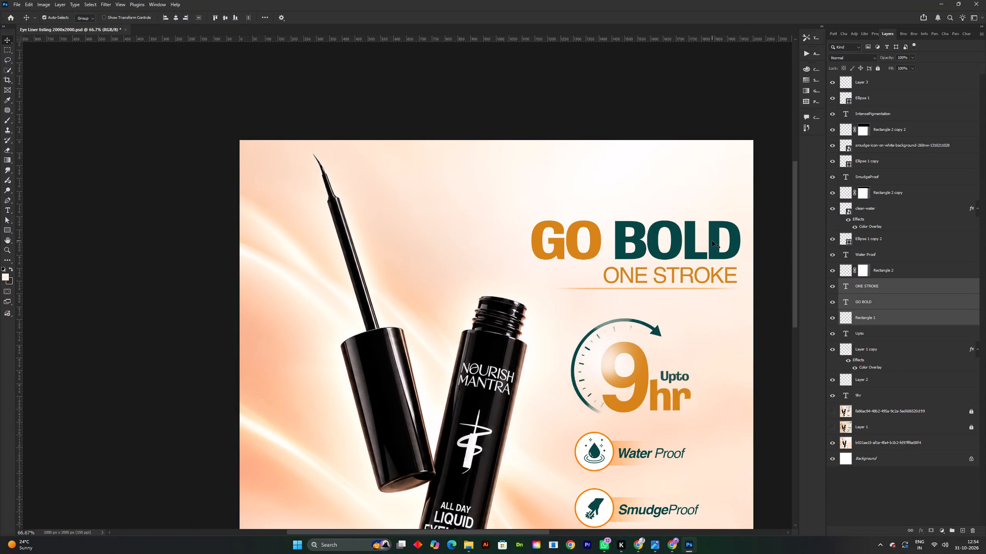
pyautogui.moveTo(713, 241); pyautogui.dragTo(703, 241)
pyautogui.moveTo(713, 241); pyautogui.dragTo(707, 241)
pyautogui.keyDown('shift'); pyautogui.scroll(-1, 708, 241); pyautogui.keyUp('shift')
pyautogui.press('space')
pyautogui.moveTo(704, 295); pyautogui.dragTo(726, 200)
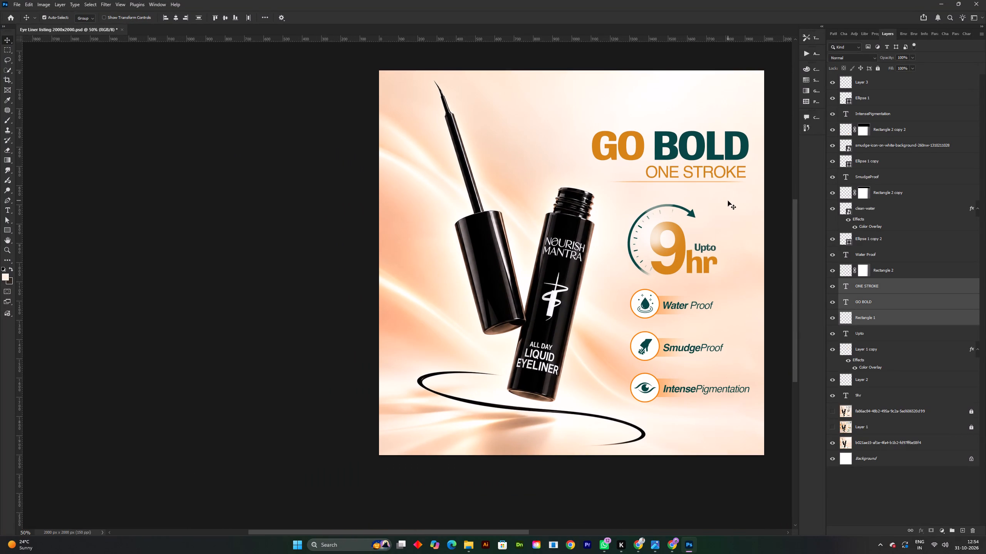
pyautogui.press('Right')
pyautogui.press('Right')
pyautogui.press('Right')
pyautogui.press('Right')
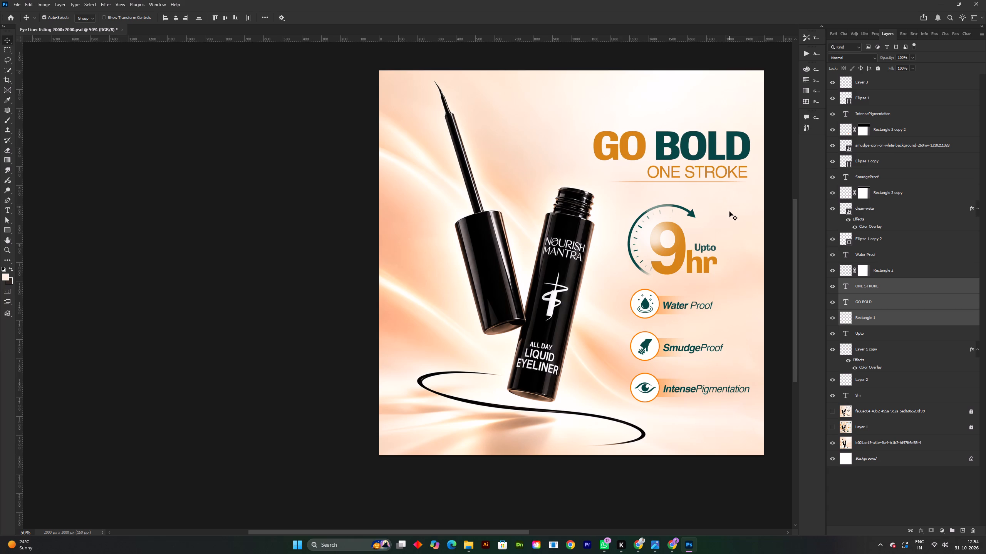
# Save the eyeliner listing document and deselect the headline layers.
pyautogui.hotkey('ctrl', 's')
pyautogui.click(288, 155)
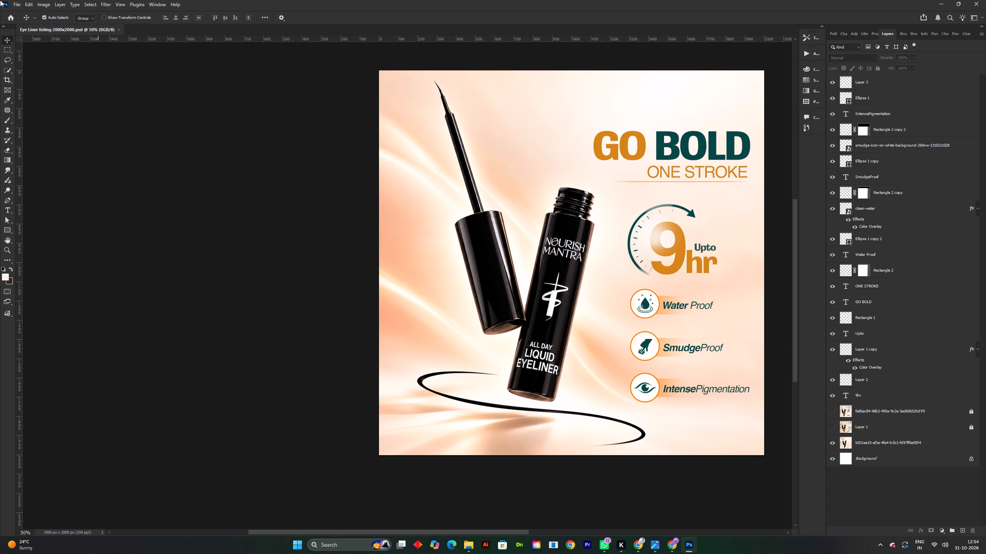
# Export the listing image as a 2000 x 2000 px JPG at quality 7 into Downloads, named Eye Liner listing 2000x2000.
pyautogui.click(22, 3)
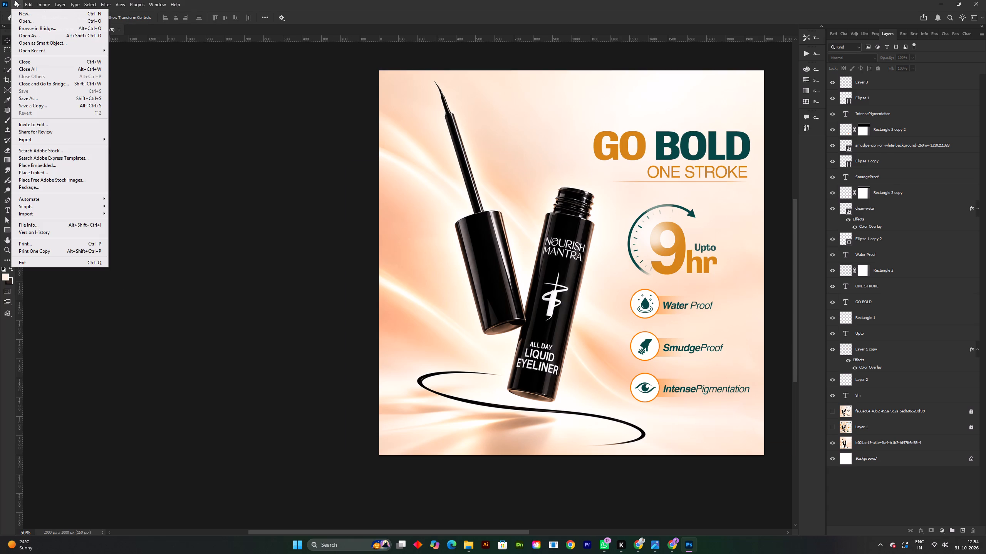
pyautogui.click(62, 141)
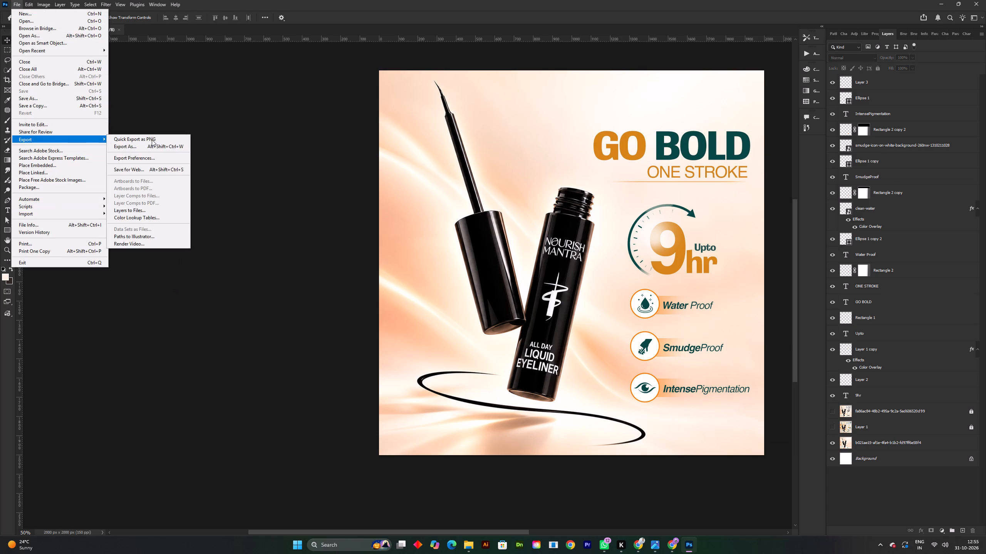
pyautogui.click(153, 144)
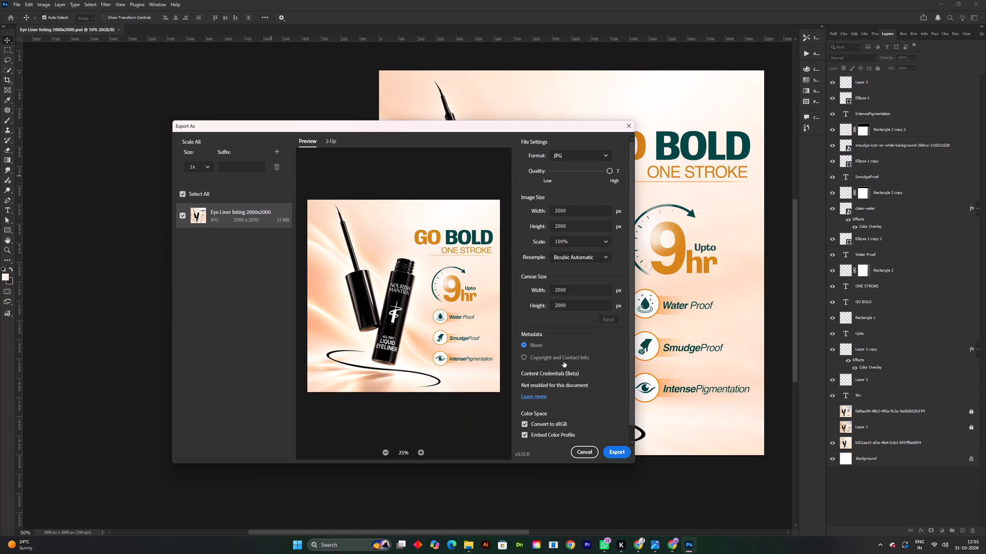
pyautogui.click(609, 449)
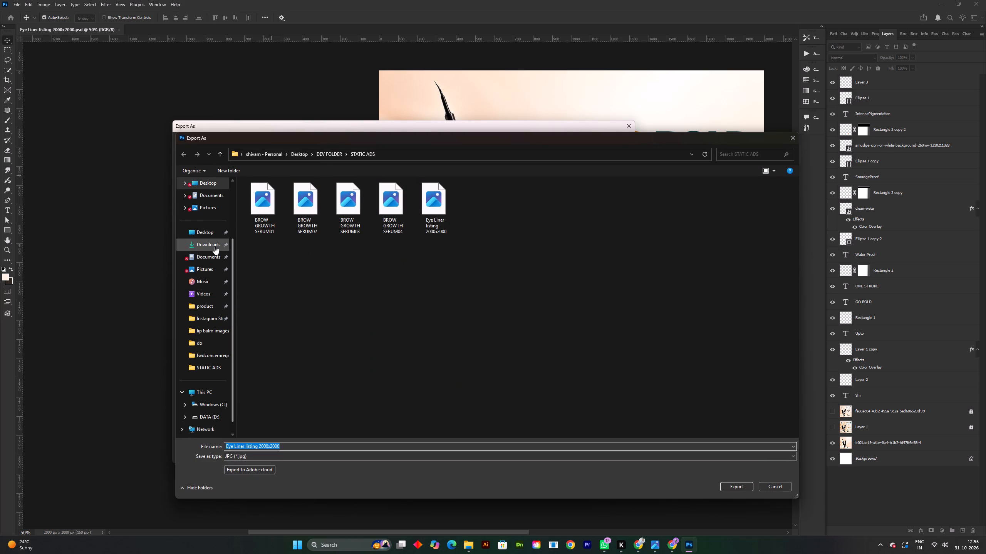
pyautogui.click(215, 246)
pyautogui.click(744, 487)
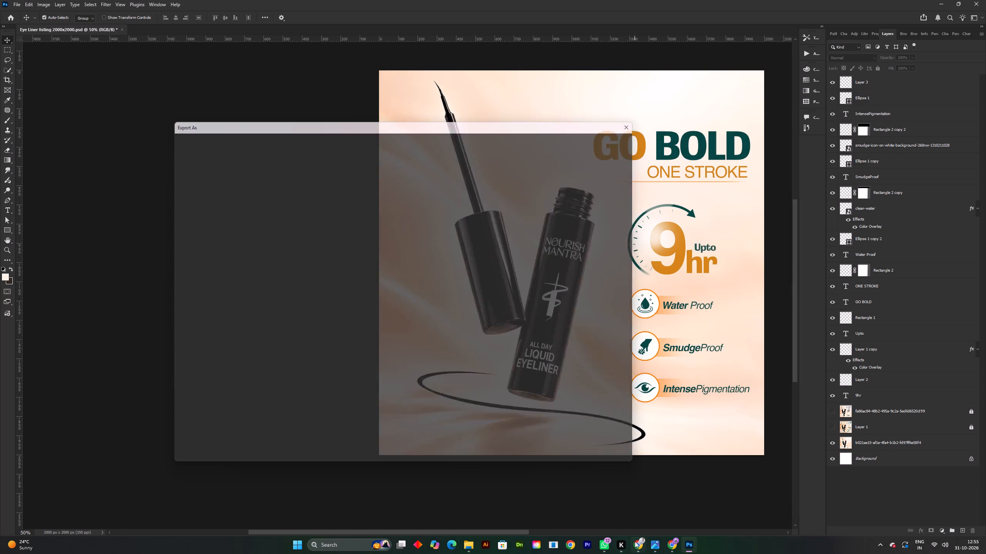
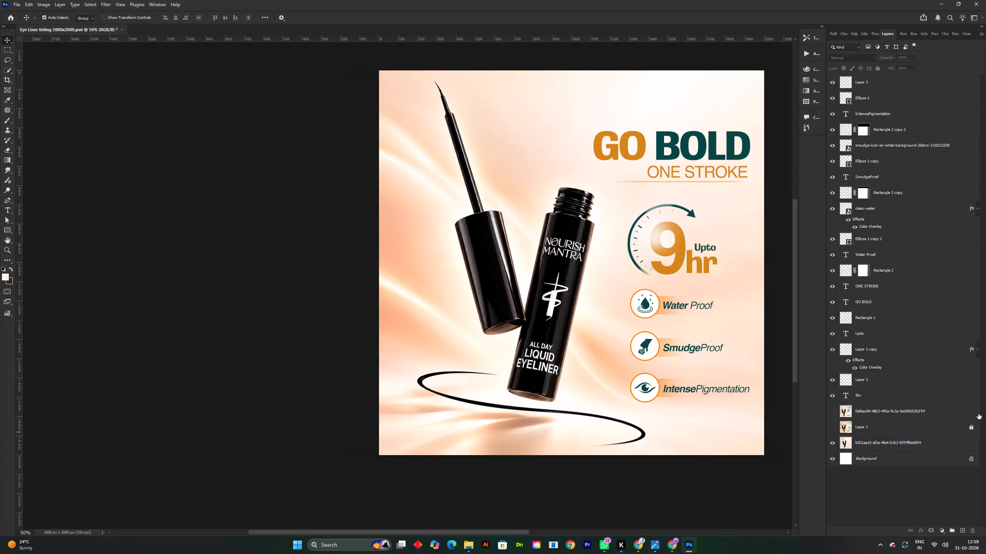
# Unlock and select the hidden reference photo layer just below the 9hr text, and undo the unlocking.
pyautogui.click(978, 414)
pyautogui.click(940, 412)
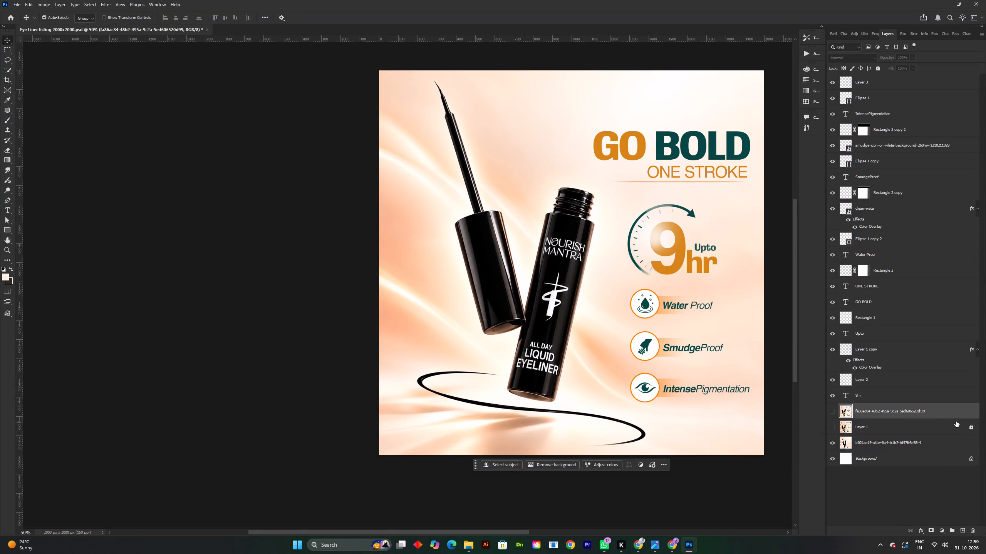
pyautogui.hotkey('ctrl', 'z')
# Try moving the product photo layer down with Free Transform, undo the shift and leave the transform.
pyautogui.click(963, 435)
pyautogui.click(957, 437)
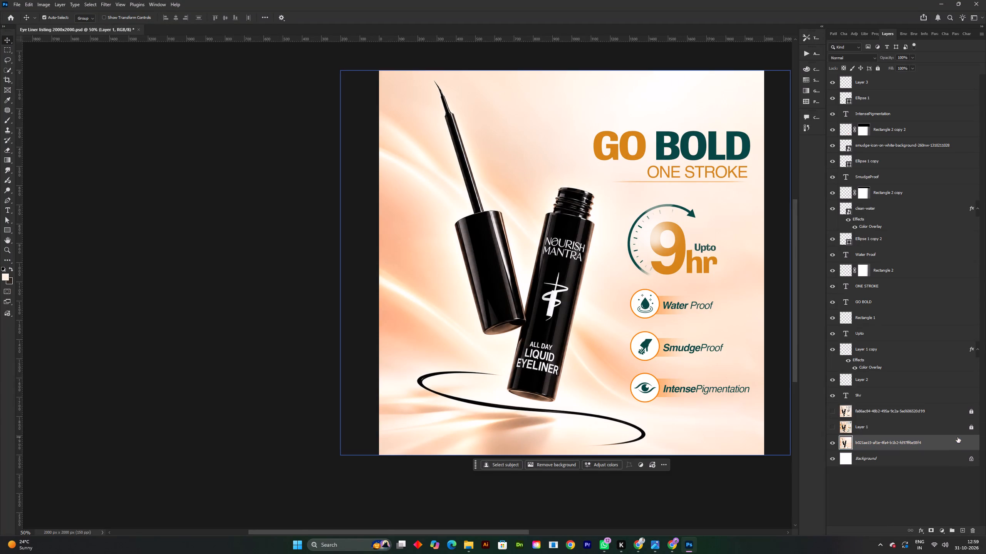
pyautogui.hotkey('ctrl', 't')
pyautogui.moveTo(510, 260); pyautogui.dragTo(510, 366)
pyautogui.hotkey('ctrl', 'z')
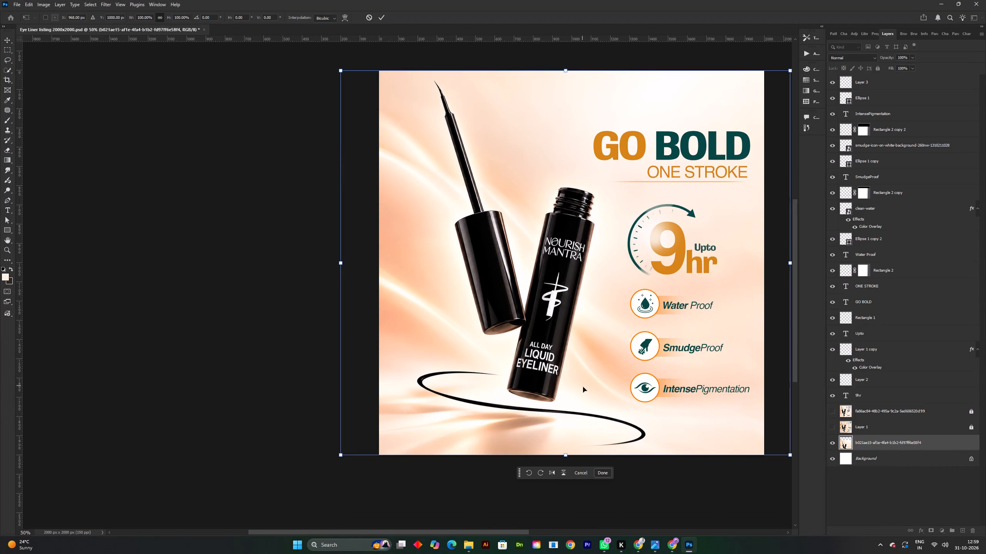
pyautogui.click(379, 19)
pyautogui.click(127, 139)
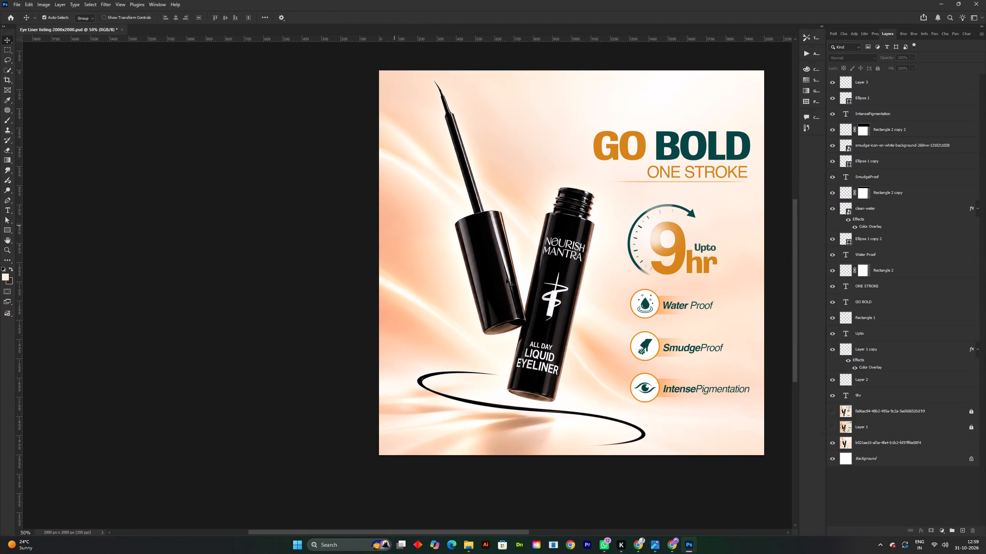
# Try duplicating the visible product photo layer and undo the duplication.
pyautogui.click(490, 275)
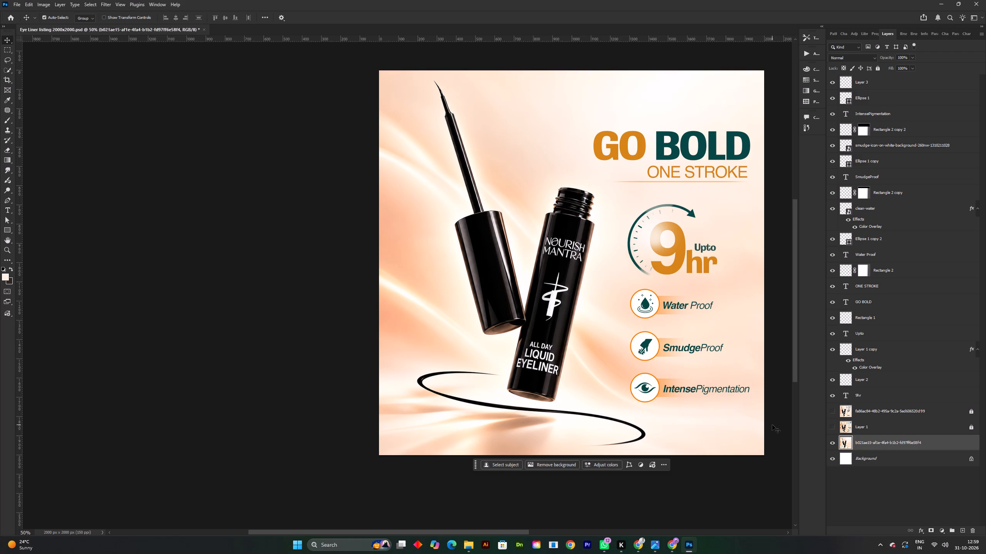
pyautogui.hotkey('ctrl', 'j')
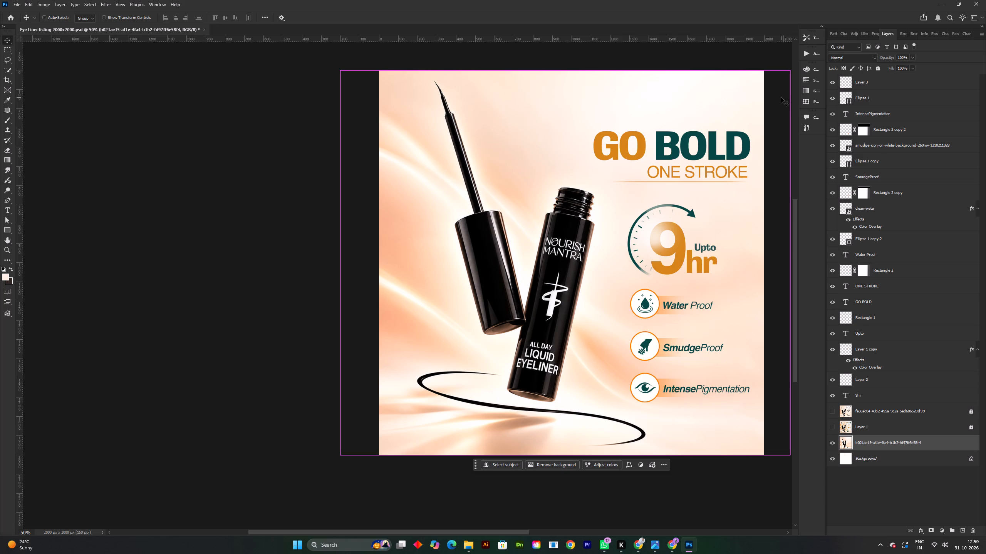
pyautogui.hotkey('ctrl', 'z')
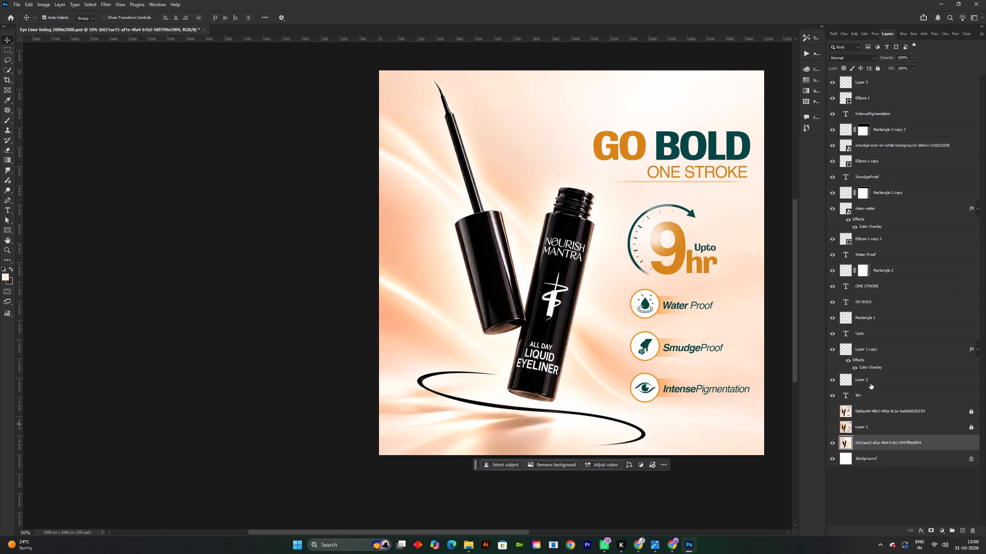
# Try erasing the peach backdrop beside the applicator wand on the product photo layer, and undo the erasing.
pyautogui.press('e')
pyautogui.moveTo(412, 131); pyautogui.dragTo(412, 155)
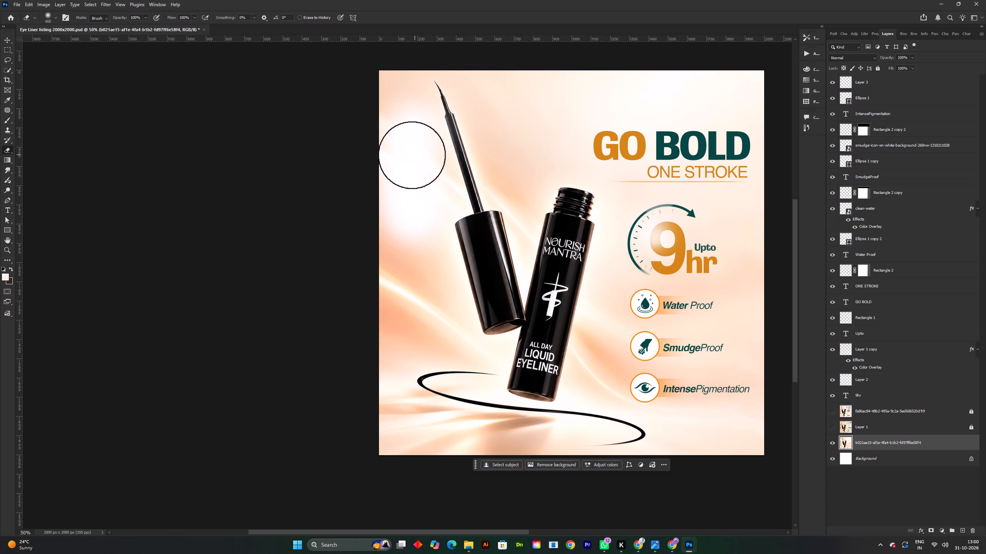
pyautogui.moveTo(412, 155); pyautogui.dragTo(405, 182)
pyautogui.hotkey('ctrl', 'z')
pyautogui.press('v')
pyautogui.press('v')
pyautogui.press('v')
# Place the plain peach silk background image from the file folder and move its layer directly below the product photo.
pyautogui.click(467, 547)
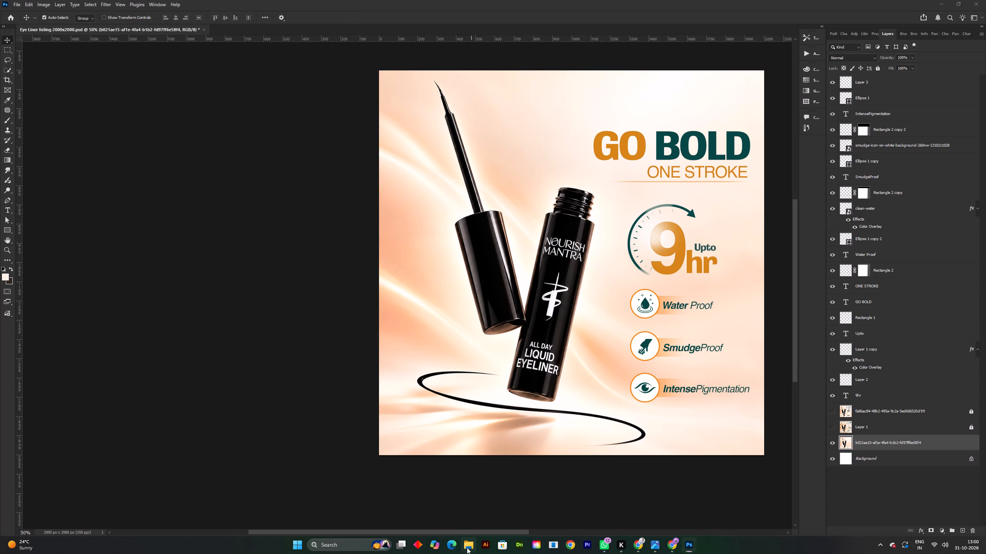
pyautogui.moveTo(278, 88); pyautogui.dragTo(426, 256)
pyautogui.hotkey('alt', 'Tab')
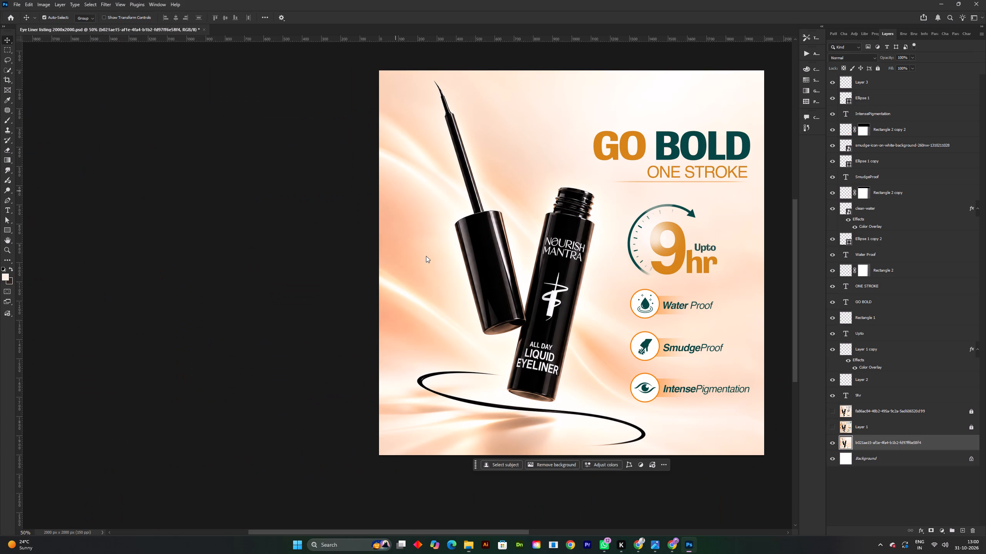
pyautogui.moveTo(426, 256); pyautogui.dragTo(461, 275)
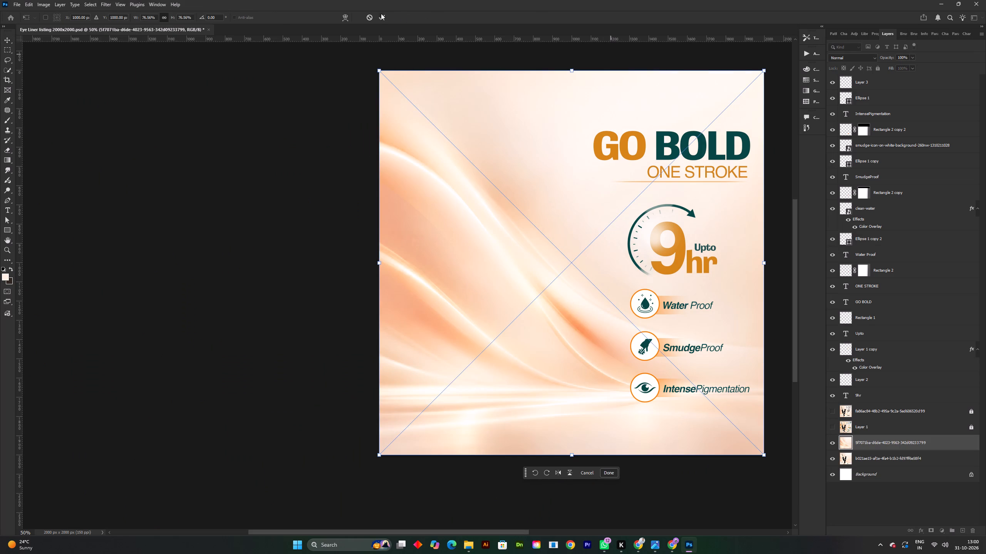
pyautogui.click(380, 13)
pyautogui.moveTo(875, 442); pyautogui.dragTo(880, 465)
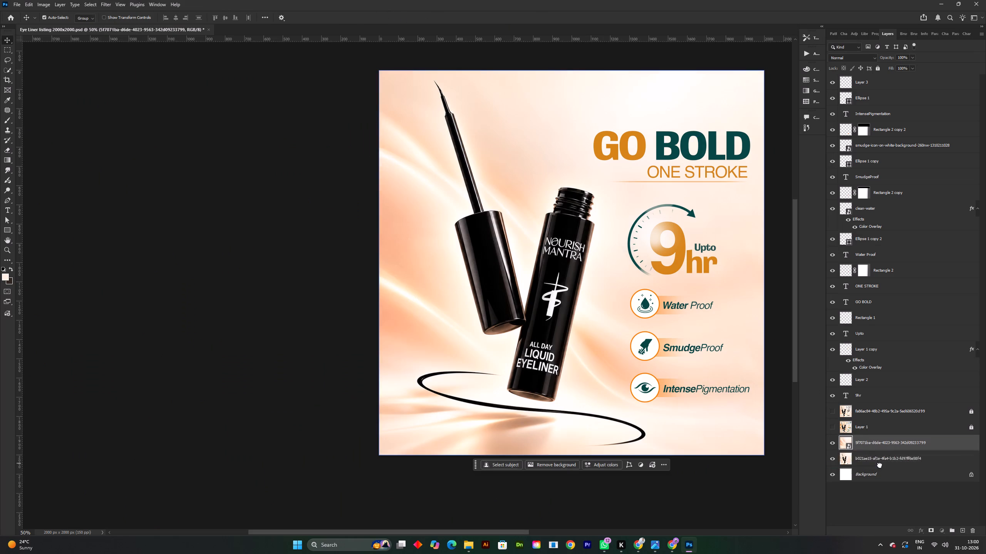
pyautogui.moveTo(880, 465); pyautogui.dragTo(880, 464)
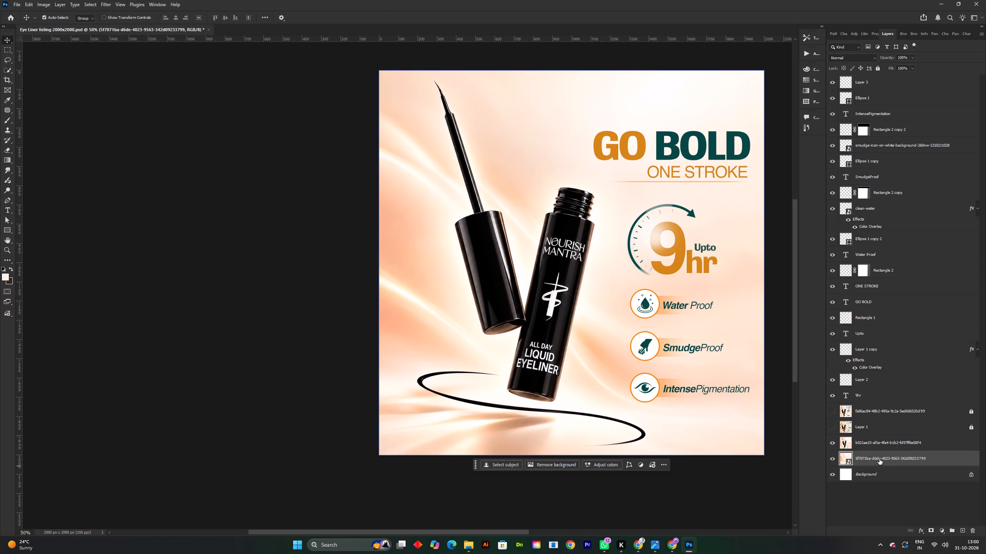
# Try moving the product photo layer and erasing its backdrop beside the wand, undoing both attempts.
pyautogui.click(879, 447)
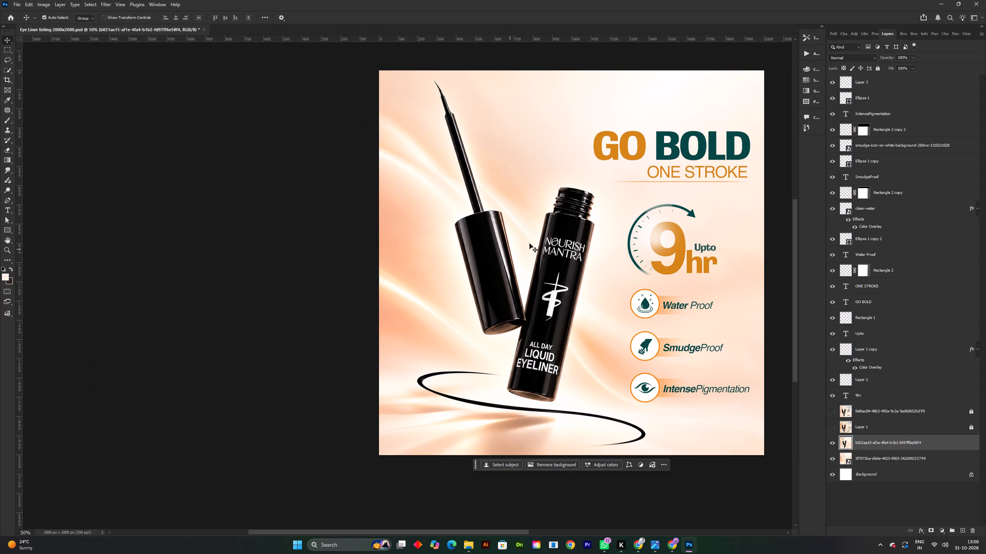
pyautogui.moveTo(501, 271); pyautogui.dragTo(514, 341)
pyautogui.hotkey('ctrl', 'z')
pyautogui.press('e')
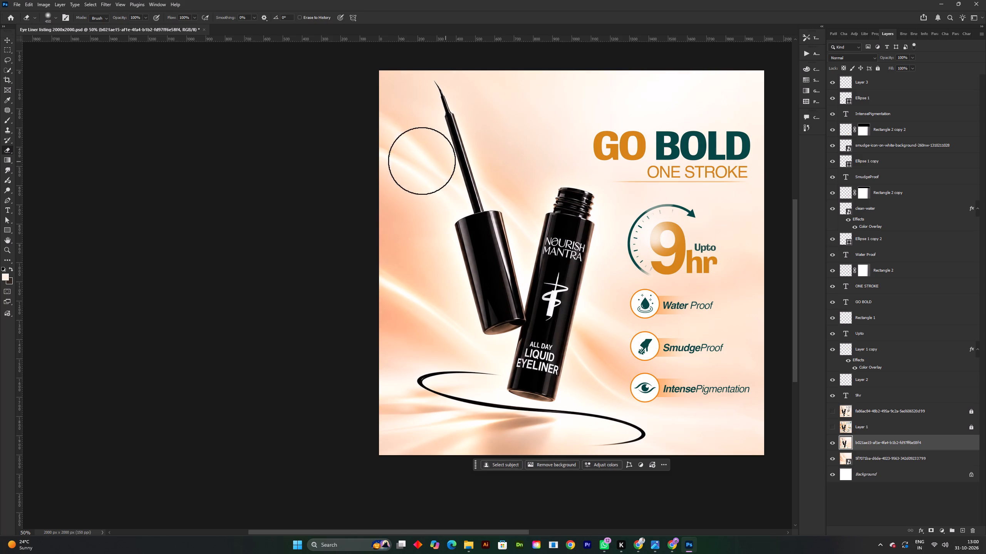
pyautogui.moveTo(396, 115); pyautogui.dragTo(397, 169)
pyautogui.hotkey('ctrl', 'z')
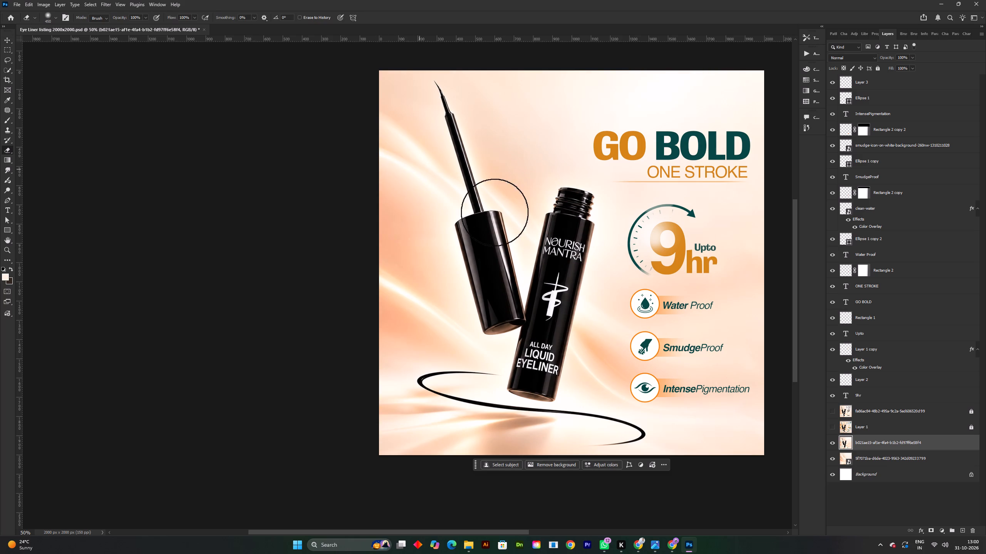
# Hide the newly placed silk background layer and the white Background layer.
pyautogui.click(830, 460)
pyautogui.click(833, 476)
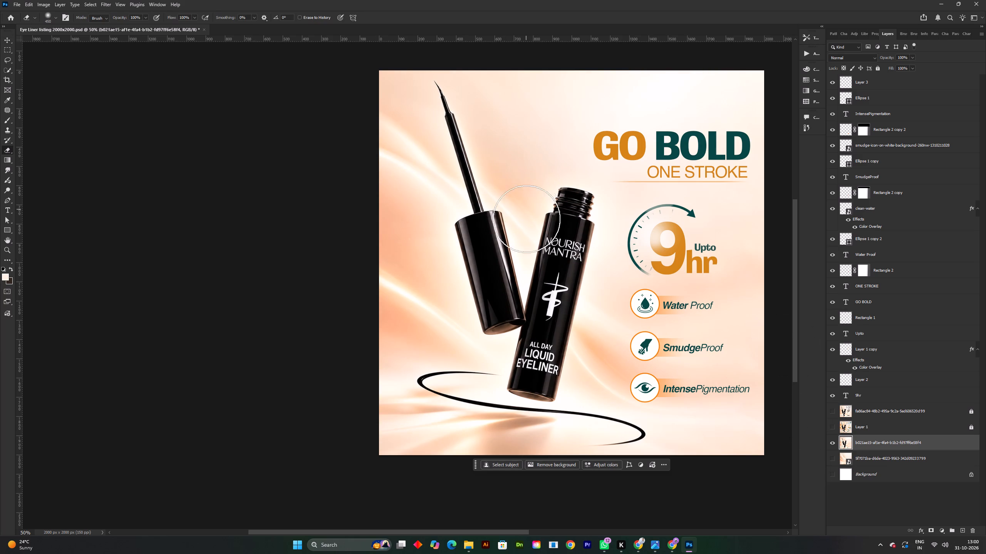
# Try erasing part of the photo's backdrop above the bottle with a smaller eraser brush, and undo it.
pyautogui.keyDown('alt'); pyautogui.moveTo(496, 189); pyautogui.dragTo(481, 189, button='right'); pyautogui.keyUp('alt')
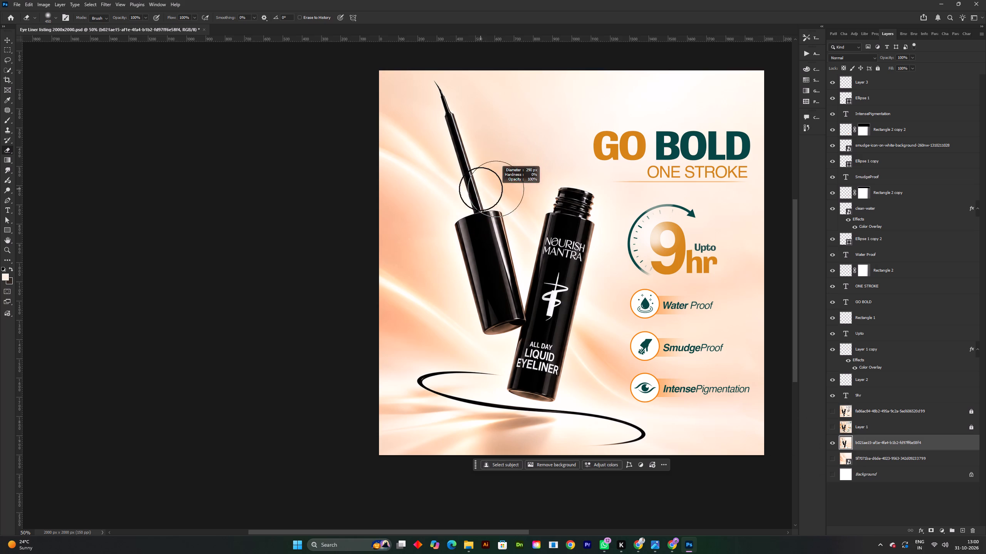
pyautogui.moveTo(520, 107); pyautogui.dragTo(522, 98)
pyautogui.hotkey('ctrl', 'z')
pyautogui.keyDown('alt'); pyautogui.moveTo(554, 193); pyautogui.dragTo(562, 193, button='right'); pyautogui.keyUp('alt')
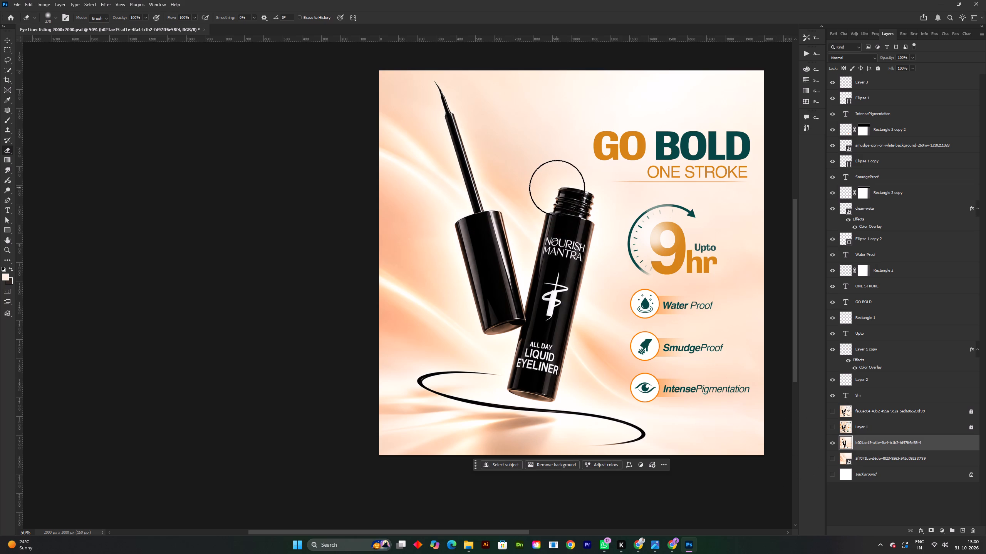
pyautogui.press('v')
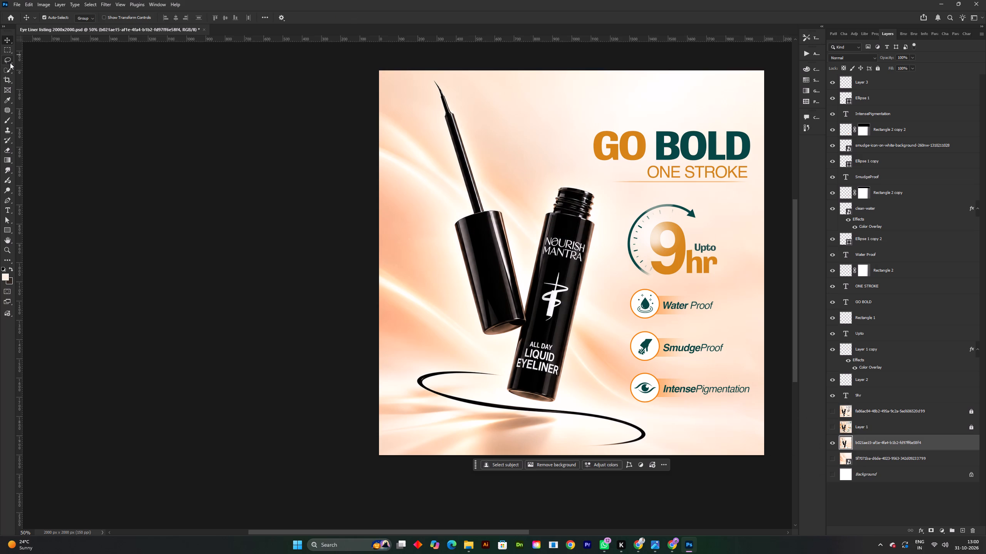
# Select the black applicator cap on the product photo layer with the Quick Selection tool.
pyautogui.click(10, 63)
pyautogui.click(10, 70)
pyautogui.click(224, 17)
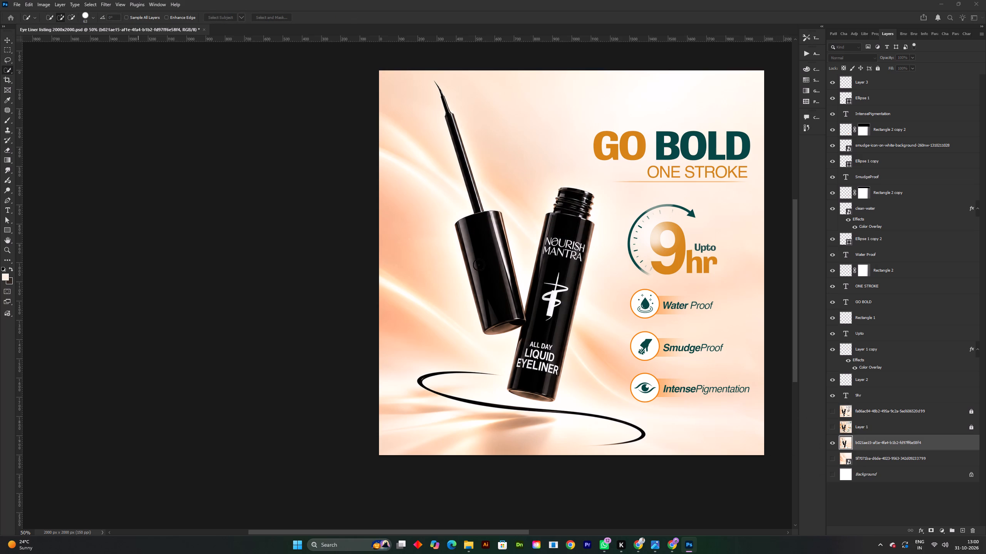
pyautogui.click(483, 272)
pyautogui.moveTo(487, 250); pyautogui.dragTo(490, 270)
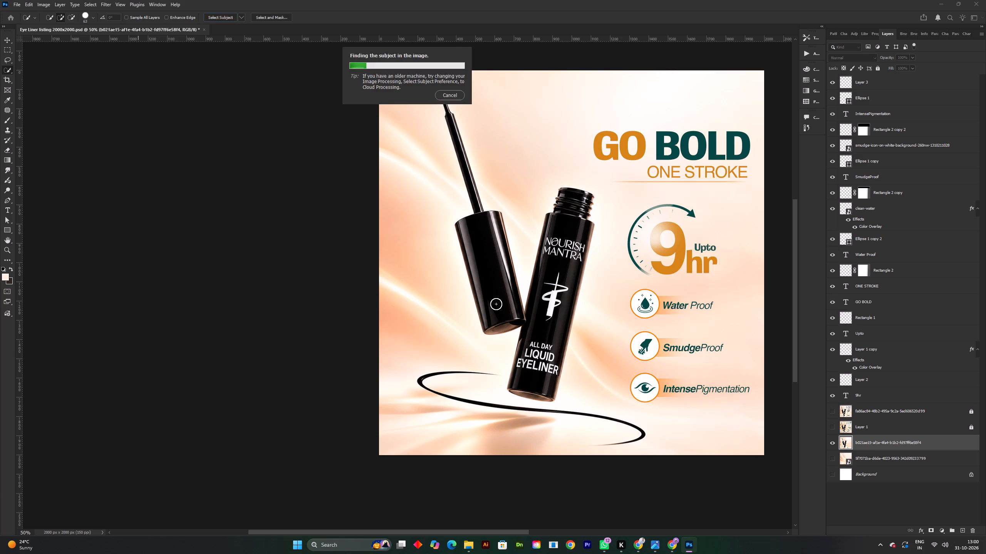
pyautogui.click(474, 200)
pyautogui.moveTo(481, 235); pyautogui.dragTo(485, 248)
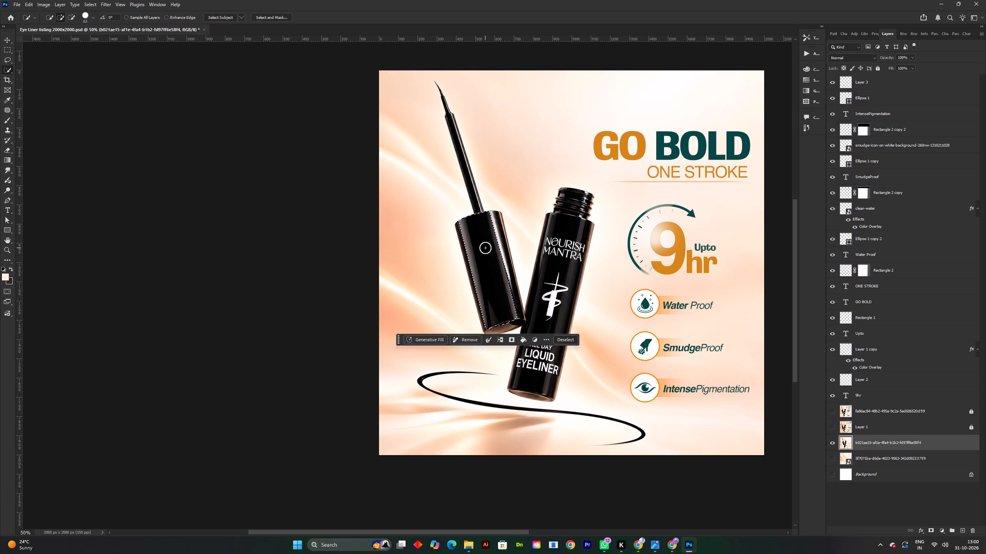
pyautogui.click(495, 222)
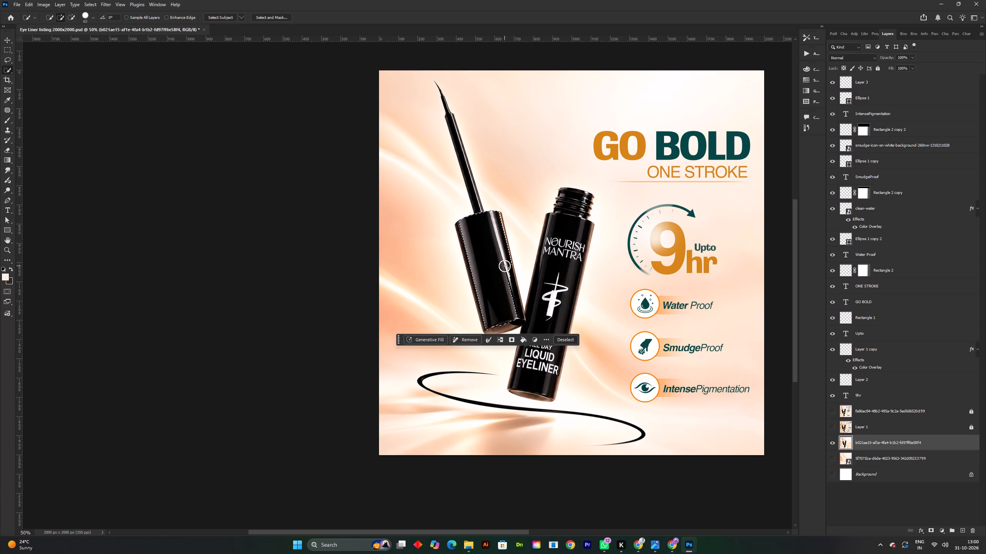
pyautogui.click(505, 266)
pyautogui.keyDown('shift'); pyautogui.scroll(1, 502, 302); pyautogui.keyUp('shift')
pyautogui.keyDown('shift'); pyautogui.moveTo(502, 246); pyautogui.dragTo(508, 270); pyautogui.keyUp('shift')
pyautogui.hotkey('shift', 'space')
pyautogui.keyDown('shift'); pyautogui.moveTo(505, 247); pyautogui.dragTo(512, 281); pyautogui.keyUp('shift')
pyautogui.keyDown('shift'); pyautogui.scroll(2, 511, 267); pyautogui.keyUp('shift')
pyautogui.press('space')
pyautogui.moveTo(511, 257); pyautogui.dragTo(530, 254)
pyautogui.keyDown('shift'); pyautogui.scroll(-1, 530, 253); pyautogui.keyUp('shift')
pyautogui.press('space')
pyautogui.moveTo(519, 230); pyautogui.dragTo(519, 219)
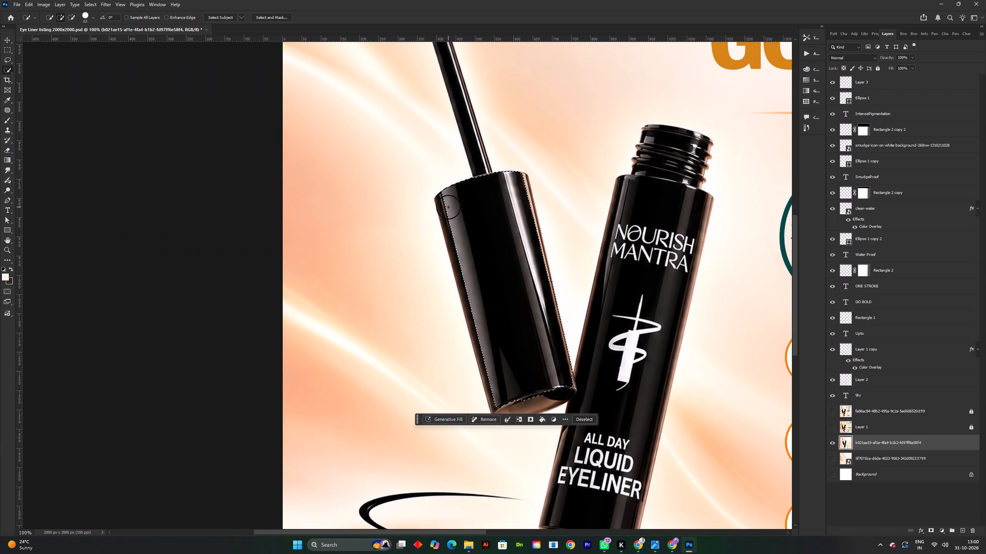
# Extend the quick selection along the cap's side edges and over its rounded bottom rim.
pyautogui.click(448, 202)
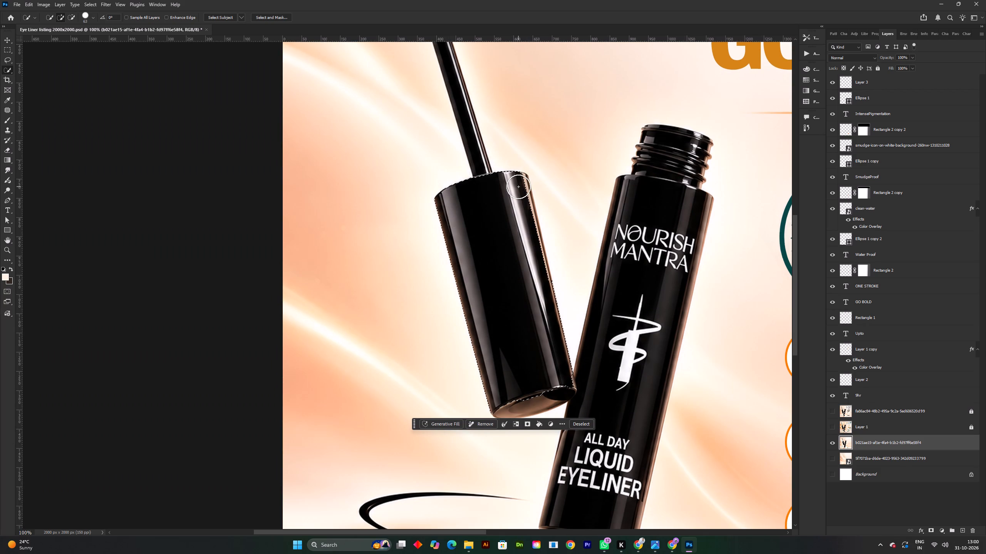
pyautogui.click(518, 187)
pyautogui.click(520, 210)
pyautogui.click(522, 202)
pyautogui.click(524, 213)
pyautogui.click(526, 225)
pyautogui.click(527, 235)
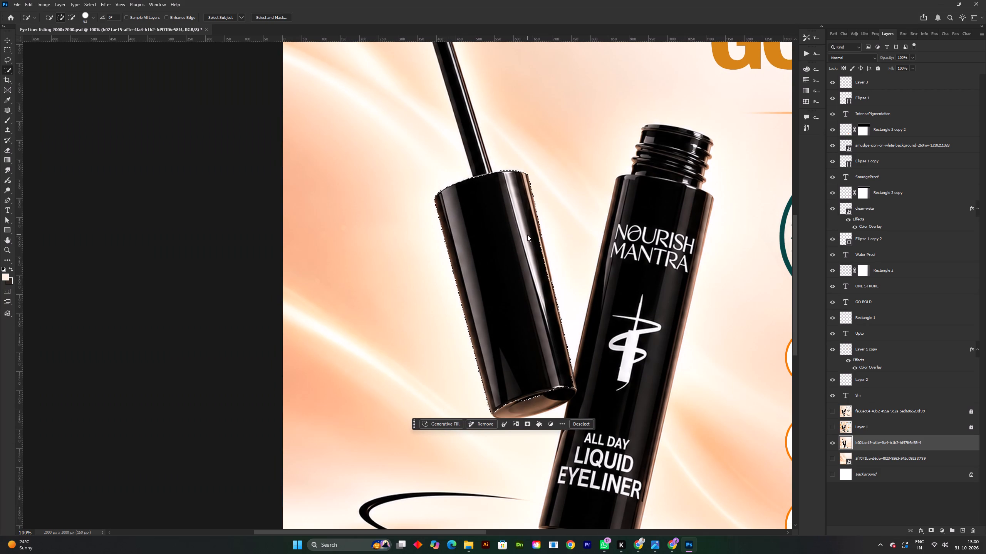
pyautogui.click(530, 247)
pyautogui.press('space')
pyautogui.press('space')
pyautogui.press('space')
pyautogui.moveTo(534, 297); pyautogui.dragTo(541, 238)
pyautogui.click(529, 342)
pyautogui.click(554, 333)
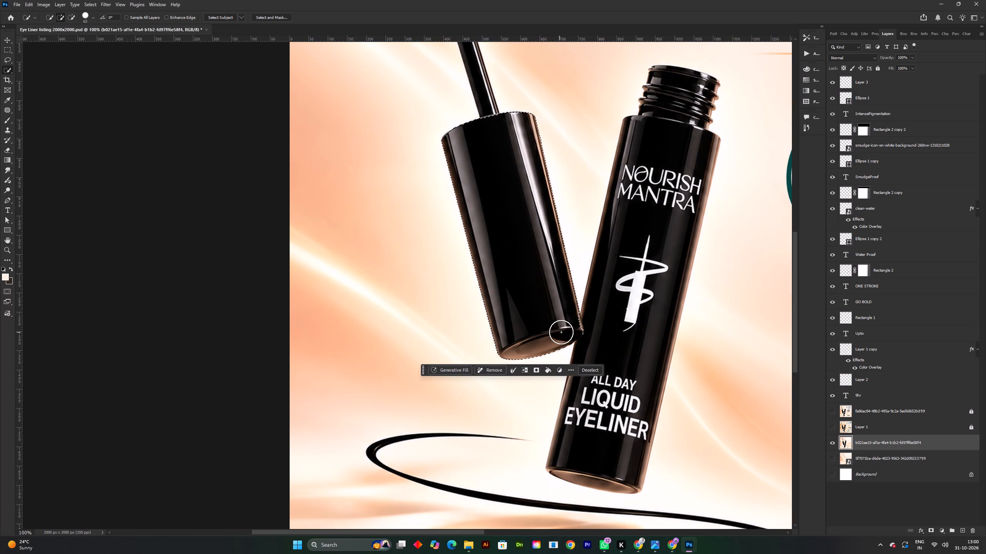
pyautogui.click(569, 325)
# Add the eyeliner bottle's body to the cap selection, extending it down to the bottle's base.
pyautogui.press('space')
pyautogui.keyDown('shift'); pyautogui.scroll(1, 567, 315); pyautogui.keyUp('shift')
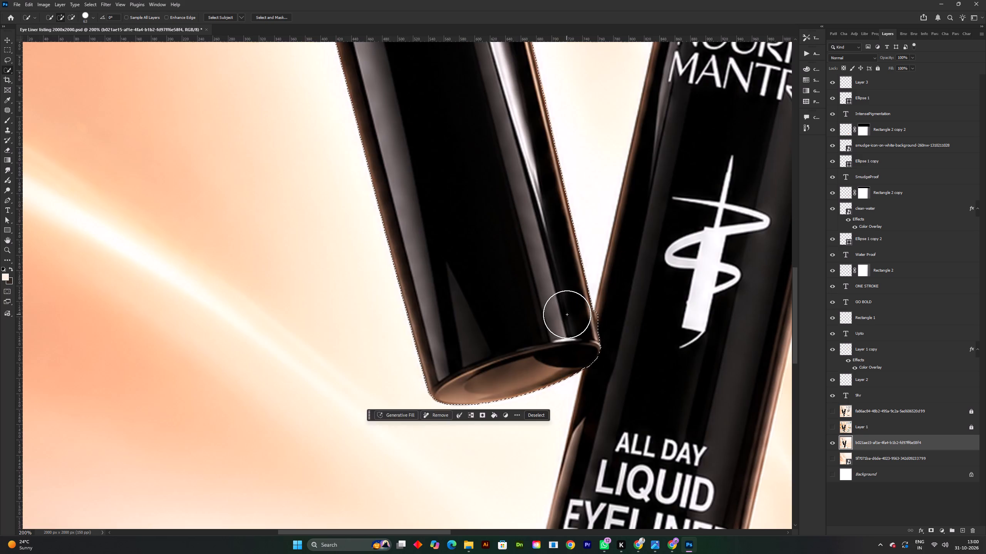
pyautogui.keyDown('shift'); pyautogui.scroll(-3, 576, 309); pyautogui.keyUp('shift')
pyautogui.press('space')
pyautogui.moveTo(621, 256); pyautogui.dragTo(582, 297)
pyautogui.click(571, 331)
pyautogui.moveTo(595, 278); pyautogui.dragTo(565, 352)
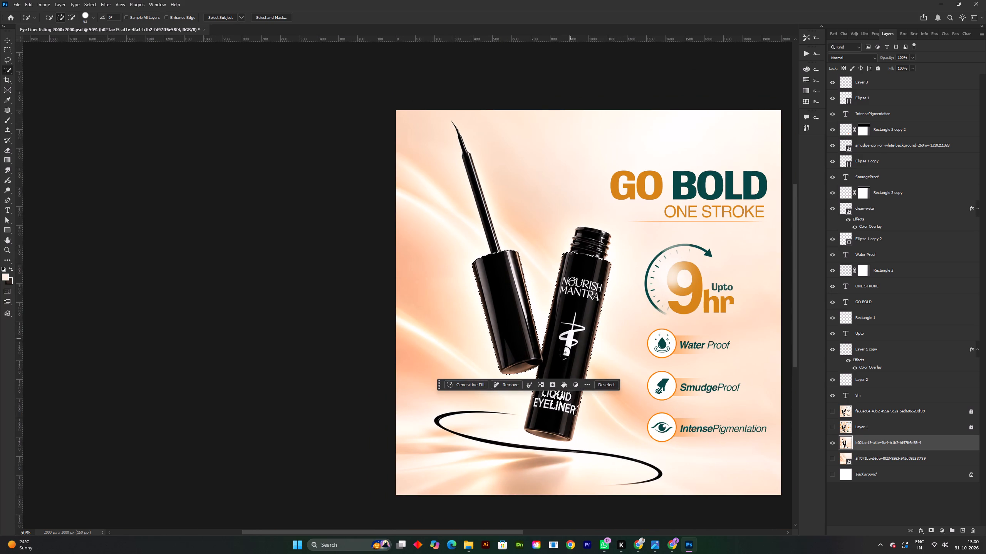
pyautogui.moveTo(565, 352); pyautogui.dragTo(563, 355)
pyautogui.press('space')
pyautogui.moveTo(565, 352); pyautogui.dragTo(579, 314)
pyautogui.keyDown('shift'); pyautogui.scroll(2, 559, 346); pyautogui.keyUp('shift')
pyautogui.press('space')
pyautogui.moveTo(555, 365); pyautogui.dragTo(558, 250)
pyautogui.moveTo(588, 229); pyautogui.dragTo(568, 271)
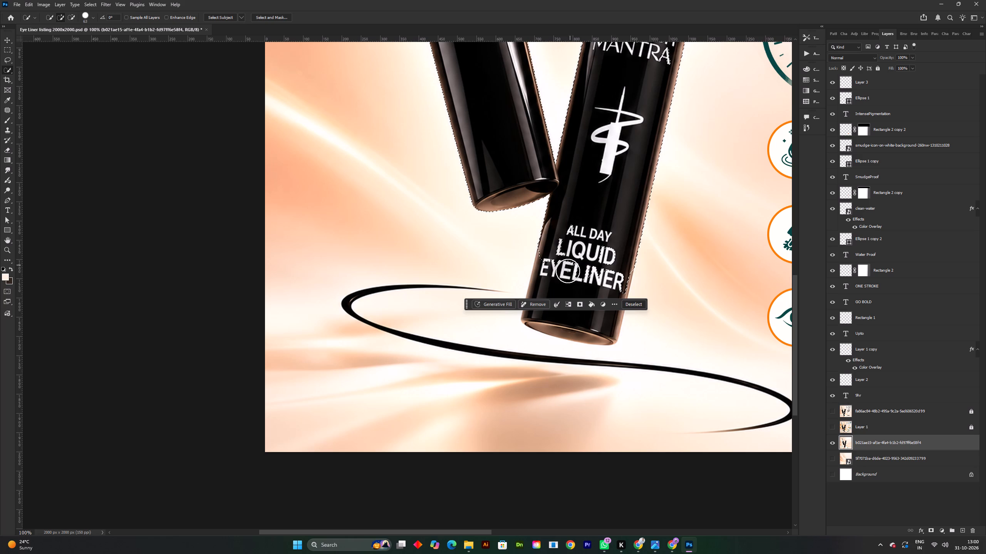
pyautogui.moveTo(568, 271); pyautogui.dragTo(562, 296)
pyautogui.click(571, 320)
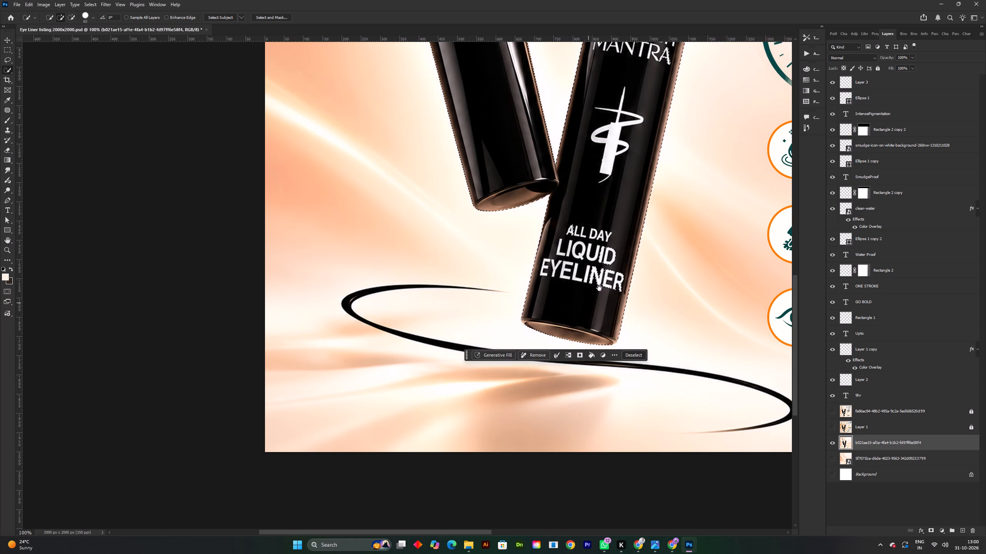
# Touch up the selection at the bottle's lower body and base corner with a smaller Quick Selection brush.
pyautogui.press('space')
pyautogui.moveTo(607, 274); pyautogui.dragTo(592, 325)
pyautogui.press('space')
pyautogui.press('space')
pyautogui.press('space')
pyautogui.press('space')
pyautogui.press('space')
pyautogui.press('space')
pyautogui.press('space')
pyautogui.press('space')
pyautogui.press('space')
pyautogui.press('space')
pyautogui.press('space')
pyautogui.press('space')
pyautogui.press('space')
pyautogui.press('space')
pyautogui.press('space')
pyautogui.press('space')
pyautogui.press('space')
pyautogui.press('space')
pyautogui.press('space')
pyautogui.press('space')
pyautogui.moveTo(619, 189); pyautogui.dragTo(595, 279)
pyautogui.moveTo(602, 257); pyautogui.dragTo(627, 166)
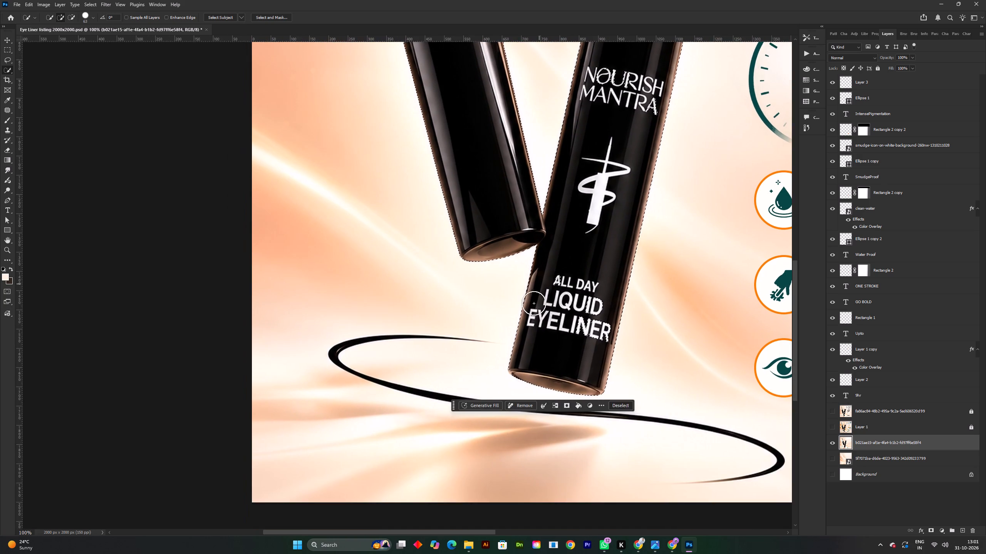
pyautogui.keyDown('shift'); pyautogui.scroll(2, 537, 306); pyautogui.keyUp('shift')
pyautogui.press('space')
pyautogui.moveTo(542, 333); pyautogui.dragTo(555, 230)
pyautogui.moveTo(688, 185); pyautogui.dragTo(736, 288)
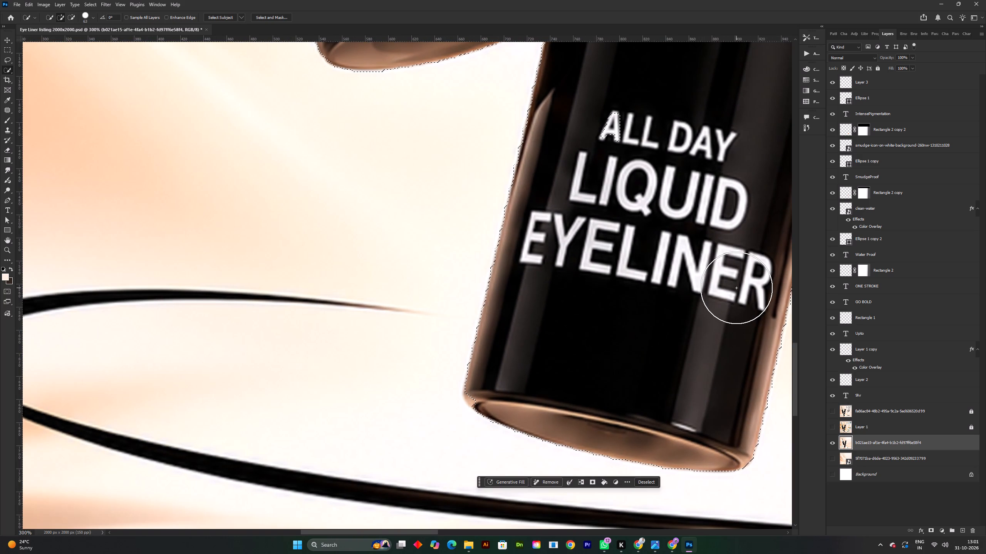
pyautogui.moveTo(736, 288); pyautogui.dragTo(736, 287)
pyautogui.keyDown('alt'); pyautogui.moveTo(619, 361); pyautogui.dragTo(593, 367, button='right'); pyautogui.keyUp('alt')
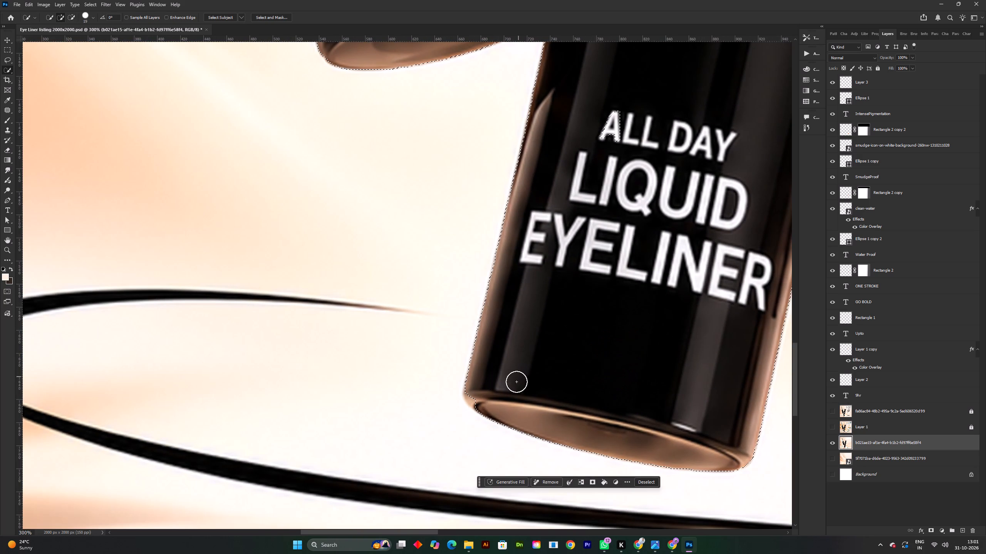
pyautogui.click(480, 395)
pyautogui.keyDown('shift'); pyautogui.scroll(-1, 622, 243); pyautogui.keyUp('shift')
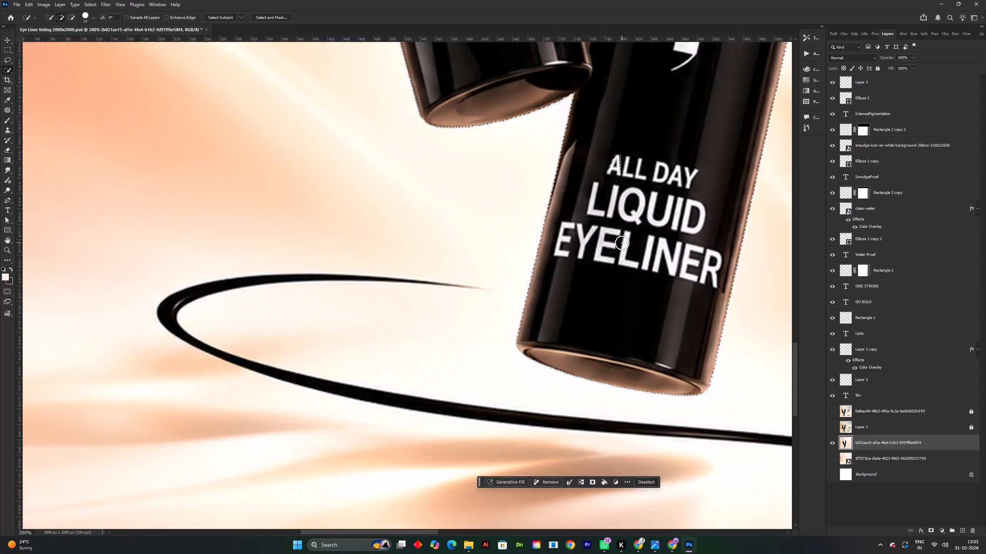
# Add the bottle's threaded neck, up to its top rim, to the cap and bottle selection.
pyautogui.keyDown('shift'); pyautogui.scroll(-2, 622, 243); pyautogui.keyUp('shift')
pyautogui.press('space')
pyautogui.press('space')
pyautogui.moveTo(659, 203); pyautogui.dragTo(587, 375)
pyautogui.press('space')
pyautogui.moveTo(624, 208); pyautogui.dragTo(614, 247)
pyautogui.keyDown('shift'); pyautogui.scroll(2, 587, 249); pyautogui.keyUp('shift')
pyautogui.press('space')
pyautogui.moveTo(599, 244); pyautogui.dragTo(581, 295)
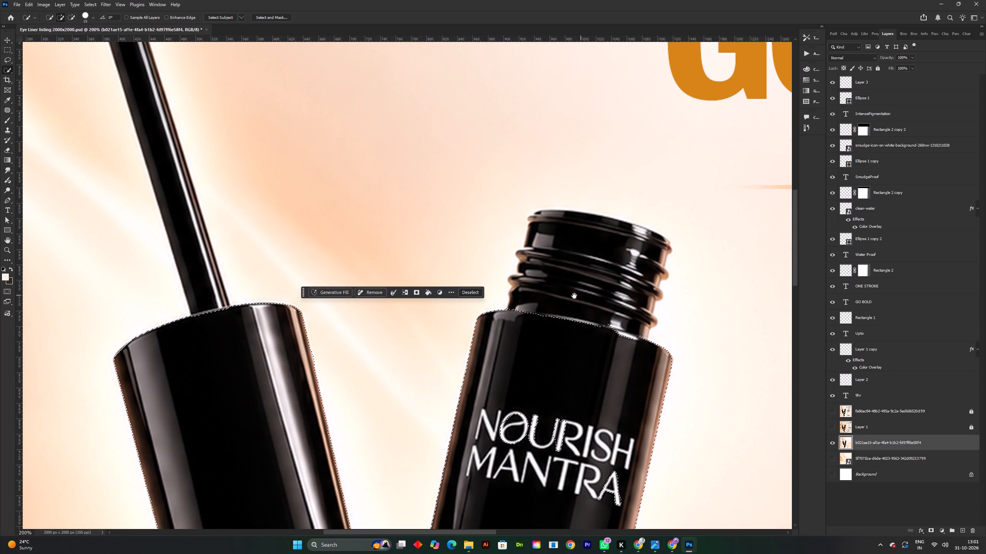
pyautogui.moveTo(543, 321); pyautogui.dragTo(563, 237)
pyautogui.scroll(1, 540, 239)
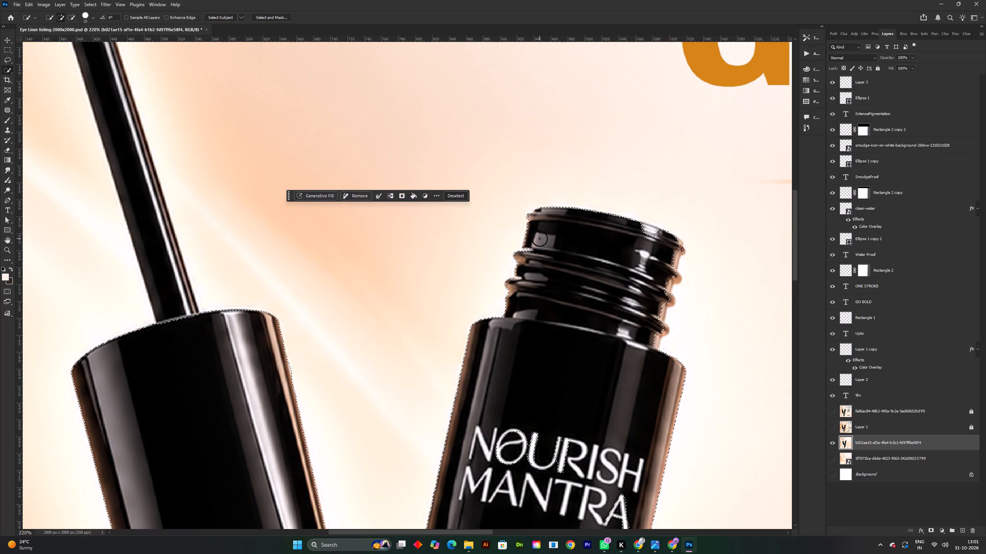
pyautogui.moveTo(638, 234); pyautogui.dragTo(651, 239)
# Add the brown-edged end of the neck's top rim and the wall just below it, using a smaller selection brush.
pyautogui.keyDown('shift'); pyautogui.scroll(2, 660, 245); pyautogui.keyUp('shift')
pyautogui.press('space')
pyautogui.moveTo(660, 248); pyautogui.dragTo(591, 277)
pyautogui.keyDown('shift'); pyautogui.scroll(2, 617, 275); pyautogui.keyUp('shift')
pyautogui.keyDown('alt'); pyautogui.moveTo(617, 278); pyautogui.dragTo(598, 282, button='right'); pyautogui.keyUp('alt')
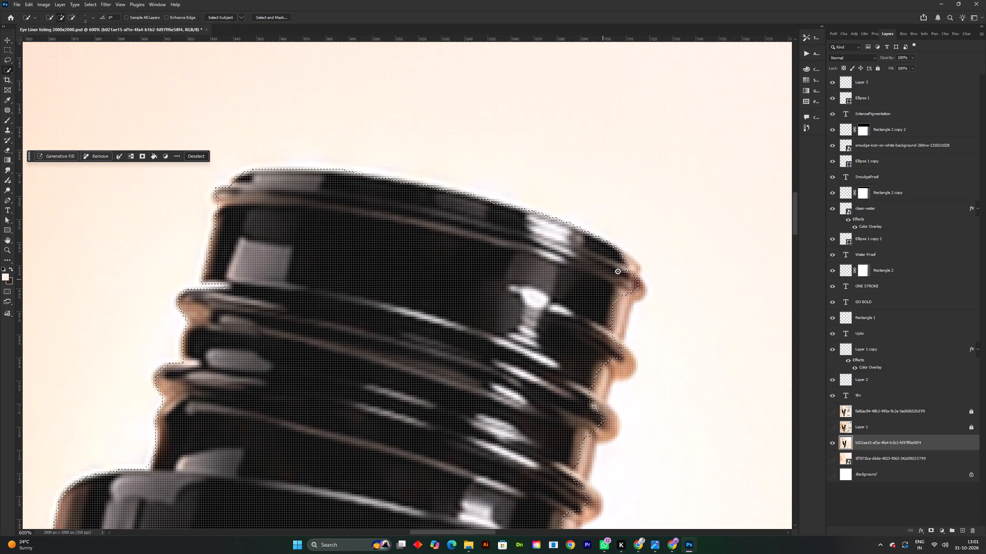
pyautogui.keyDown('alt'); pyautogui.rightClick(618, 267); pyautogui.keyUp('alt')
pyautogui.moveTo(620, 258); pyautogui.dragTo(631, 269)
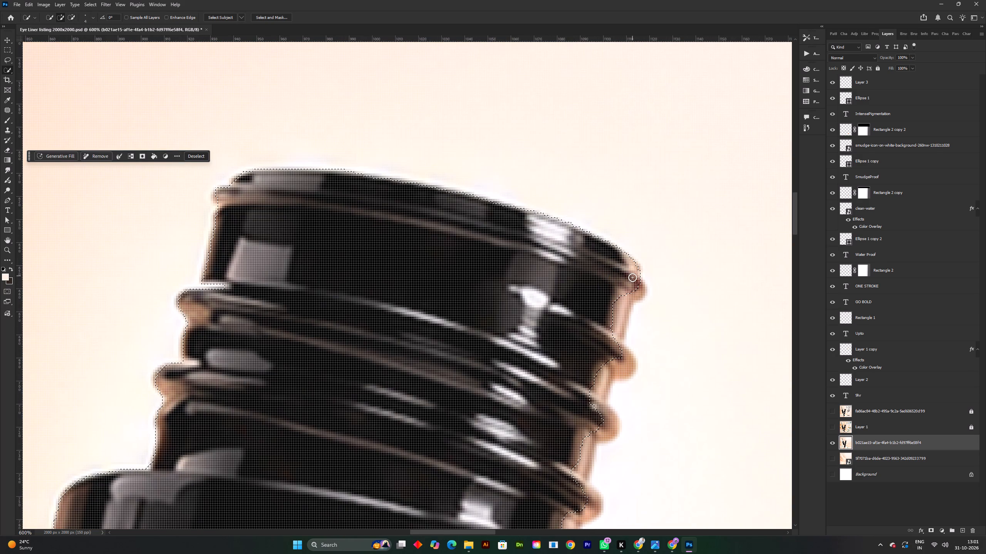
pyautogui.moveTo(632, 285); pyautogui.dragTo(640, 285)
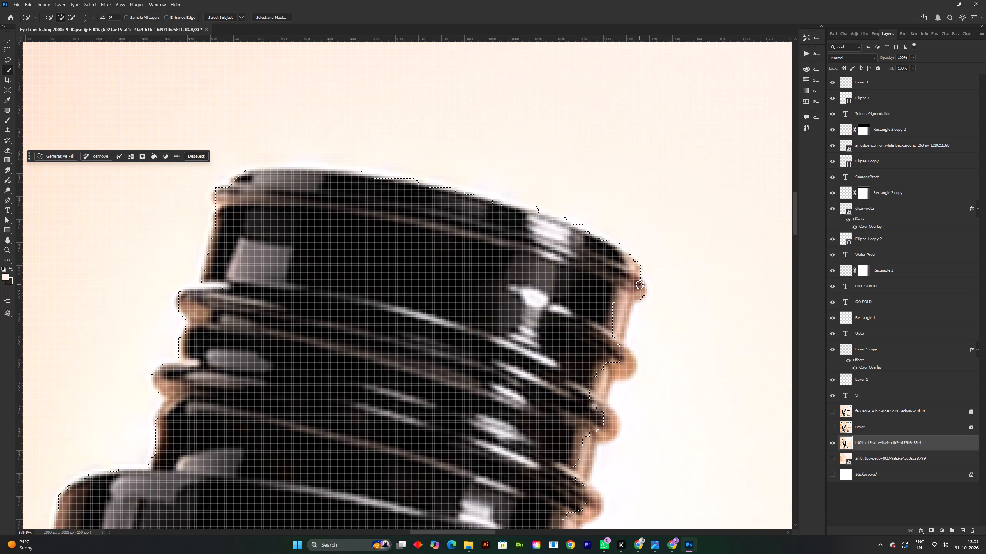
pyautogui.moveTo(640, 285); pyautogui.dragTo(639, 282)
pyautogui.click(643, 294)
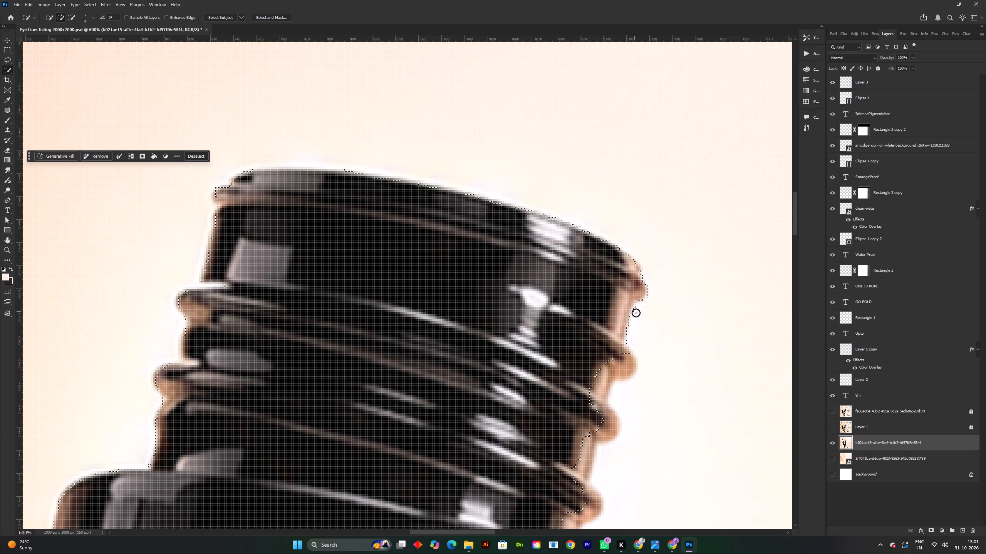
pyautogui.keyDown('alt'); pyautogui.click(637, 305); pyautogui.keyUp('alt')
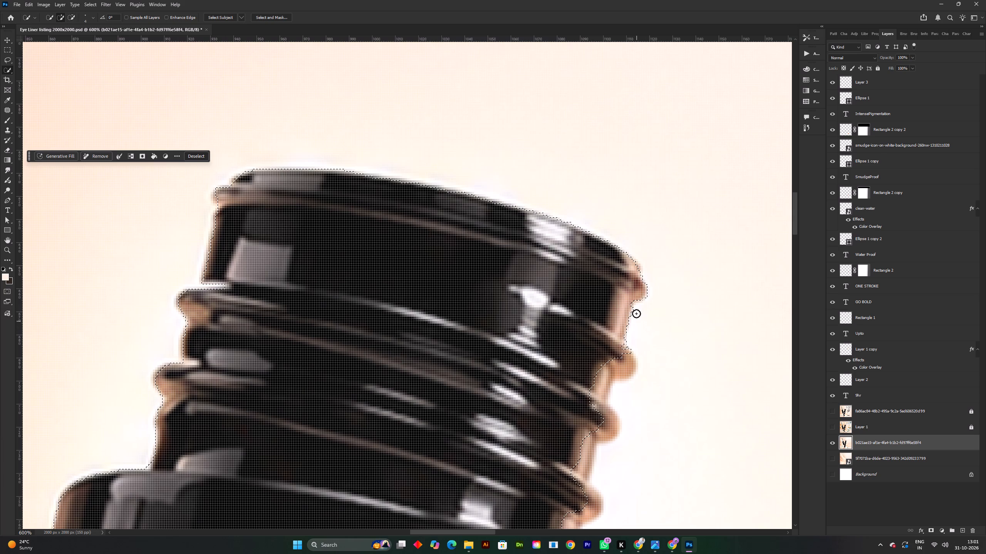
pyautogui.keyDown('alt'); pyautogui.click(636, 310); pyautogui.keyUp('alt')
# Add the outer tip of the uppermost neck thread to the selection and subtract the backdrop spill beneath it.
pyautogui.press('space')
pyautogui.press('space')
pyautogui.moveTo(625, 359); pyautogui.dragTo(645, 303)
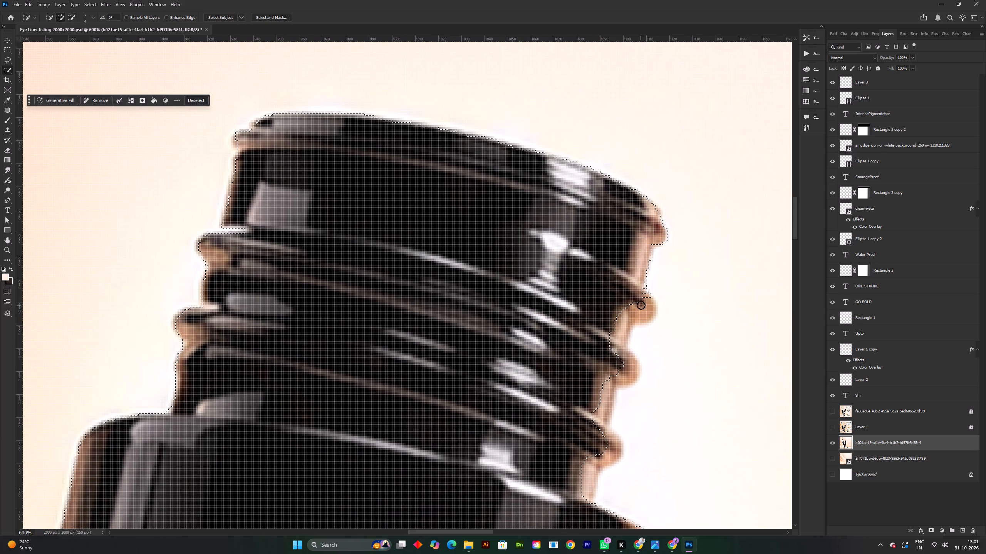
pyautogui.moveTo(640, 302); pyautogui.dragTo(638, 317)
pyautogui.moveTo(645, 294); pyautogui.dragTo(649, 307)
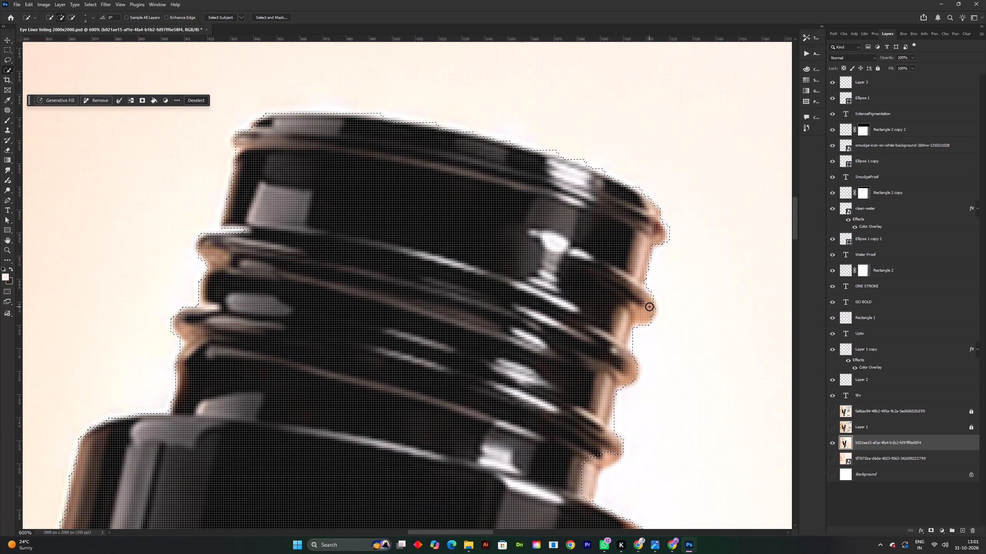
pyautogui.moveTo(649, 307); pyautogui.dragTo(647, 320)
pyautogui.keyDown('alt'); pyautogui.moveTo(659, 321); pyautogui.dragTo(654, 328); pyautogui.keyUp('alt')
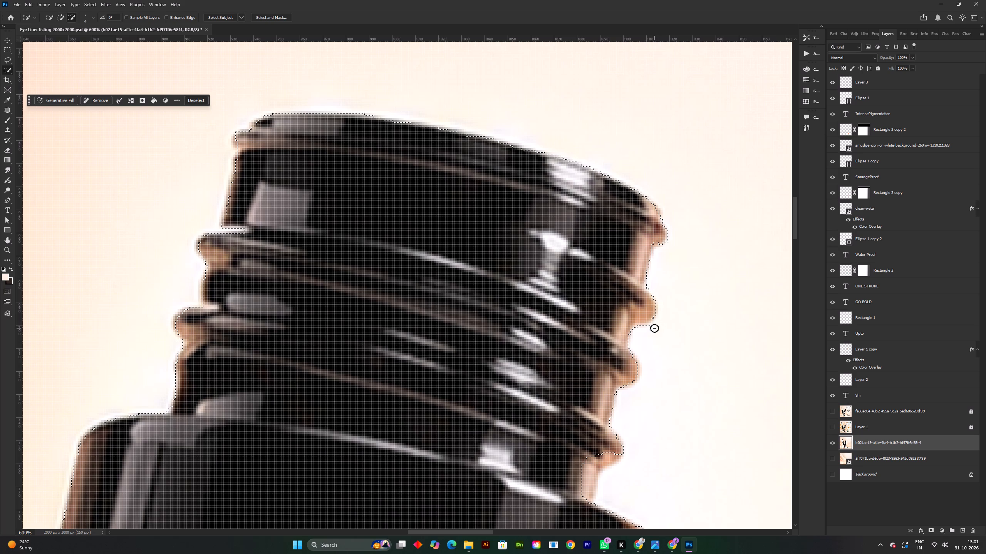
pyautogui.keyDown('alt'); pyautogui.moveTo(654, 328); pyautogui.dragTo(649, 330); pyautogui.keyUp('alt')
# Add the outer tip of the middle neck thread to the selection and trim the backdrop from the notch below it.
pyautogui.press('space')
pyautogui.moveTo(619, 342); pyautogui.dragTo(629, 290)
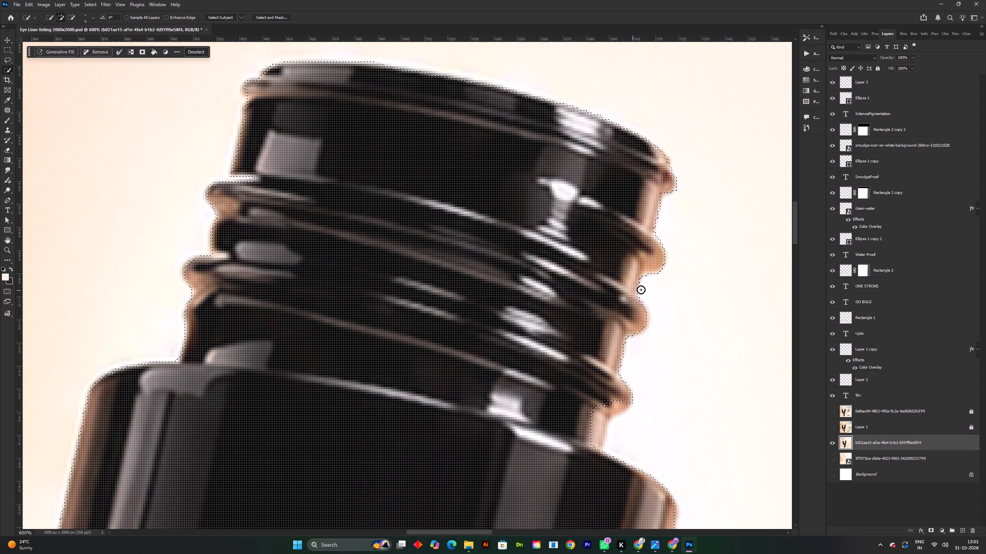
pyautogui.press('space')
pyautogui.moveTo(642, 320); pyautogui.dragTo(637, 278)
pyautogui.click(633, 262)
pyautogui.click(639, 269)
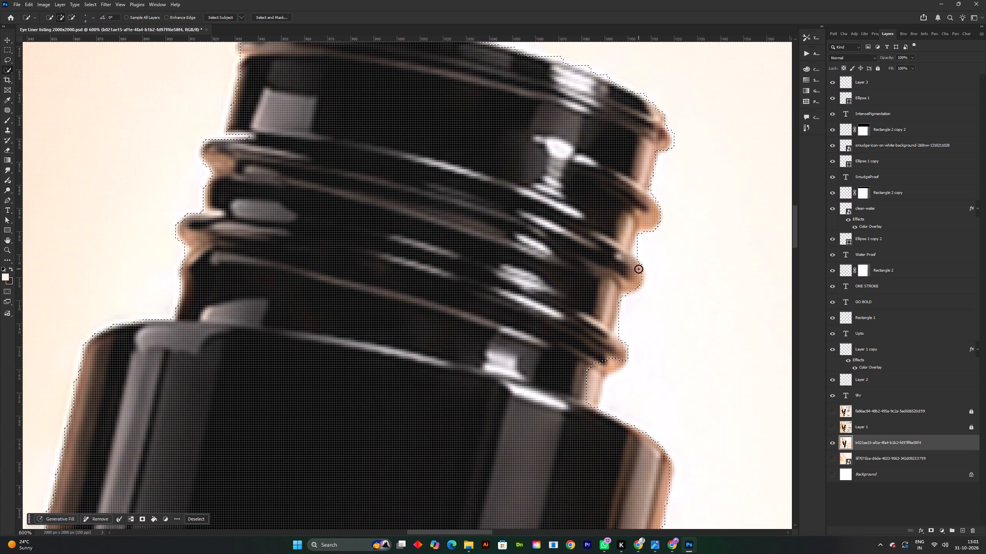
pyautogui.press('space')
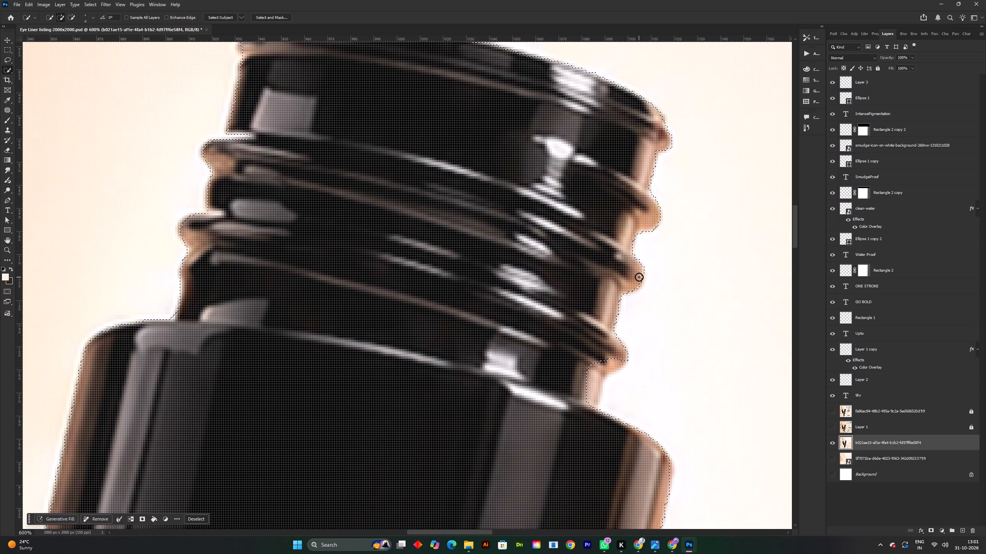
pyautogui.click(639, 277)
pyautogui.click(633, 290)
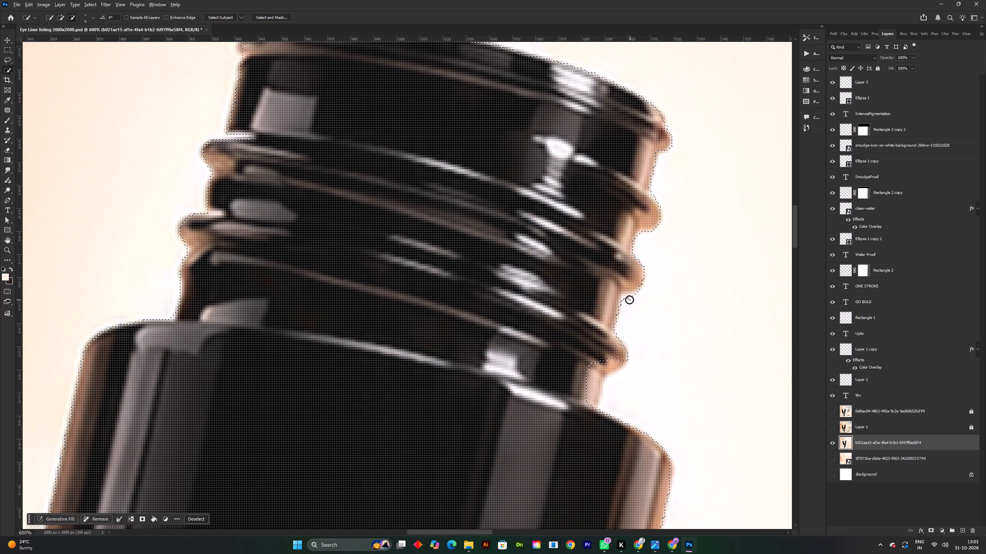
pyautogui.keyDown('alt'); pyautogui.click(627, 300); pyautogui.keyUp('alt')
pyautogui.keyDown('alt'); pyautogui.click(627, 297); pyautogui.keyUp('alt')
# Add the outer tip and underside of the lowest neck thread to the selection.
pyautogui.press('space')
pyautogui.moveTo(628, 342); pyautogui.dragTo(633, 277)
pyautogui.moveTo(621, 300); pyautogui.dragTo(612, 304)
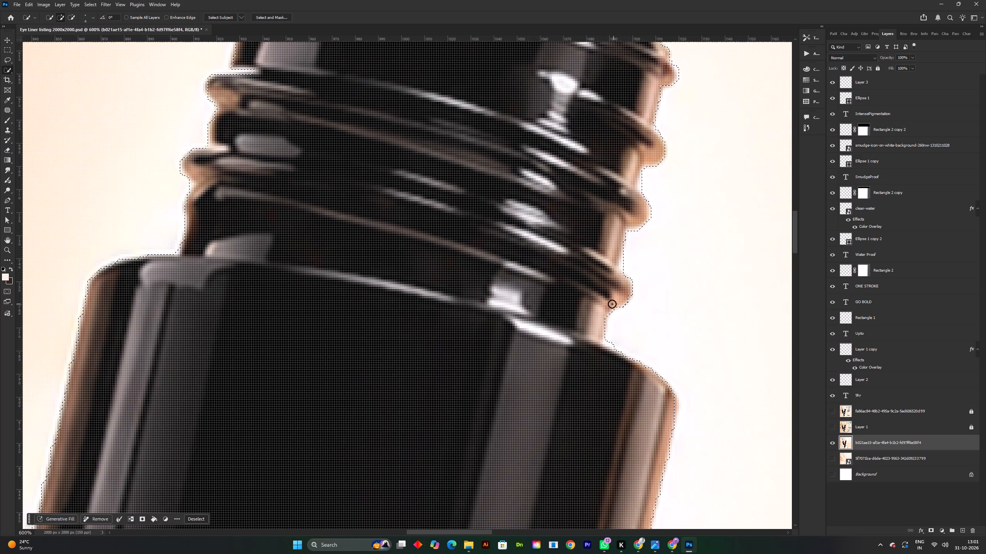
pyautogui.moveTo(612, 304); pyautogui.dragTo(611, 304)
pyautogui.click(628, 283)
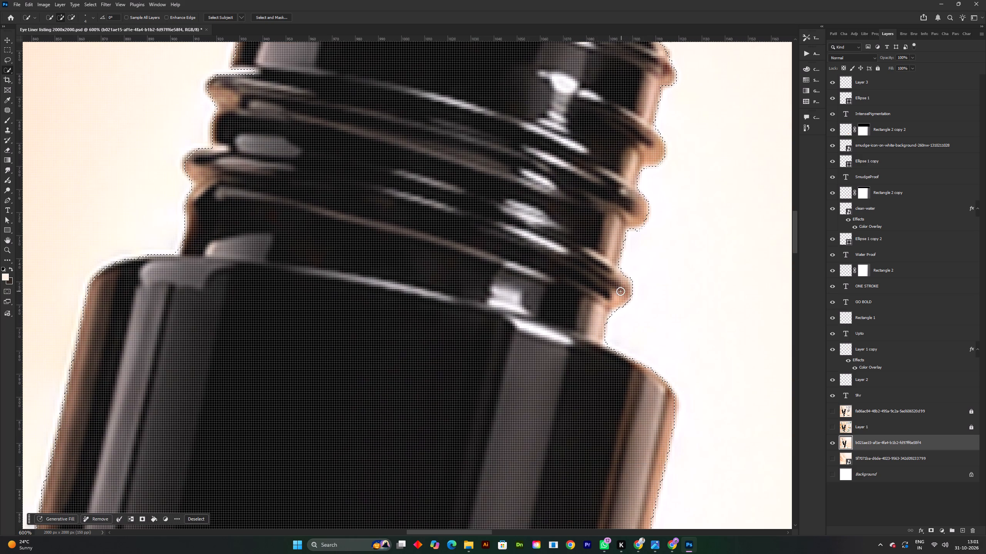
# Refine the selection edge in the notch under the lowest neck thread with a finer brush, trimming the backdrop spill.
pyautogui.press('space')
pyautogui.moveTo(621, 303); pyautogui.dragTo(621, 240)
pyautogui.keyDown('shift'); pyautogui.scroll(-2, 620, 242); pyautogui.keyUp('shift')
pyautogui.press('space')
pyautogui.press('space')
pyautogui.press('space')
pyautogui.moveTo(610, 265); pyautogui.dragTo(604, 285)
pyautogui.keyDown('shift'); pyautogui.scroll(2, 602, 268); pyautogui.keyUp('shift')
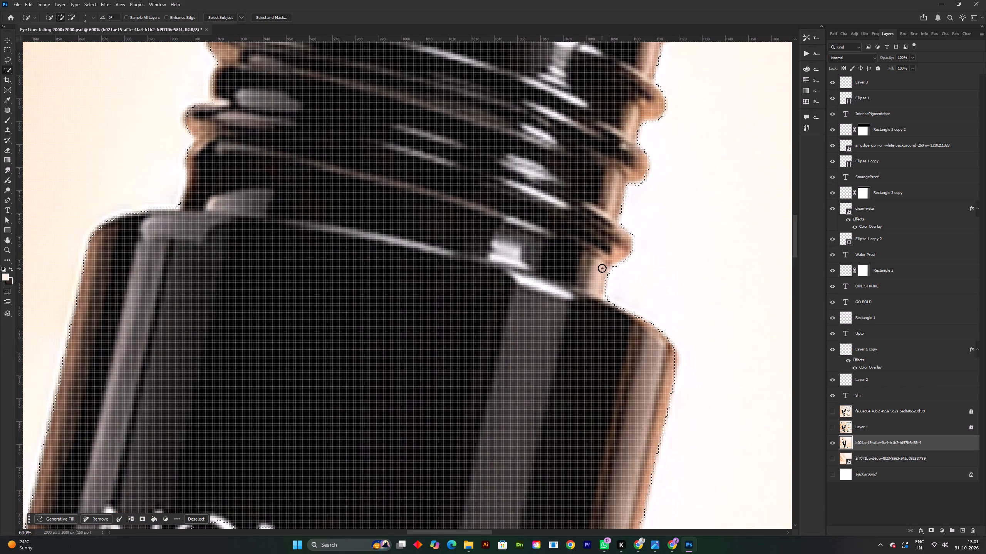
pyautogui.press('space')
pyautogui.keyDown('alt'); pyautogui.moveTo(621, 261); pyautogui.dragTo(617, 266, button='right'); pyautogui.keyUp('alt')
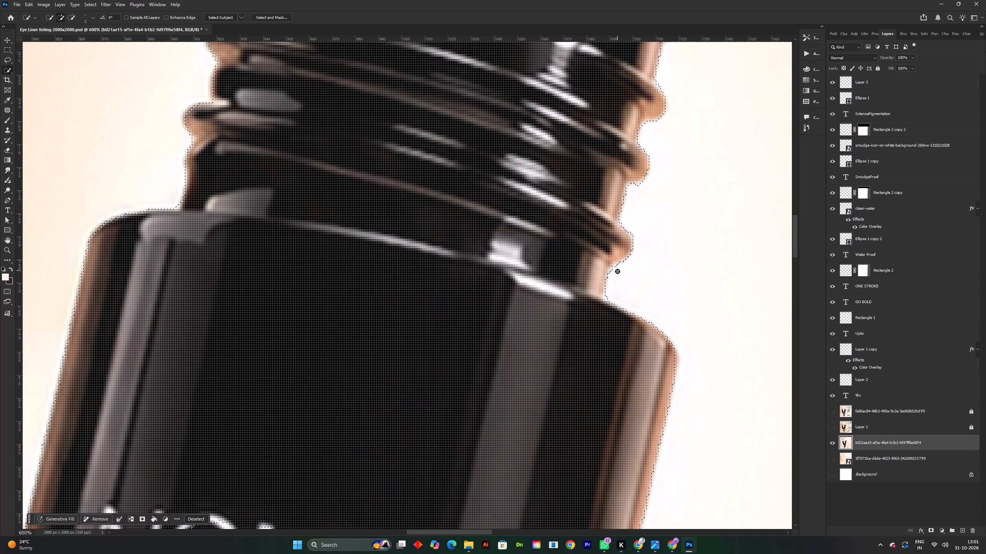
pyautogui.click(613, 268)
pyautogui.moveTo(611, 271); pyautogui.dragTo(614, 273)
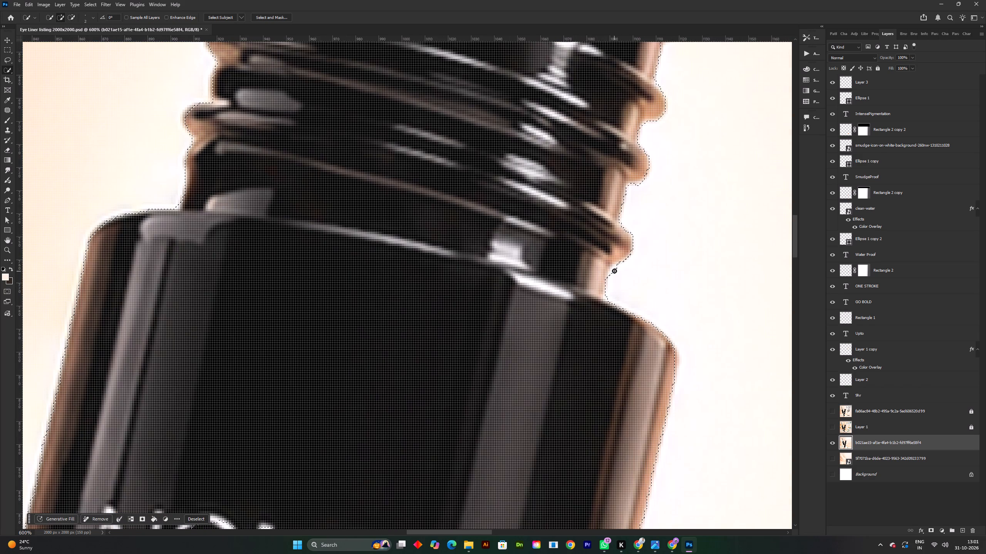
pyautogui.keyDown('alt'); pyautogui.moveTo(610, 270); pyautogui.dragTo(614, 274); pyautogui.keyUp('alt')
pyautogui.keyDown('alt'); pyautogui.moveTo(615, 266); pyautogui.dragTo(620, 270); pyautogui.keyUp('alt')
pyautogui.keyDown('alt'); pyautogui.click(619, 263); pyautogui.keyUp('alt')
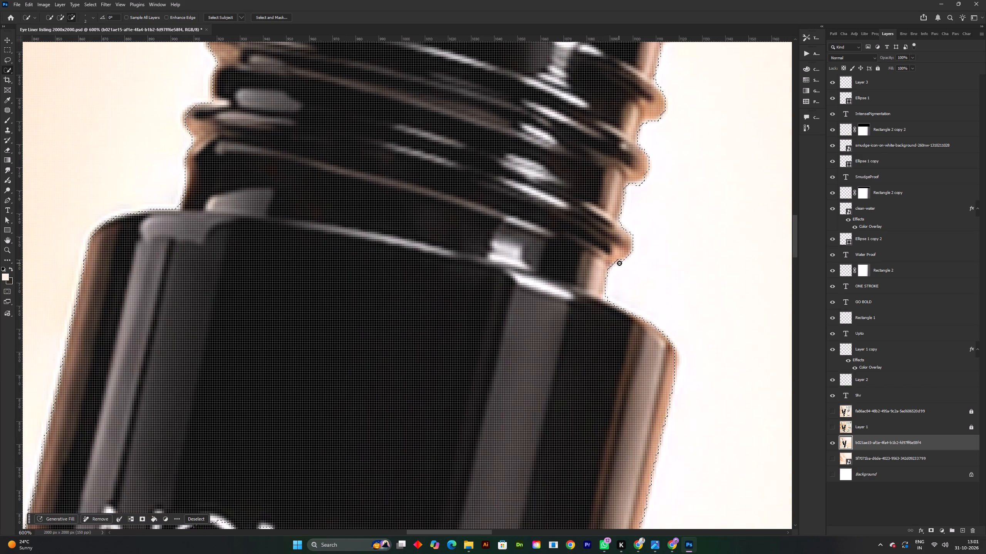
# Clean up the selection edge where the bottle's neck meets its shoulder.
pyautogui.keyDown('shift'); pyautogui.scroll(-2, 629, 256); pyautogui.keyUp('shift')
pyautogui.press('space')
pyautogui.moveTo(626, 295); pyautogui.dragTo(624, 264)
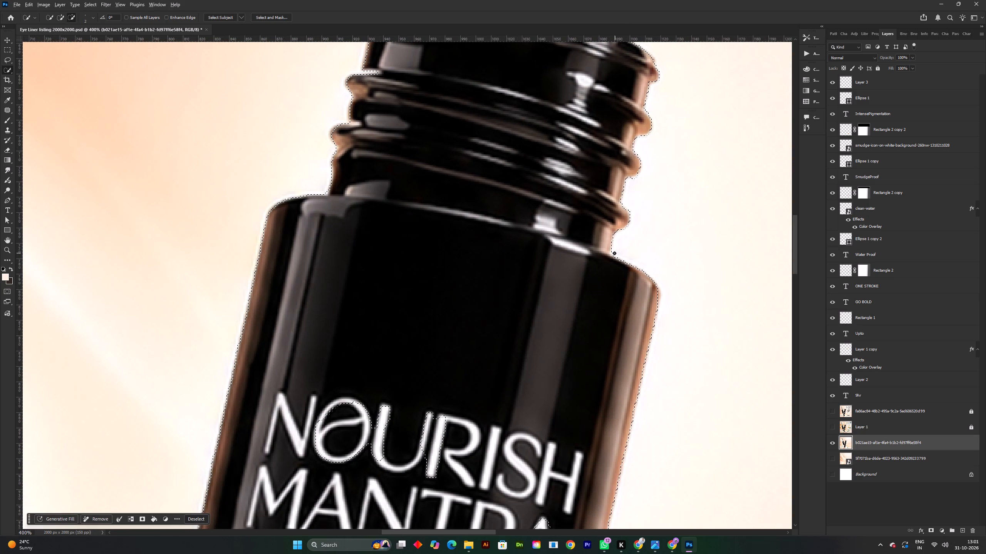
pyautogui.keyDown('alt'); pyautogui.moveTo(614, 253); pyautogui.dragTo(617, 253); pyautogui.keyUp('alt')
pyautogui.keyDown('alt'); pyautogui.click(612, 255); pyautogui.keyUp('alt')
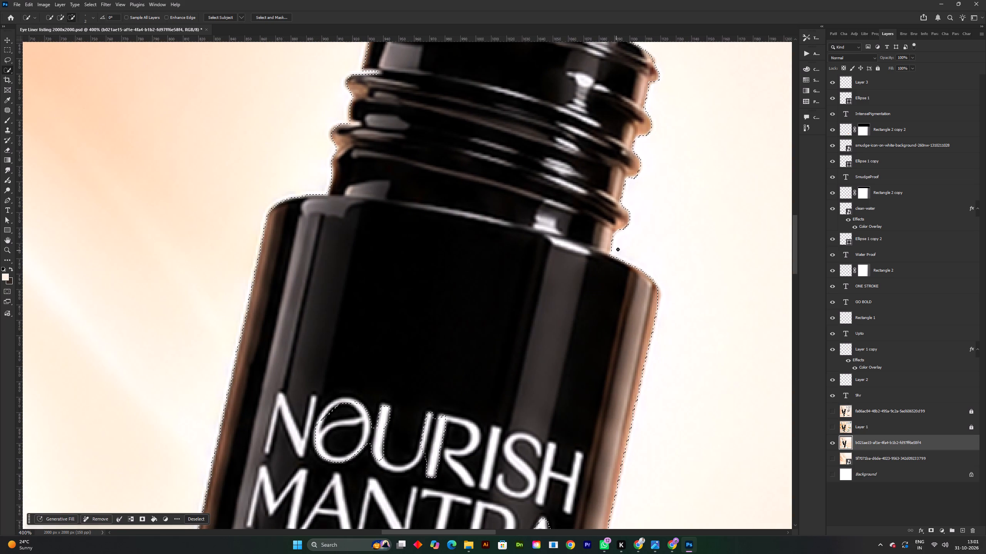
pyautogui.keyDown('alt'); pyautogui.click(613, 250); pyautogui.keyUp('alt')
# Refine the selection at both end corners of the bottle neck's top rim, trimming the backdrop beyond the brown edge.
pyautogui.scroll(-3, 650, 243)
pyautogui.press('space')
pyautogui.moveTo(663, 233); pyautogui.dragTo(633, 283)
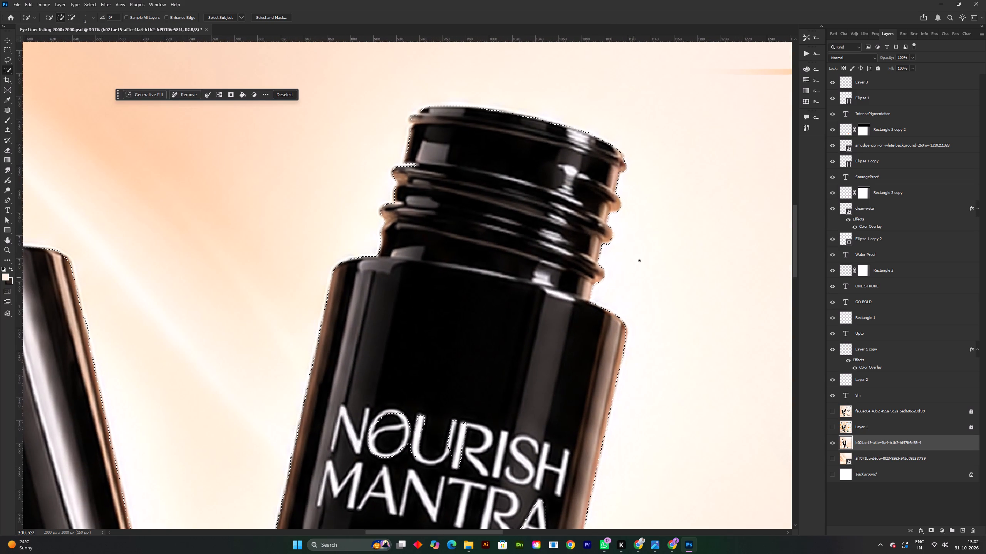
pyautogui.keyDown('alt'); pyautogui.scroll(3, 428, 102); pyautogui.keyUp('alt')
pyautogui.keyDown('shift'); pyautogui.scroll(2, 414, 110); pyautogui.keyUp('shift')
pyautogui.scroll(1, 445, 138)
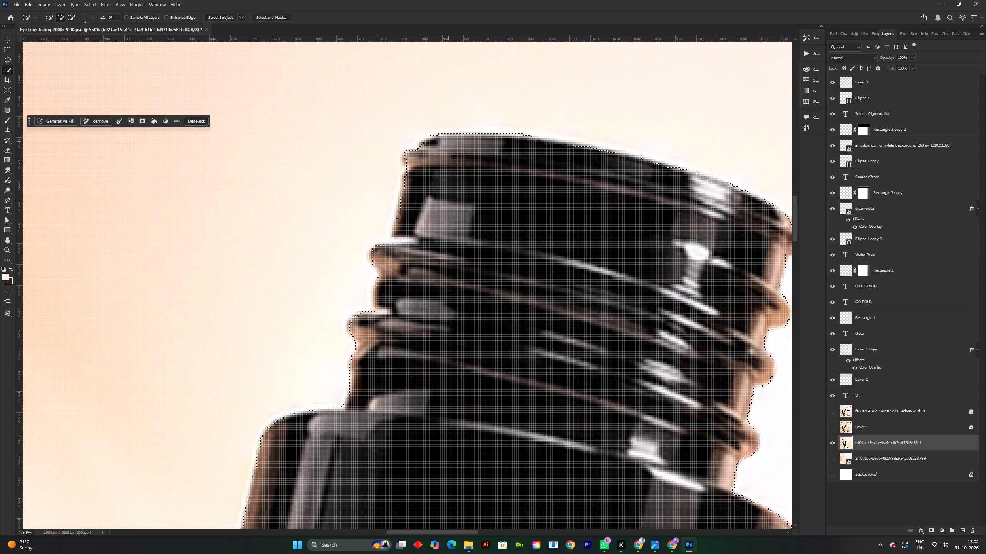
pyautogui.press('space')
pyautogui.press('space')
pyautogui.press('space')
pyautogui.moveTo(463, 153); pyautogui.dragTo(401, 194)
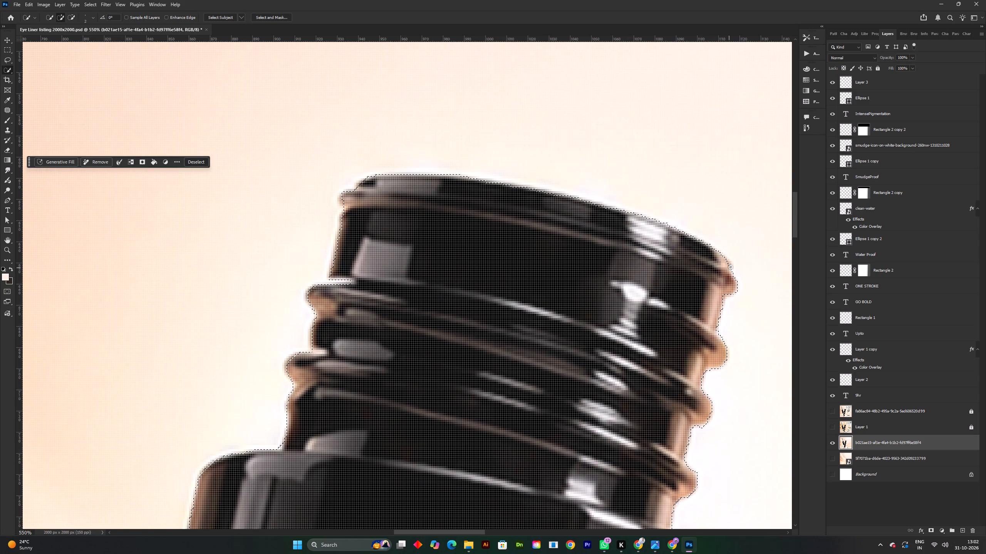
pyautogui.moveTo(731, 267); pyautogui.dragTo(727, 266)
pyautogui.click(730, 264)
pyautogui.click(362, 182)
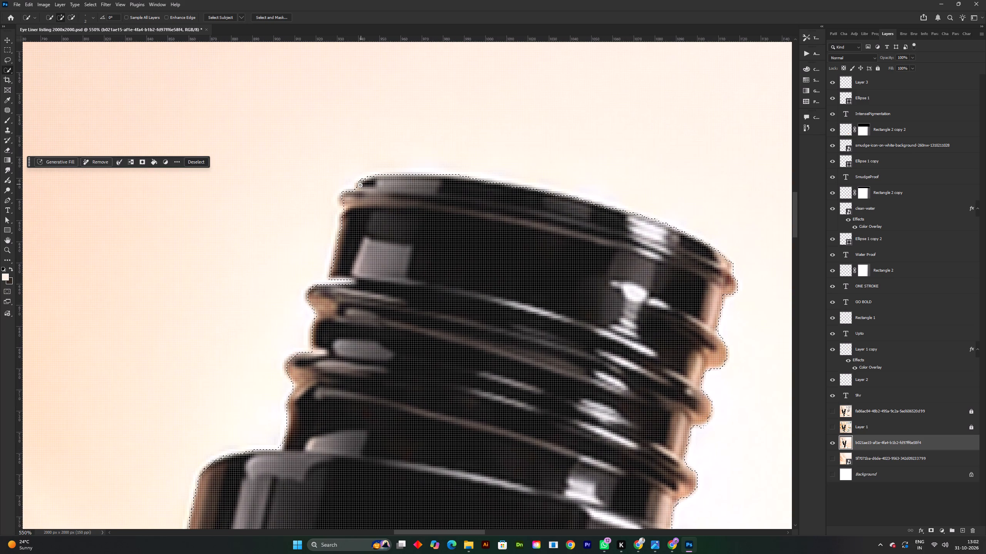
pyautogui.click(360, 185)
pyautogui.keyDown('alt'); pyautogui.click(733, 272); pyautogui.keyUp('alt')
pyautogui.keyDown('alt'); pyautogui.click(735, 266); pyautogui.keyUp('alt')
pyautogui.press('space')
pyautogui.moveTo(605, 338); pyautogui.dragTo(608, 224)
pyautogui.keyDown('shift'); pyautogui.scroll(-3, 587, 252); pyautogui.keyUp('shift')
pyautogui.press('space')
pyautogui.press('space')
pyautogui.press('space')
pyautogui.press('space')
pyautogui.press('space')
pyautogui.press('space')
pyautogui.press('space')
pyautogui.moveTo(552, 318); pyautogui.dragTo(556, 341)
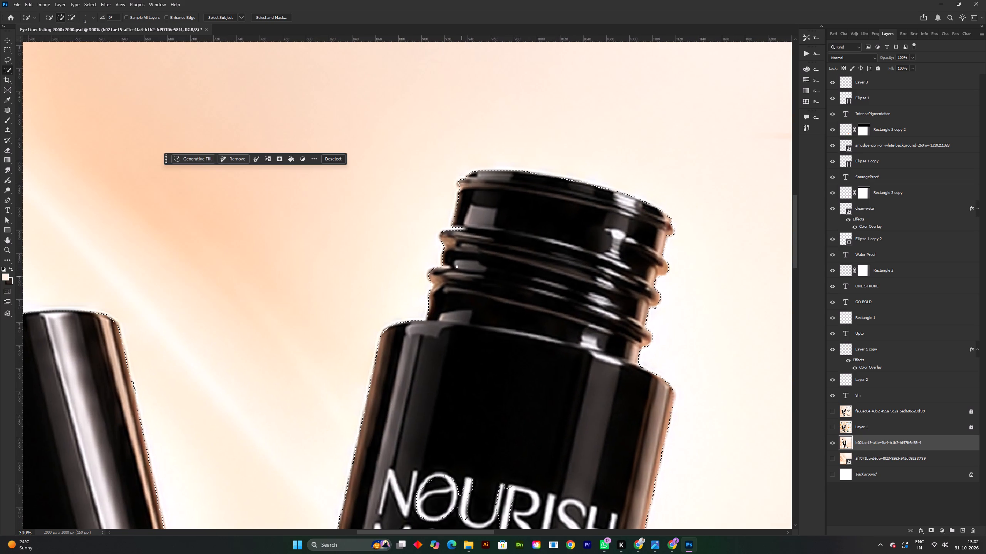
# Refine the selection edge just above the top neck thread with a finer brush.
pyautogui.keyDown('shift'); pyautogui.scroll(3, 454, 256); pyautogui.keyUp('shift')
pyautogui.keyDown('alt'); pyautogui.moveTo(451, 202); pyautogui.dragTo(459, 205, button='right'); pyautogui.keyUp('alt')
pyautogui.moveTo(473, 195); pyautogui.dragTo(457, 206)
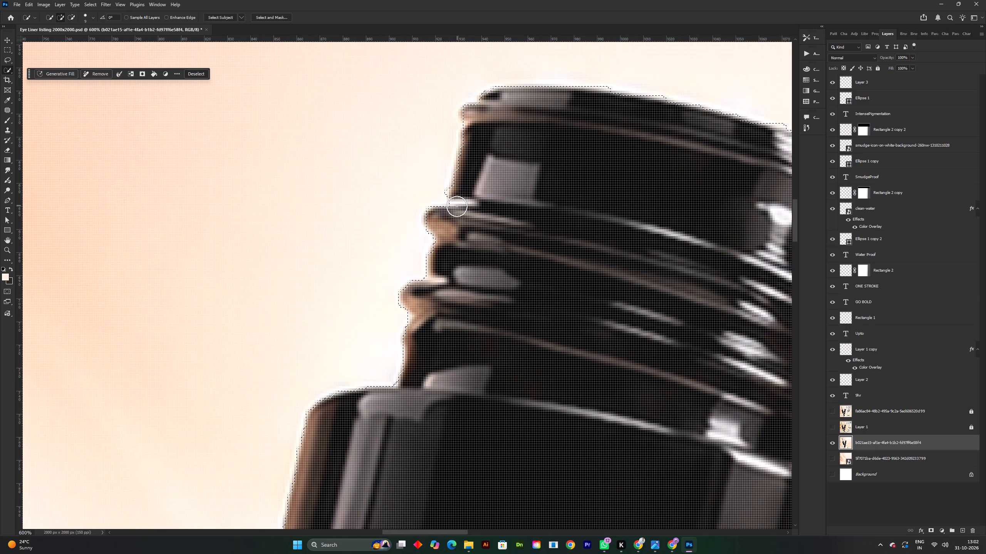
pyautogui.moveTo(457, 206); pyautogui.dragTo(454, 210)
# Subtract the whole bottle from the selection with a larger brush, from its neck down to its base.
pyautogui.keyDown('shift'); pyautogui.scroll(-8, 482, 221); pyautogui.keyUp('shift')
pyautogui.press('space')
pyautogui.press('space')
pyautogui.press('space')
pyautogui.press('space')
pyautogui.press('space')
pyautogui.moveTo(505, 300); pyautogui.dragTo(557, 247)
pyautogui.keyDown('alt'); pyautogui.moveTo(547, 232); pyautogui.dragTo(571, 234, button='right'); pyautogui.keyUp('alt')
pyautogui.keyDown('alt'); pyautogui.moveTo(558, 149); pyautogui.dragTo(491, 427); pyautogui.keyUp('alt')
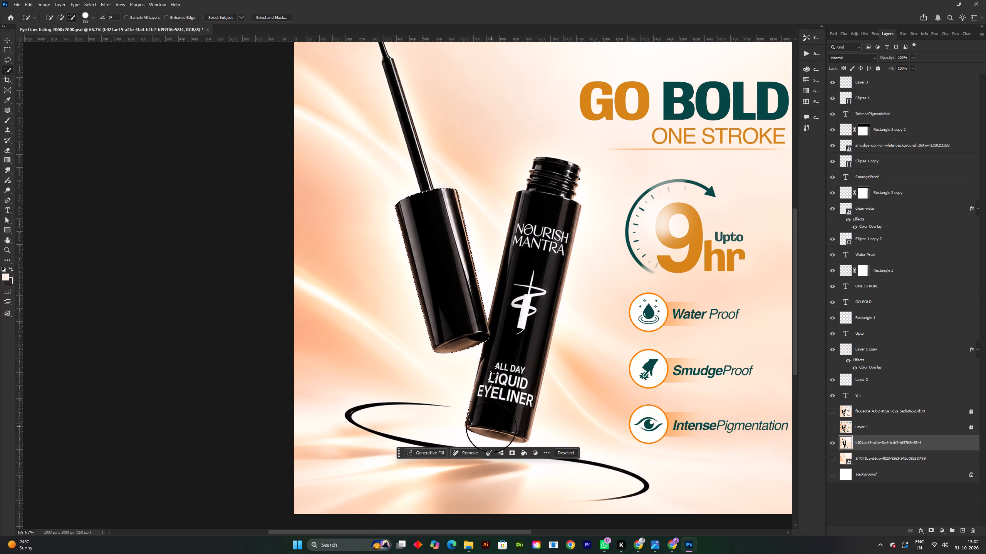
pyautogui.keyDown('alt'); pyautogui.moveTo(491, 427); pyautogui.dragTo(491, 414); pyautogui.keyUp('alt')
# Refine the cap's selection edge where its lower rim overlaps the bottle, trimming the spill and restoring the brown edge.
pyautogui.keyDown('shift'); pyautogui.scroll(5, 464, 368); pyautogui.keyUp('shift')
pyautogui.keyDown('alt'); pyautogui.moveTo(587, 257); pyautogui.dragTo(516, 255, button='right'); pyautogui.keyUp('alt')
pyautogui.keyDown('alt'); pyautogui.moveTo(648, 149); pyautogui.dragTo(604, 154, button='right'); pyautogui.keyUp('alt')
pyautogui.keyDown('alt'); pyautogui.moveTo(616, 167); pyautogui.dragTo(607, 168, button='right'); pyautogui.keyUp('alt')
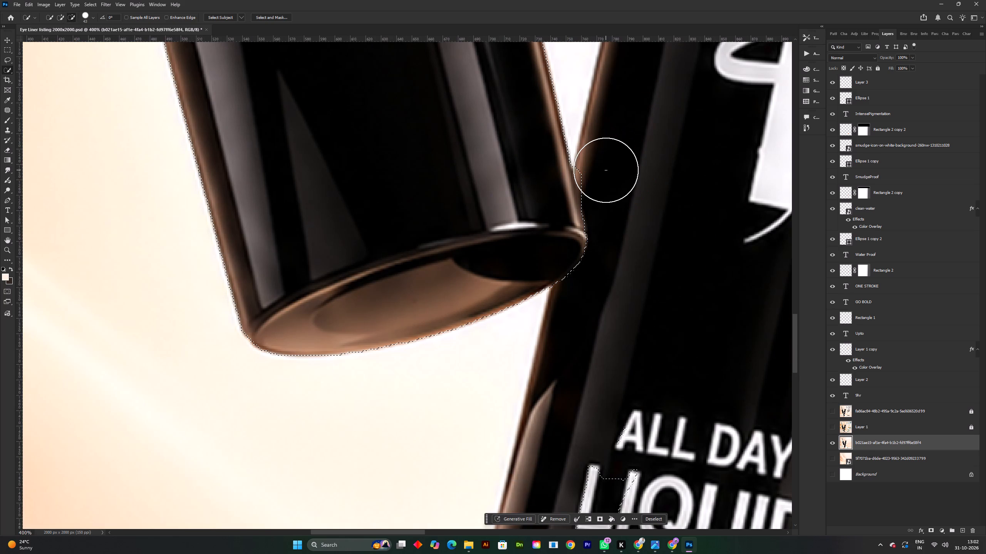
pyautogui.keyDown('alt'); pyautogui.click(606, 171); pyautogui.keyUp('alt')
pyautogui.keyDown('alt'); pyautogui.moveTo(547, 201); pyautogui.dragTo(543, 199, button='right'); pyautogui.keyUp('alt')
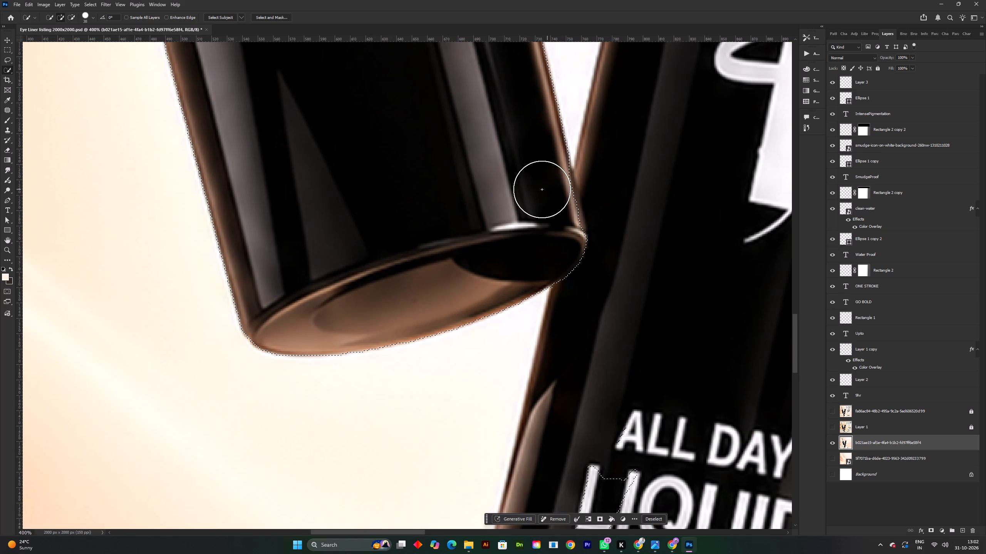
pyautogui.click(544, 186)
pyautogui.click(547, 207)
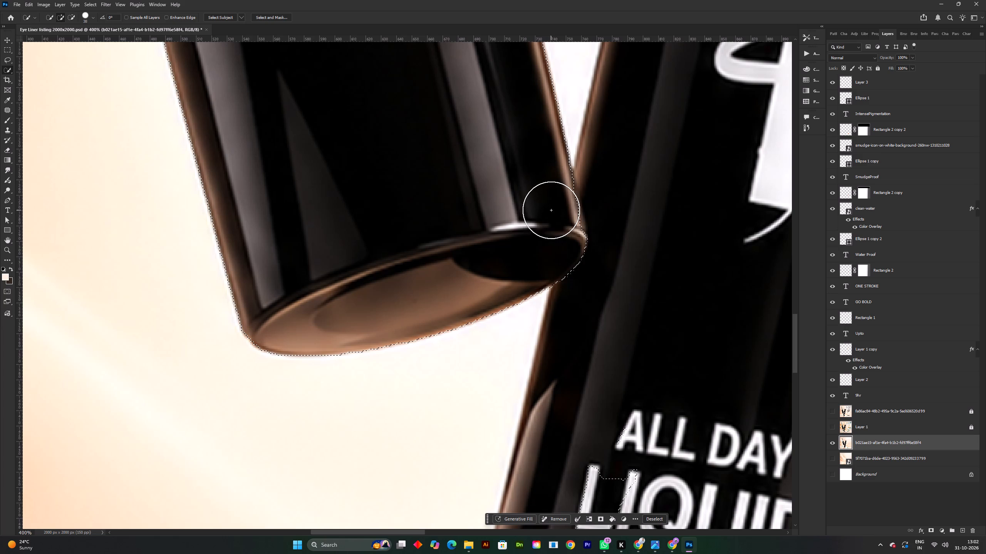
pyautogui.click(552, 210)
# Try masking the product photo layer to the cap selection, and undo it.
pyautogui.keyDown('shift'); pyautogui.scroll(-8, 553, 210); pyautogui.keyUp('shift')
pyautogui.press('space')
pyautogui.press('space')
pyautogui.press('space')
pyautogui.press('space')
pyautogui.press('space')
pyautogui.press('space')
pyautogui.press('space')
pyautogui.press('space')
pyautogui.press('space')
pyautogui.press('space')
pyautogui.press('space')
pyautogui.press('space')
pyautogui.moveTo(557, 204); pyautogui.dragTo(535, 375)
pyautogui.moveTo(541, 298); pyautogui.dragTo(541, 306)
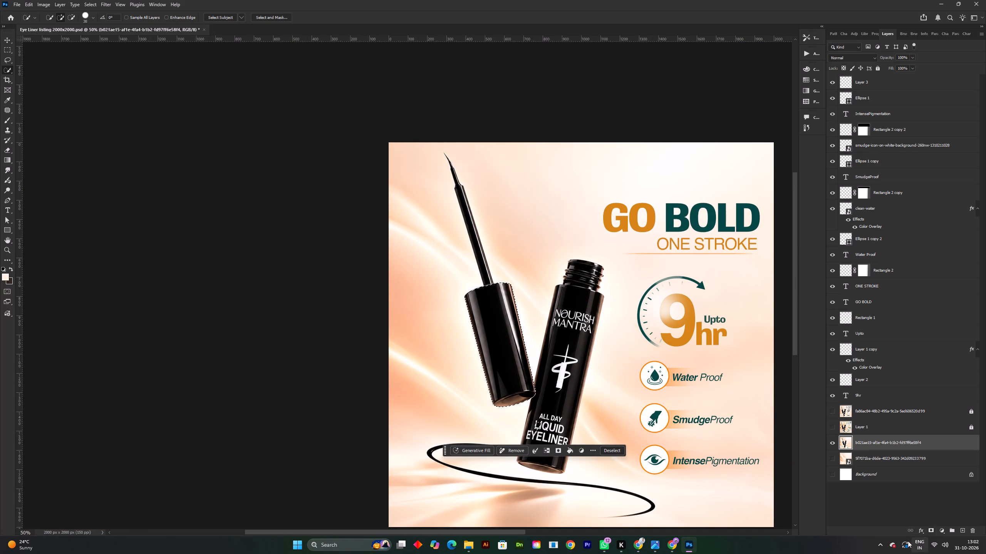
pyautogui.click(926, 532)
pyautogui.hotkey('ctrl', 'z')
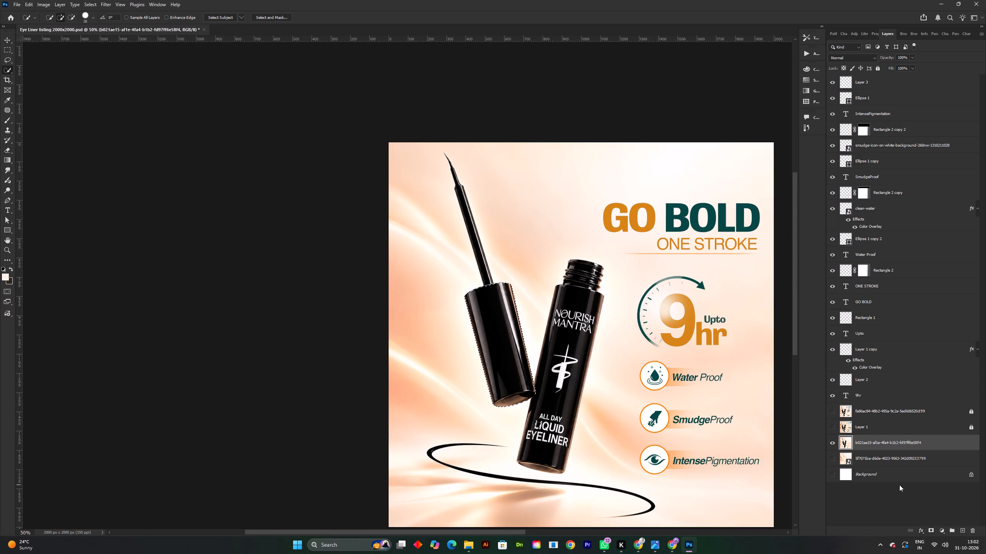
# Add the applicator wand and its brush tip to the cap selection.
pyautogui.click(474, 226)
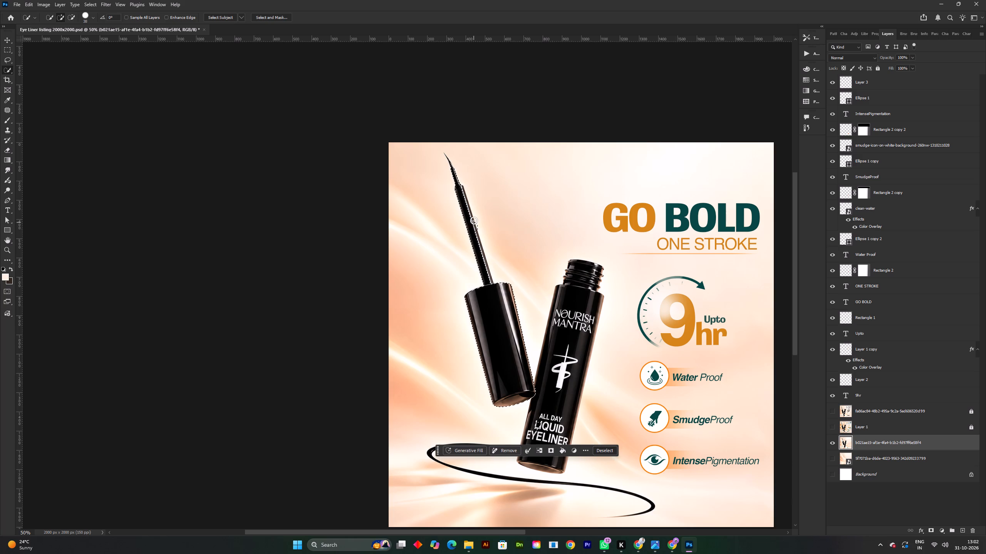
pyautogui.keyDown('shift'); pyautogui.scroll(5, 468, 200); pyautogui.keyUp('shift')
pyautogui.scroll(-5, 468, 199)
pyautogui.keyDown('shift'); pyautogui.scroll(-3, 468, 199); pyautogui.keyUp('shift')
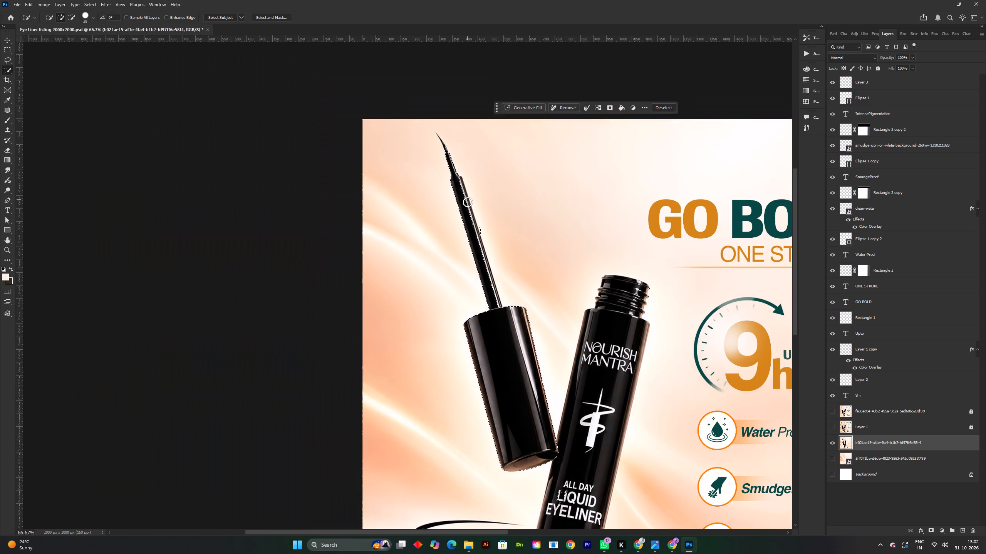
# Try moving the selected cap and applicator, undo the move, and clear the selection.
pyautogui.press('v')
pyautogui.moveTo(487, 362); pyautogui.dragTo(495, 398)
pyautogui.hotkey('ctrl', 'z')
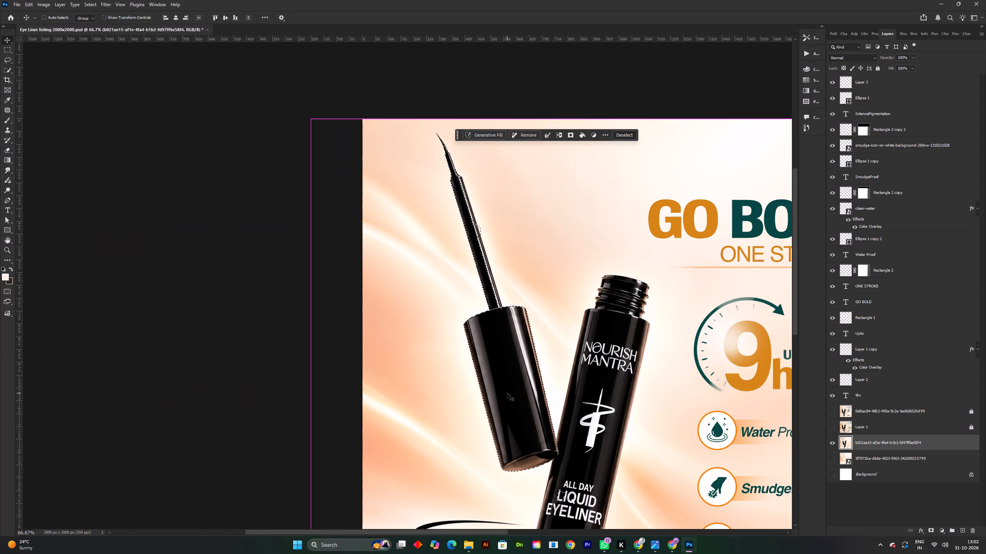
pyautogui.hotkey('ctrl', 'd')
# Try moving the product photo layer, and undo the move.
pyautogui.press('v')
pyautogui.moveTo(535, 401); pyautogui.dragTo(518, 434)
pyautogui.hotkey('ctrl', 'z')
# Hide the product photo layer and show the silk background layer, with the whole design in view.
pyautogui.scroll(-7, 516, 433)
pyautogui.press('space')
pyautogui.moveTo(529, 430); pyautogui.dragTo(531, 368)
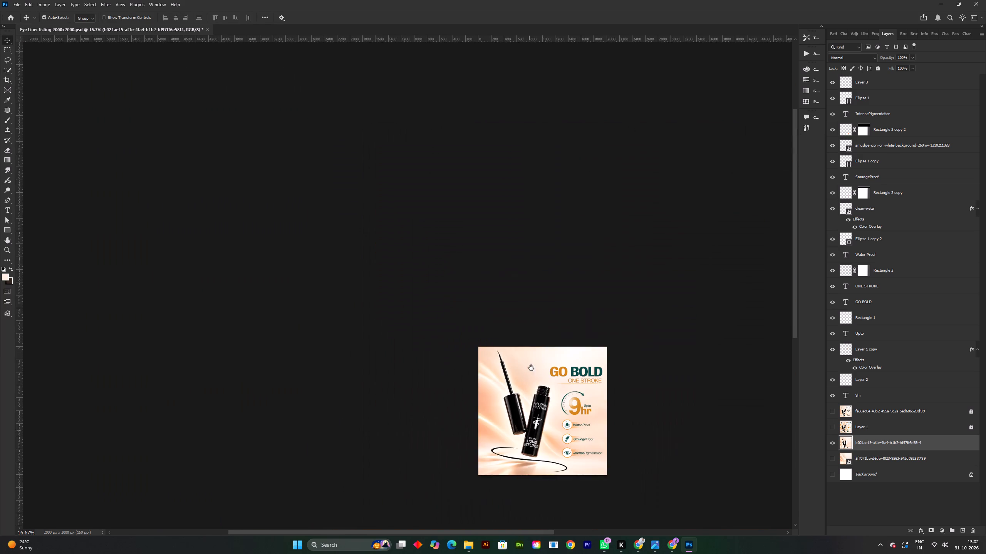
pyautogui.moveTo(531, 368); pyautogui.dragTo(539, 293)
pyautogui.click(831, 443)
pyautogui.click(834, 463)
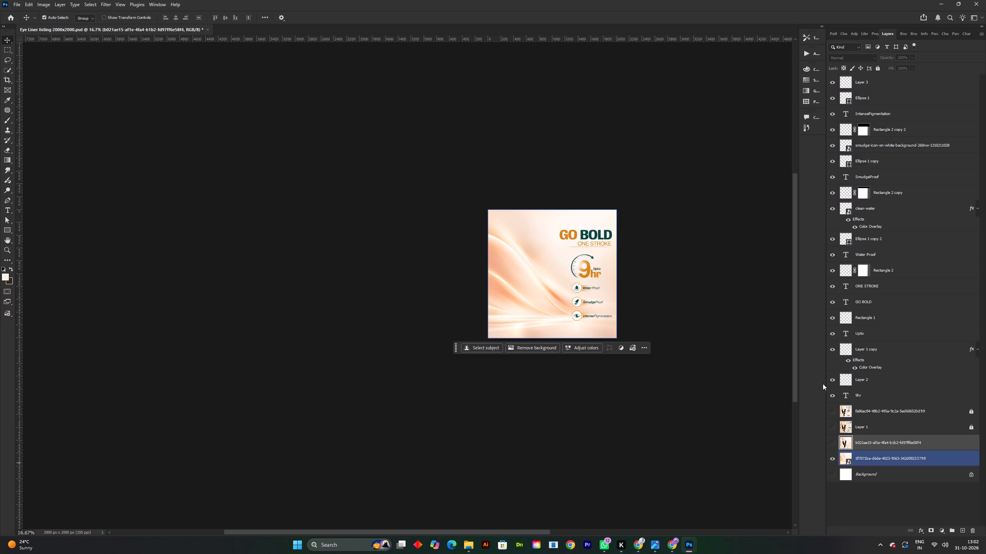
pyautogui.hotkey('ctrl', '0')
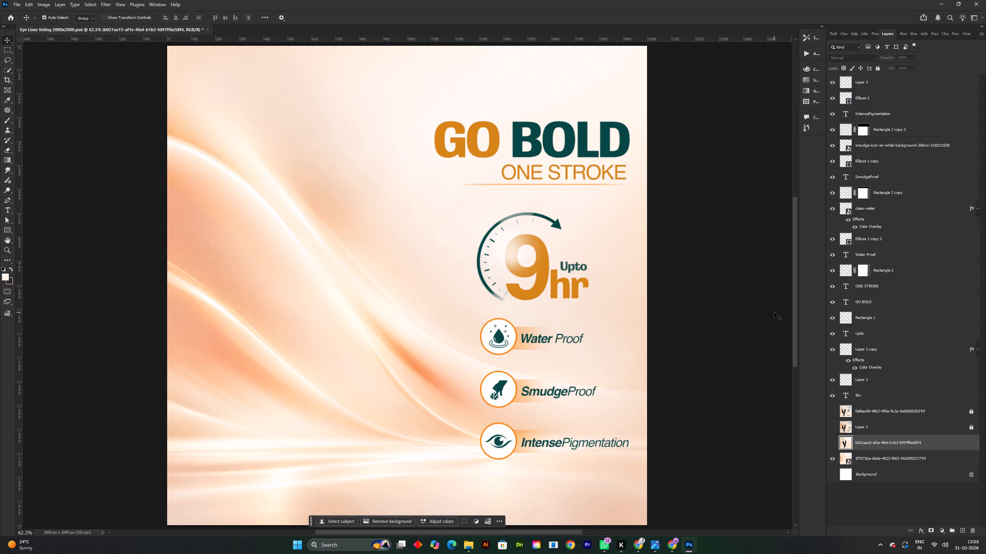
# Save the eyeliner listing document.
pyautogui.hotkey('ctrl', 's')
pyautogui.hotkey('ctrl', 's')
pyautogui.keyDown('shift'); pyautogui.scroll(-2, 574, 471); pyautogui.keyUp('shift')
pyautogui.press('space')
pyautogui.moveTo(583, 382); pyautogui.dragTo(586, 335)
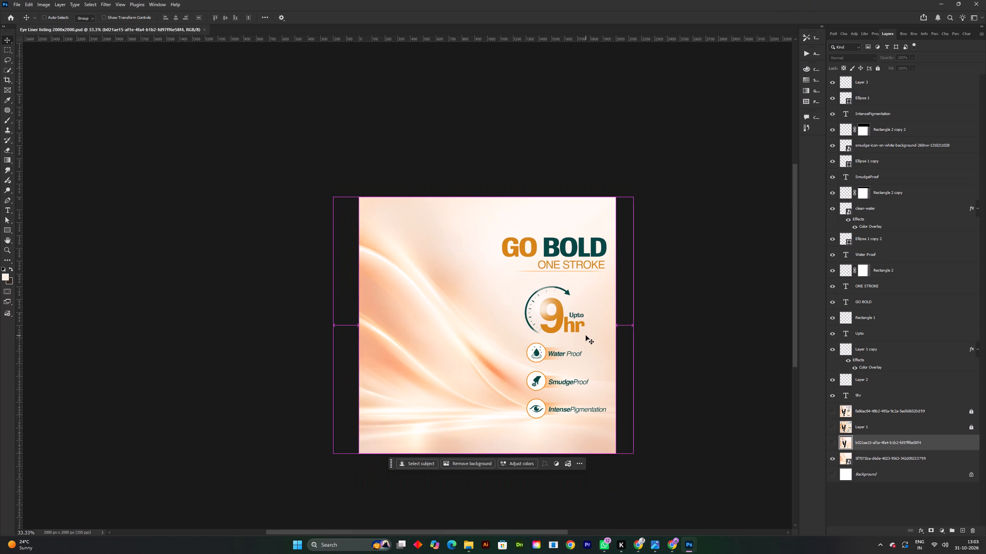
pyautogui.hotkey('ctrl', 's')
pyautogui.hotkey('ctrl', 's')
pyautogui.hotkey('ctrl', 's')
pyautogui.hotkey('ctrl', '0')
pyautogui.press('v')
pyautogui.hotkey('ctrl', 's')
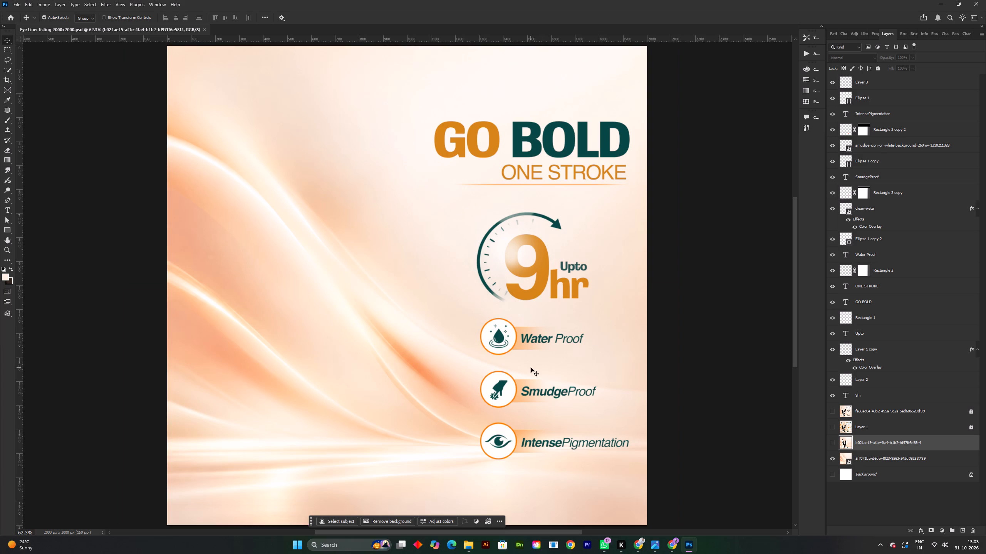
pyautogui.press('space')
pyautogui.moveTo(537, 351); pyautogui.dragTo(546, 340)
# Switch to Chrome and start a Google search in a new tab.
pyautogui.click(463, 548)
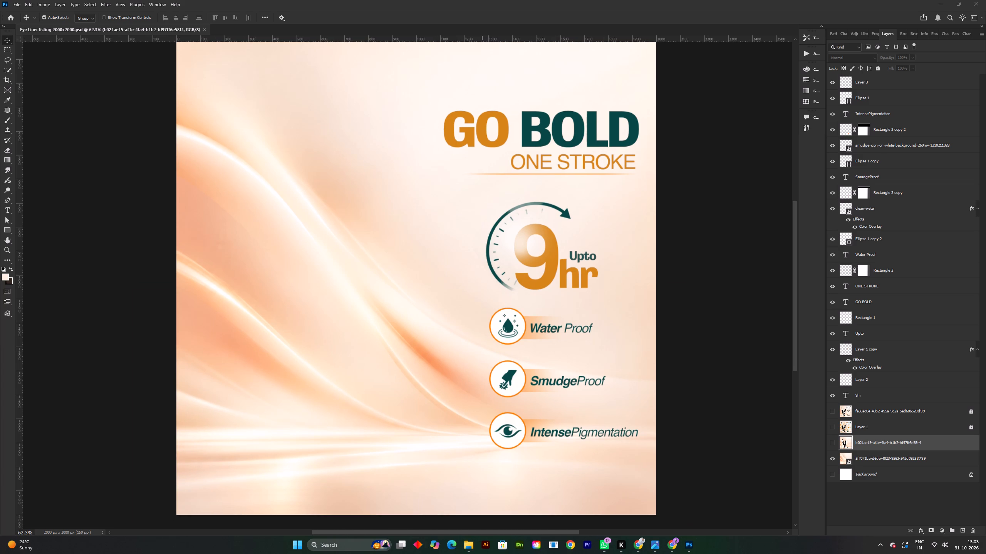
pyautogui.click(470, 550)
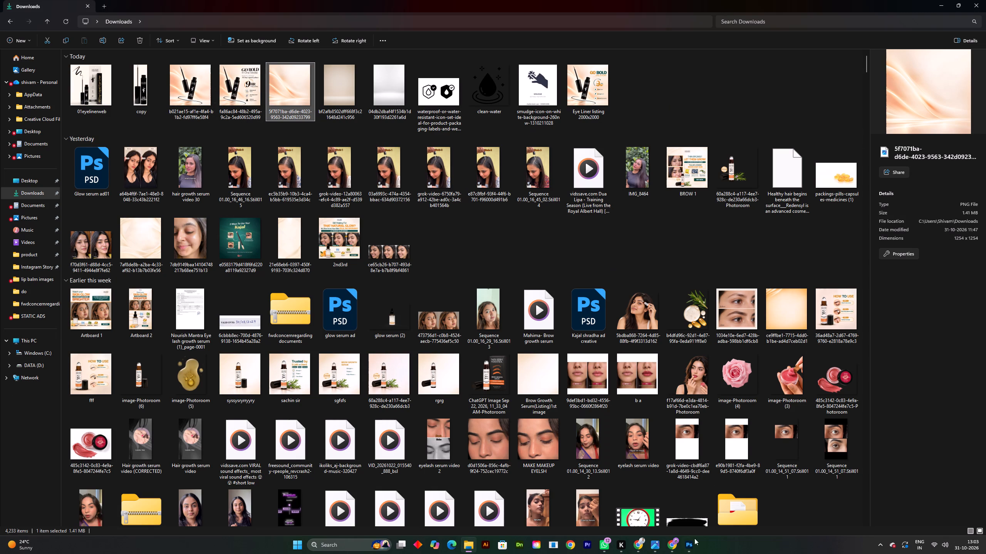
pyautogui.click(667, 546)
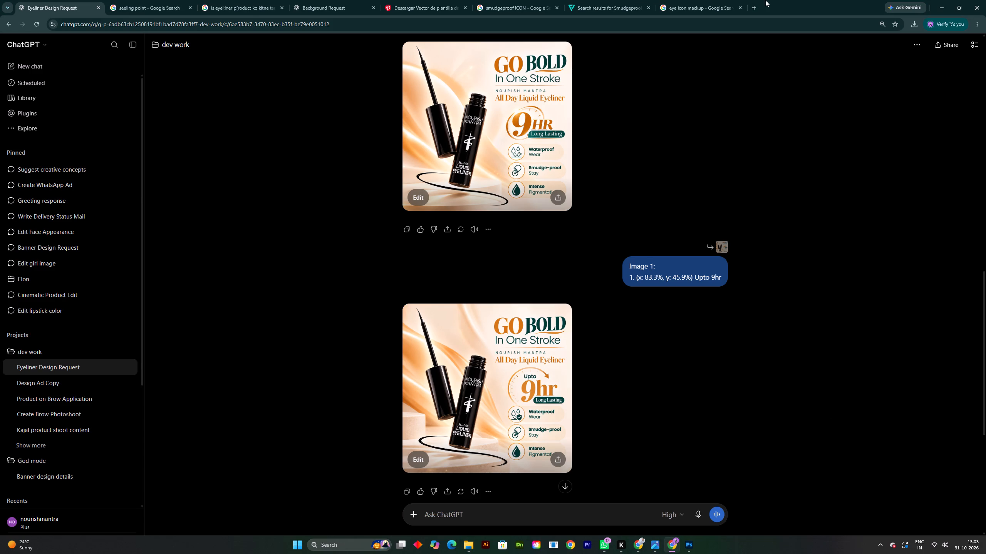
pyautogui.click(749, 0)
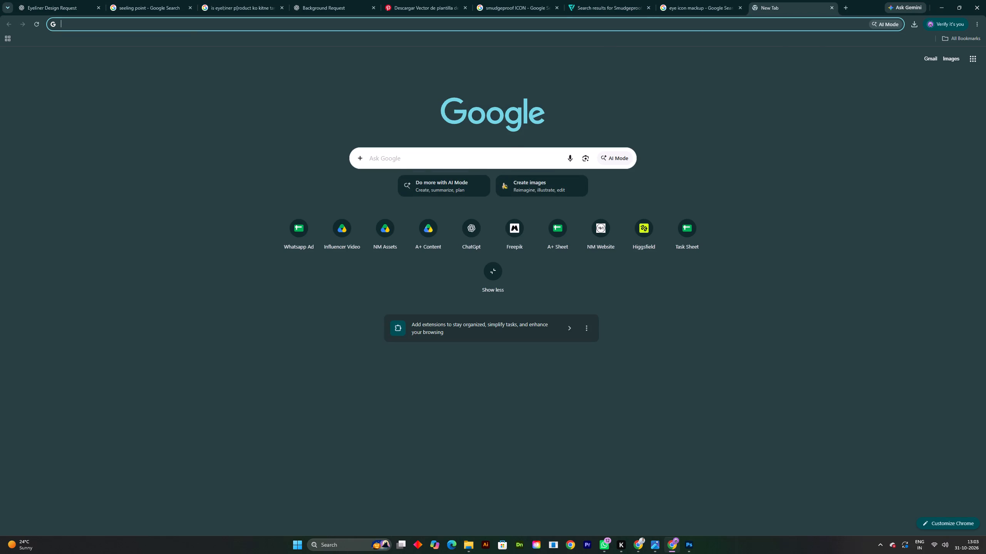
pyautogui.click(481, 159)
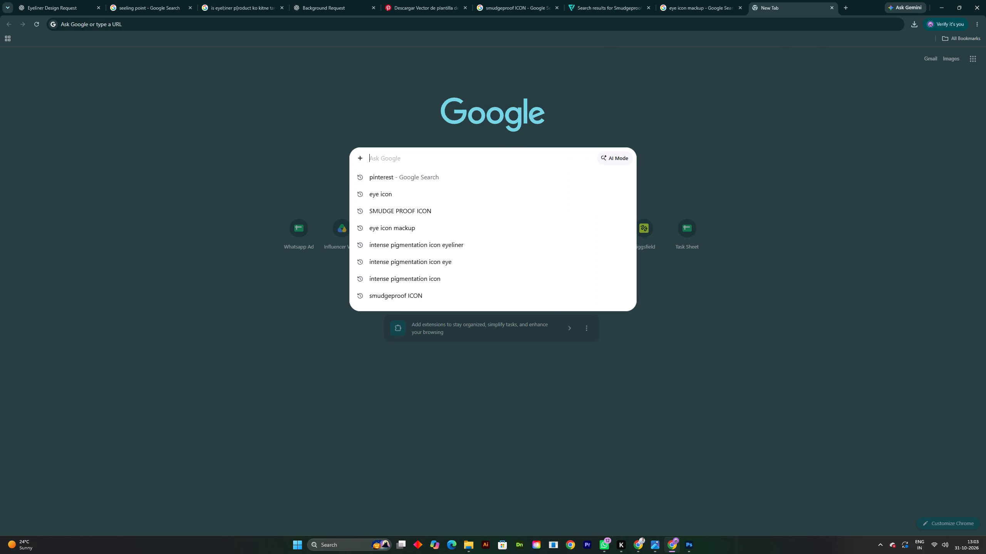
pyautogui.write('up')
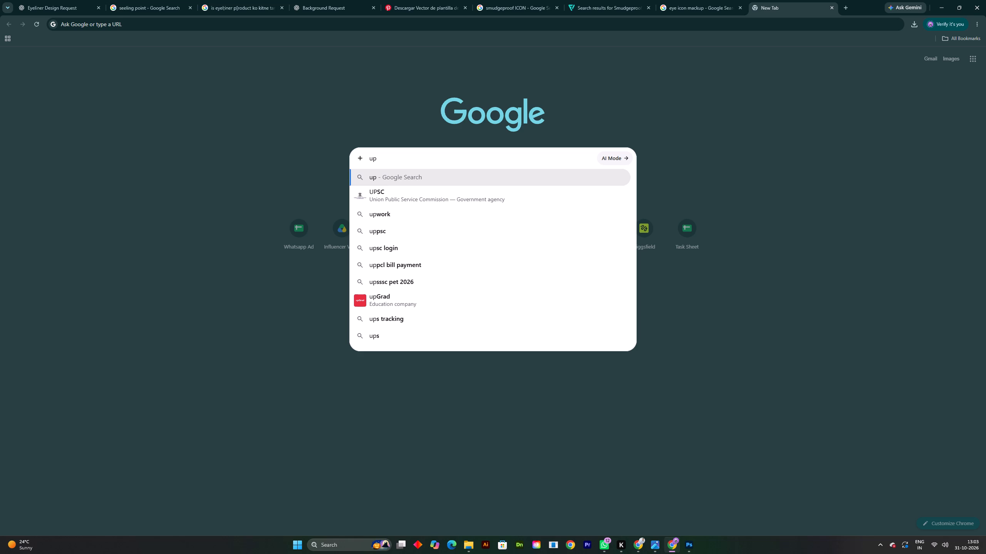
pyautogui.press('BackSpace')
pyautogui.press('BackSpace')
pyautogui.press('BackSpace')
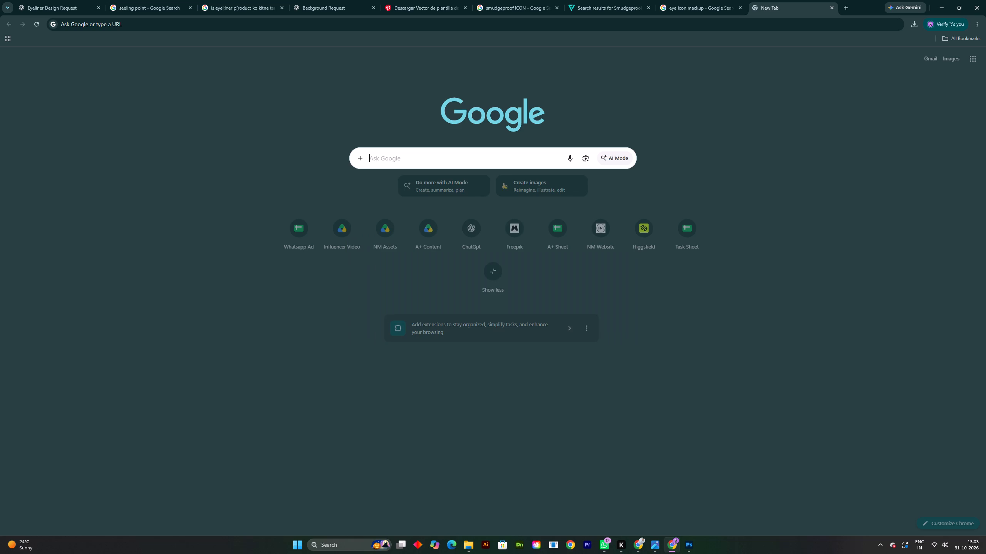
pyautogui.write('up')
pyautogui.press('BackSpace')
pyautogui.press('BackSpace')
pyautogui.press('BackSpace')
# Search Google for "bg remover" and open Photoroom's Instant Background Remover.
pyautogui.write('bg remover')
pyautogui.press('Return')
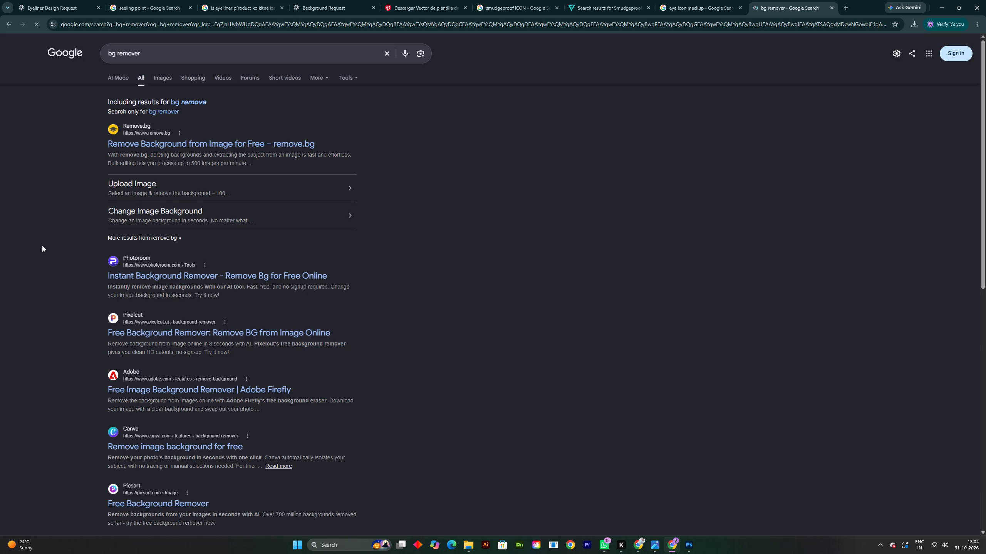
pyautogui.click(119, 277)
# Upload the b021ae15 eyeliner product photo from the Downloads folder to Photoroom and download the background-free cutout.
pyautogui.click(468, 546)
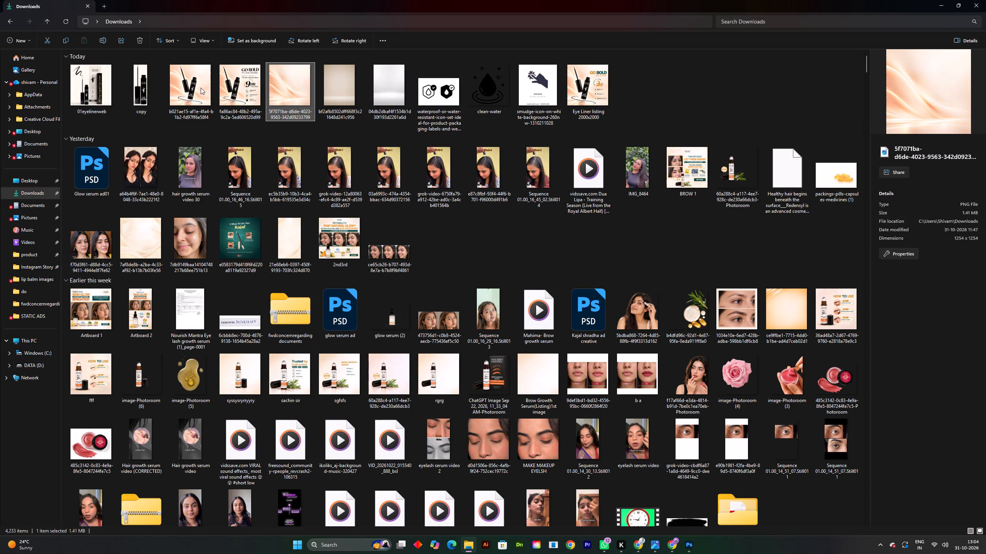
pyautogui.moveTo(196, 91); pyautogui.dragTo(467, 292)
pyautogui.hotkey('alt', 'Tab')
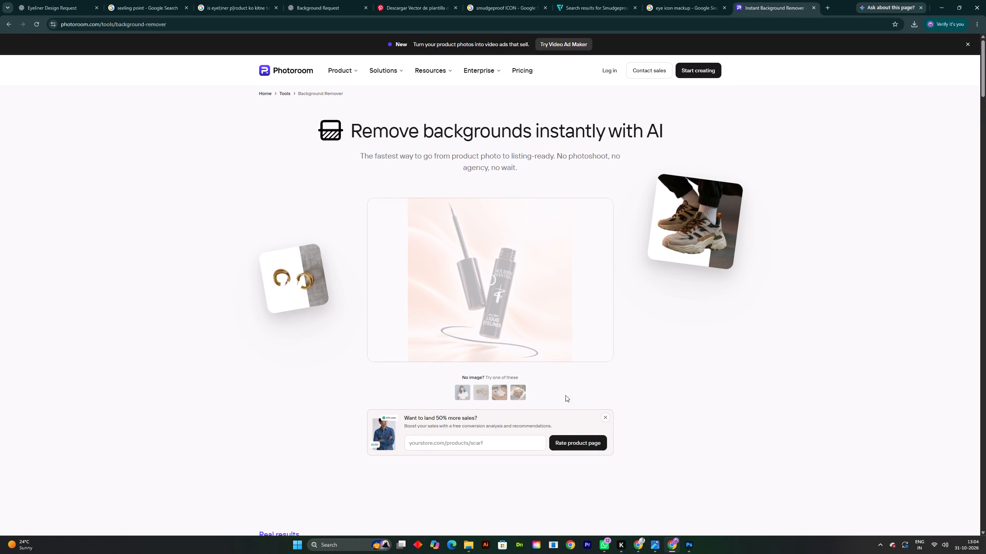
pyautogui.click(573, 403)
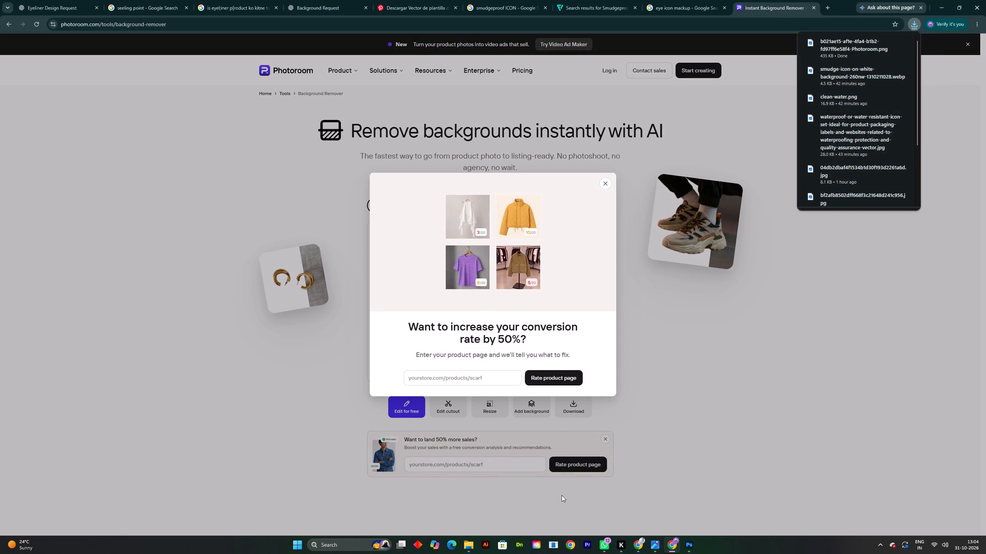
# Place the downloaded Photoroom cutout from the Downloads folder into the Photoshop listing, directly above the hidden product photo layer.
pyautogui.click(476, 543)
pyautogui.moveTo(643, 91); pyautogui.dragTo(681, 130)
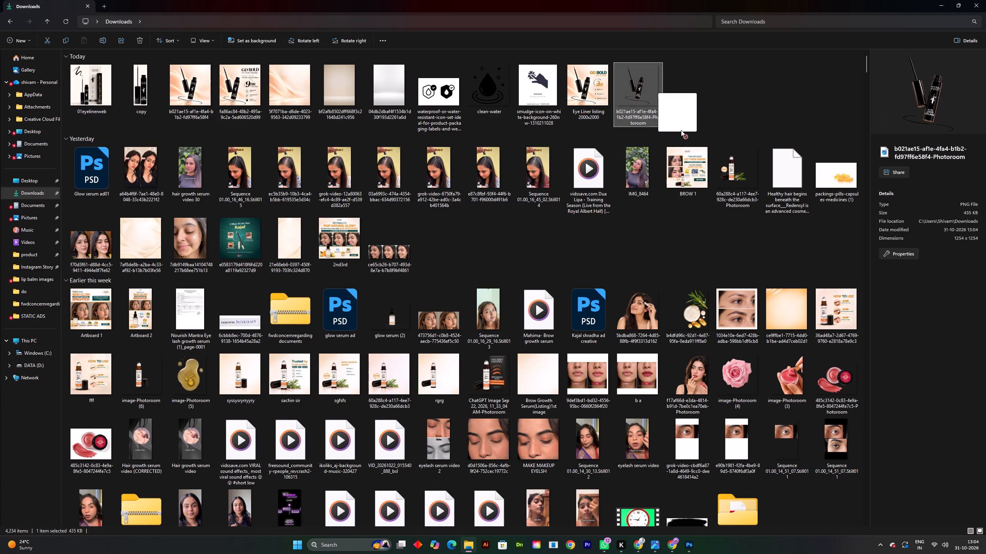
pyautogui.moveTo(681, 130); pyautogui.dragTo(451, 315)
pyautogui.hotkey('alt', 'Tab')
pyautogui.hotkey('alt', 'Tab')
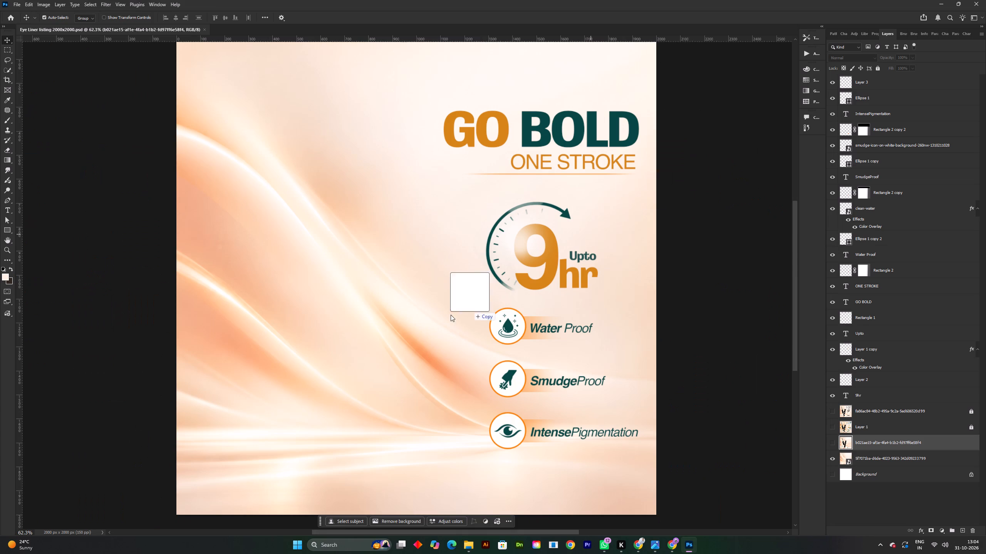
pyautogui.moveTo(451, 315); pyautogui.dragTo(402, 327)
pyautogui.click(385, 15)
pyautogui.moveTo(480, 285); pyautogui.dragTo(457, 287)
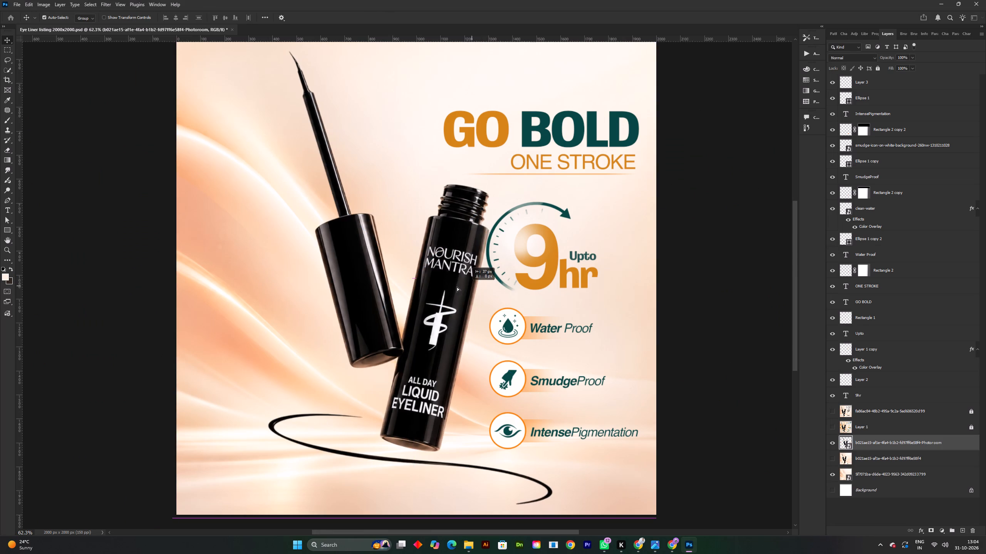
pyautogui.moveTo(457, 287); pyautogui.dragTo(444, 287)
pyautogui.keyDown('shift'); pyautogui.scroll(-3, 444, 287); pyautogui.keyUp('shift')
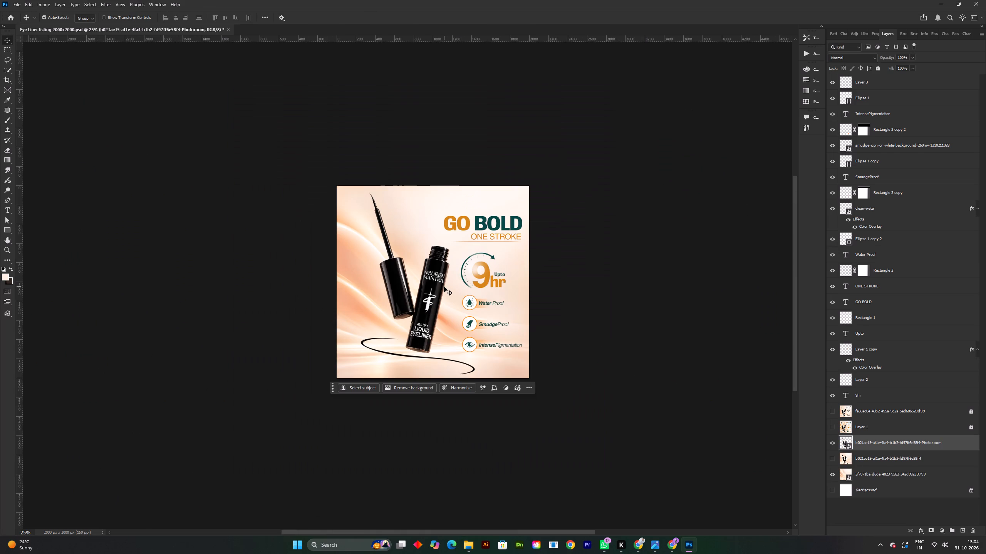
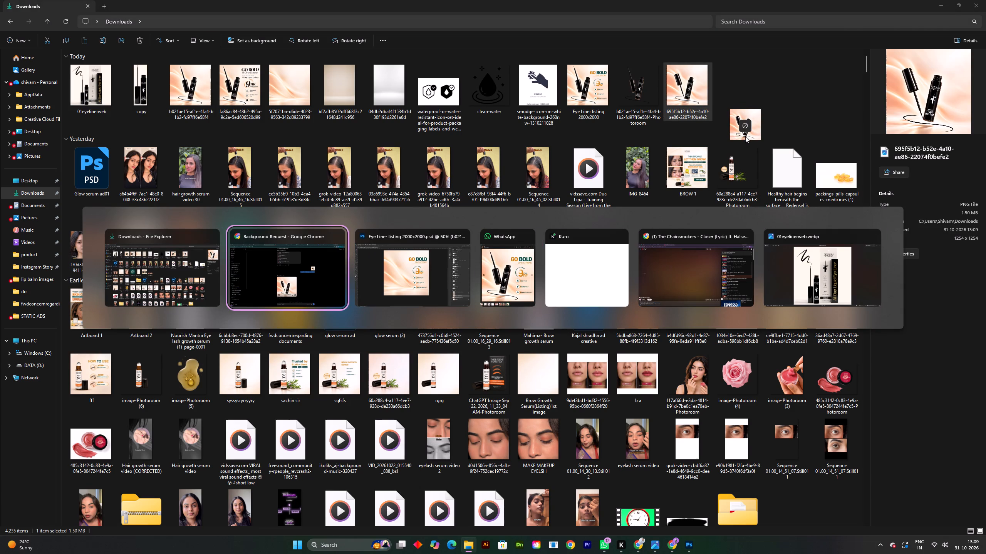
# Place the 695f5b12 eyeliner image from Downloads into the Photoshop Eye Liner listing 2000x2000 document, centred on the canvas.
pyautogui.hotkey('alt', 'Tab')
pyautogui.moveTo(745, 136); pyautogui.dragTo(412, 233)
pyautogui.hotkey('alt', 'Tab')
pyautogui.moveTo(426, 240); pyautogui.dragTo(414, 240)
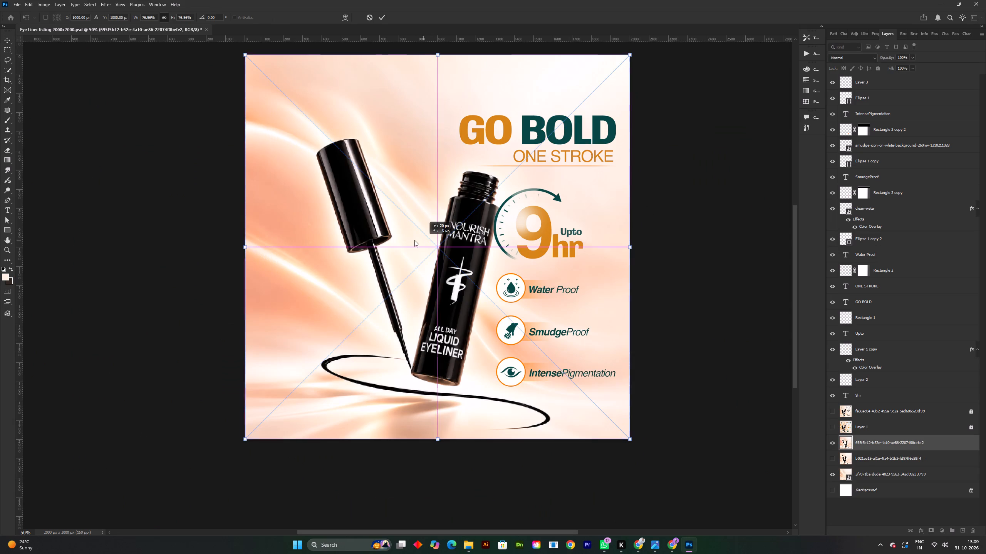
# Shift the placed eyeliner image horizontally to about X 782 px, moving the product away from the feature text.
pyautogui.moveTo(414, 240); pyautogui.dragTo(382, 240)
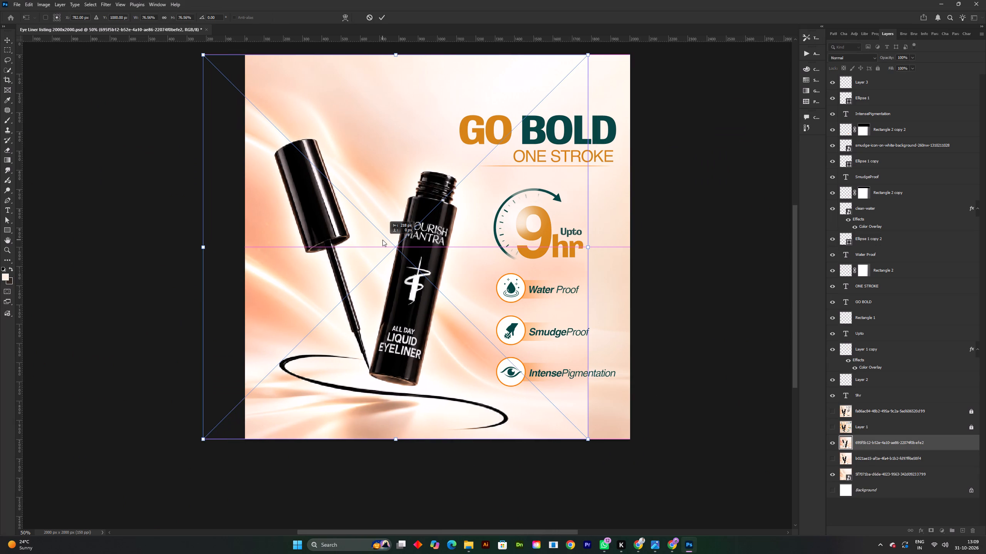
pyautogui.moveTo(382, 240); pyautogui.dragTo(383, 239)
pyautogui.click(386, 16)
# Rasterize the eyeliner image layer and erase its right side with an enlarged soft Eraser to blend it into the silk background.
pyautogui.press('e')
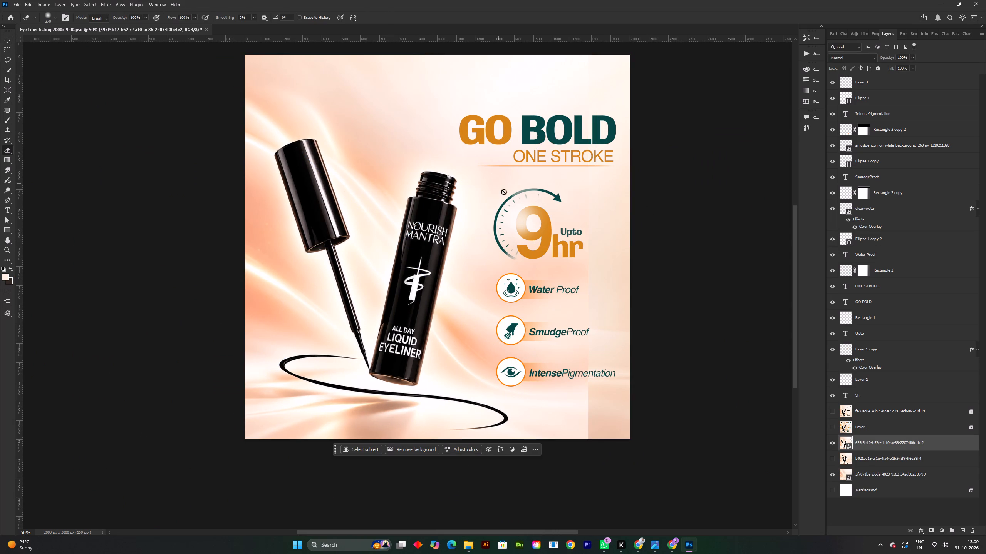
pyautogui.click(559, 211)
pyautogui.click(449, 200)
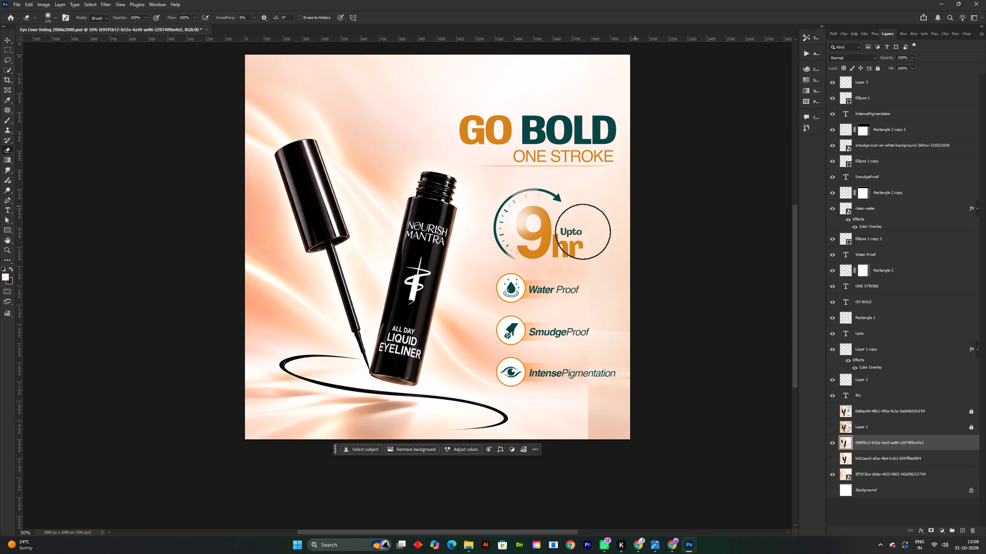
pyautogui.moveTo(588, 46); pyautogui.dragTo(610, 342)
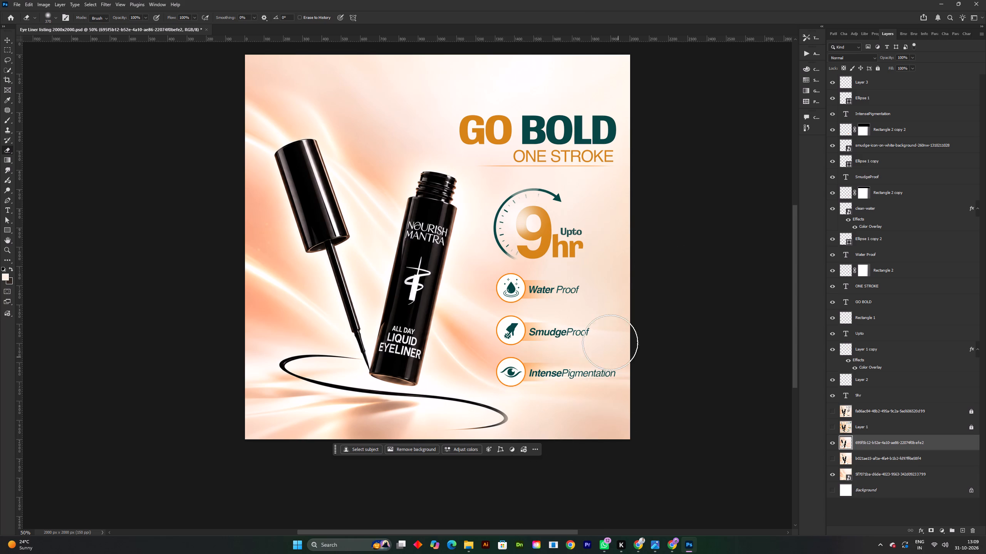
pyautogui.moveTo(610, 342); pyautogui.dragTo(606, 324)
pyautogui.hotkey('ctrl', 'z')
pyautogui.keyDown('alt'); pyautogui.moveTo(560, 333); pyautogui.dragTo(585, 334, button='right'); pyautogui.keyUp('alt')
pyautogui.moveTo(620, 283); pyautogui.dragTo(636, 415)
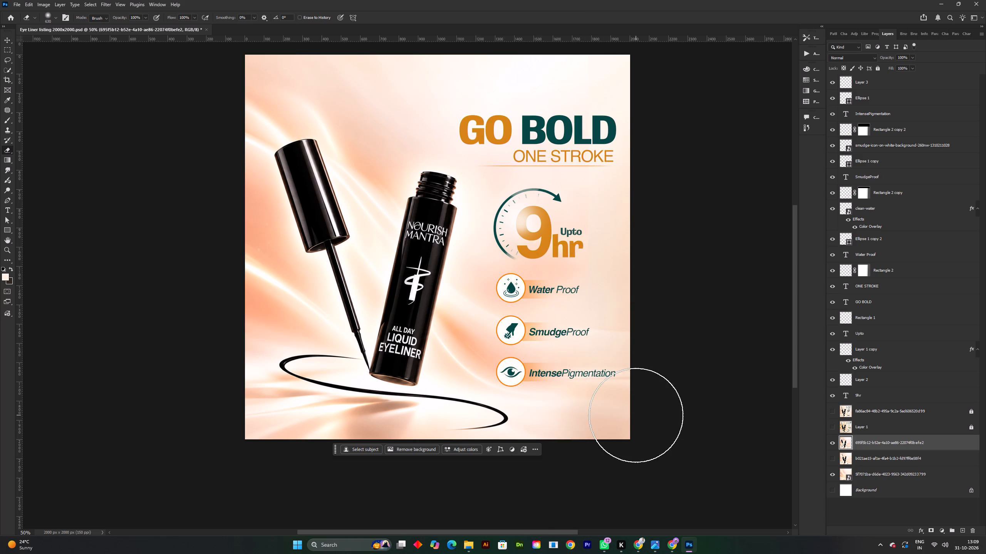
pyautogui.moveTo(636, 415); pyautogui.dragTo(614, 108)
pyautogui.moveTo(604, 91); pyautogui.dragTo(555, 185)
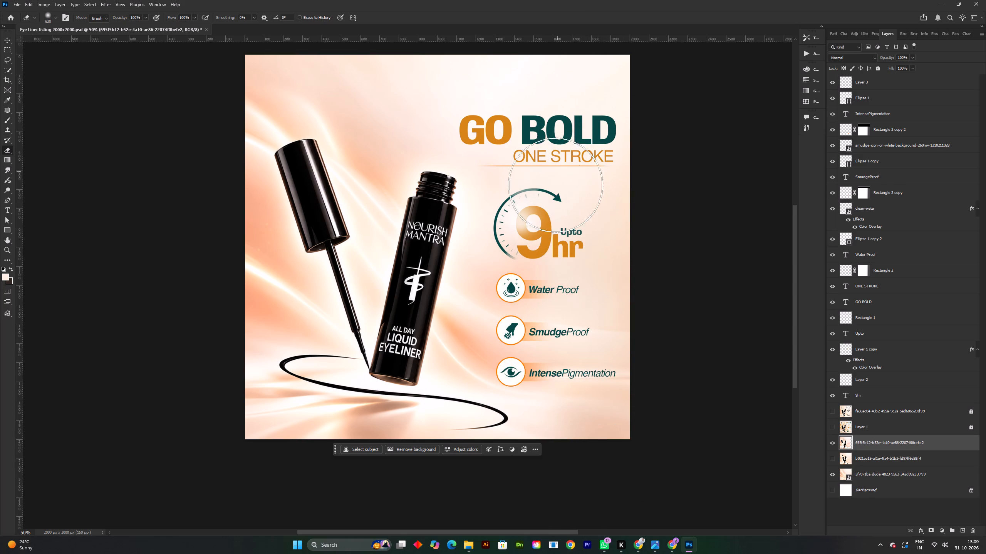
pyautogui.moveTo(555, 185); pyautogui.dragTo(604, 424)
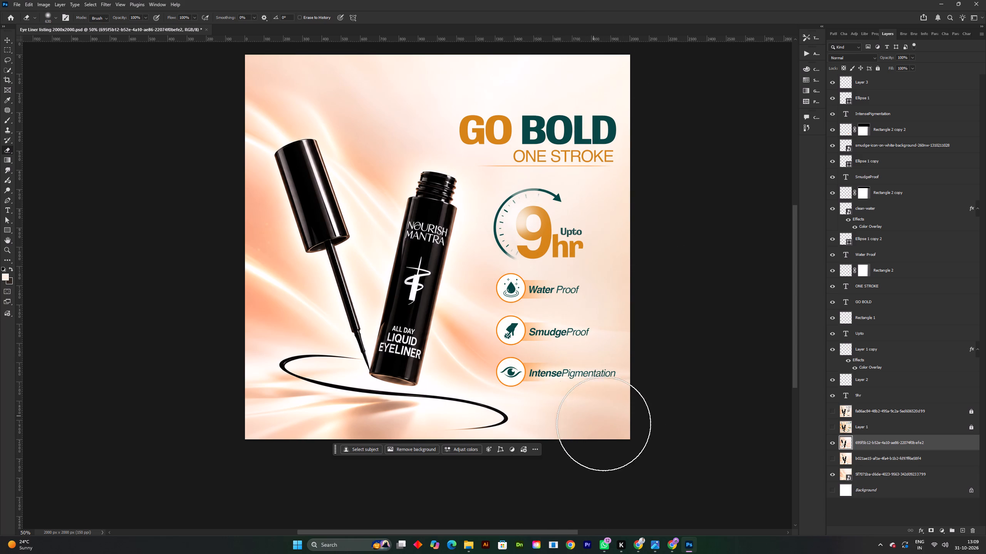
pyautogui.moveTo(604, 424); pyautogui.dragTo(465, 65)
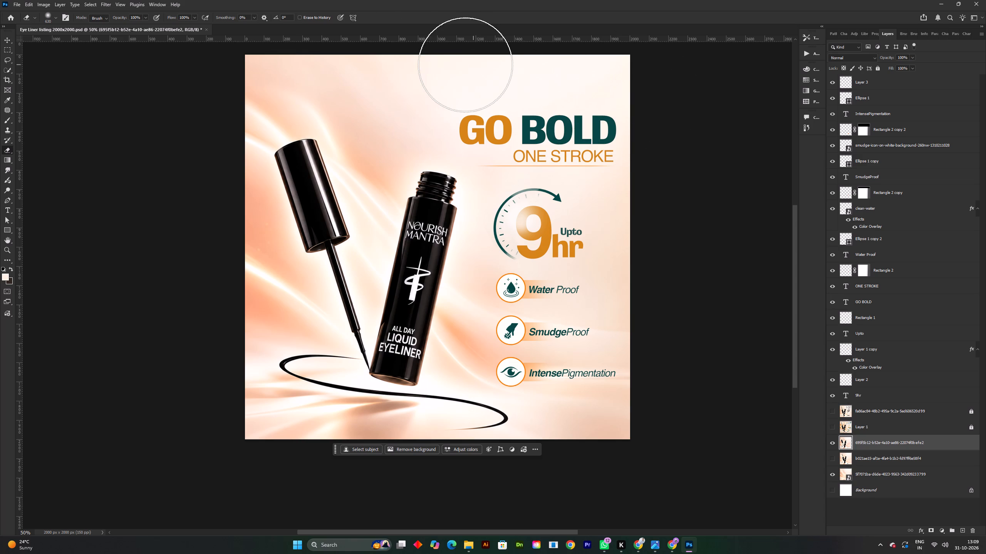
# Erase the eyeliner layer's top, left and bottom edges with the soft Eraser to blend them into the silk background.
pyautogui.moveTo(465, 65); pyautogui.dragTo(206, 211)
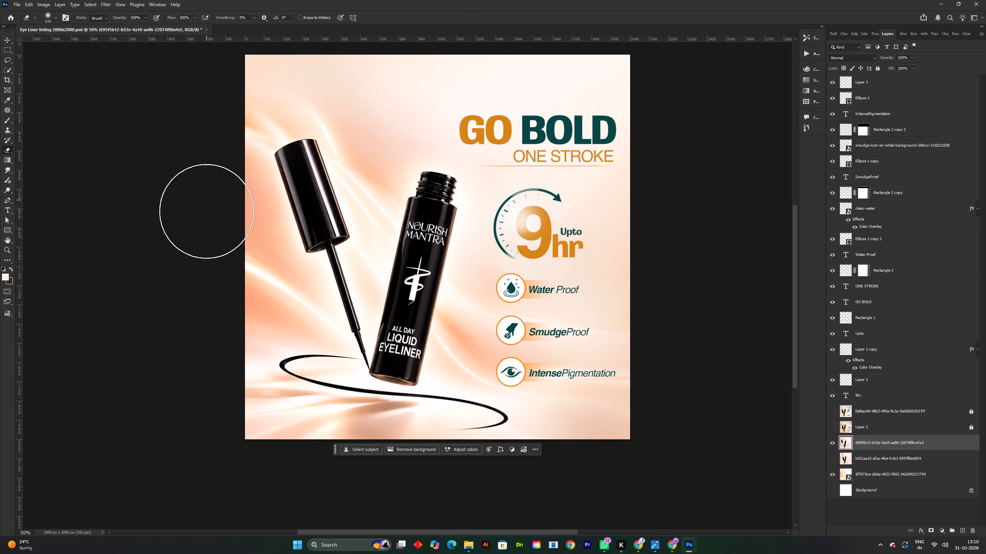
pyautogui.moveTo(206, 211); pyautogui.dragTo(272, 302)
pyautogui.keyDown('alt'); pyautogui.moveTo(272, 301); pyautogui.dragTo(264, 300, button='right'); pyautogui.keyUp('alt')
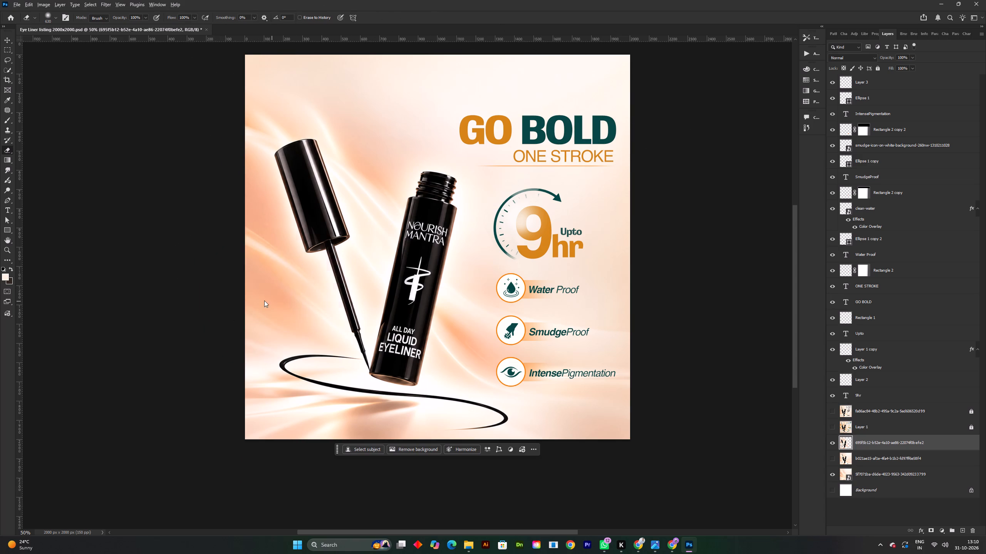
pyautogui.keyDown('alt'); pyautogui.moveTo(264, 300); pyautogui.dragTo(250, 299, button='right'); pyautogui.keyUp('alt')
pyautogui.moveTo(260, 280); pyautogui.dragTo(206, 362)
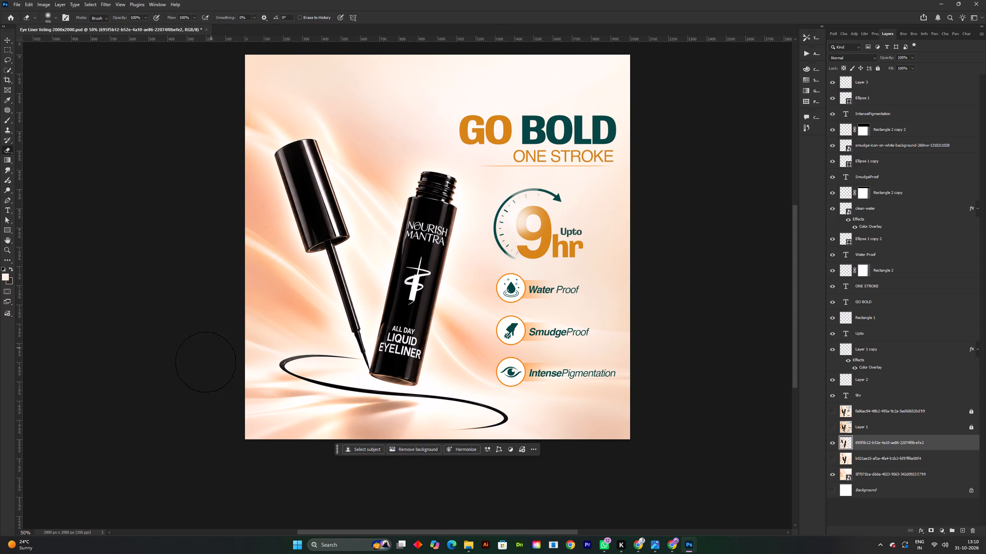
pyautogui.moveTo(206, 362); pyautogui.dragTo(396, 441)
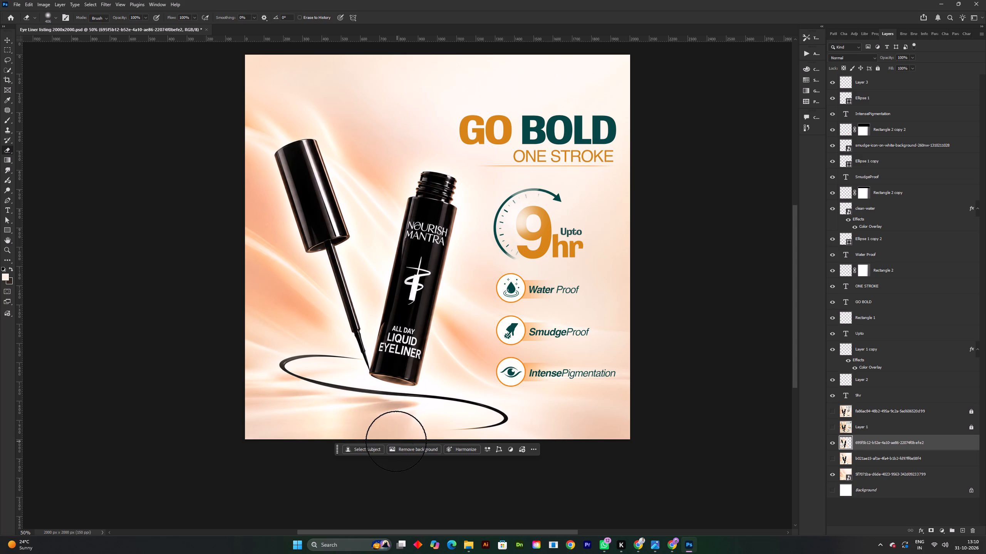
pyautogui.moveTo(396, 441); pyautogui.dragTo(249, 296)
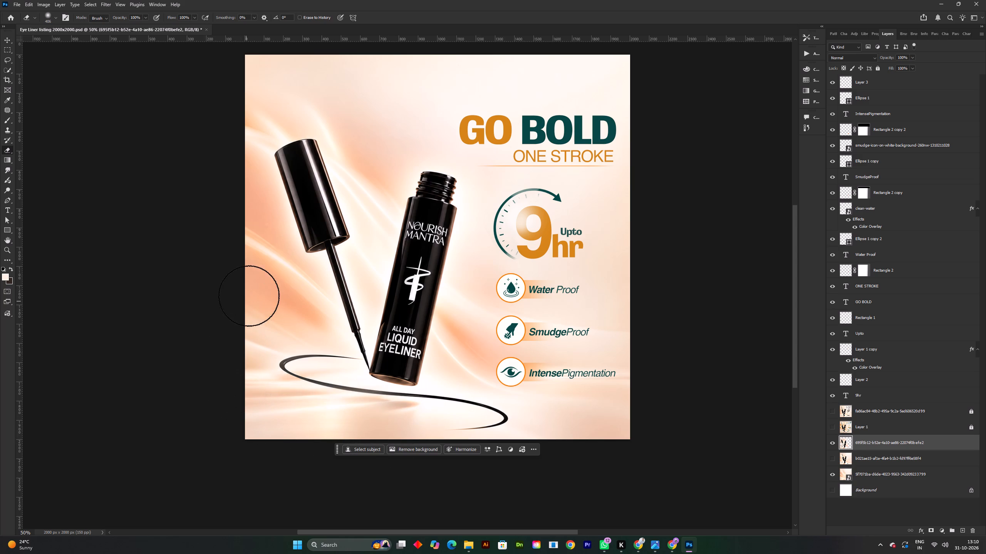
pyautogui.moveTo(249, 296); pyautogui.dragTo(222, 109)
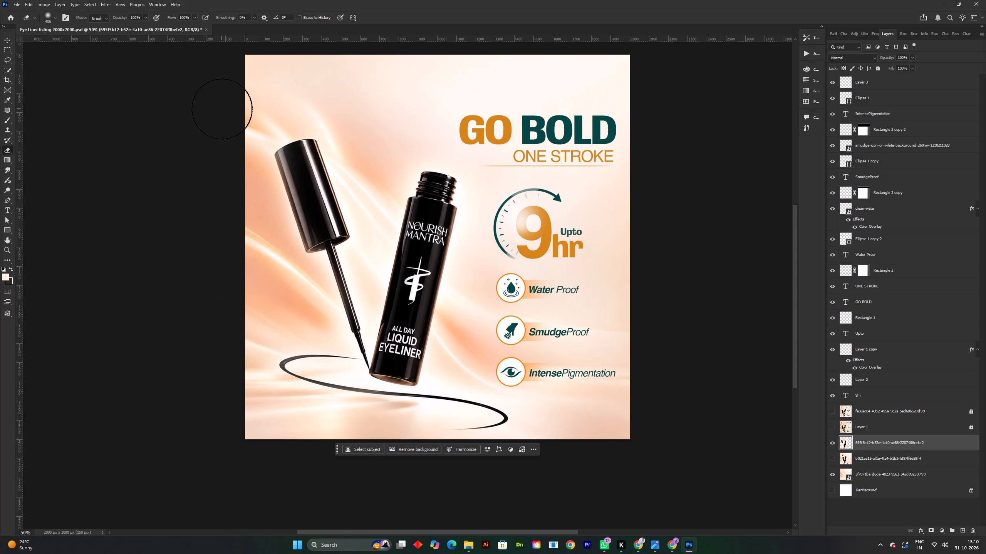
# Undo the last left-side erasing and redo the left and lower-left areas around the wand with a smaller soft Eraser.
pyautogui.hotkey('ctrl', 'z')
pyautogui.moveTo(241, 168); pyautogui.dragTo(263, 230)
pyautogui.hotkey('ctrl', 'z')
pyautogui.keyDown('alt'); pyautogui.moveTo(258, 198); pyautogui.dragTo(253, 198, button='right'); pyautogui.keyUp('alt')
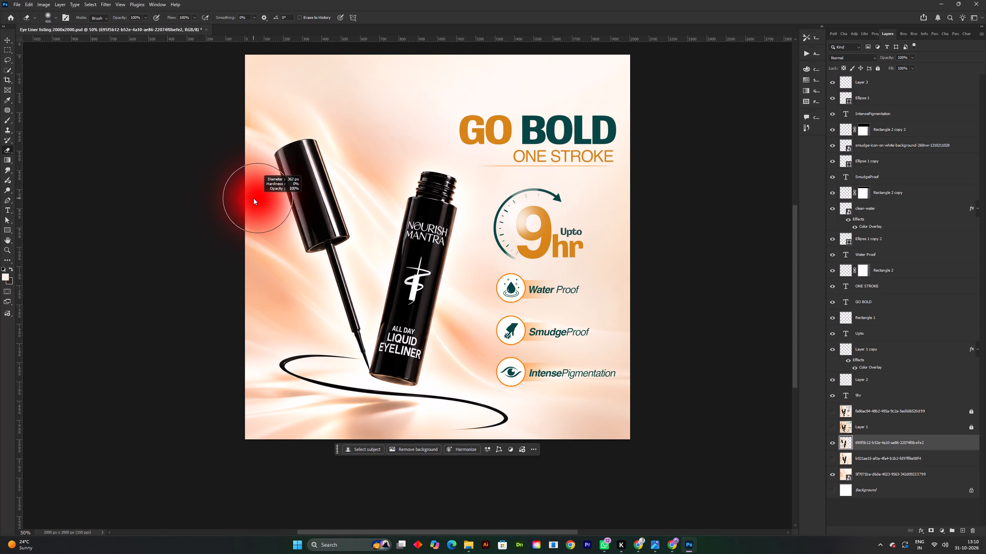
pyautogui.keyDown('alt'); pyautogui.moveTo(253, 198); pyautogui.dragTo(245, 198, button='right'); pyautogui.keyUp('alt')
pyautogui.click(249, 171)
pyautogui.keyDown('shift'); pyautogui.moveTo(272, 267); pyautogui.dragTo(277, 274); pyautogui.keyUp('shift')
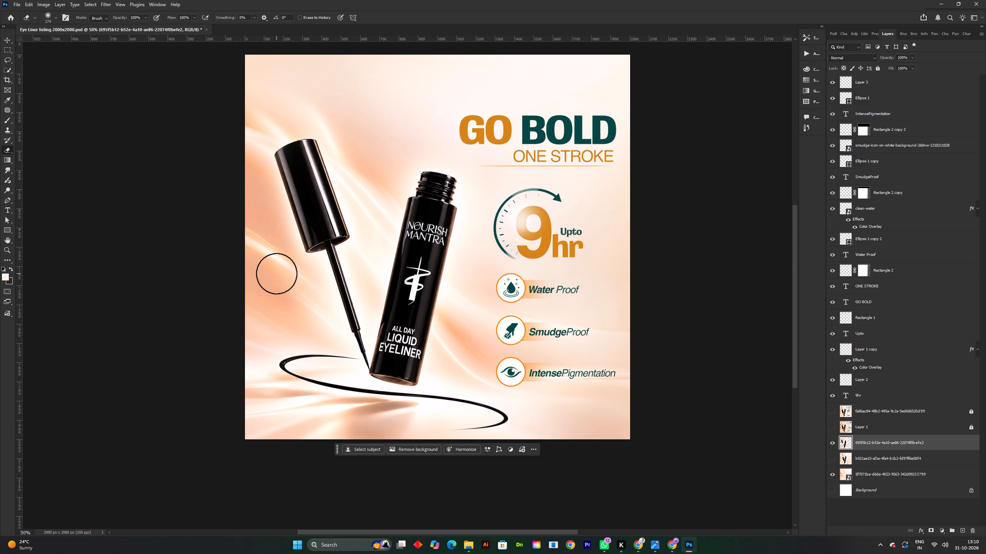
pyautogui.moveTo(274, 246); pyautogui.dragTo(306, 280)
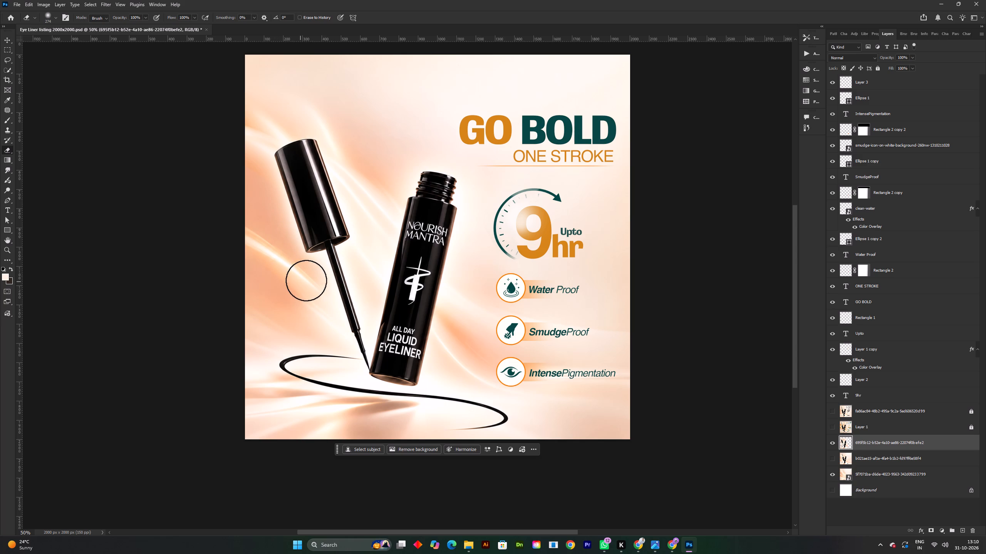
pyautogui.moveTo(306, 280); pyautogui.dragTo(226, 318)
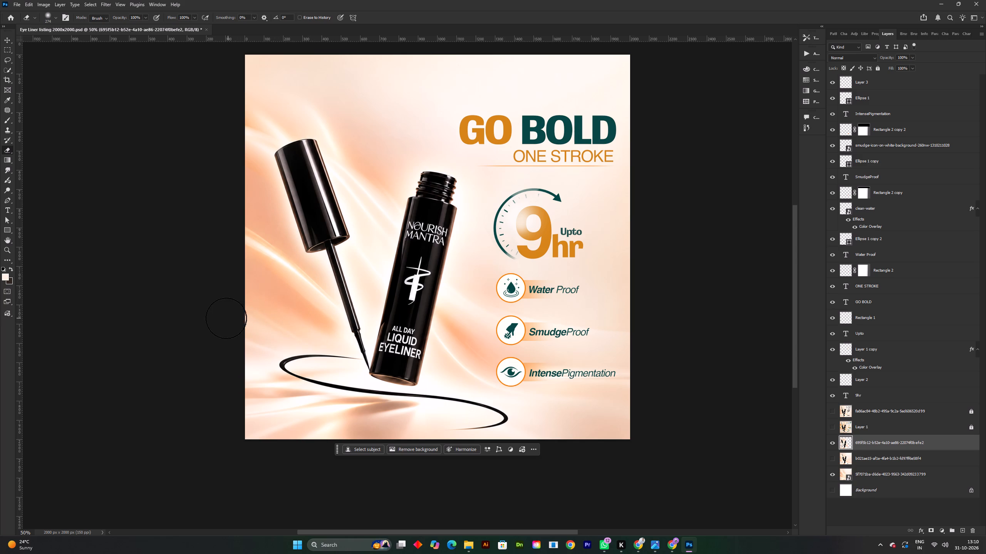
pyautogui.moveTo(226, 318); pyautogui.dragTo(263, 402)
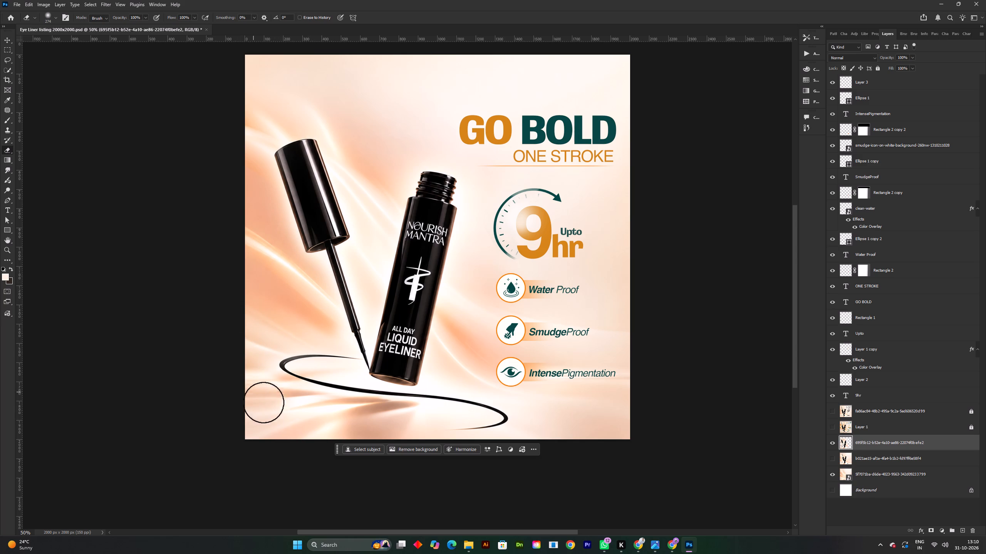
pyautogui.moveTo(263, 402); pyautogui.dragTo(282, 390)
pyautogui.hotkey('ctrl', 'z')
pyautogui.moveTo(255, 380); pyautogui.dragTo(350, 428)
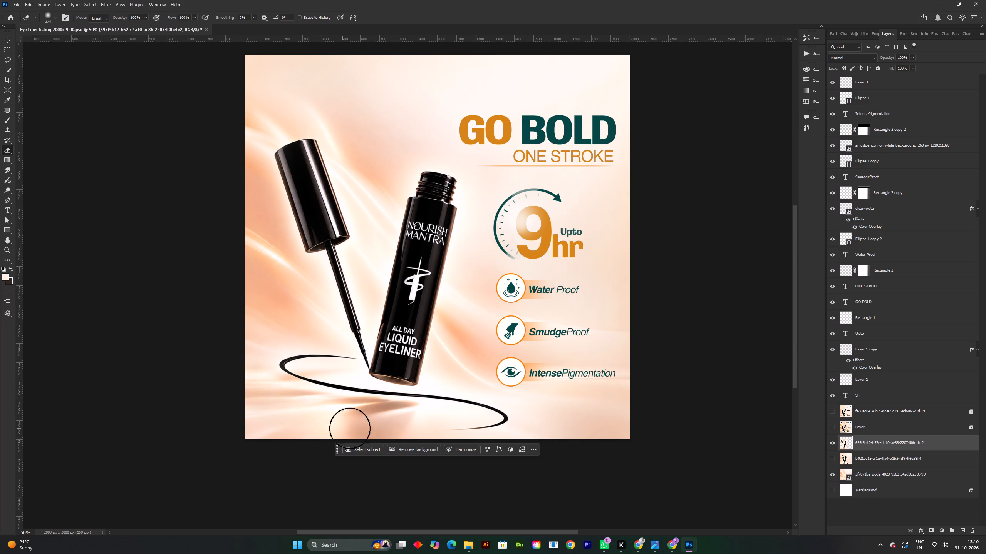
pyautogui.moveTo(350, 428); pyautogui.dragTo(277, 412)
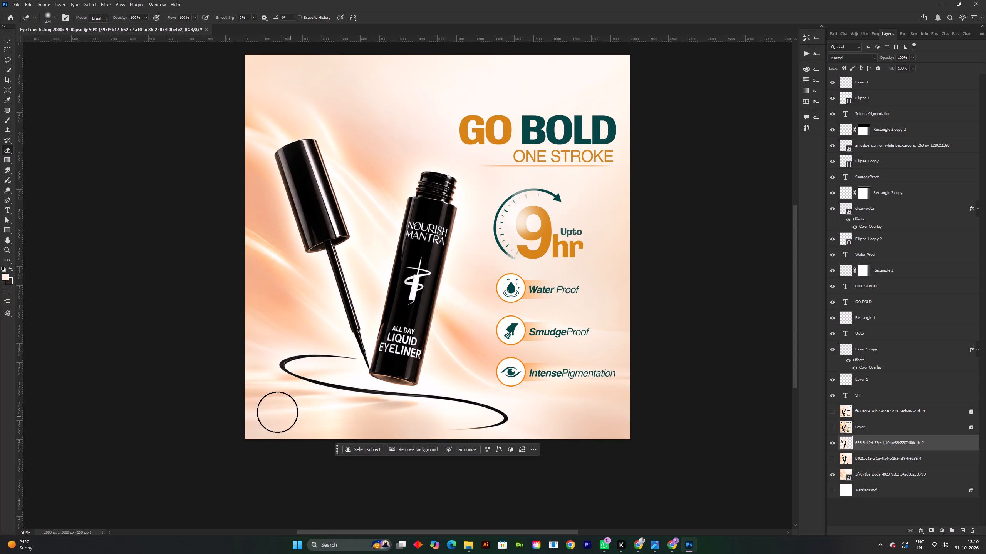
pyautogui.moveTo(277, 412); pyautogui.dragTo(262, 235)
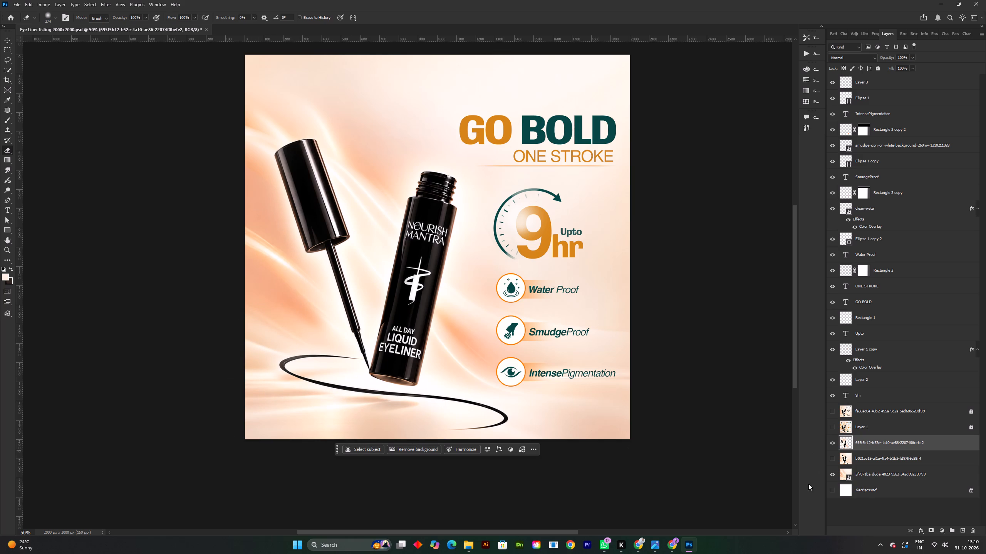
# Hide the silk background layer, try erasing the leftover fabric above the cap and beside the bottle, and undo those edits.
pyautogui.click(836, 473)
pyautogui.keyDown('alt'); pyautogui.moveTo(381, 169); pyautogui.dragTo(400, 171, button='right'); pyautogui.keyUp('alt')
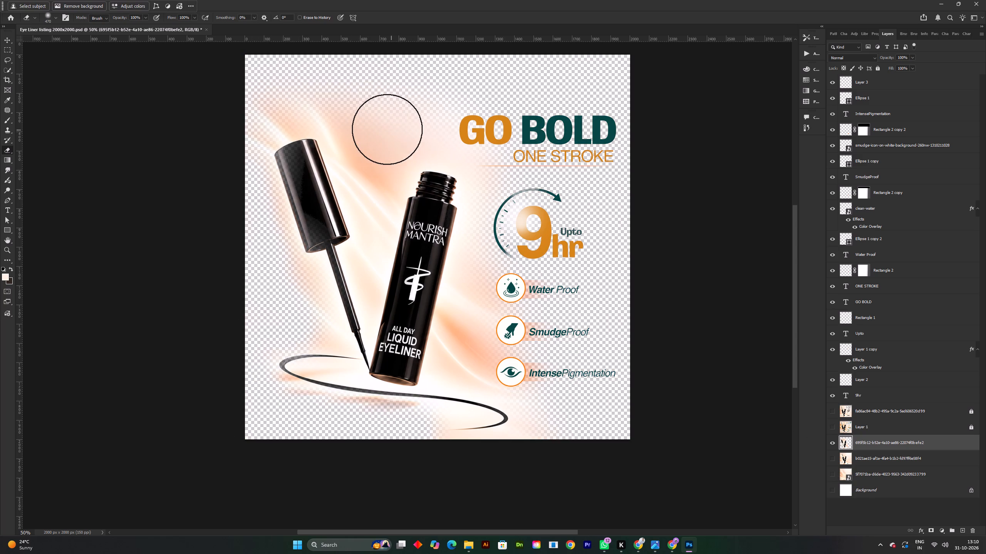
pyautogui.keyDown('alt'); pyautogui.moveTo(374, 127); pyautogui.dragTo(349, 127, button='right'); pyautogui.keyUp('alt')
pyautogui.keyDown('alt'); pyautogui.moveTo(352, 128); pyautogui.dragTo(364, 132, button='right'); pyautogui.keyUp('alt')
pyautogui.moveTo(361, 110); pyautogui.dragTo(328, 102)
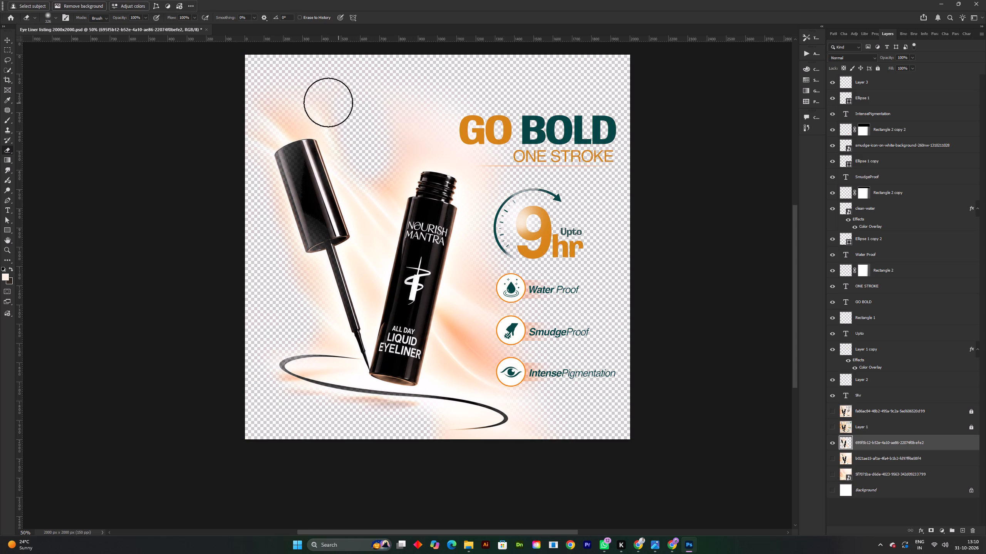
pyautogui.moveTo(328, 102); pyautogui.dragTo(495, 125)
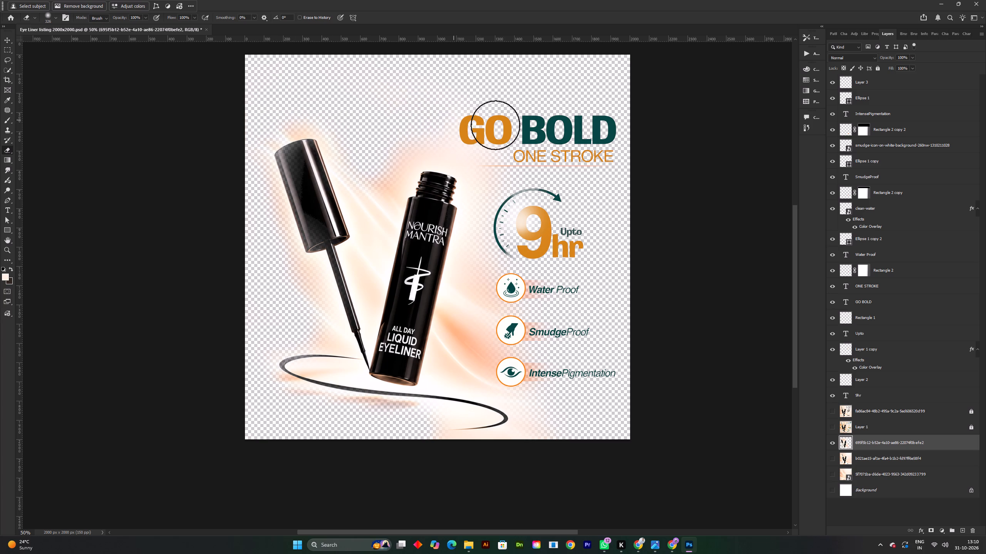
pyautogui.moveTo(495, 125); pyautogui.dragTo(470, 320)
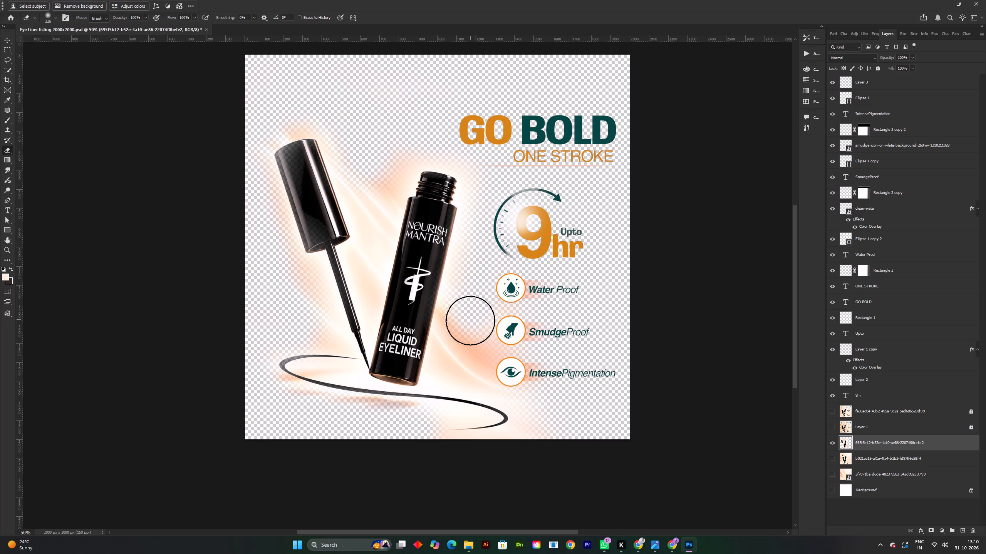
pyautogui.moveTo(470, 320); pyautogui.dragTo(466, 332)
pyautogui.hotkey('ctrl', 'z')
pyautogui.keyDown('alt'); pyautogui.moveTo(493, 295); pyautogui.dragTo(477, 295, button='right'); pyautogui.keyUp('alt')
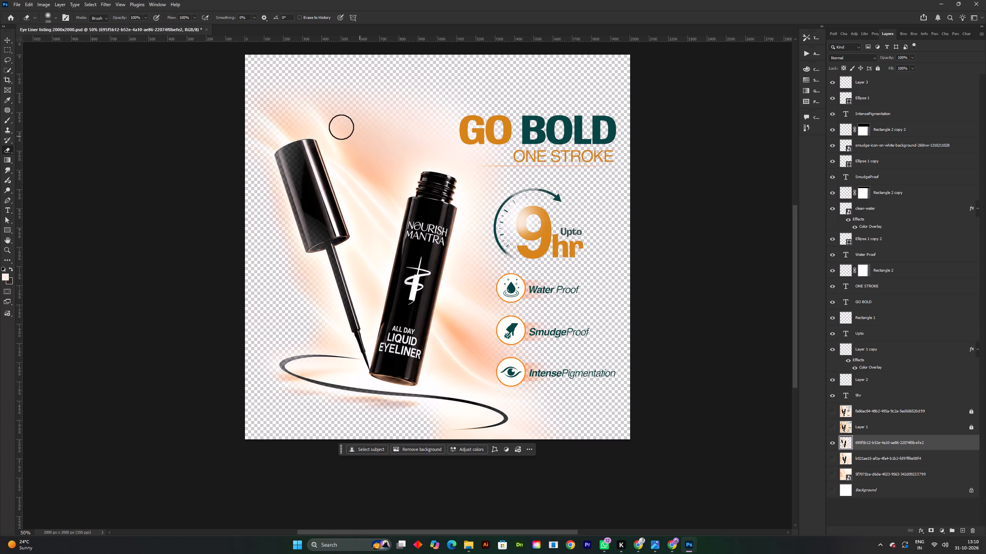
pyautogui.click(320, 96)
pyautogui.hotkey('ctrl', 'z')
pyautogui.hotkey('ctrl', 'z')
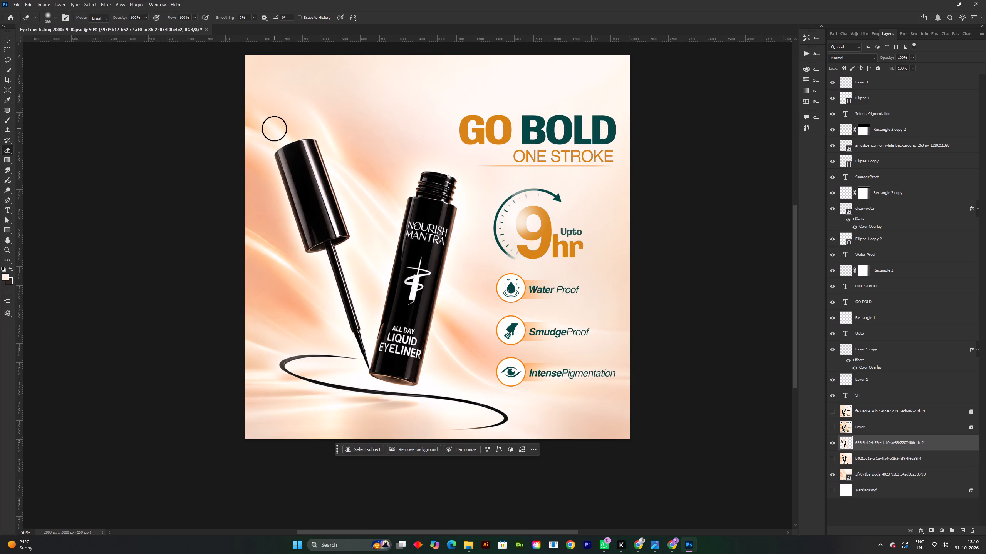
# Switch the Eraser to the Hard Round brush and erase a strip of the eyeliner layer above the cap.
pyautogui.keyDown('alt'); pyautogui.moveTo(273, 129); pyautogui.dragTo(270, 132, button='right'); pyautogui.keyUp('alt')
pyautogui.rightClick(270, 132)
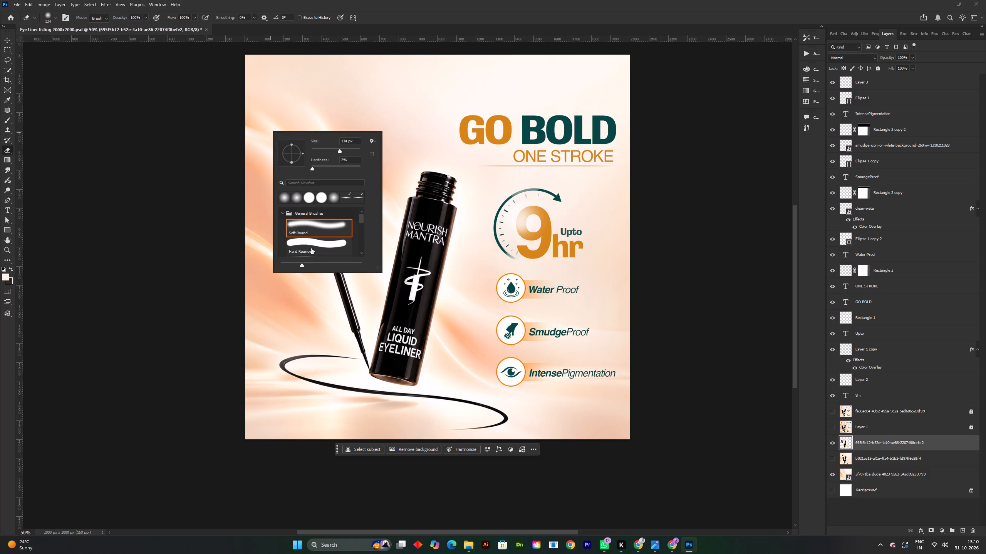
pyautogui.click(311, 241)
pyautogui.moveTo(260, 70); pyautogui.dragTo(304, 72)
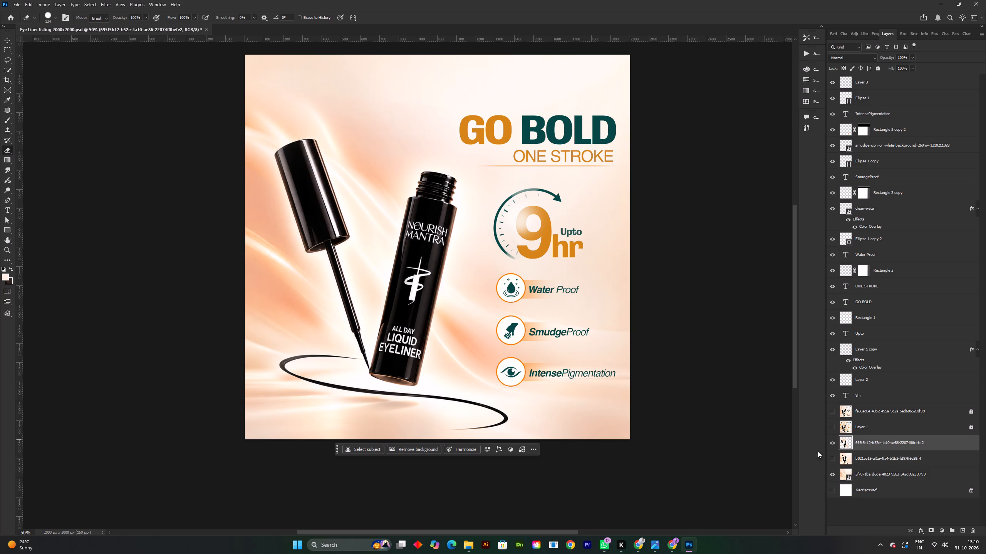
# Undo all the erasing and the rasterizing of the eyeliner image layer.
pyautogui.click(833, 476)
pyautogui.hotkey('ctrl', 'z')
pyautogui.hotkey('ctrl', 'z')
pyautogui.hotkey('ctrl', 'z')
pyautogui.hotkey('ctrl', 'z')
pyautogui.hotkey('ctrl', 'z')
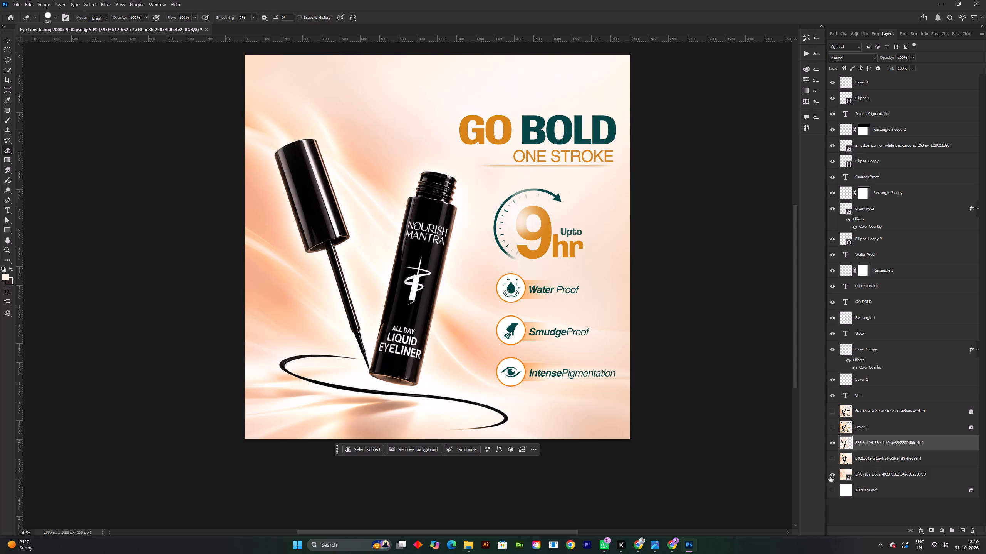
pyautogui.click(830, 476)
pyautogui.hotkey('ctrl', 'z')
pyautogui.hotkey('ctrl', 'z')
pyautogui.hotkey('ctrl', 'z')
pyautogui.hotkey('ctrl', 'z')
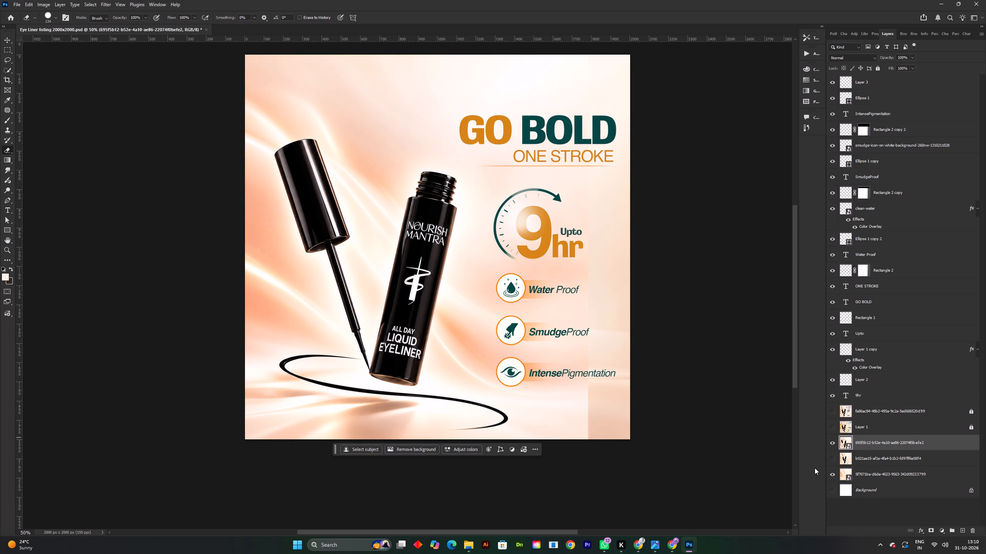
# Hide the silk background layer beneath the eyeliner image.
pyautogui.click(835, 474)
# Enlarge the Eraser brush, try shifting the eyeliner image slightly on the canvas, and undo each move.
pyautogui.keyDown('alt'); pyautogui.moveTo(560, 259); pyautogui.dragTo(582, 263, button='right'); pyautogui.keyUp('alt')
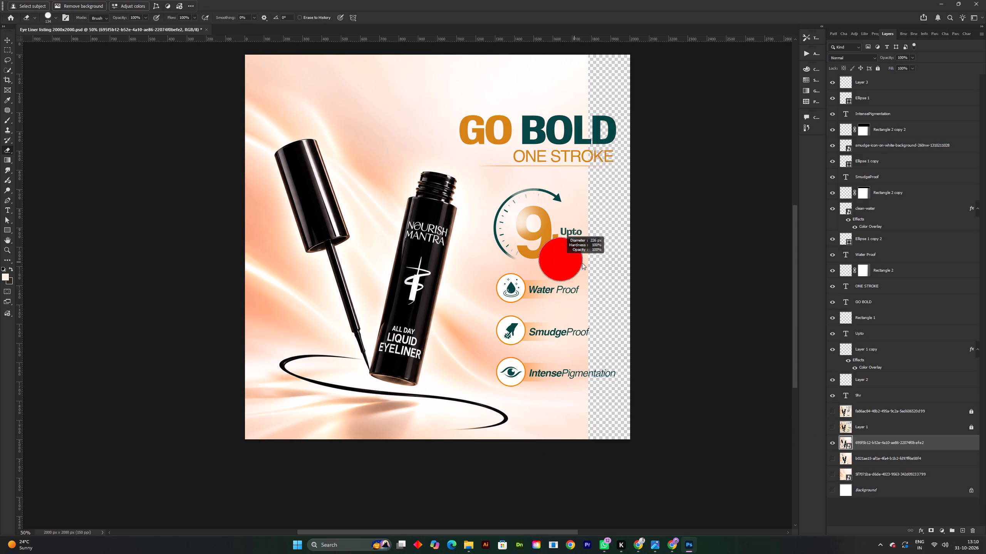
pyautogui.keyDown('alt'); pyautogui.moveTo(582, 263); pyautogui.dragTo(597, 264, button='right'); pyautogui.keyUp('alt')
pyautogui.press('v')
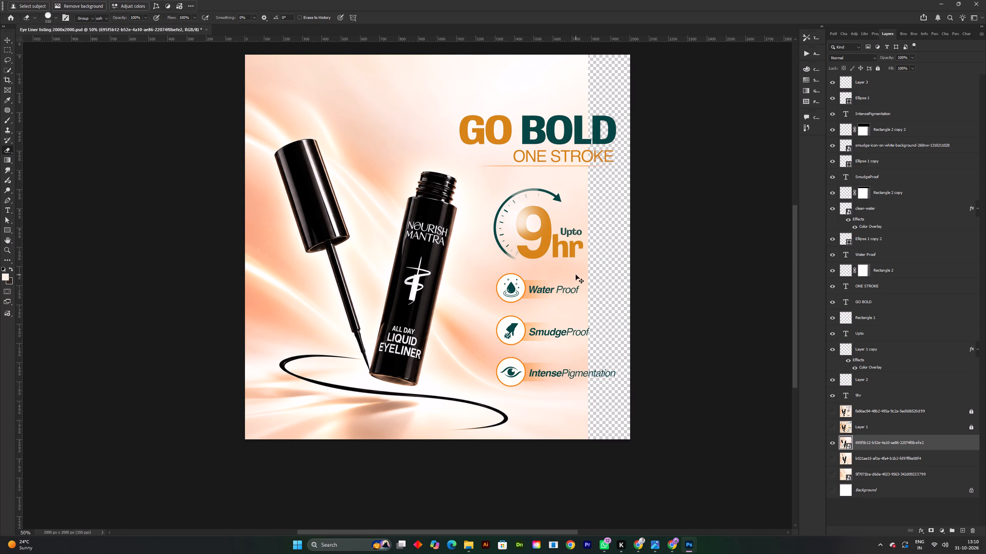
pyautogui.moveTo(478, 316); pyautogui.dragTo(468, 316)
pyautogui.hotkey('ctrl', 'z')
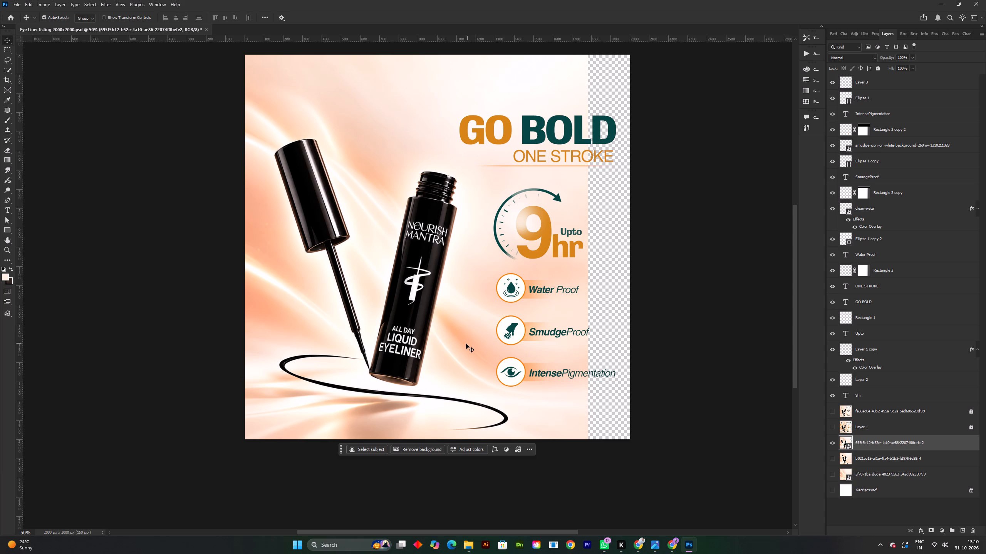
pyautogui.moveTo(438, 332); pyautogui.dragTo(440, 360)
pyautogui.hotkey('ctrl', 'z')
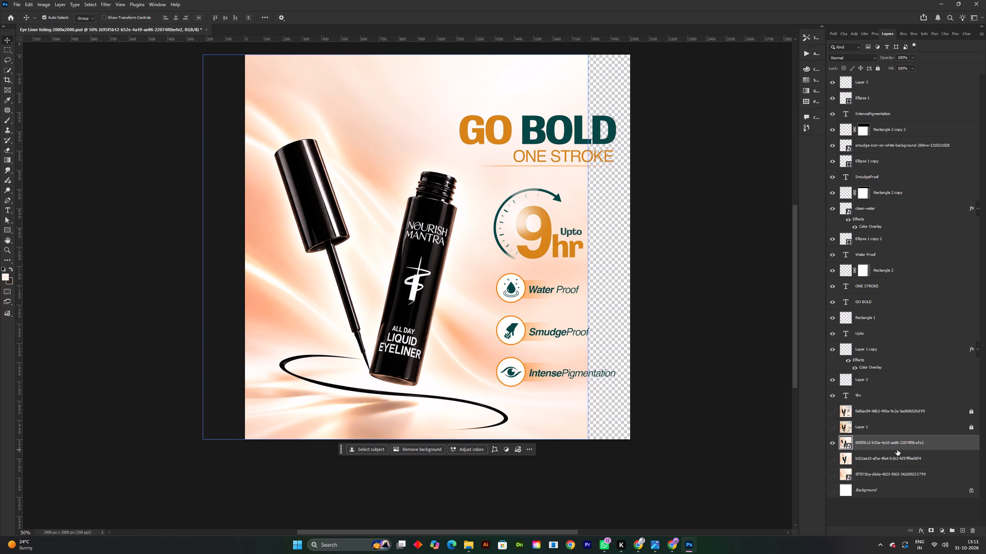
# Move the eyeliner image horizontally about 65 px toward the feature text, keeping its vertical position.
pyautogui.moveTo(470, 318); pyautogui.dragTo(479, 318)
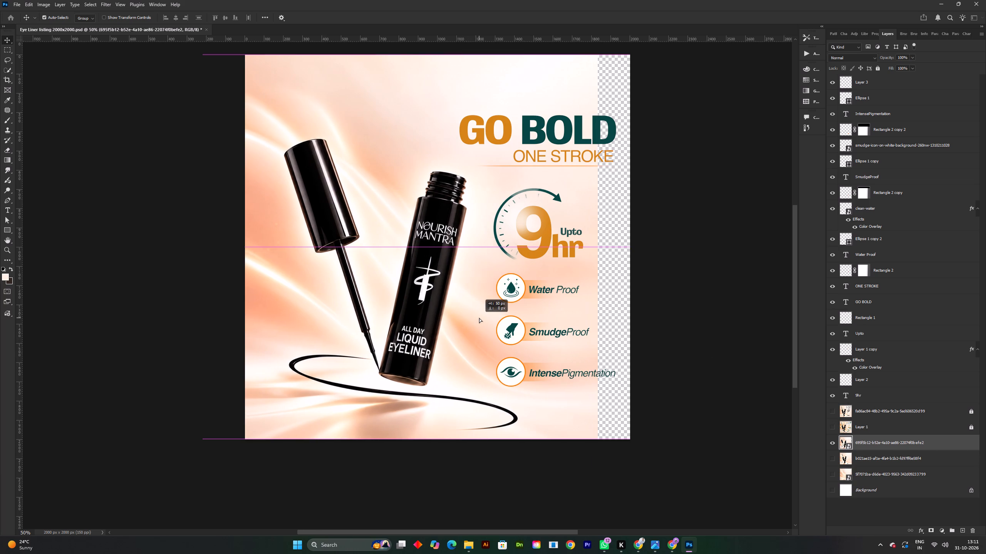
pyautogui.moveTo(479, 318); pyautogui.dragTo(482, 317)
# Rasterize the eyeliner image layer and fill the empty strip along the canvas's right edge with Content-Aware at 100% opacity.
pyautogui.rightClick(971, 448)
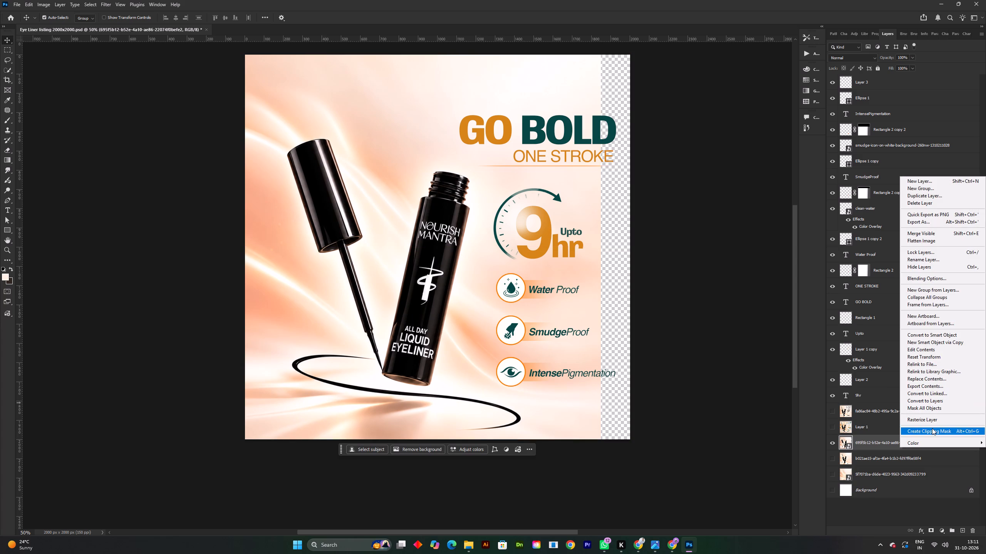
pyautogui.click(932, 423)
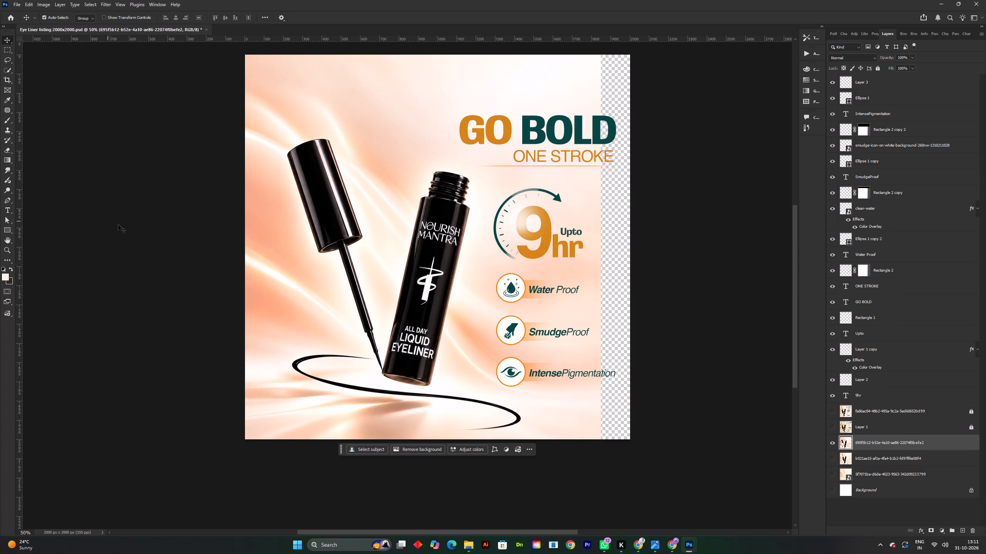
pyautogui.click(7, 52)
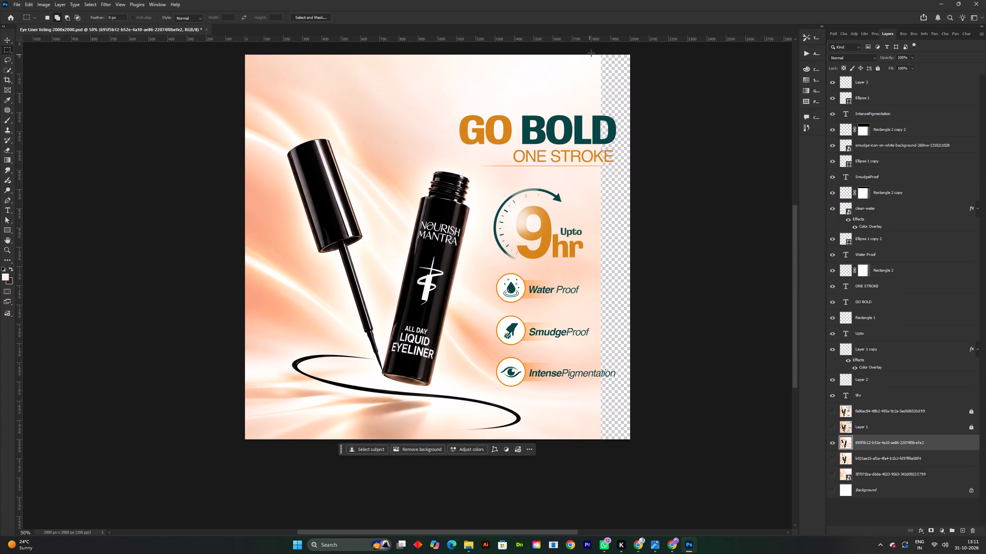
pyautogui.moveTo(592, 53); pyautogui.dragTo(746, 442)
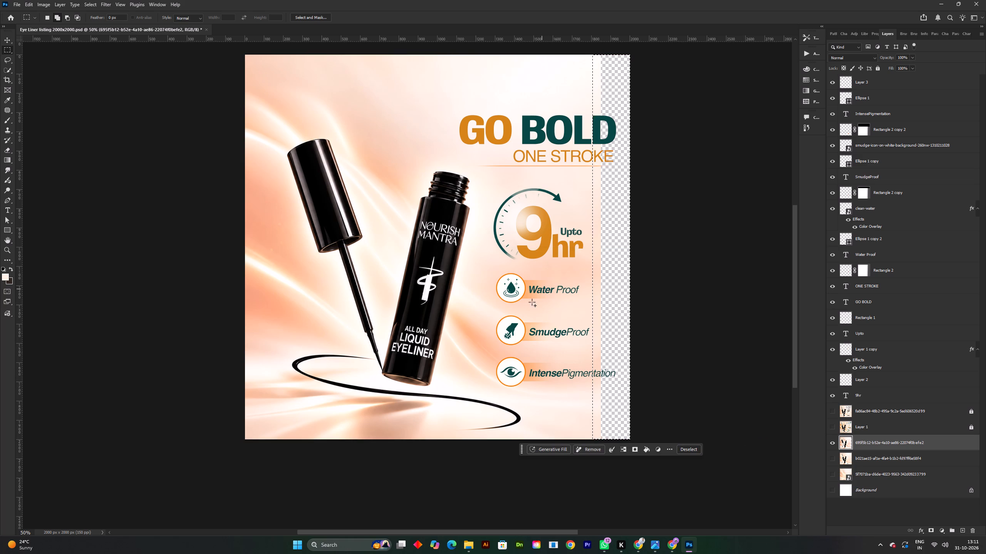
pyautogui.rightClick(586, 306)
pyautogui.click(625, 399)
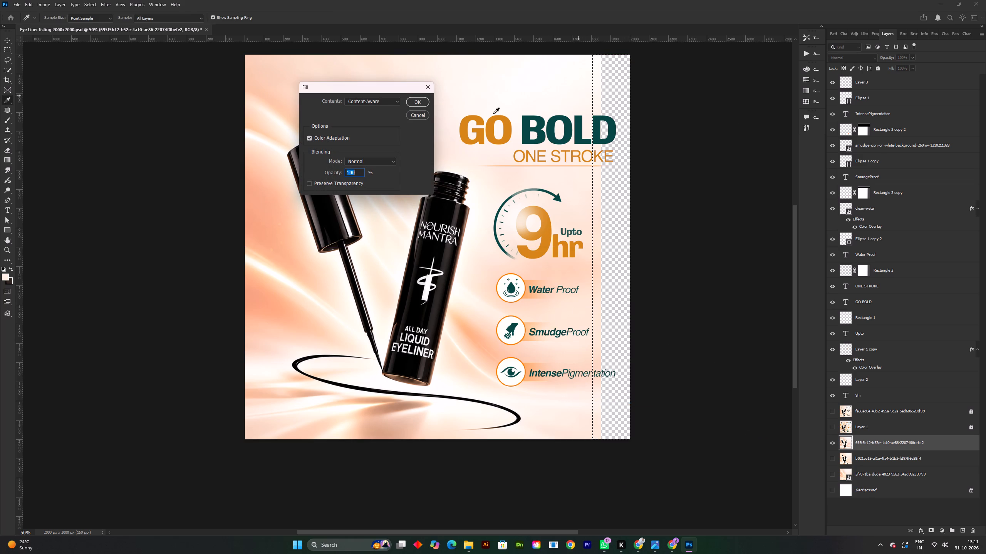
pyautogui.click(410, 100)
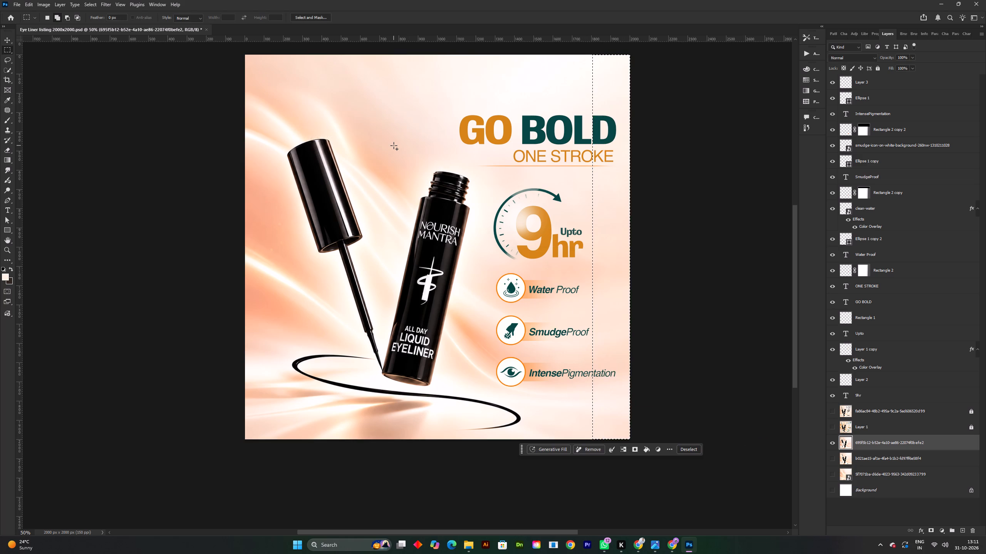
pyautogui.hotkey('ctrl', 'd')
# Save the eyeliner listing document.
pyautogui.press('v')
pyautogui.hotkey('ctrl', 's')
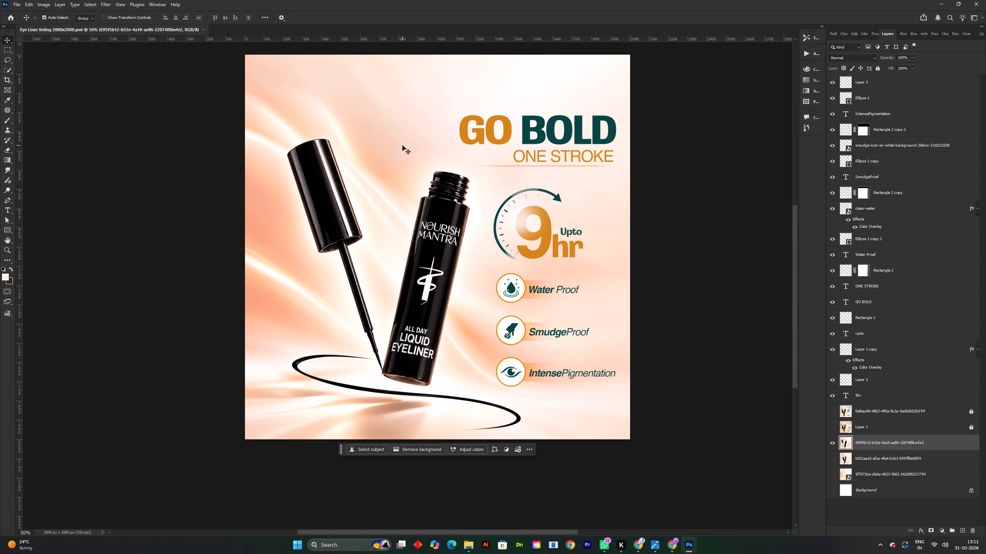
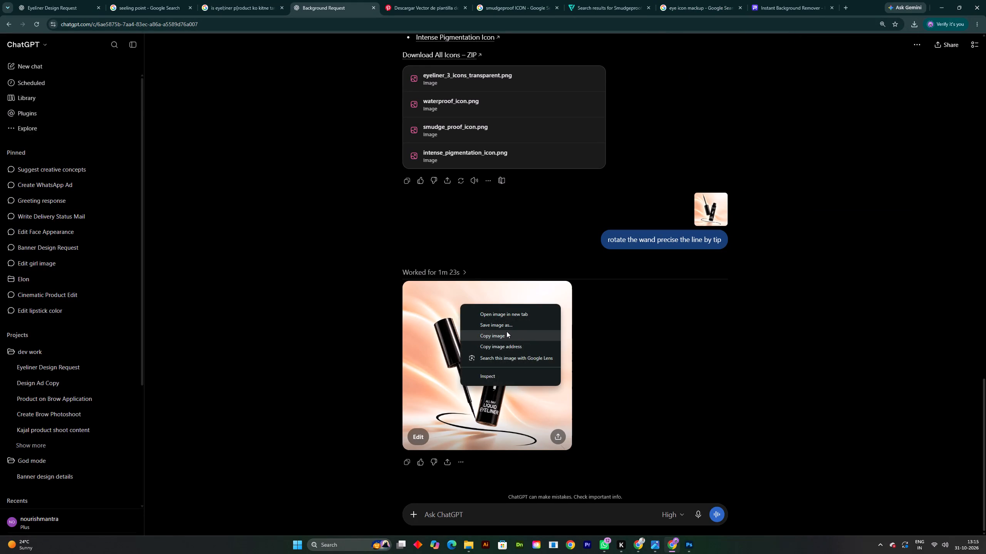
pyautogui.click(693, 544)
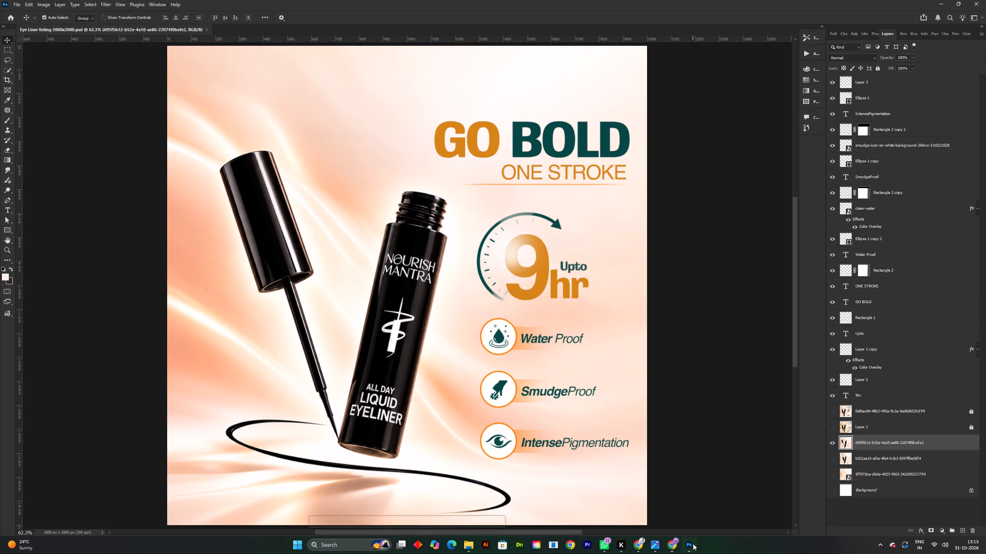
pyautogui.hotkey('ctrl', 's')
# Examine the eyeliner listing's overall composition at several zoom levels, saving the document along the way.
pyautogui.press('space')
pyautogui.press('space')
pyautogui.press('space')
pyautogui.press('space')
pyautogui.moveTo(596, 364); pyautogui.dragTo(619, 352)
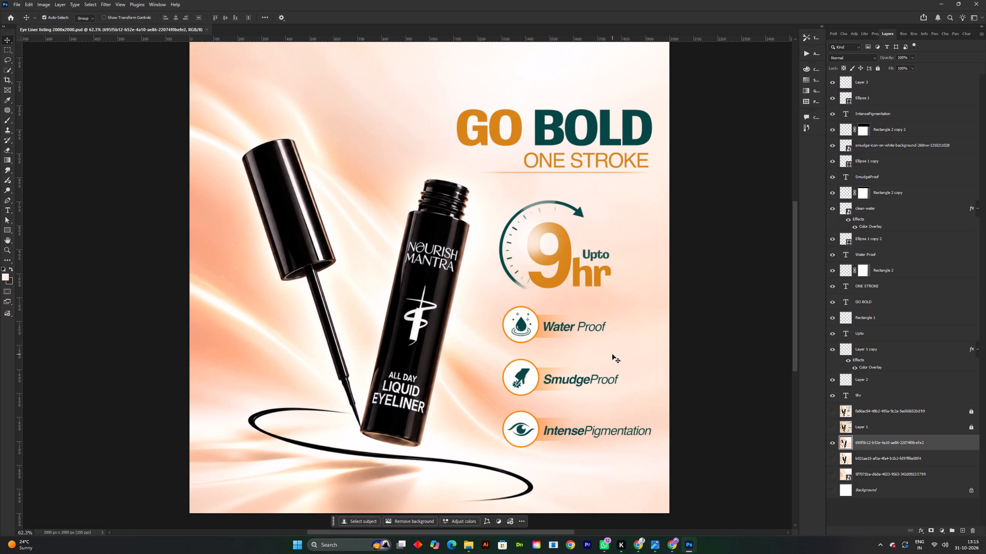
pyautogui.hotkey('ctrl', 's')
pyautogui.hotkey('ctrl', '0')
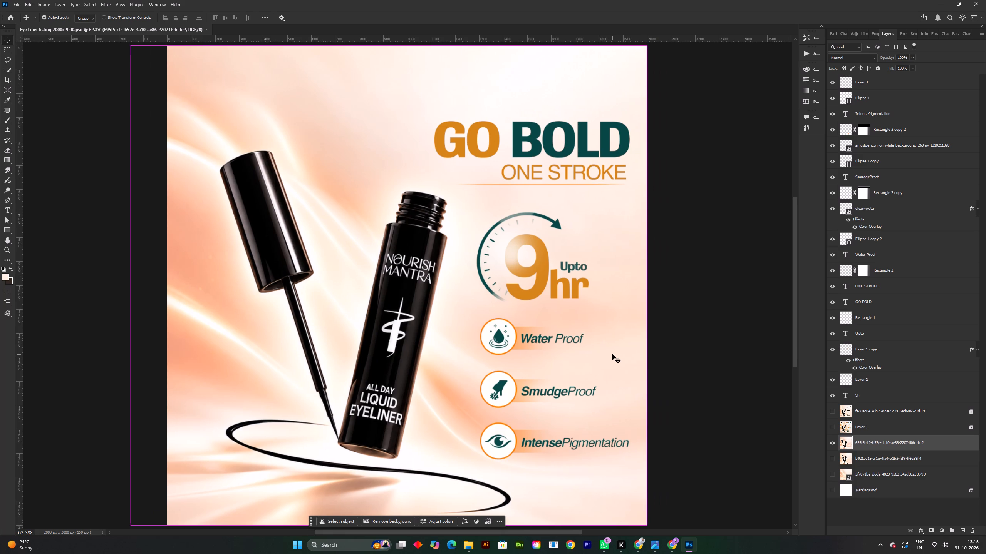
pyautogui.hotkey('ctrl', 's')
pyautogui.keyDown('shift'); pyautogui.scroll(-2, 572, 359); pyautogui.keyUp('shift')
pyautogui.press('space')
pyautogui.moveTo(535, 349); pyautogui.dragTo(538, 359)
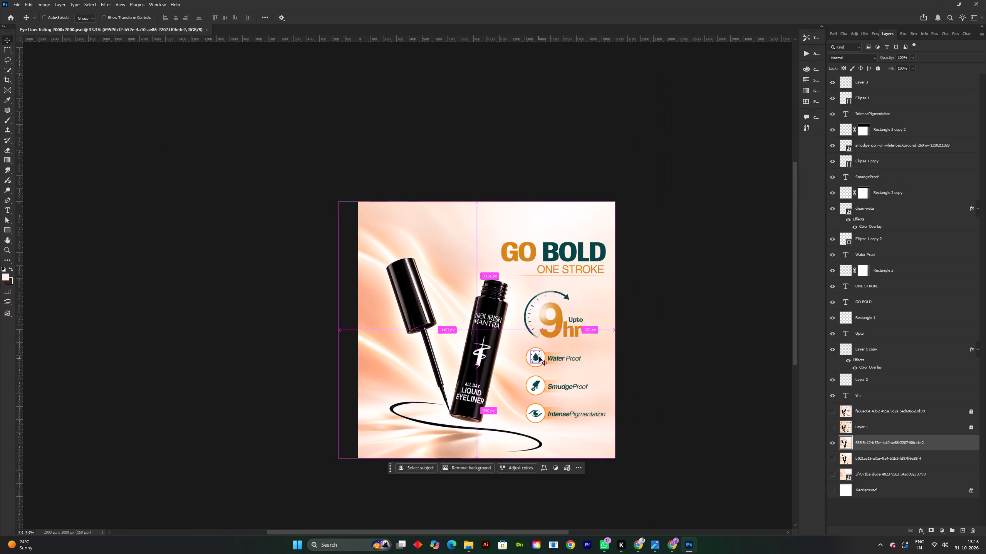
pyautogui.hotkey('ctrl', 's')
pyautogui.keyDown('shift'); pyautogui.scroll(2, 496, 358); pyautogui.keyUp('shift')
pyautogui.press('space')
pyautogui.moveTo(545, 371); pyautogui.dragTo(547, 351)
pyautogui.keyDown('shift'); pyautogui.scroll(-1, 547, 351); pyautogui.keyUp('shift')
pyautogui.press('space')
pyautogui.moveTo(533, 358); pyautogui.dragTo(532, 355)
pyautogui.hotkey('ctrl', 's')
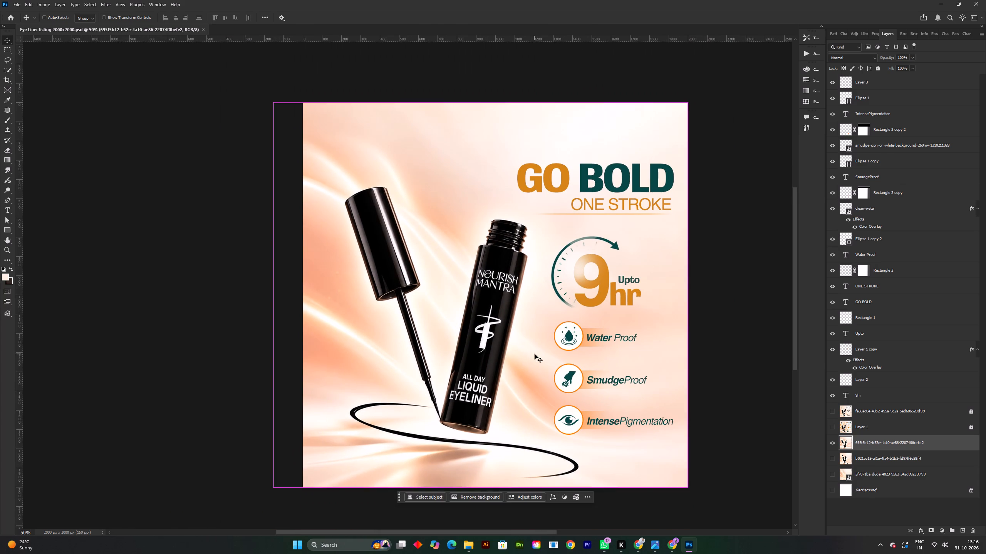
pyautogui.press('space')
pyautogui.press('space')
pyautogui.press('space')
pyautogui.press('space')
pyautogui.press('space')
pyautogui.moveTo(524, 370); pyautogui.dragTo(532, 369)
pyautogui.hotkey('ctrl', 's')
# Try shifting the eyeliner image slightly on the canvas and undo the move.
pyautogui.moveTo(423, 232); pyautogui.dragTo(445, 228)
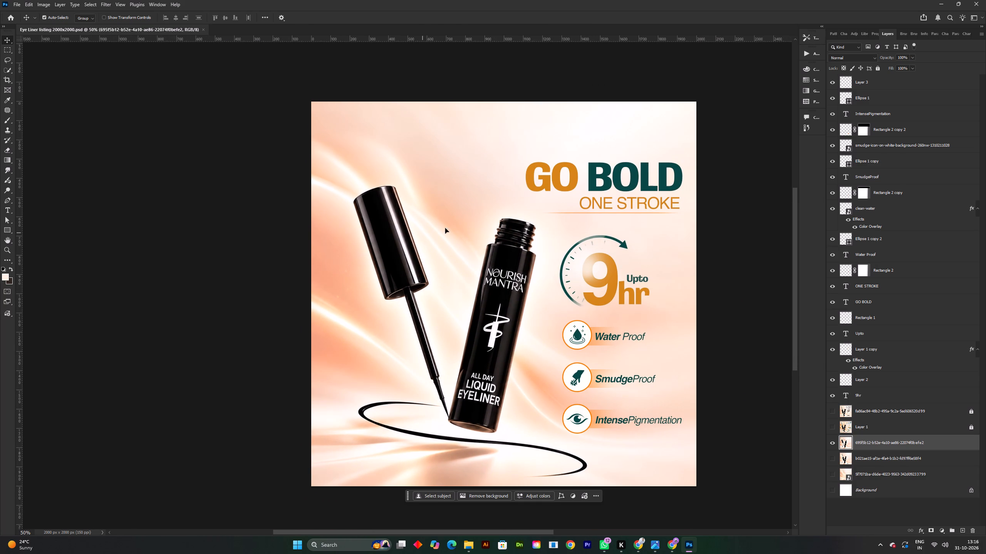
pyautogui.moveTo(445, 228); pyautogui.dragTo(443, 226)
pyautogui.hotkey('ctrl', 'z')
# Save the eyeliner listing document.
pyautogui.hotkey('ctrl', 's')
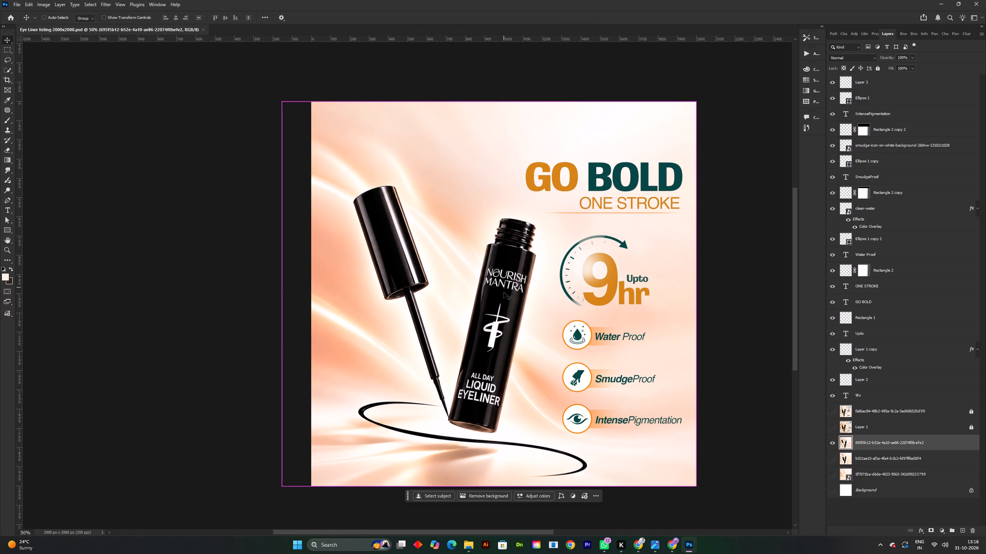
pyautogui.press('space')
pyautogui.moveTo(522, 317); pyautogui.dragTo(497, 312)
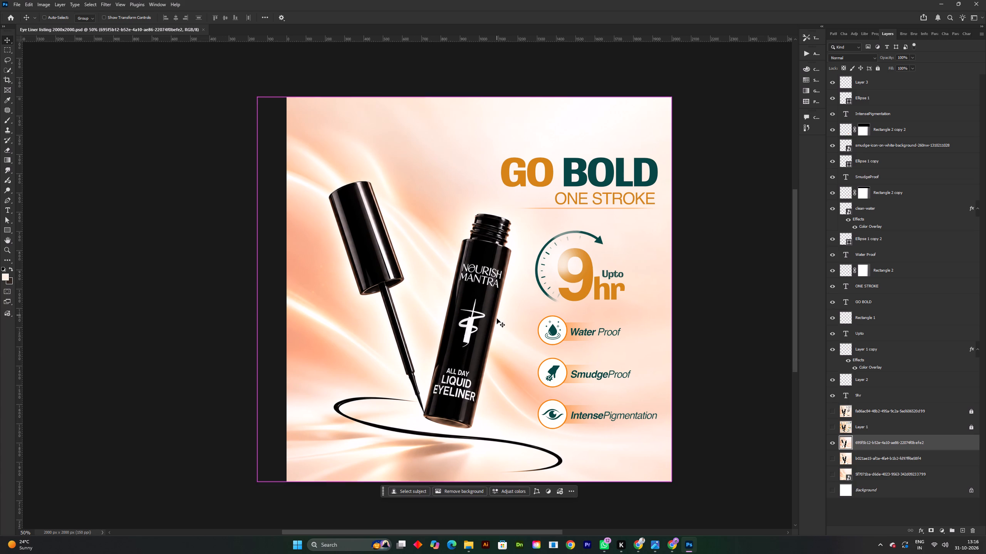
pyautogui.hotkey('ctrl', 's')
# Export the eyeliner listing as a 2000 x 2000 px JPG named gugu in the Downloads folder.
pyautogui.click(18, 4)
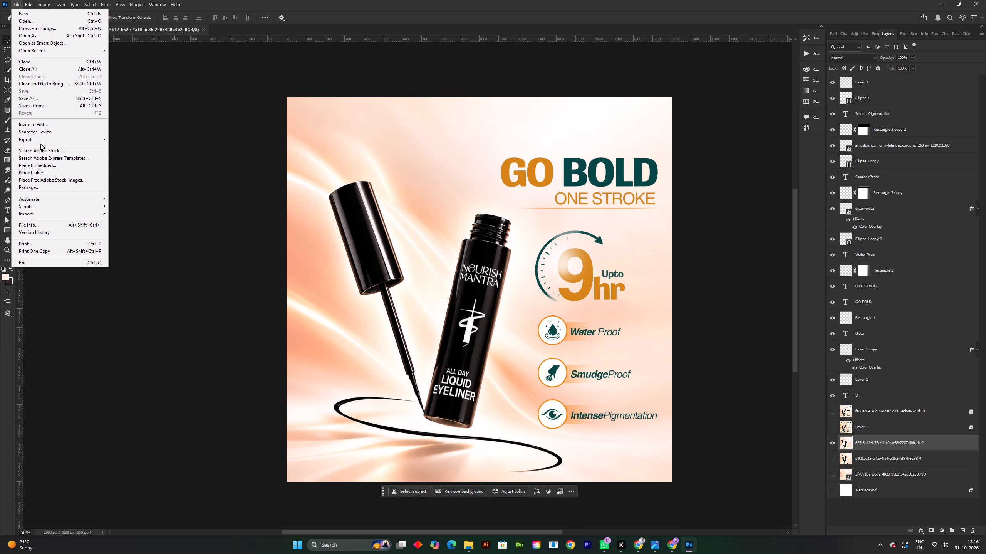
pyautogui.click(43, 137)
pyautogui.click(164, 149)
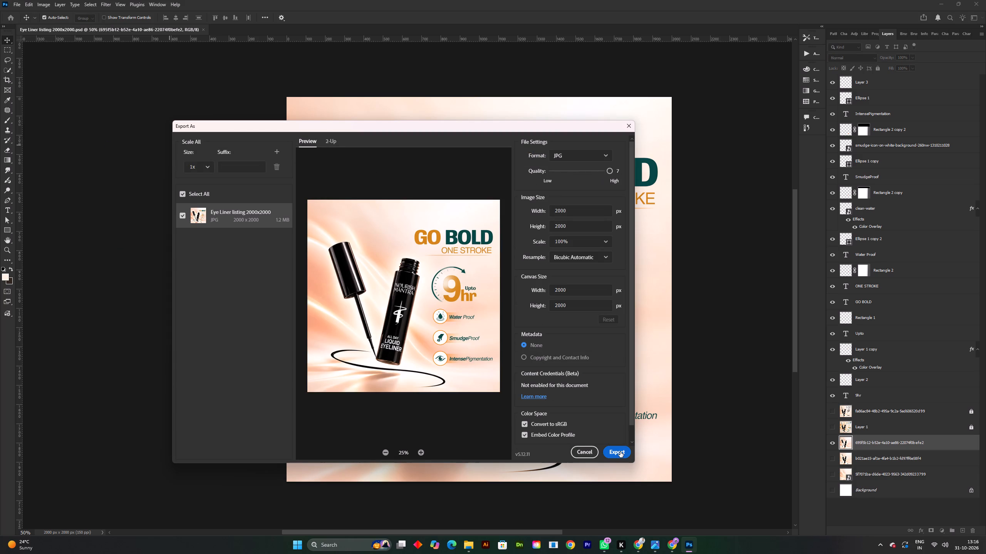
pyautogui.click(620, 452)
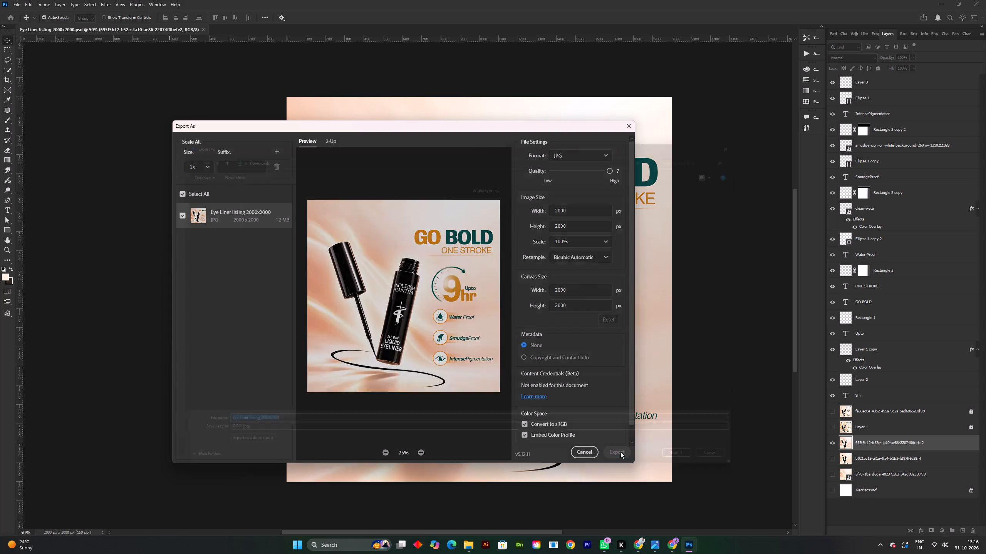
pyautogui.click(212, 318)
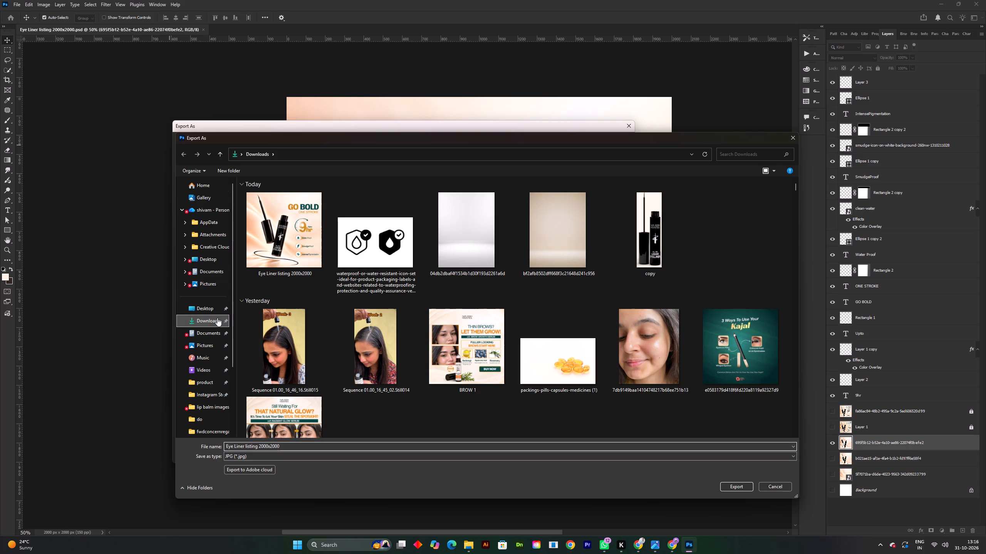
pyautogui.click(422, 453)
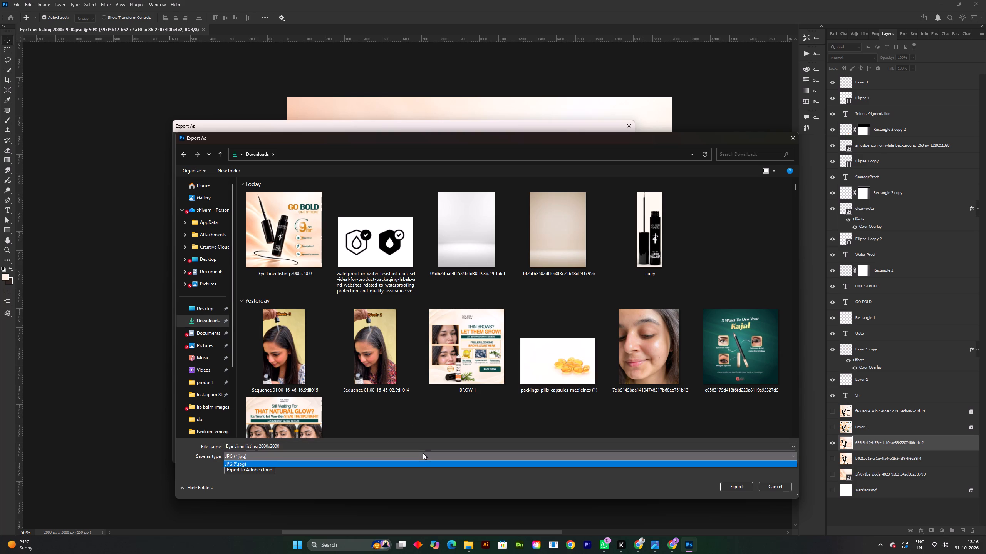
pyautogui.click(425, 444)
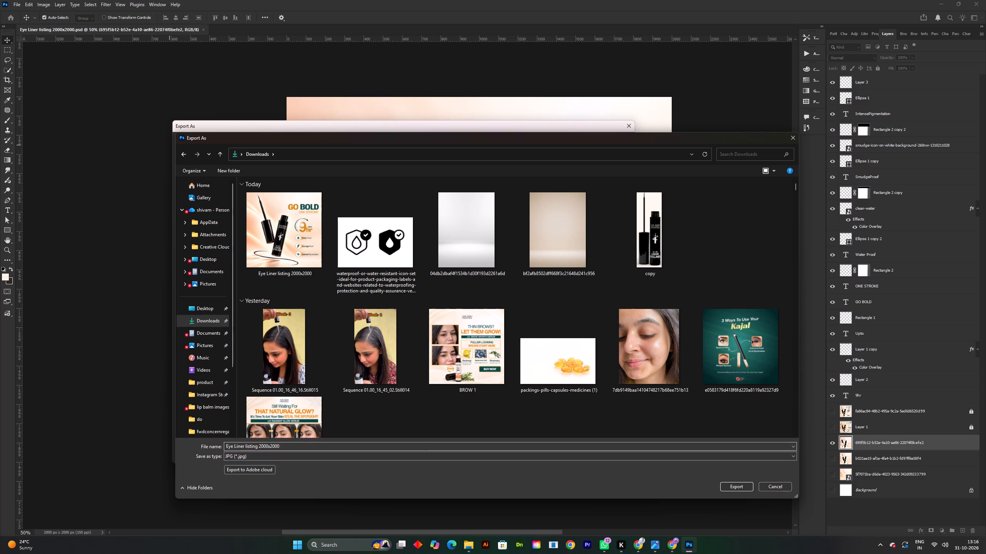
pyautogui.click(425, 444)
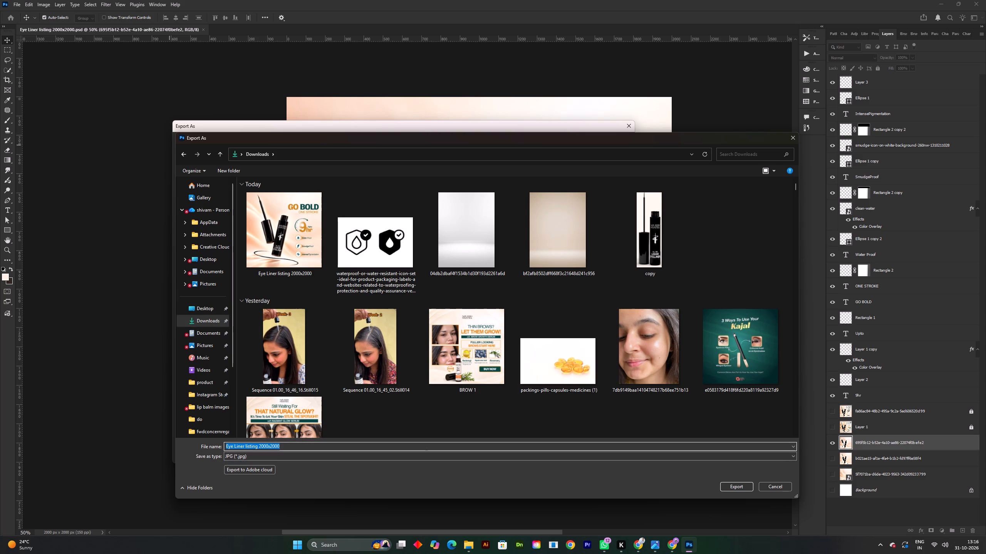
pyautogui.press('BackSpace')
pyautogui.write('gugu')
pyautogui.press('Return')
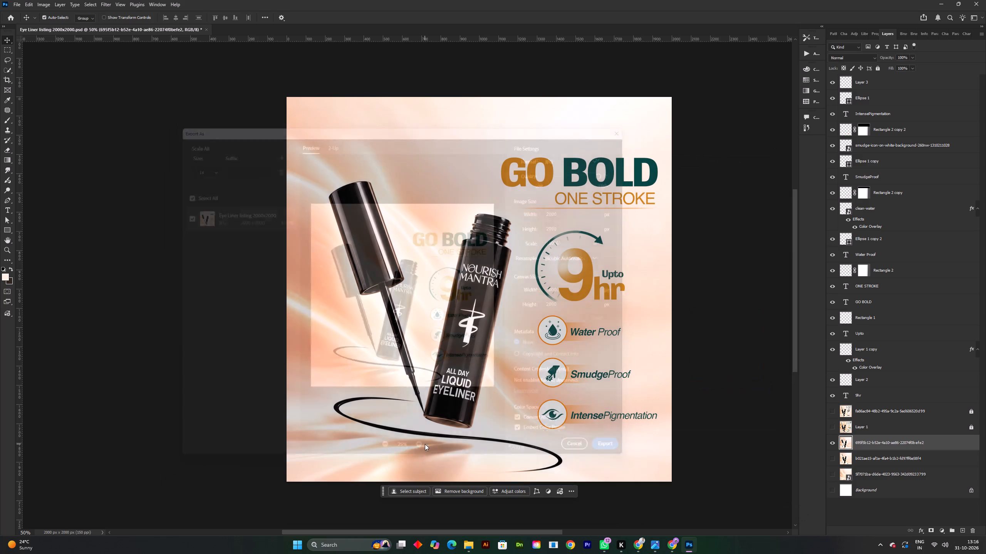
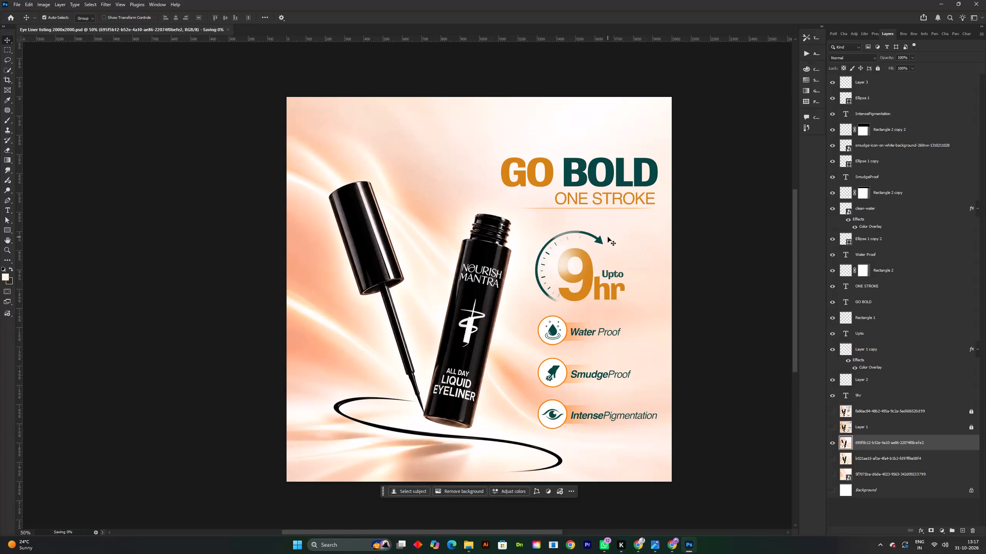
# Save the eyeliner listing document.
pyautogui.keyDown('shift'); pyautogui.scroll(-2, 608, 237); pyautogui.keyUp('shift')
pyautogui.press('space')
pyautogui.moveTo(625, 253); pyautogui.dragTo(558, 255)
pyautogui.hotkey('ctrl', 's')
pyautogui.keyDown('shift'); pyautogui.scroll(1, 558, 267); pyautogui.keyUp('shift')
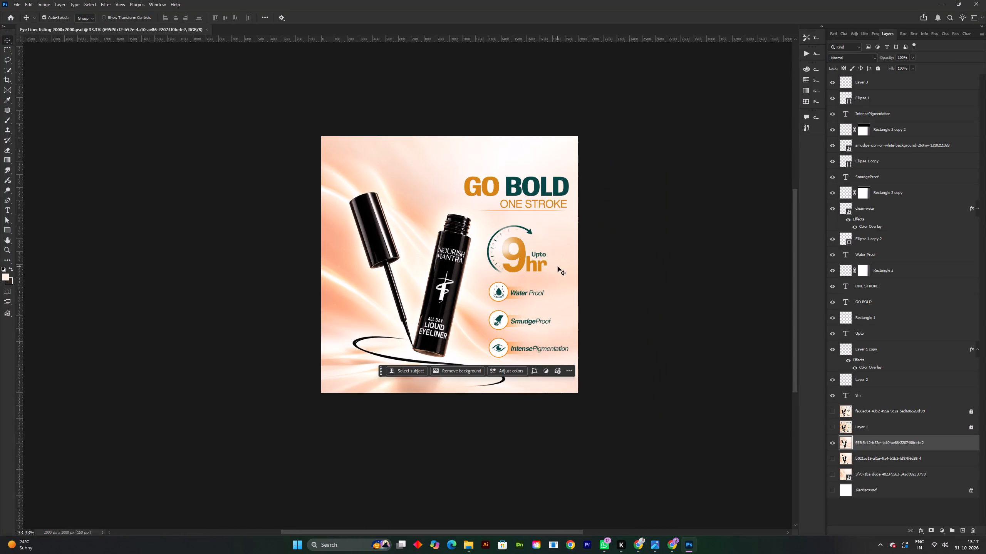
# Unlock the two locked image layers and the Background layer, and save the document.
pyautogui.press('space')
pyautogui.moveTo(501, 265); pyautogui.dragTo(458, 258)
pyautogui.scroll(6, 944, 139)
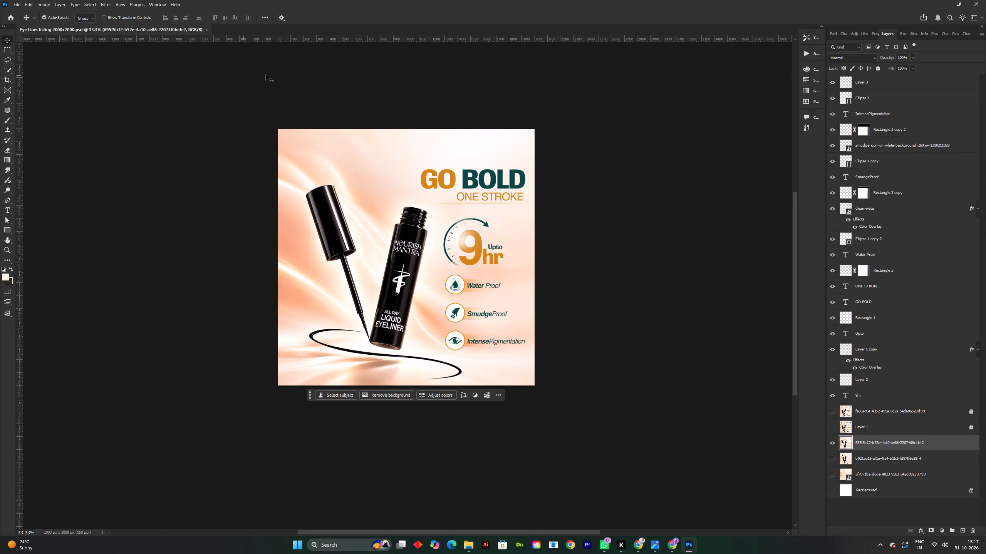
pyautogui.click(971, 423)
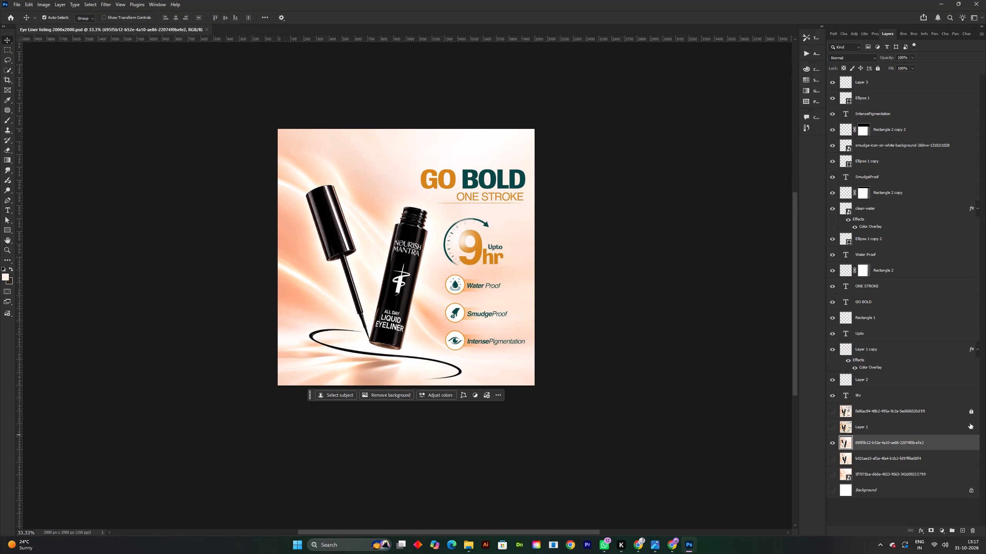
pyautogui.click(970, 416)
pyautogui.click(971, 488)
pyautogui.keyDown('shift'); pyautogui.scroll(-2, 634, 387); pyautogui.keyUp('shift')
pyautogui.press('space')
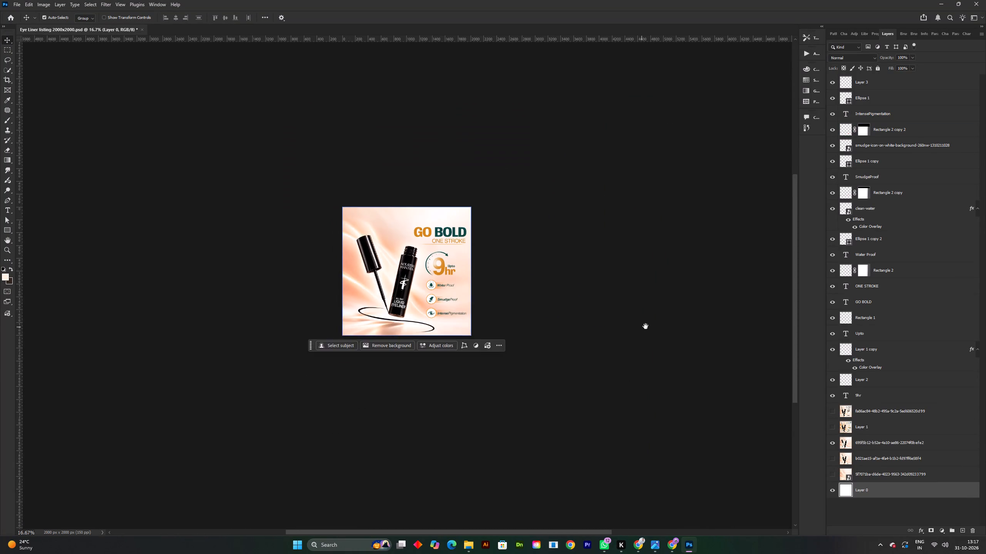
pyautogui.moveTo(646, 324); pyautogui.dragTo(638, 365)
pyautogui.scroll(4, 909, 315)
pyautogui.hotkey('ctrl', 's')
pyautogui.hotkey('ctrl', 's')
pyautogui.hotkey('ctrl', 's')
pyautogui.hotkey('ctrl', '0')
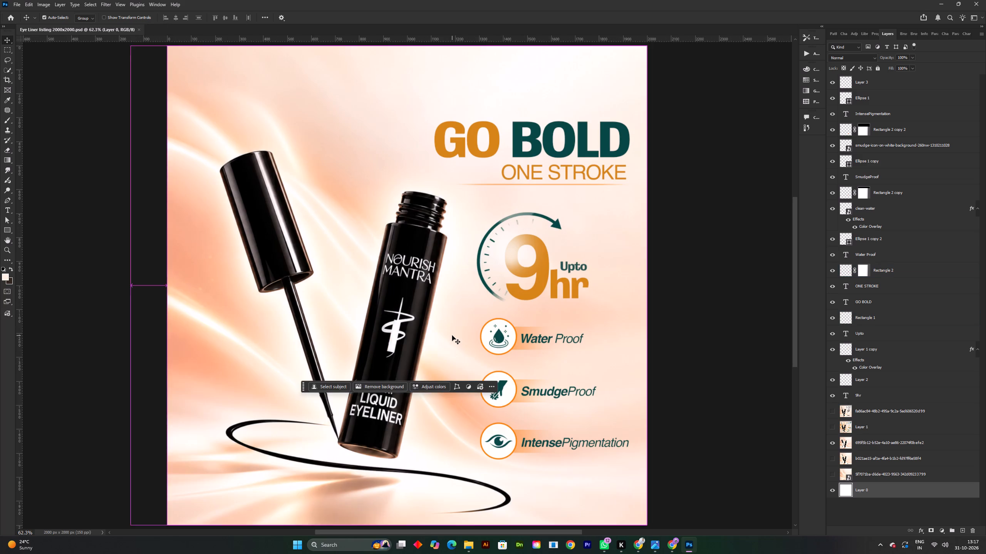
# Draw an artboard around the whole eyeliner listing with the Artboard tool, 2000 px wide and about 2021 px high.
pyautogui.rightClick(10, 38)
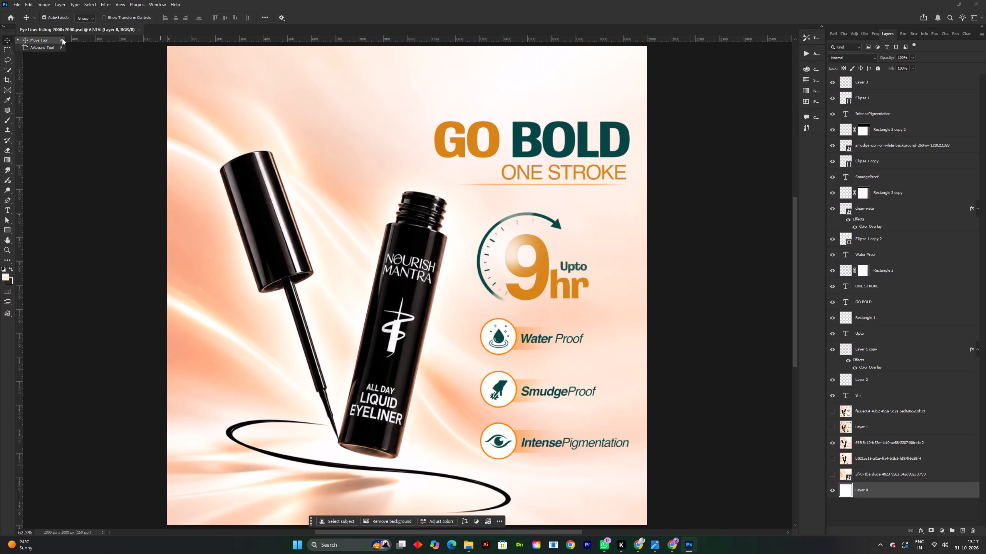
pyautogui.click(62, 47)
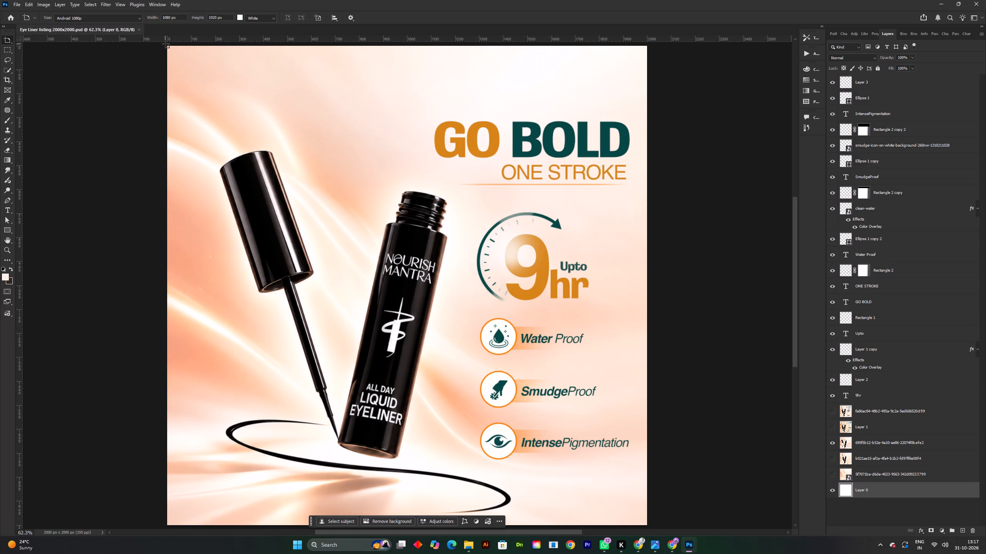
pyautogui.moveTo(167, 45); pyautogui.dragTo(645, 529)
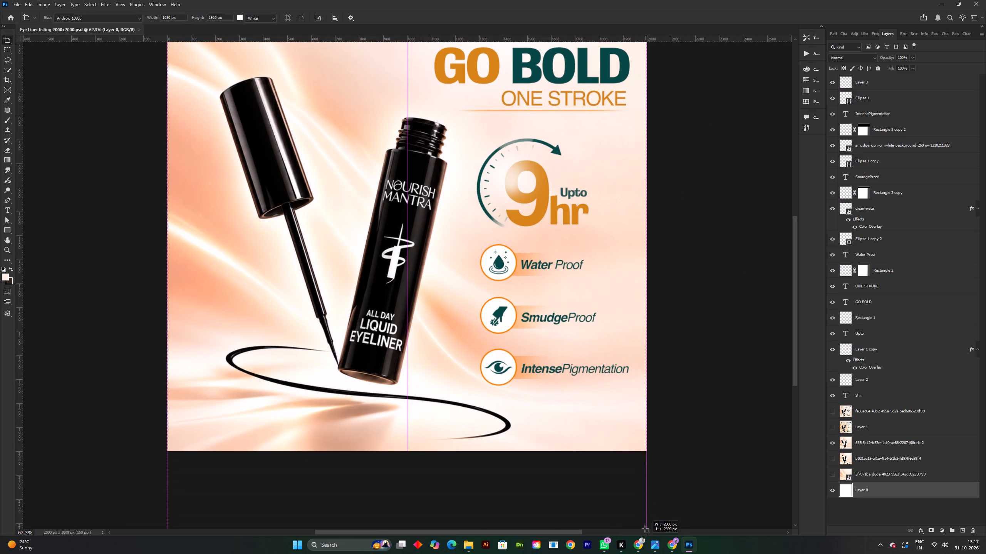
pyautogui.moveTo(645, 529); pyautogui.dragTo(646, 452)
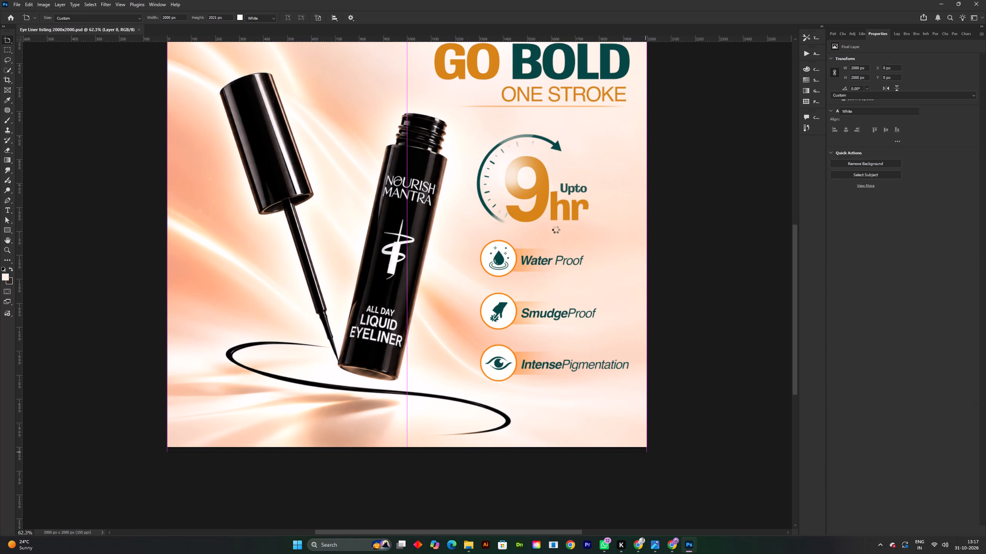
# Add a second blank artboard of the same size to the right of Artboard 1 and return to the Move tool.
pyautogui.click(667, 287)
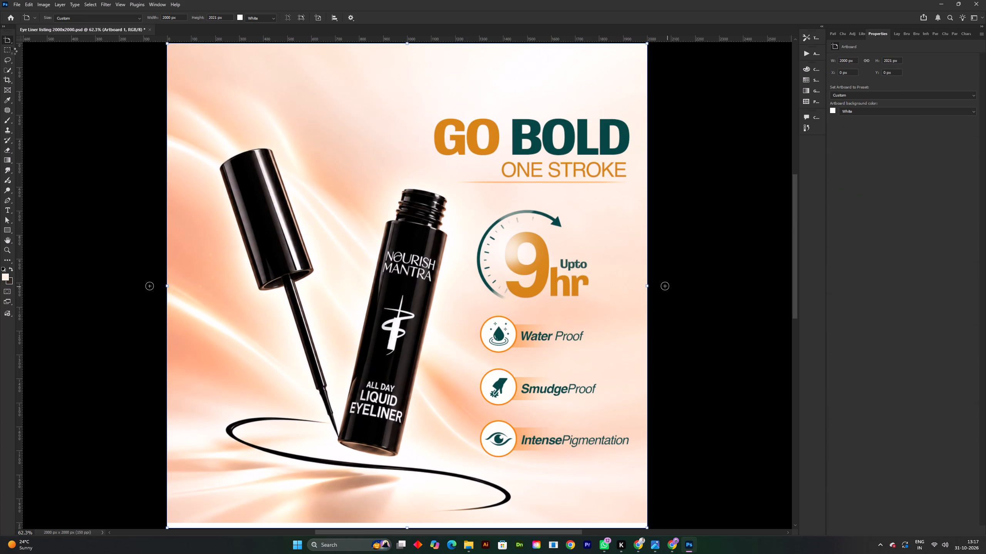
pyautogui.rightClick(8, 41)
pyautogui.click(27, 43)
pyautogui.press('space')
pyautogui.moveTo(380, 213); pyautogui.dragTo(456, 244)
pyautogui.keyDown('shift'); pyautogui.scroll(-2, 456, 257); pyautogui.keyUp('shift')
pyautogui.hotkey('shift', 'space')
pyautogui.keyDown('shift'); pyautogui.moveTo(444, 282); pyautogui.dragTo(448, 254); pyautogui.keyUp('shift')
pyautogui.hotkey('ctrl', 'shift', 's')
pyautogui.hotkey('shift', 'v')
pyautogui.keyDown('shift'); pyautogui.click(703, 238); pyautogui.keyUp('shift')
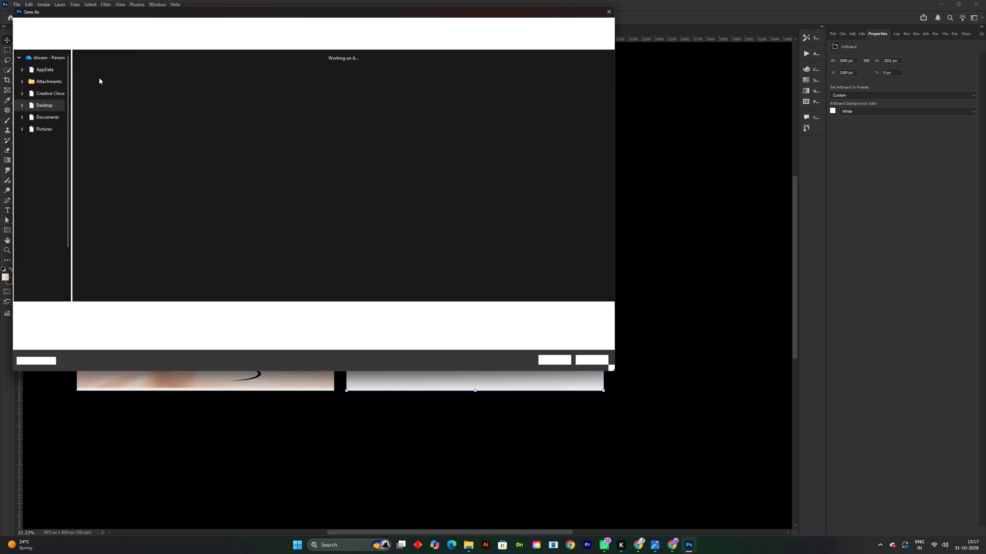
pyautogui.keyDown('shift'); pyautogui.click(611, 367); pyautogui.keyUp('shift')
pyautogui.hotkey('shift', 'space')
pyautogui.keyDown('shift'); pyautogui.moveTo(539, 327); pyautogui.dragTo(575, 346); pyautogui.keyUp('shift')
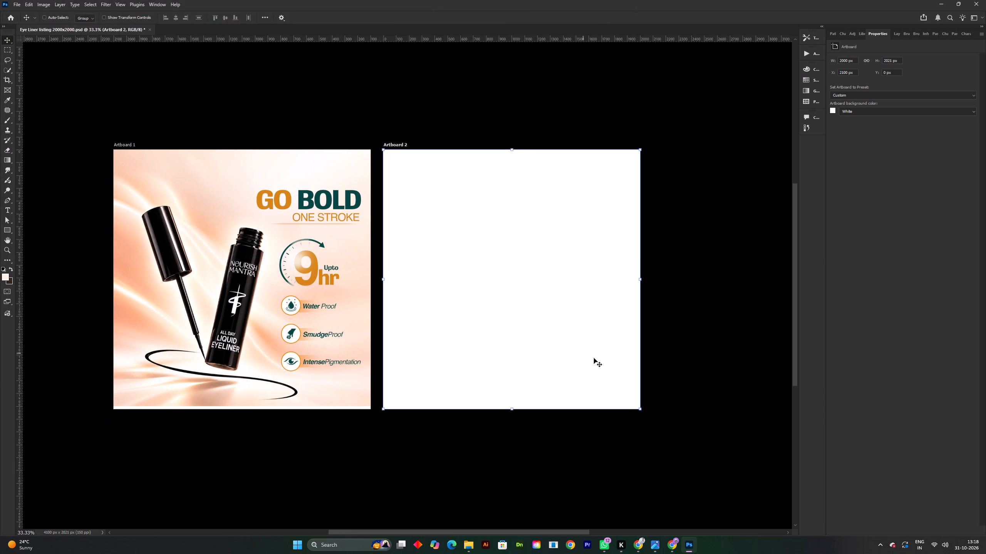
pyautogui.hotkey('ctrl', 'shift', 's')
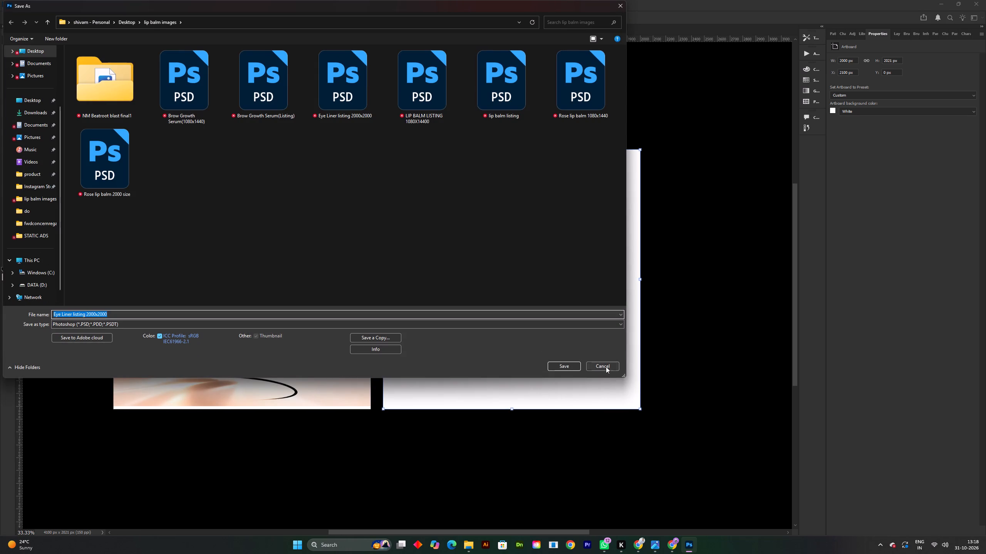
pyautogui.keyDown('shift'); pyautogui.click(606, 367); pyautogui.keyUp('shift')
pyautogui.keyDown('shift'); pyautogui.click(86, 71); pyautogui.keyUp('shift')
# Save the eyeliner listing document with its two artboards.
pyautogui.hotkey('shift', 'space')
pyautogui.keyDown('shift'); pyautogui.moveTo(246, 139); pyautogui.dragTo(280, 134); pyautogui.keyUp('shift')
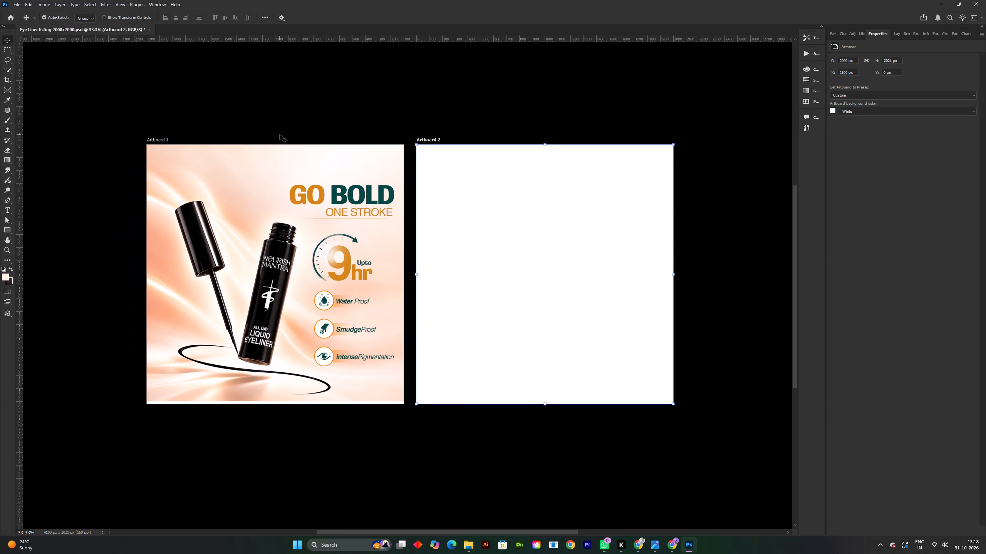
pyautogui.hotkey('ctrl', 's')
pyautogui.press('space')
pyautogui.moveTo(434, 225); pyautogui.dragTo(426, 201)
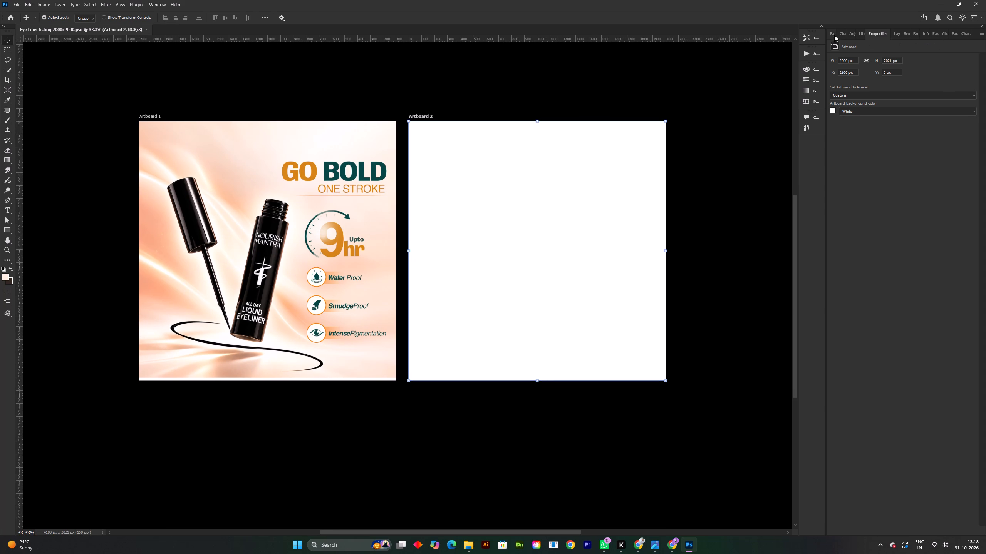
pyautogui.click(834, 35)
pyautogui.press('space')
pyautogui.press('space')
pyautogui.press('space')
pyautogui.press('space')
pyautogui.moveTo(467, 119); pyautogui.dragTo(498, 117)
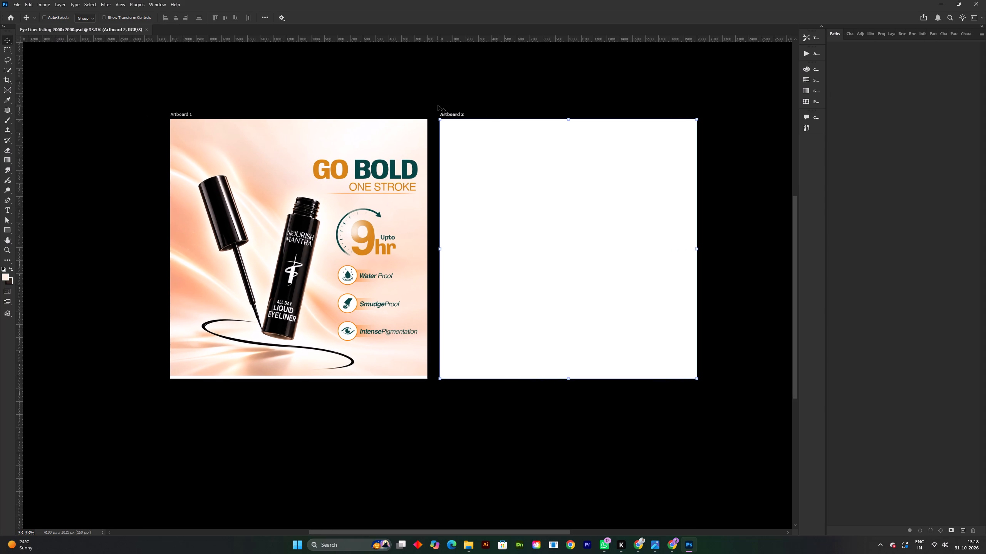
pyautogui.hotkey('ctrl', 's')
pyautogui.hotkey('ctrl', 's')
# Collapse Artboard 1's layers and delete the four hidden image layers lying outside the artboards.
pyautogui.click(397, 94)
pyautogui.press('space')
pyautogui.moveTo(518, 168); pyautogui.dragTo(495, 180)
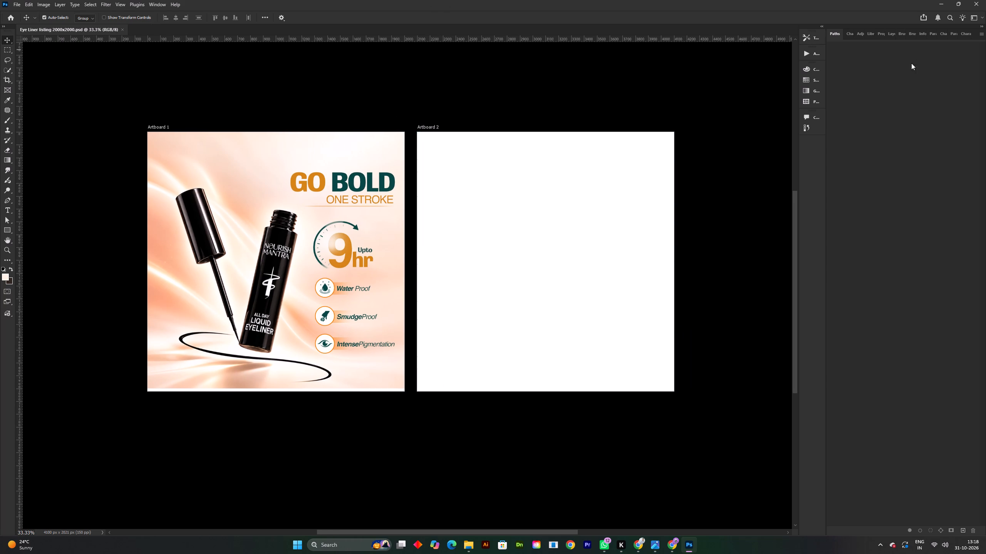
pyautogui.press('F7')
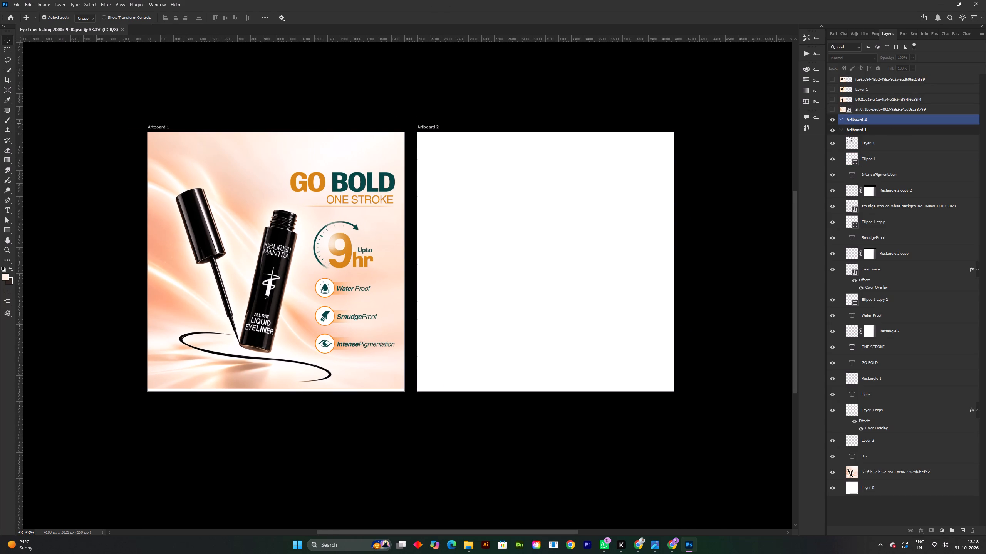
pyautogui.click(842, 133)
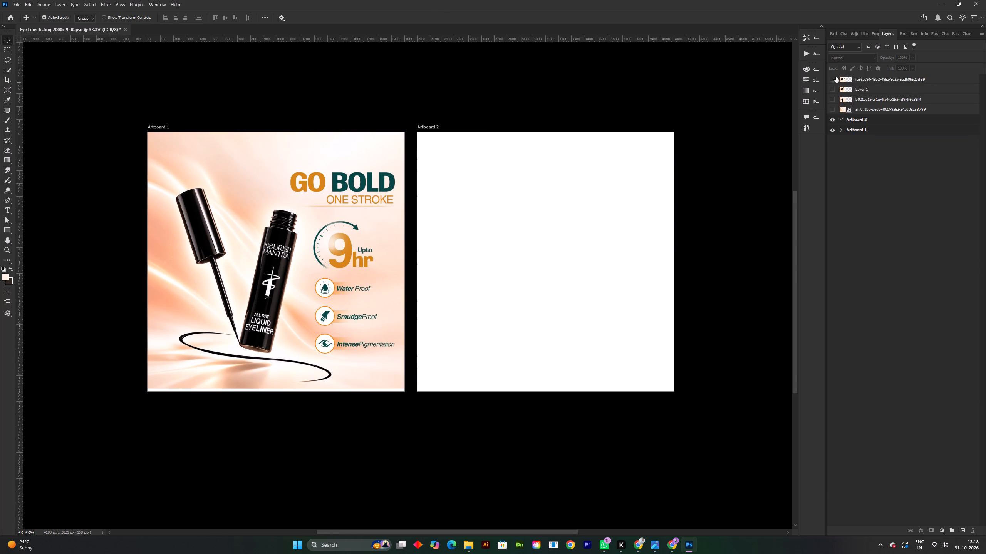
pyautogui.click(834, 77)
pyautogui.click(834, 77)
pyautogui.click(875, 112)
pyautogui.keyDown('shift'); pyautogui.click(877, 76); pyautogui.keyUp('shift')
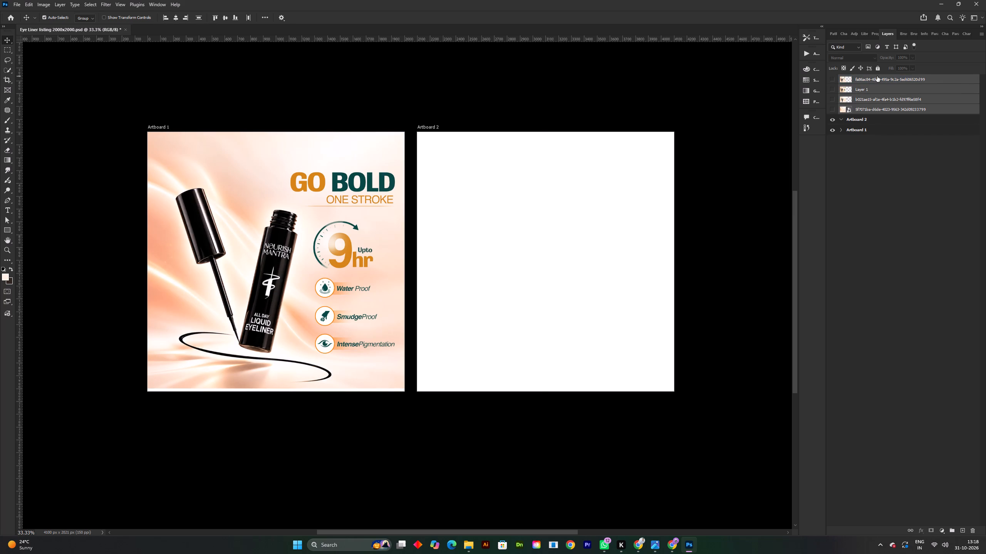
pyautogui.press('Delete')
# Check Artboard 1 by switching its visibility off and on and expanding its layers.
pyautogui.click(837, 93)
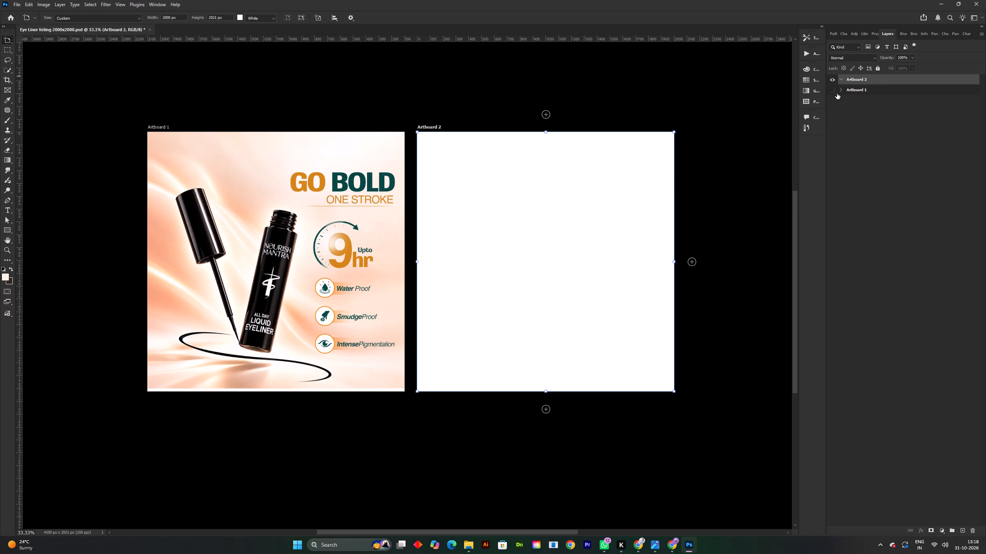
pyautogui.click(835, 94)
pyautogui.click(840, 94)
pyautogui.click(840, 94)
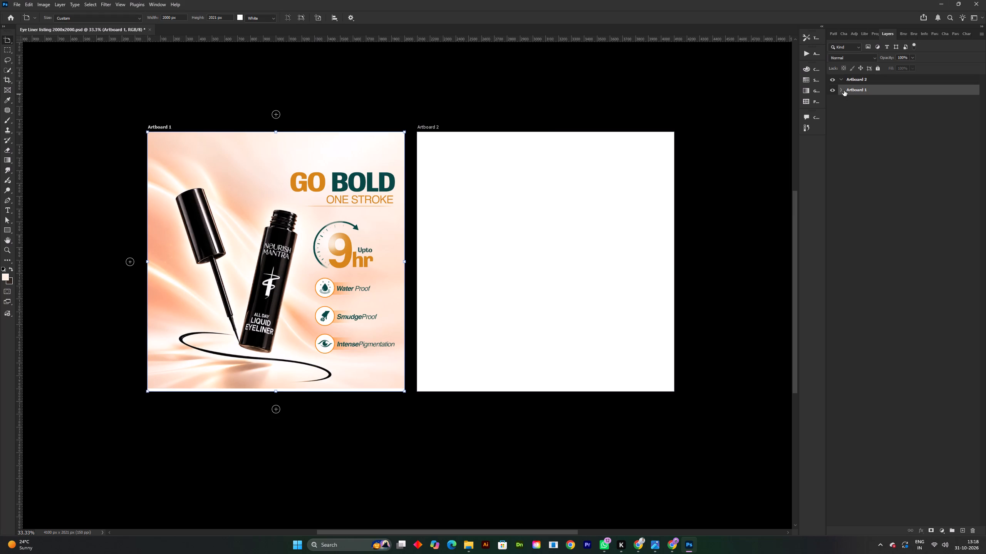
pyautogui.click(843, 90)
pyautogui.click(840, 90)
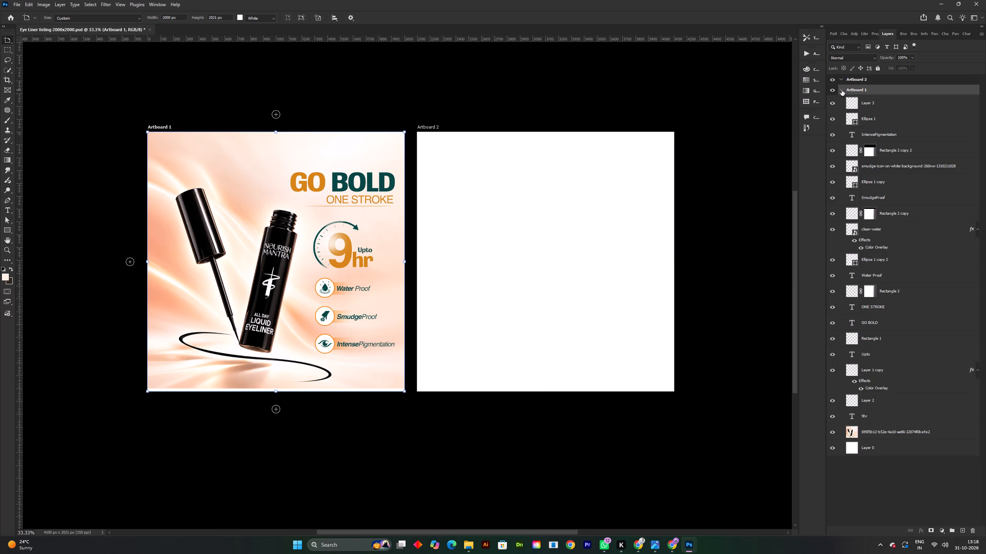
# Deselect the artboards and save the document.
pyautogui.click(674, 90)
pyautogui.moveTo(603, 132); pyautogui.dragTo(607, 129)
pyautogui.click(166, 70)
pyautogui.hotkey('ctrl', 's')
# Select the blank Artboard 2.
pyautogui.click(601, 310)
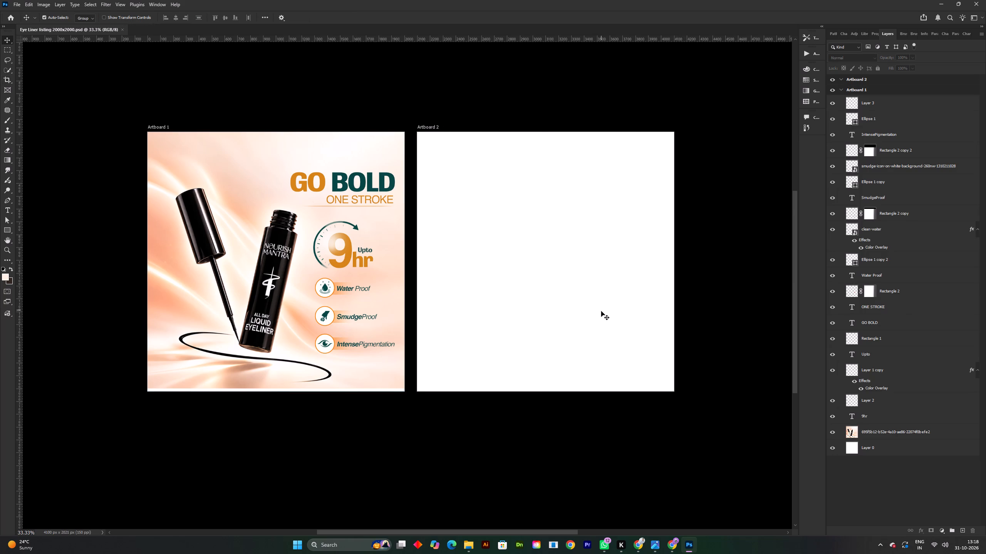
pyautogui.keyDown('shift'); pyautogui.scroll(1, 601, 311); pyautogui.keyUp('shift')
pyautogui.press('space')
pyautogui.moveTo(593, 315); pyautogui.dragTo(589, 345)
pyautogui.keyDown('shift'); pyautogui.scroll(-1, 589, 344); pyautogui.keyUp('shift')
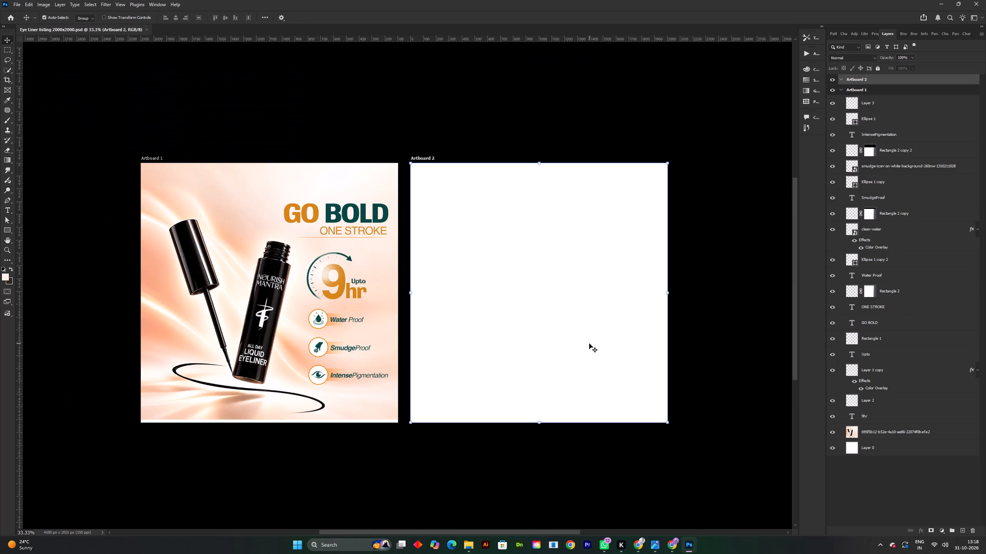
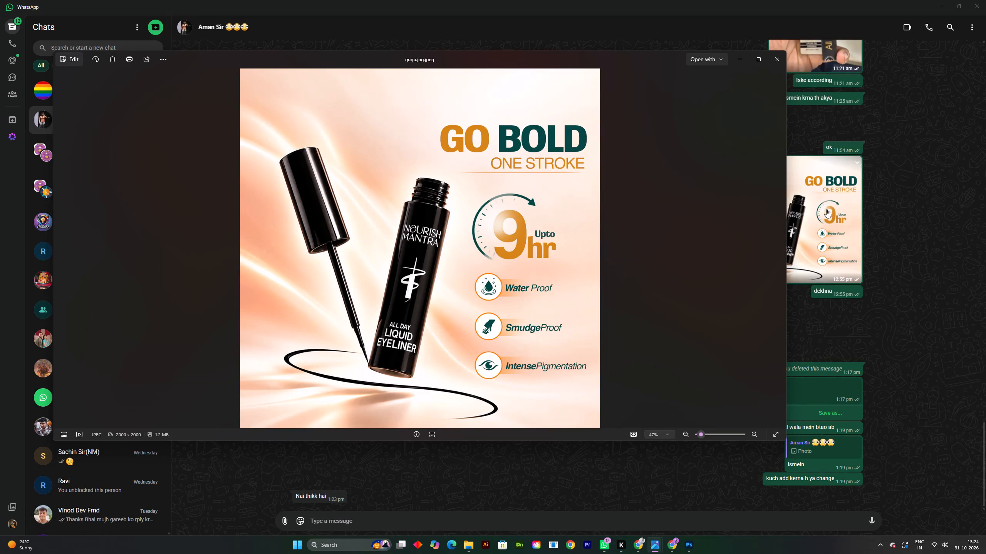
# Move the eyeliner image preview aside to uncover the earlier design and messages in the WhatsApp chat behind it.
pyautogui.moveTo(651, 52); pyautogui.dragTo(528, 69)
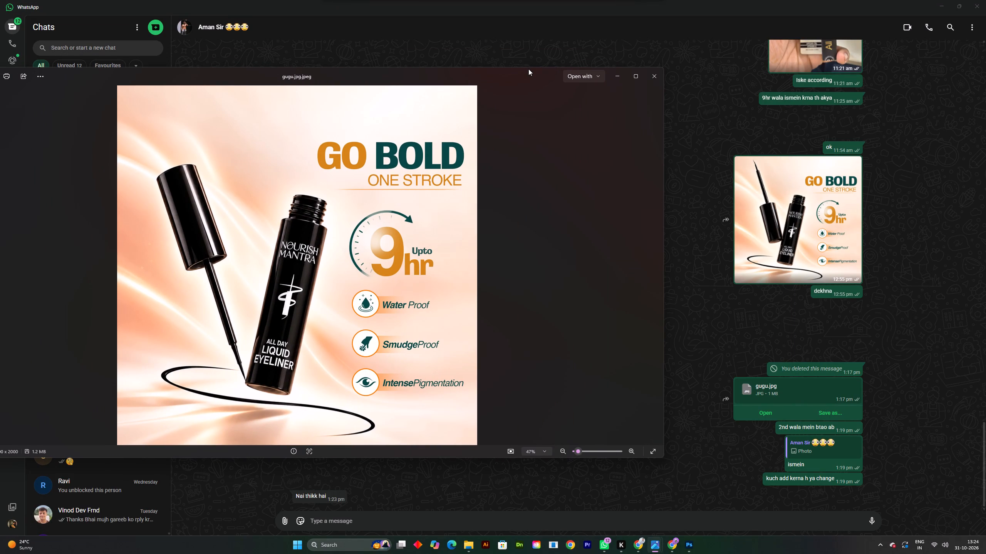
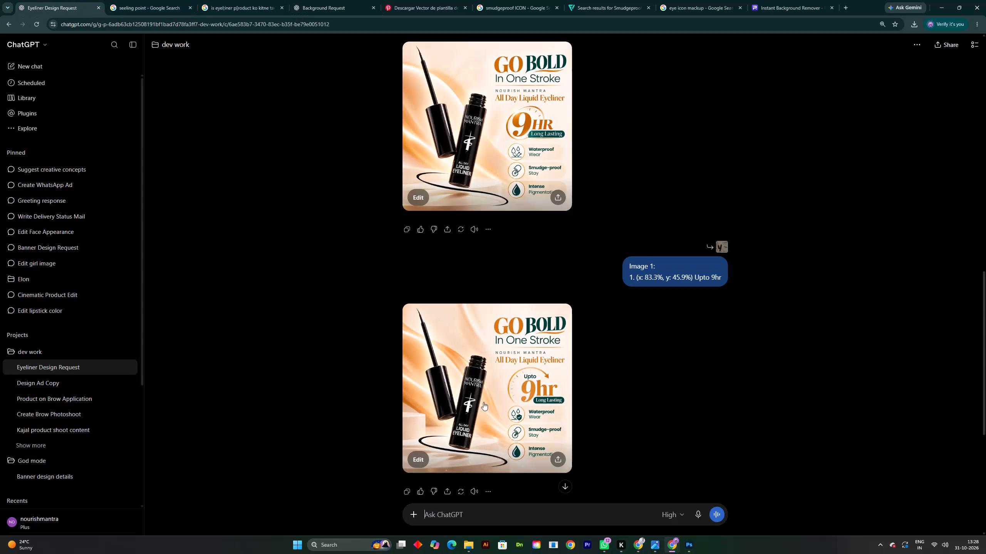
# Open the file chooser for attaching a file from Downloads to the Eyeliner Design Request chat in ChatGPT.
pyautogui.click(417, 520)
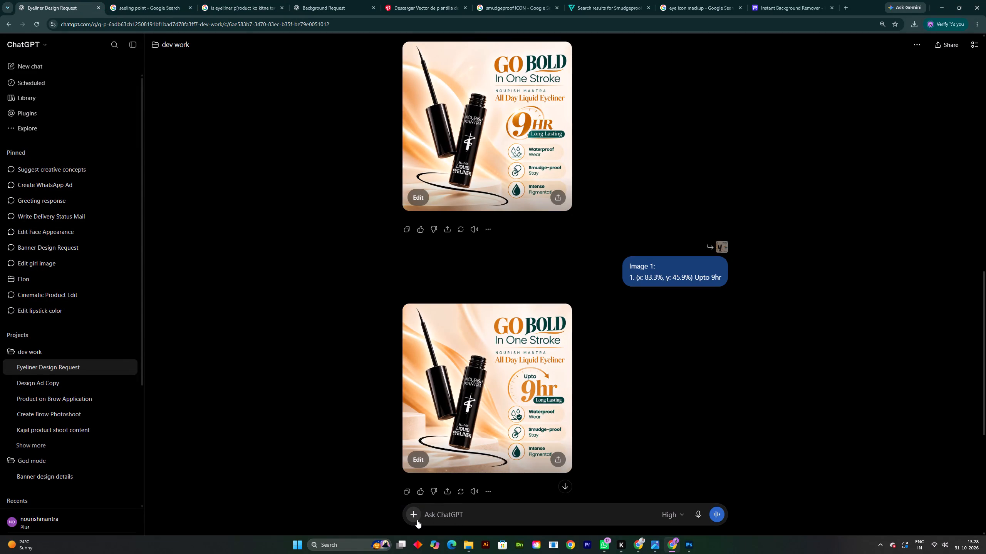
pyautogui.click(438, 348)
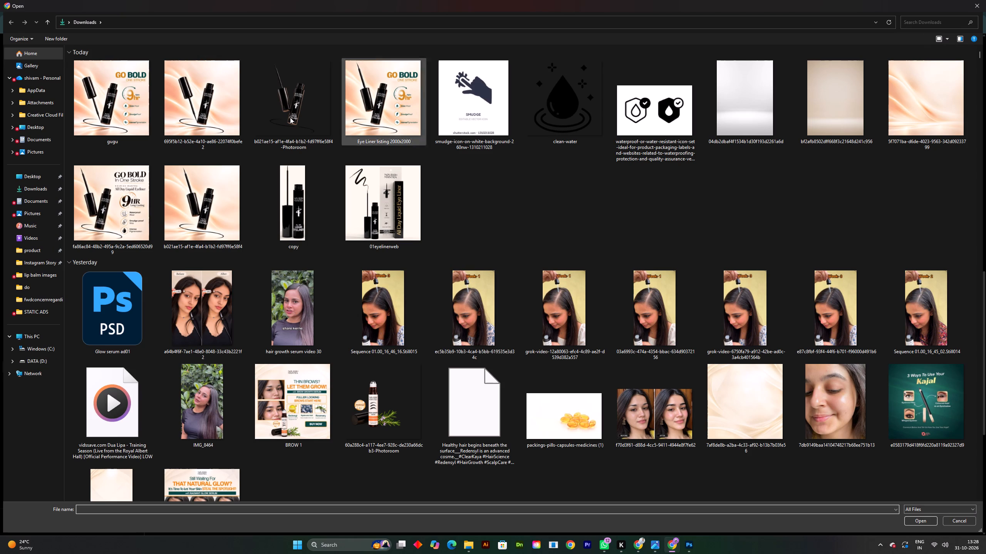
# Dismiss the file picker and paste the copied Bold Felt Tip Eyeliner reference image into the Eyeliner Design Request chat message.
pyautogui.click(956, 525)
pyautogui.hotkey('ctrl', 'v')
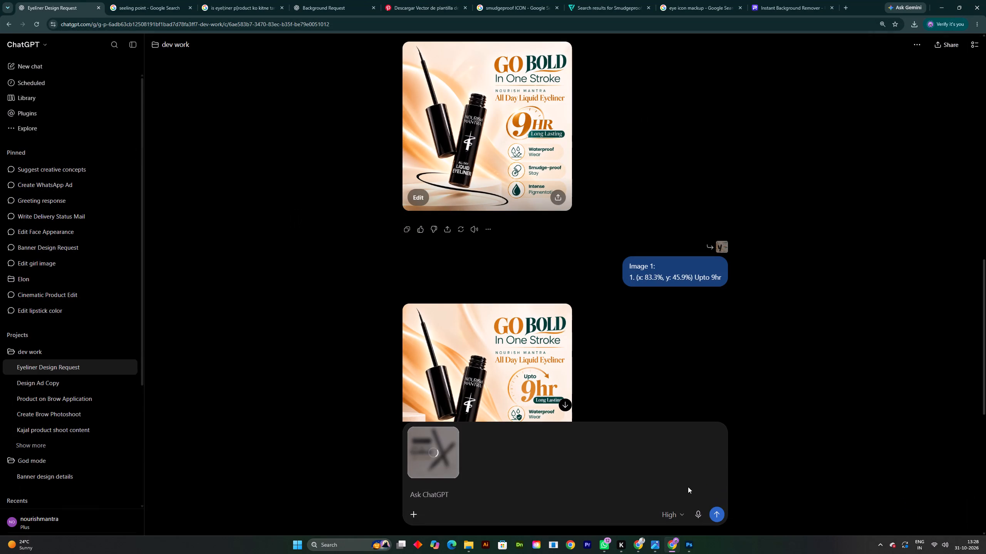
# Write the prompt "refrence ke according mere product ko adjust ker design ker unique way emin" under the reference image.
pyautogui.write('refrence')
pyautogui.press('space')
pyautogui.write('ke according mere producyt')
pyautogui.press('space')
pyautogui.press('BackSpace')
pyautogui.press('BackSpace')
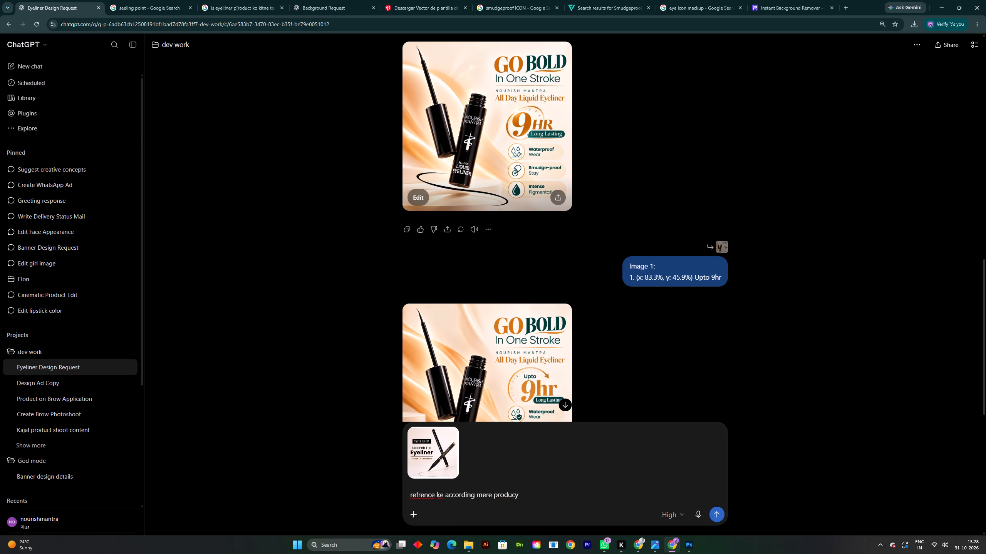
pyautogui.press('BackSpace')
pyautogui.write('uct')
pyautogui.press('BackSpace')
pyautogui.press('BackSpace')
pyautogui.press('BackSpace')
pyautogui.write('t ko adjust')
pyautogui.press('space')
pyautogui.write('ker de')
pyautogui.write('sign ker unique way emin')
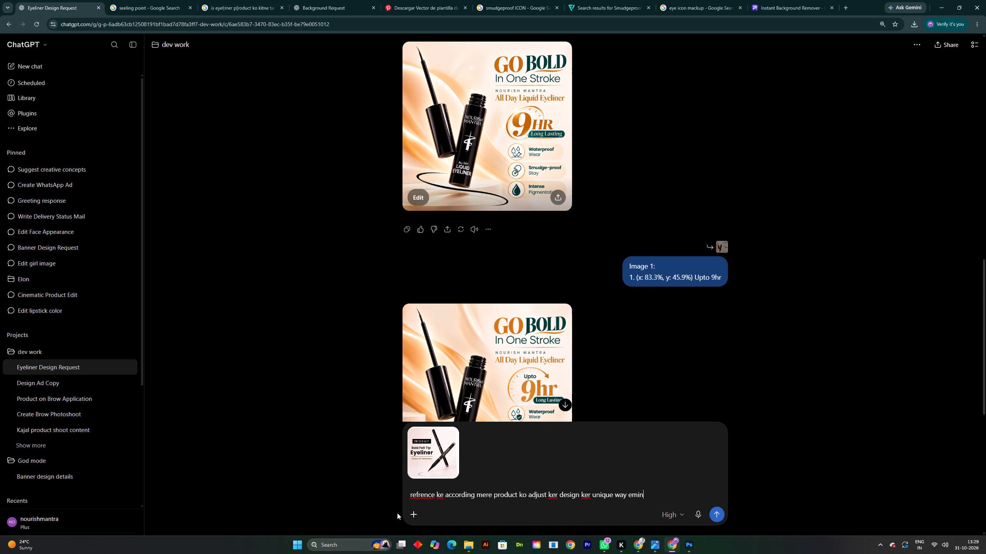
pyautogui.click(414, 515)
pyautogui.click(458, 272)
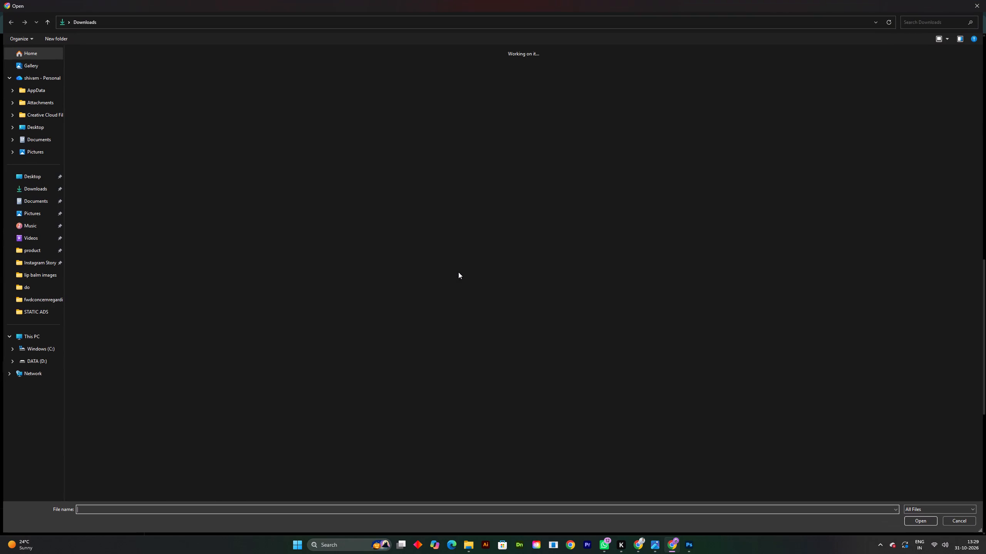
pyautogui.click(294, 119)
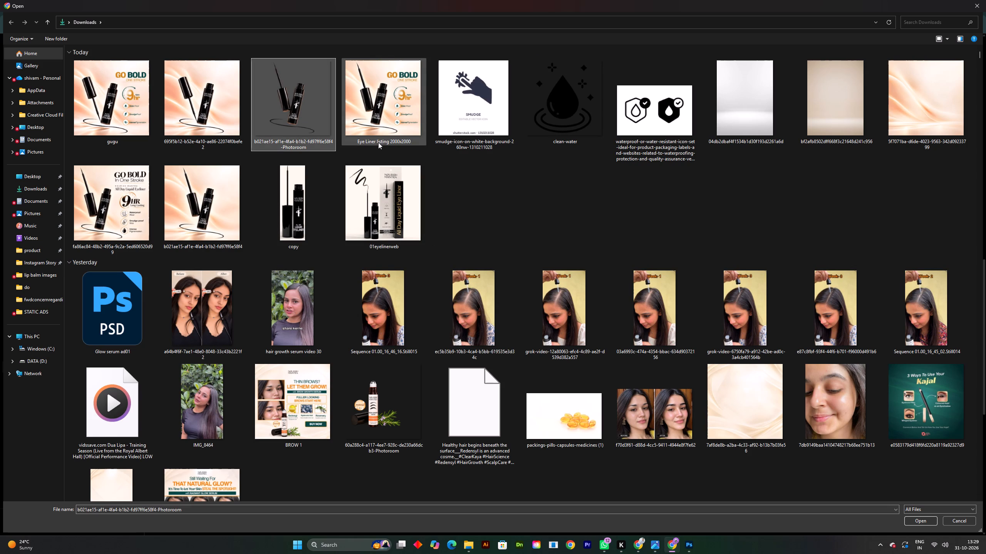
pyautogui.click(309, 212)
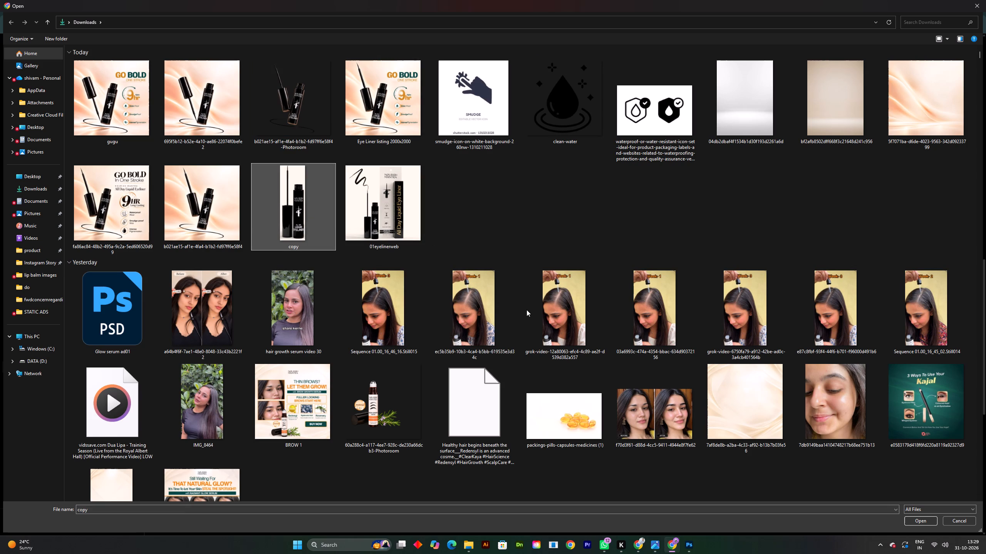
pyautogui.click(930, 519)
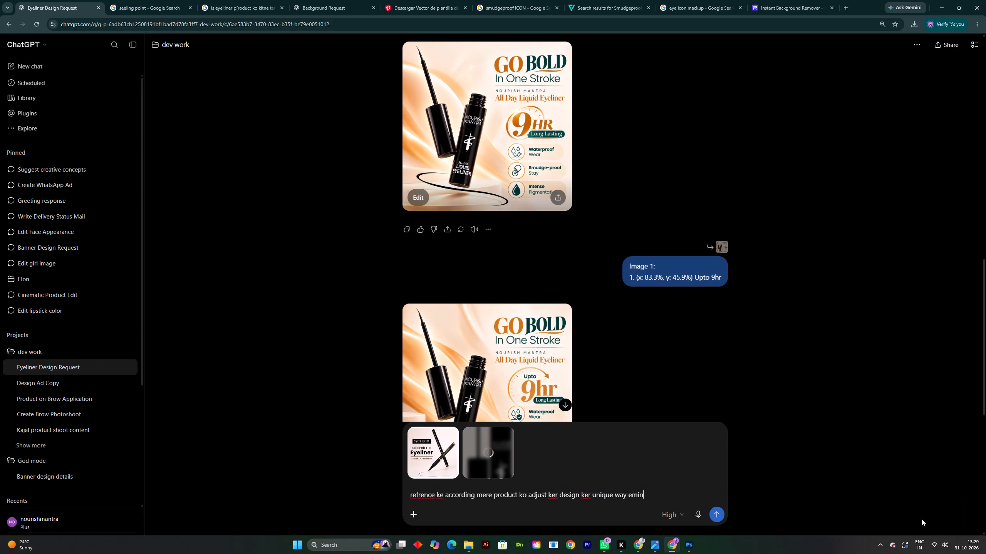
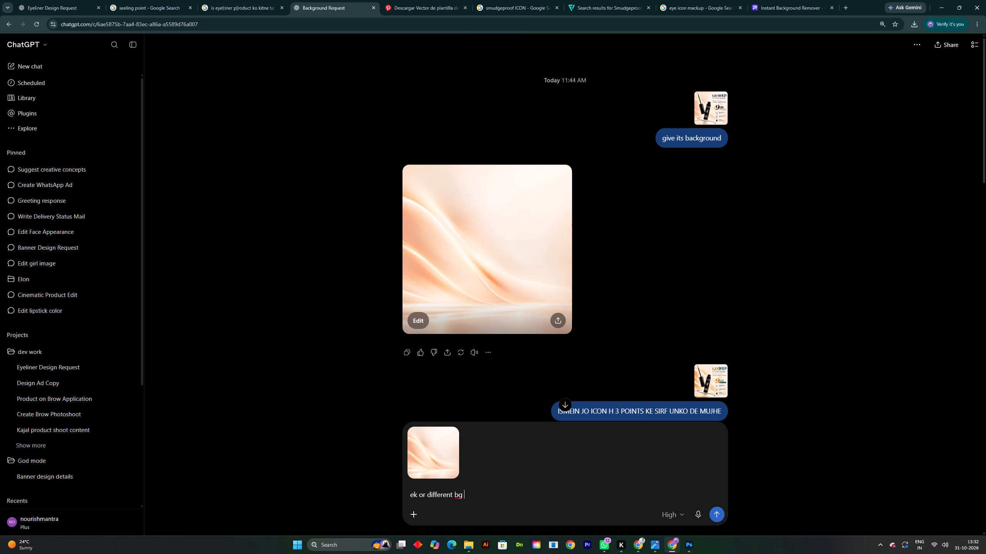
pyautogui.write('de')
pyautogui.press('space')
pyautogui.press('Return')
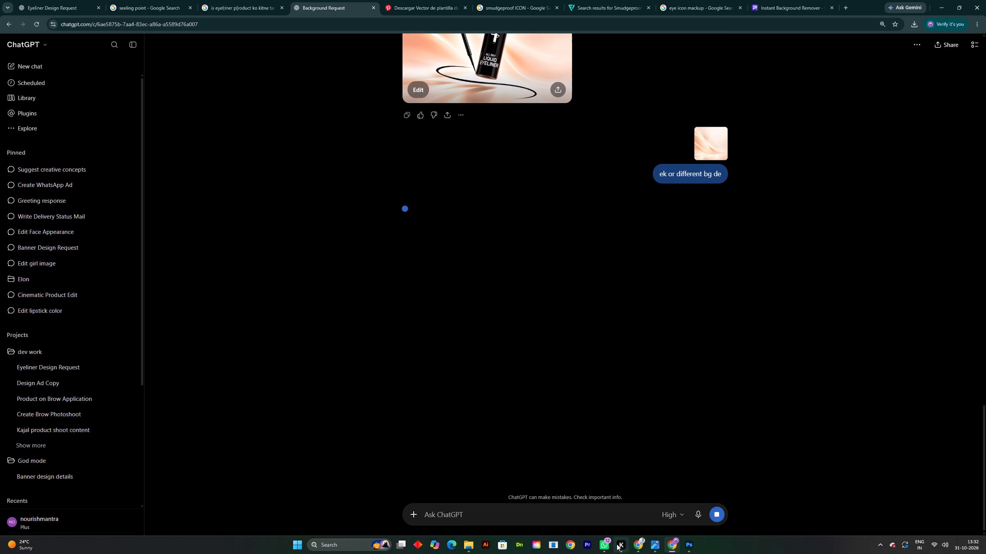
# Switch to the Eye Liner listing 2000x2000 document in Photoshop.
pyautogui.click(689, 538)
pyautogui.click(689, 540)
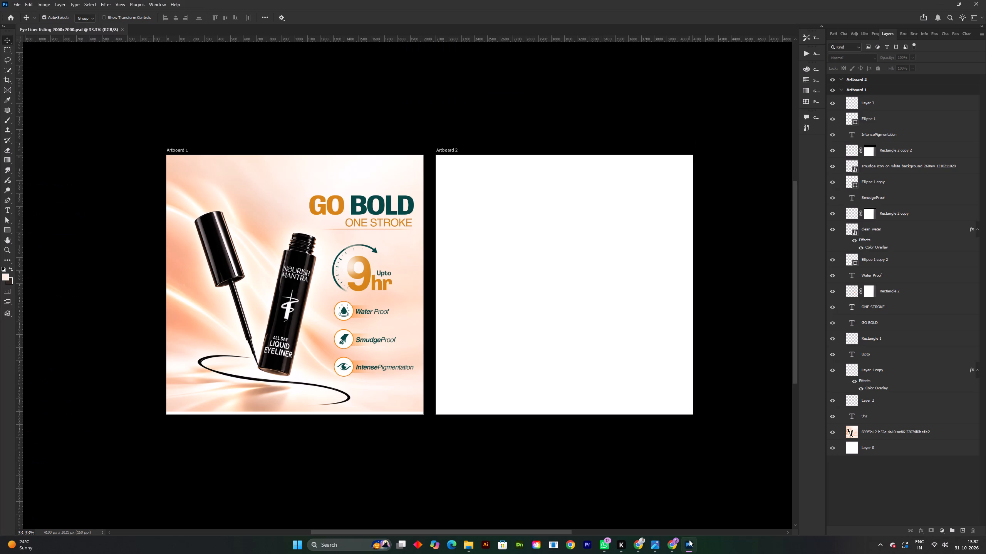